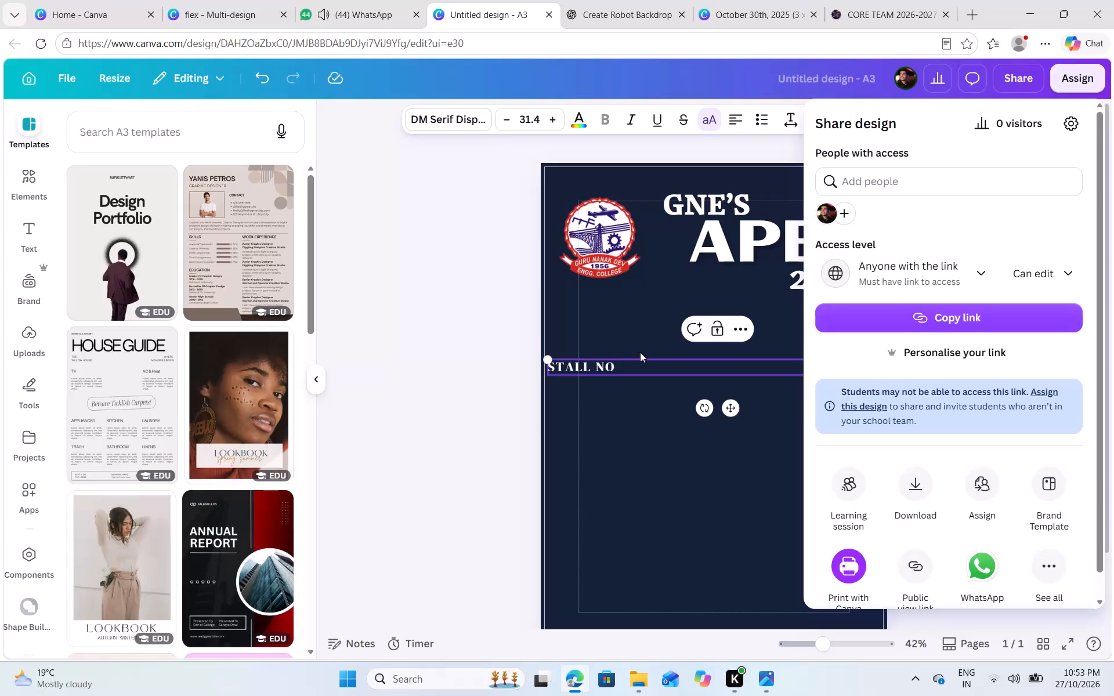
left_click(539, 350)
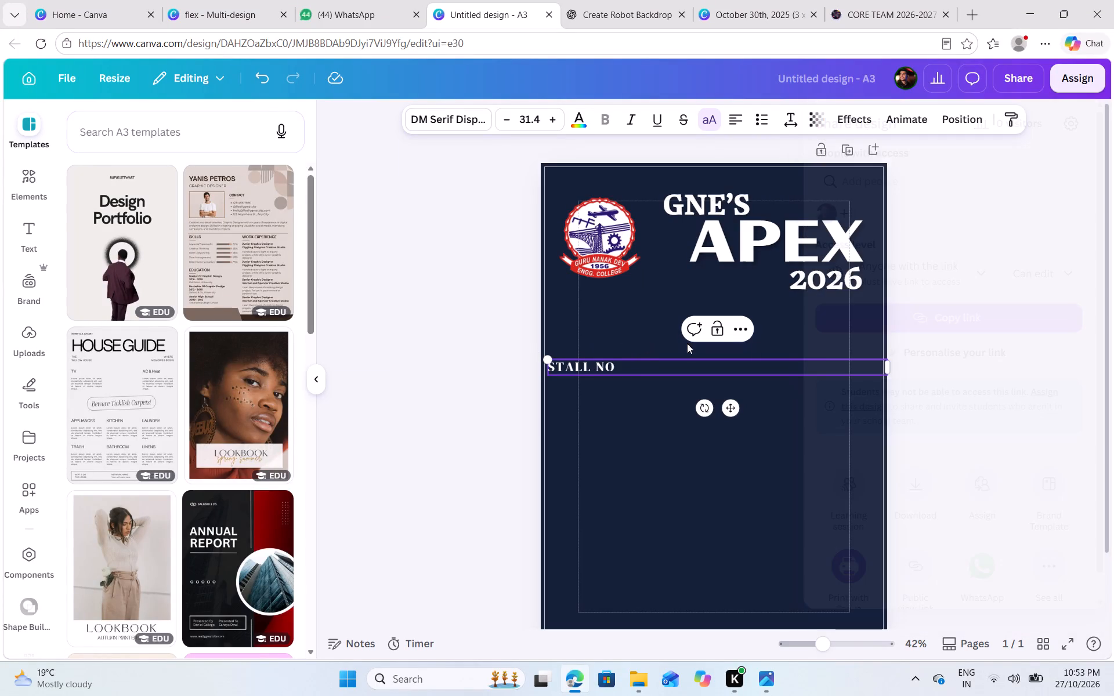
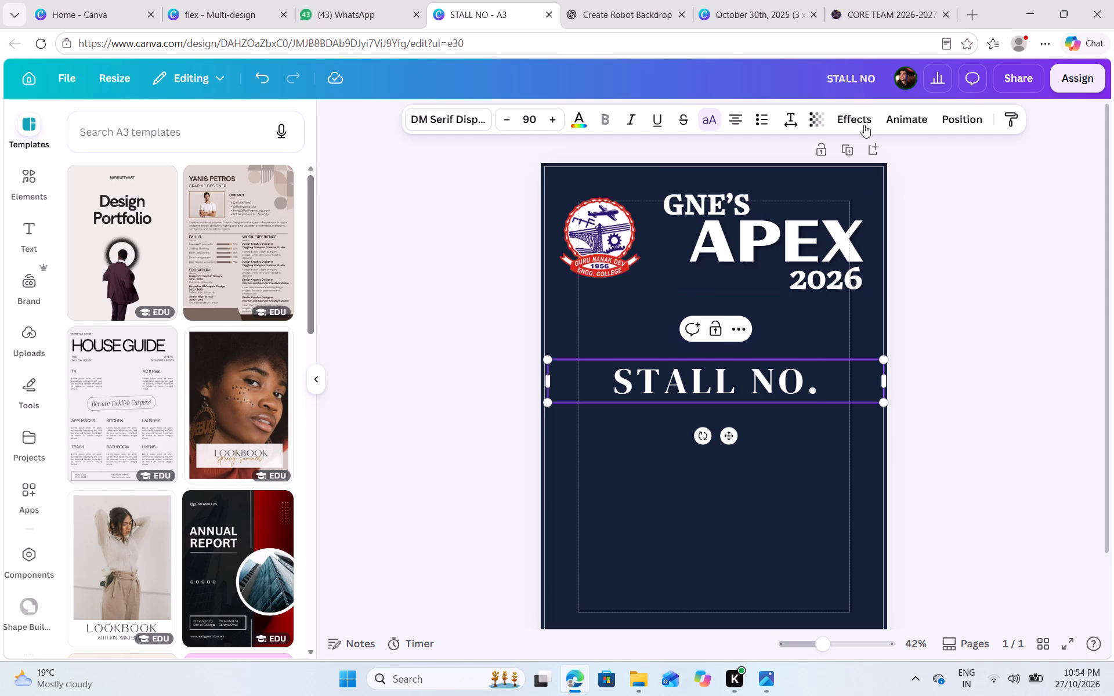
Align the STALL NO text box to the horizontal centre of the page.
left_click(938, 118)
left_click(218, 332)
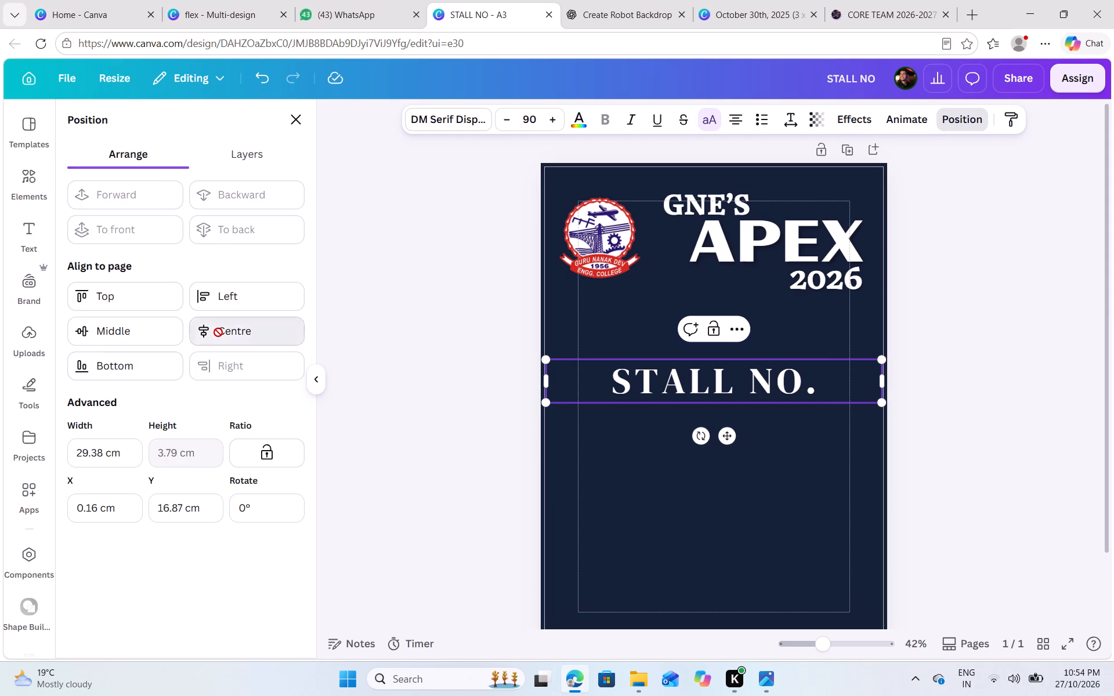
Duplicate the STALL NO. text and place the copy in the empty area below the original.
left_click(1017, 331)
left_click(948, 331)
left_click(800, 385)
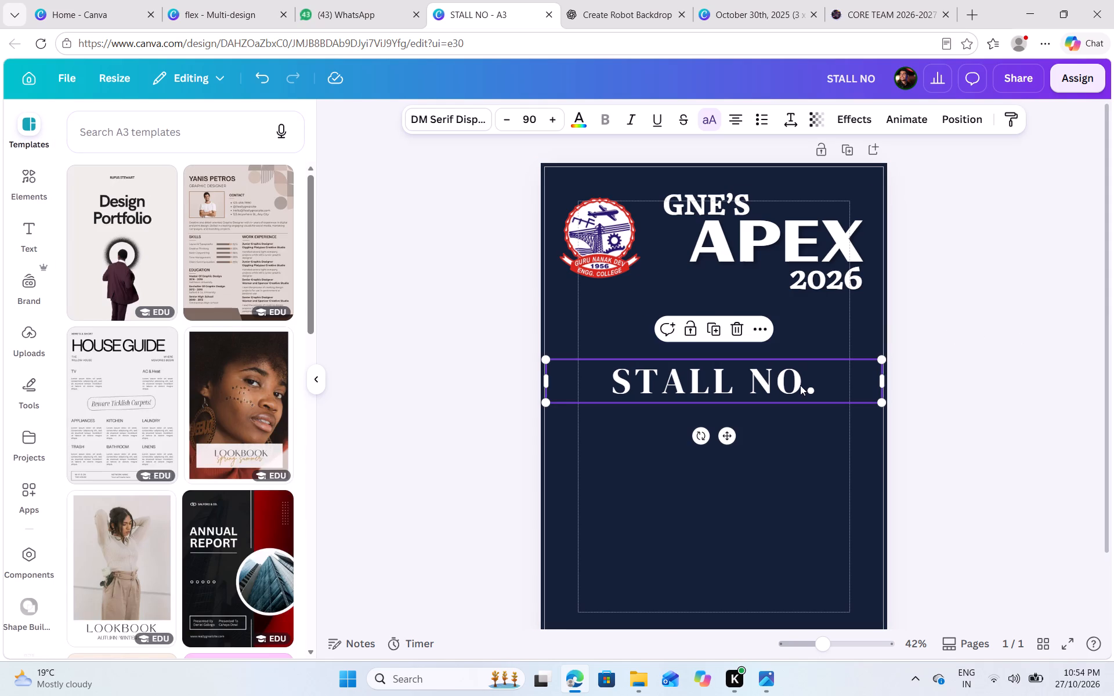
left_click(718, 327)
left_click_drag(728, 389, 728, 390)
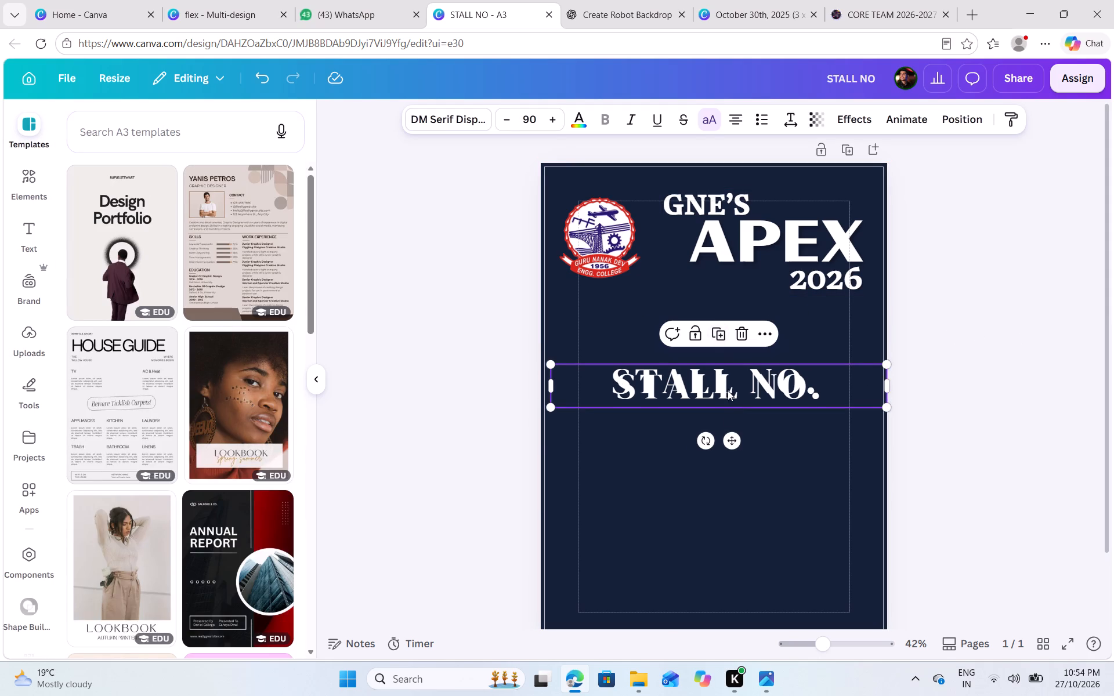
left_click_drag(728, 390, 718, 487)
Copy the vertical VOLUNTEER text from page 1 of the October 30th, 2025 design and paste it into the STALL NO poster.
left_click(718, 0)
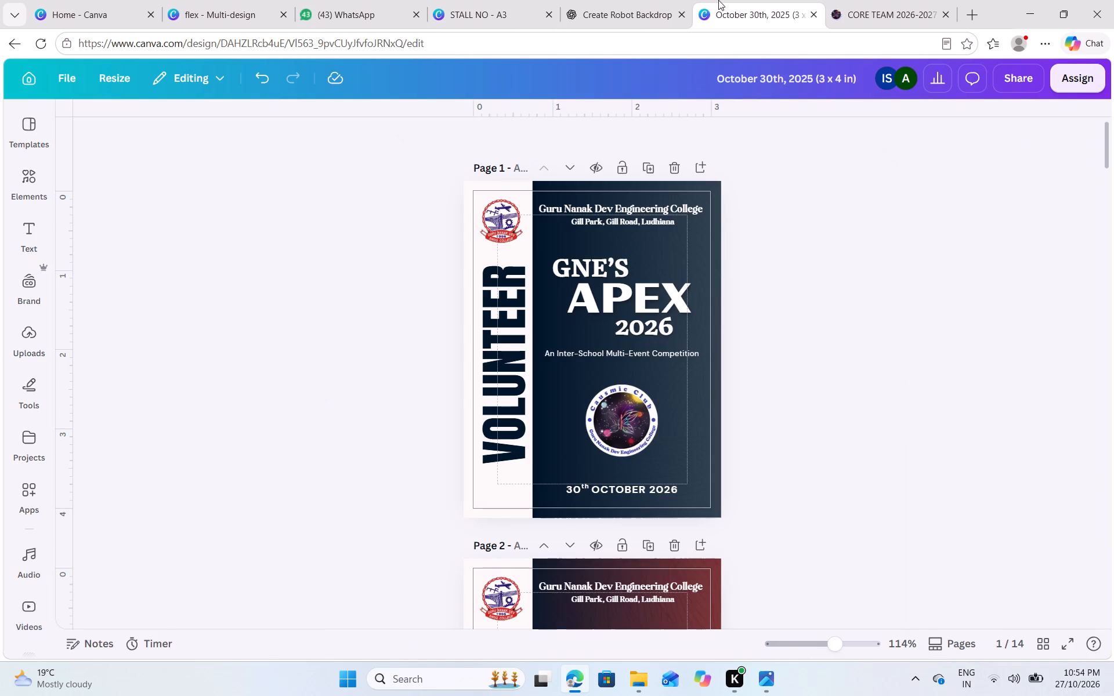
left_click(516, 323)
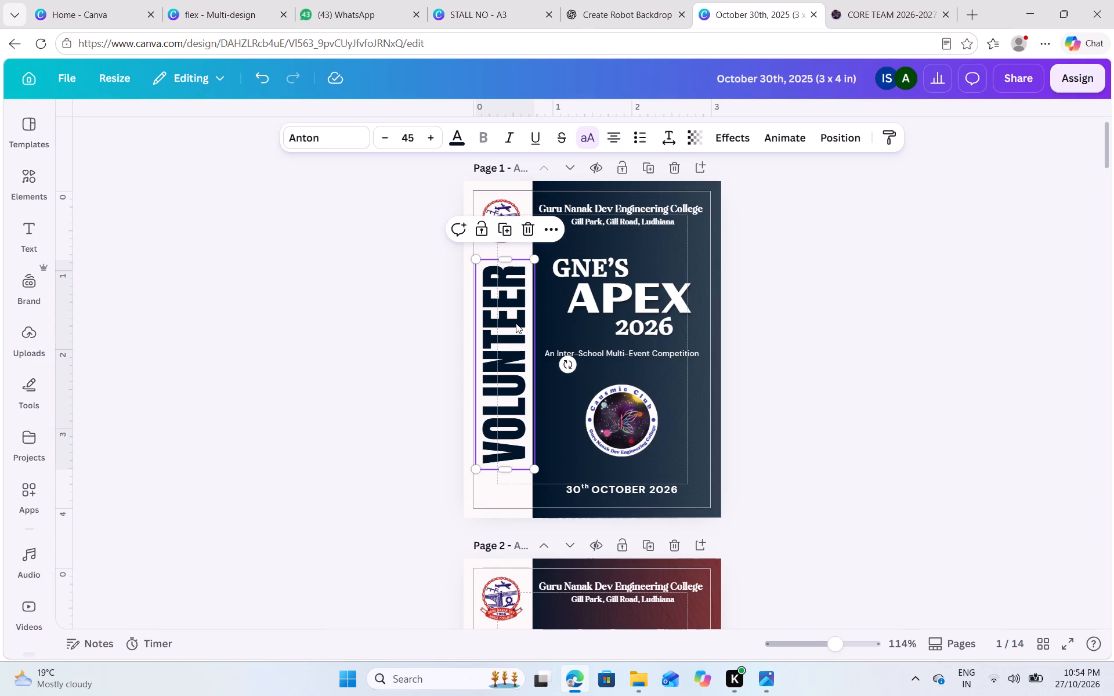
key("ctrl+c")
left_click(525, 0)
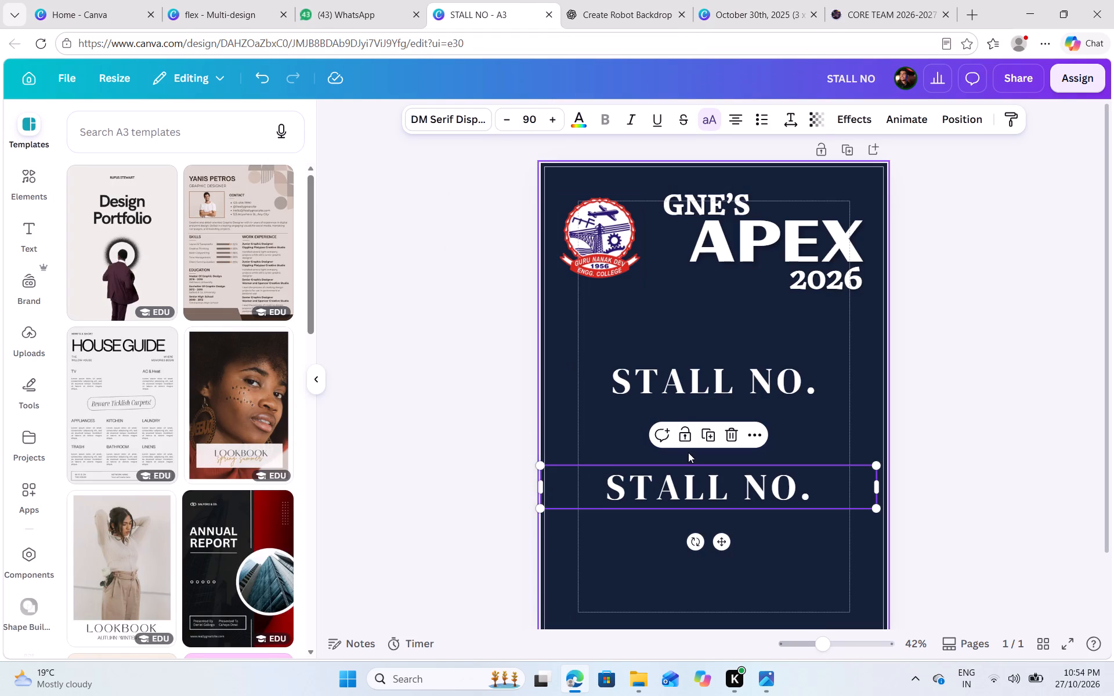
key("ctrl+v")
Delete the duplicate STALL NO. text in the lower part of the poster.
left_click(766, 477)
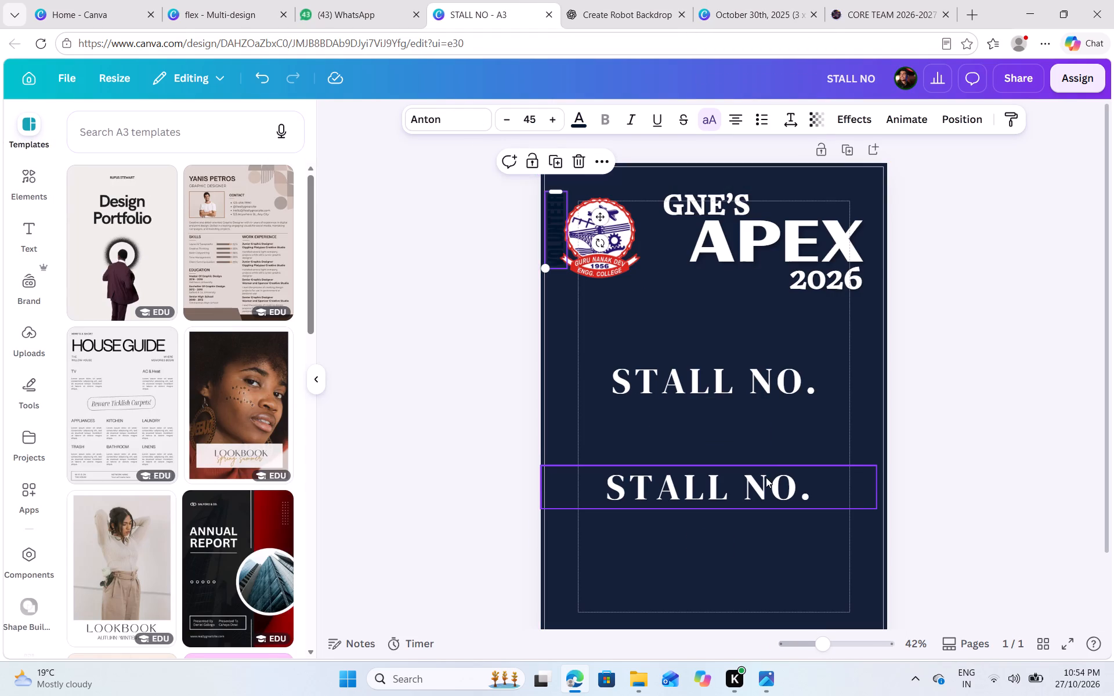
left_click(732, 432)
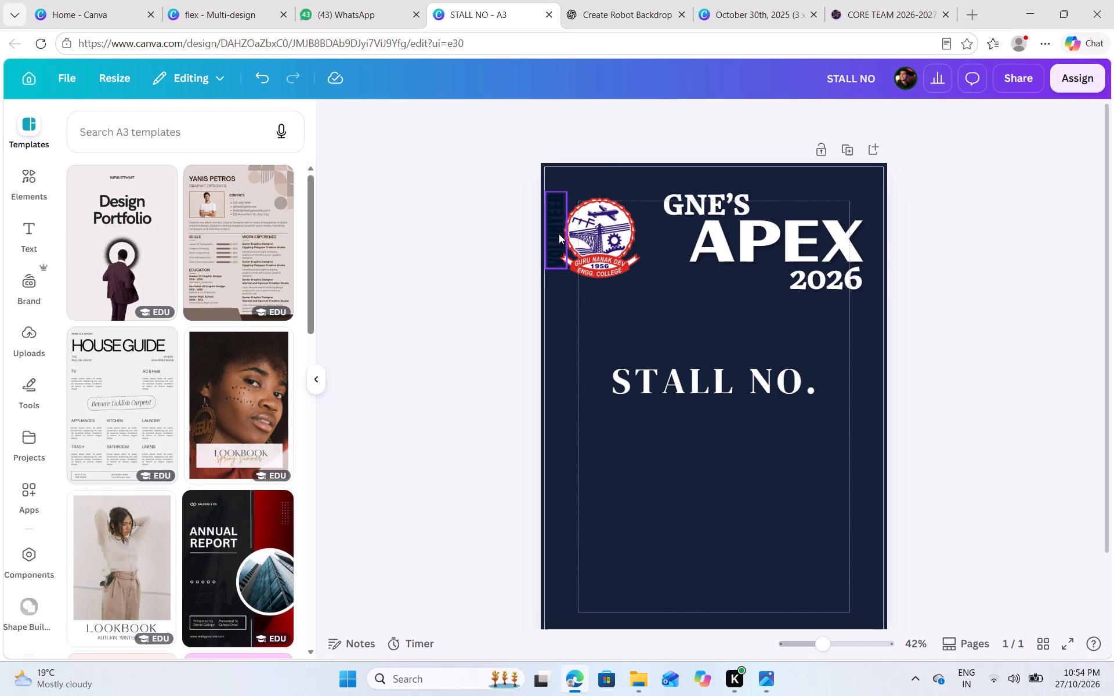
Move the pasted VOLUNTEER text below STALL NO. and set its rotation to 0°.
left_click_drag(559, 234, 699, 463)
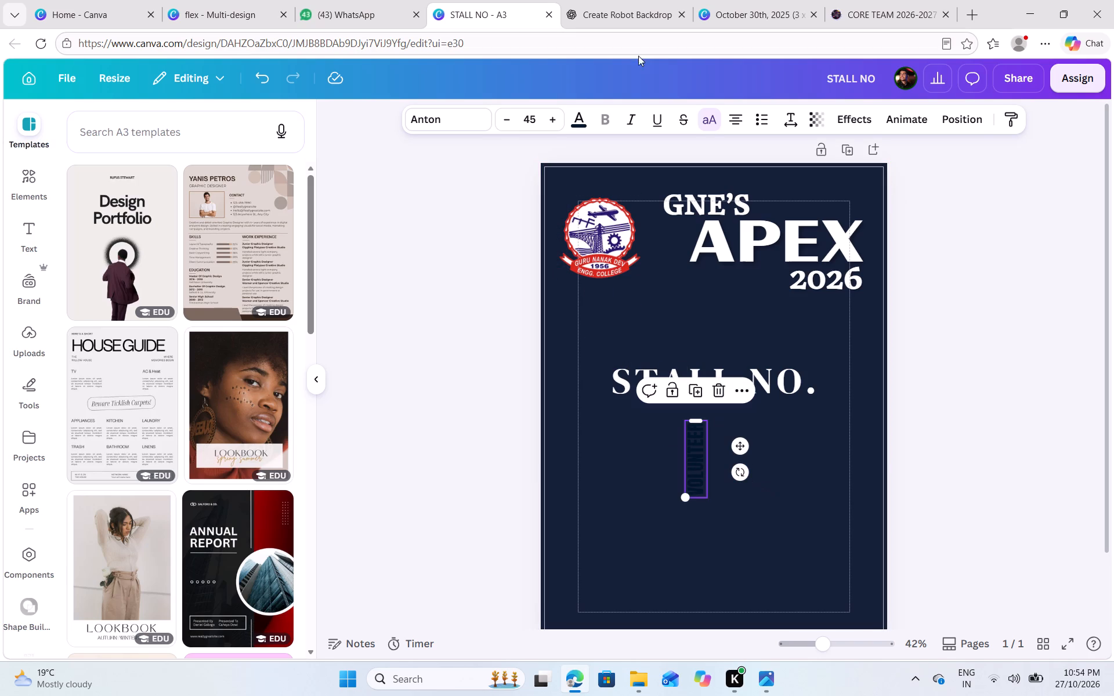
left_click(962, 116)
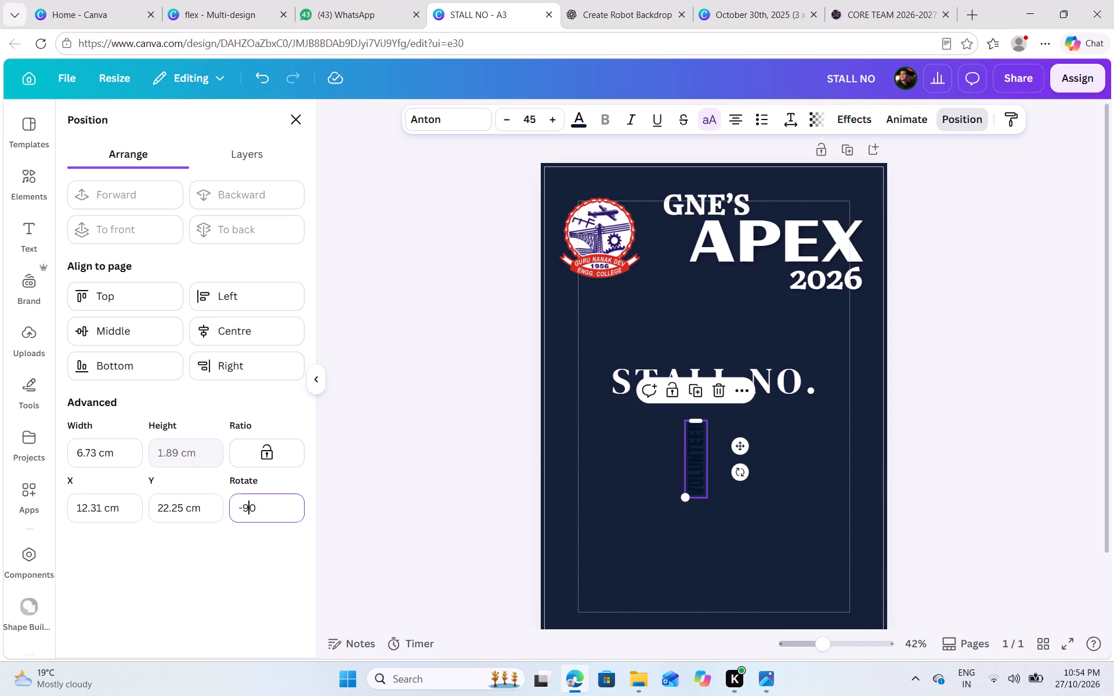
left_click(246, 514)
key("Left")
key("BackSpace")
key("Right")
key("BackSpace")
key("Return")
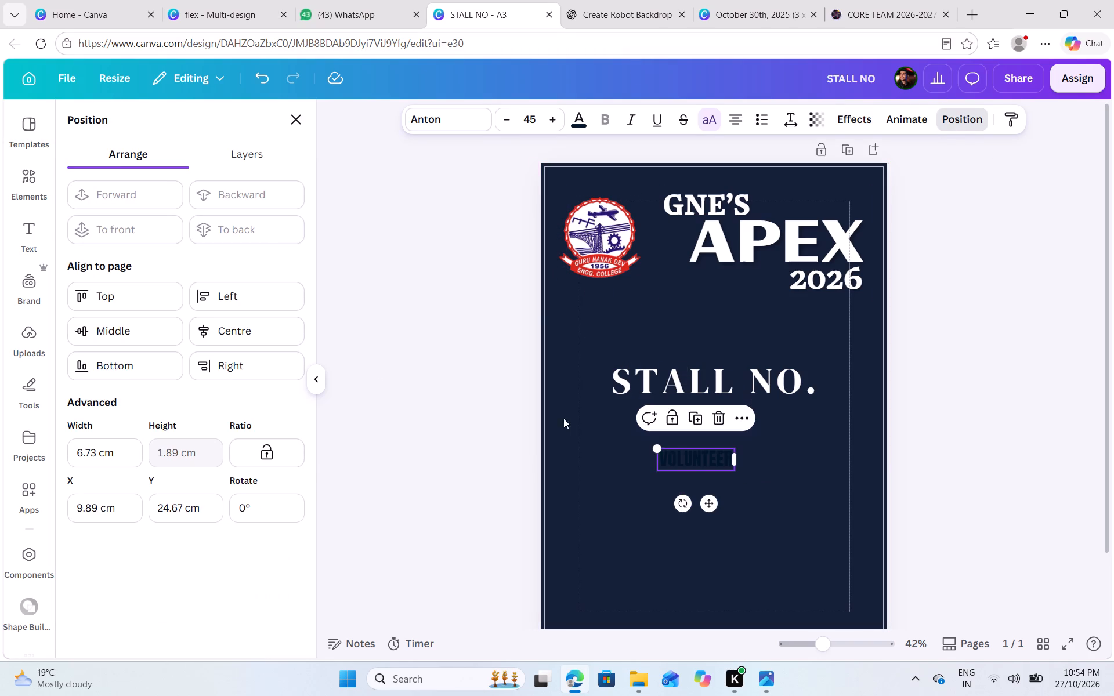
Set the VOLUNTEER text's font size to 200 and replace its wording with 18.
left_click(525, 114)
type("200")
key("Return")
double_click(686, 534)
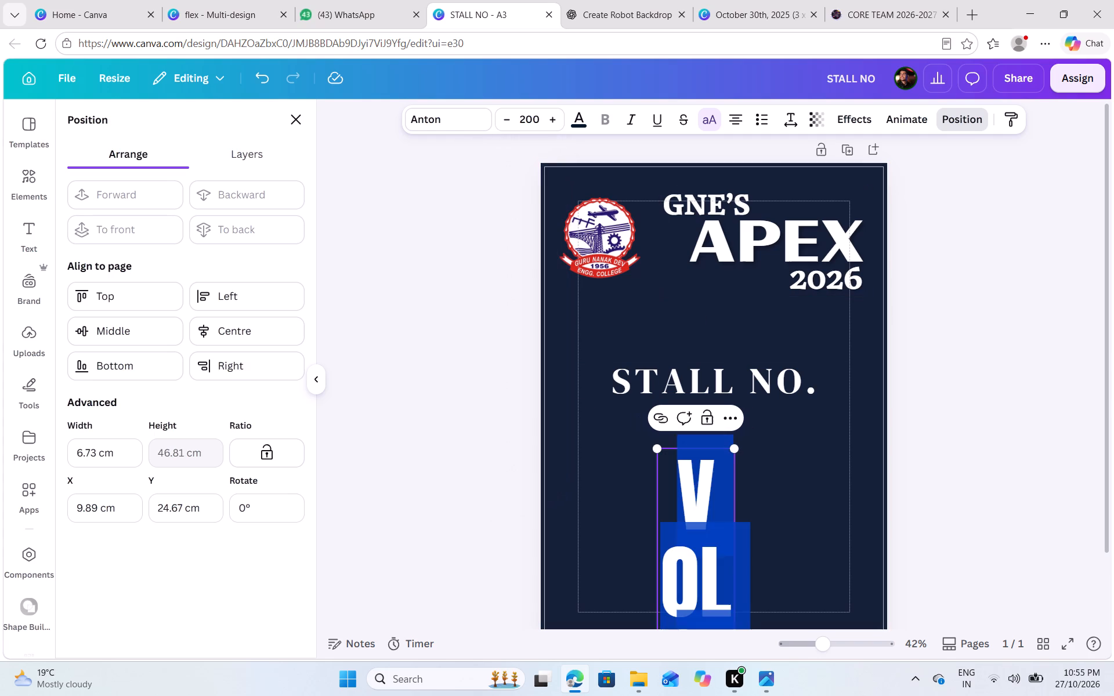
type("18")
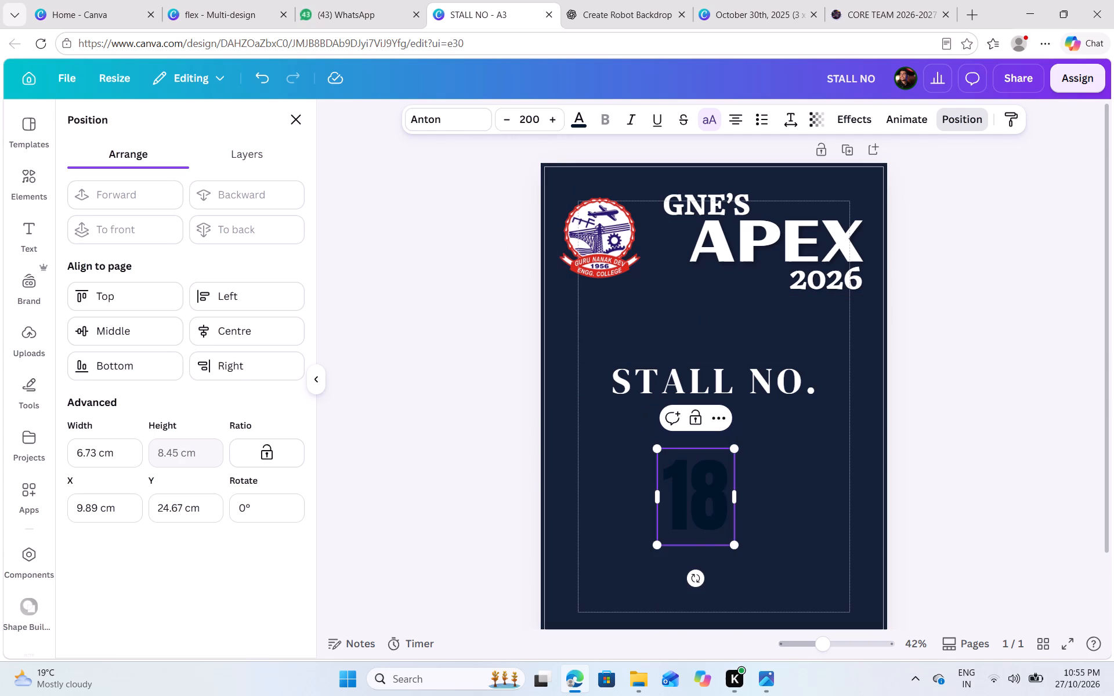
left_click(867, 538)
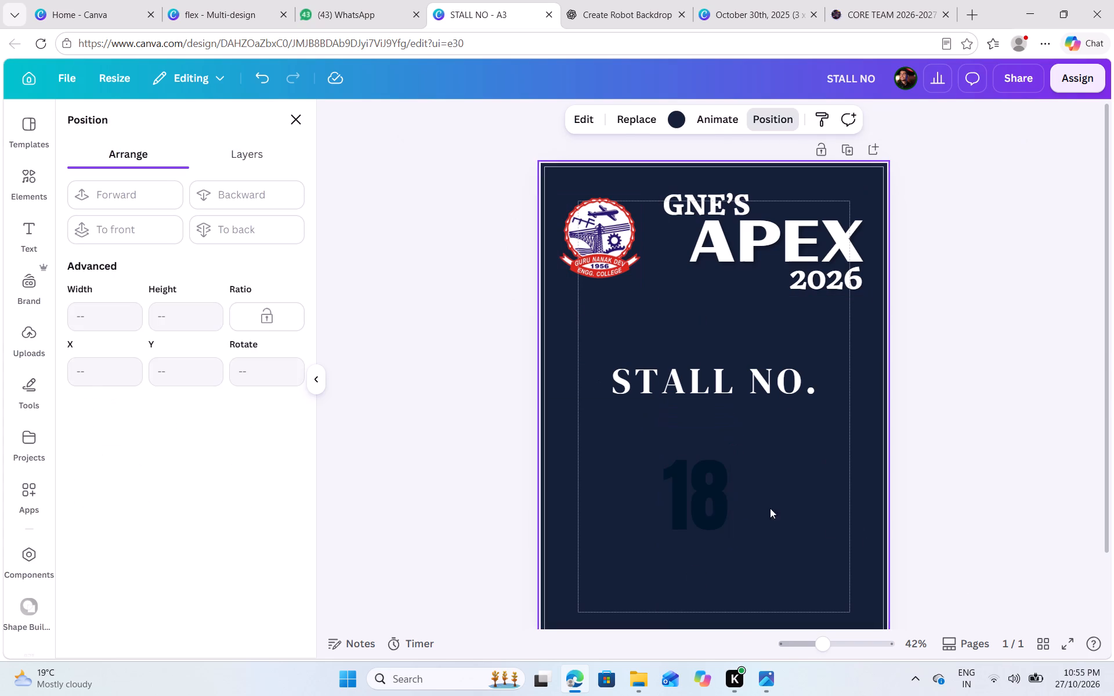
Set the number 18's font size to 400 and widen its text box so both digits fit on one line.
left_click(705, 501)
left_click(542, 105)
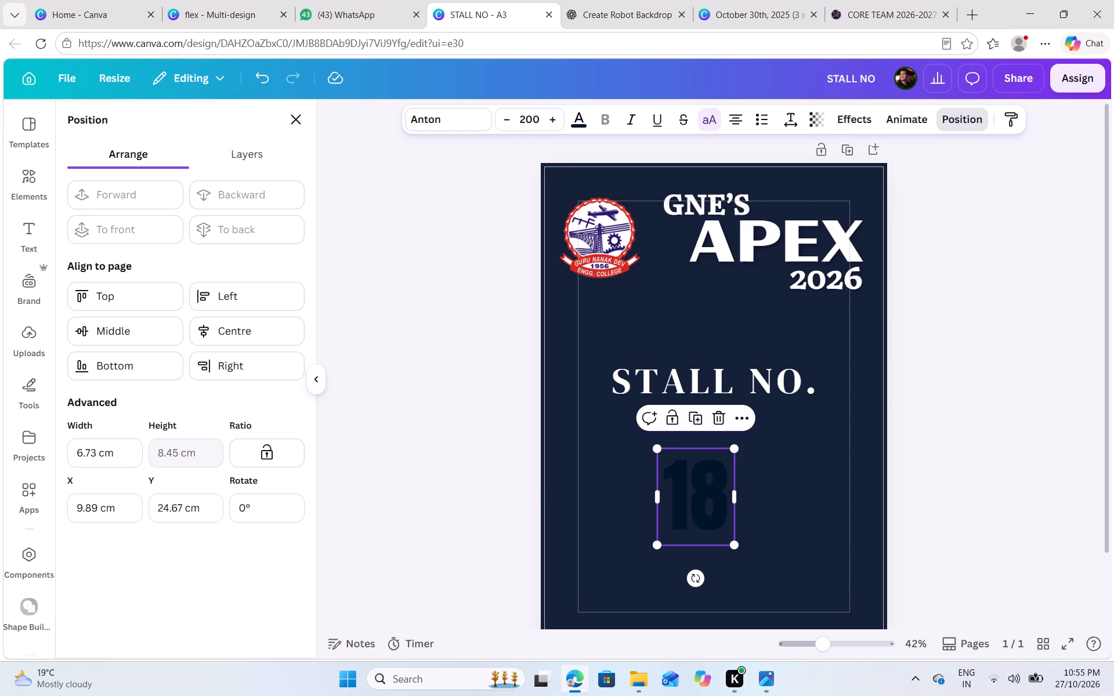
left_click(539, 116)
type("400")
key("Return")
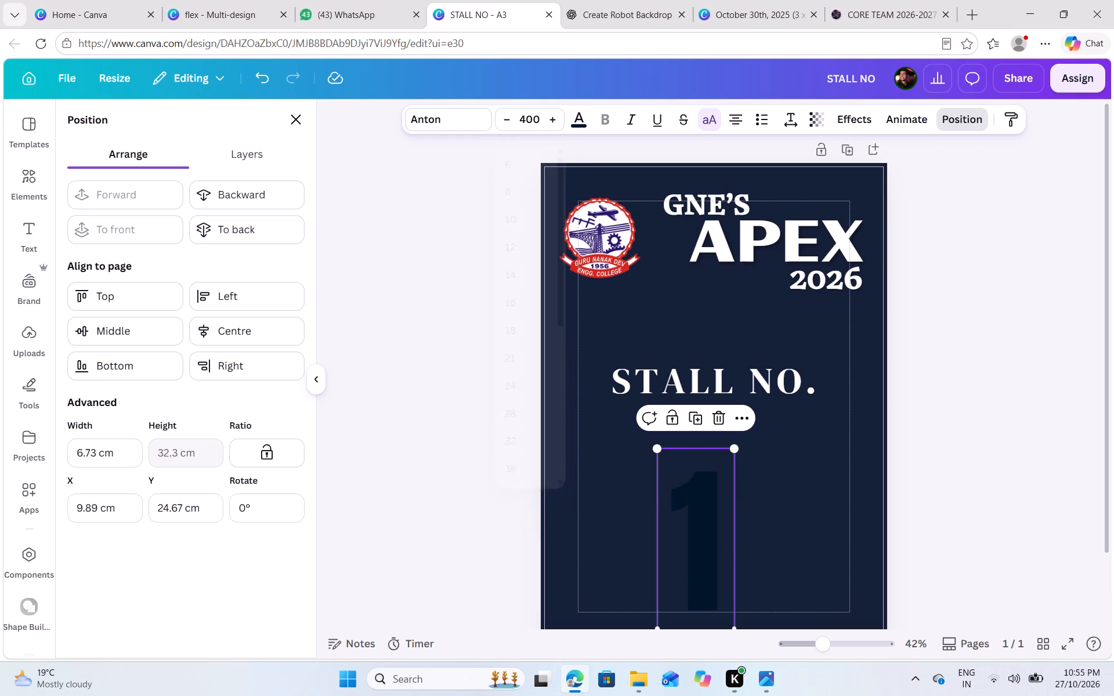
scroll(686, 564, "down", 3)
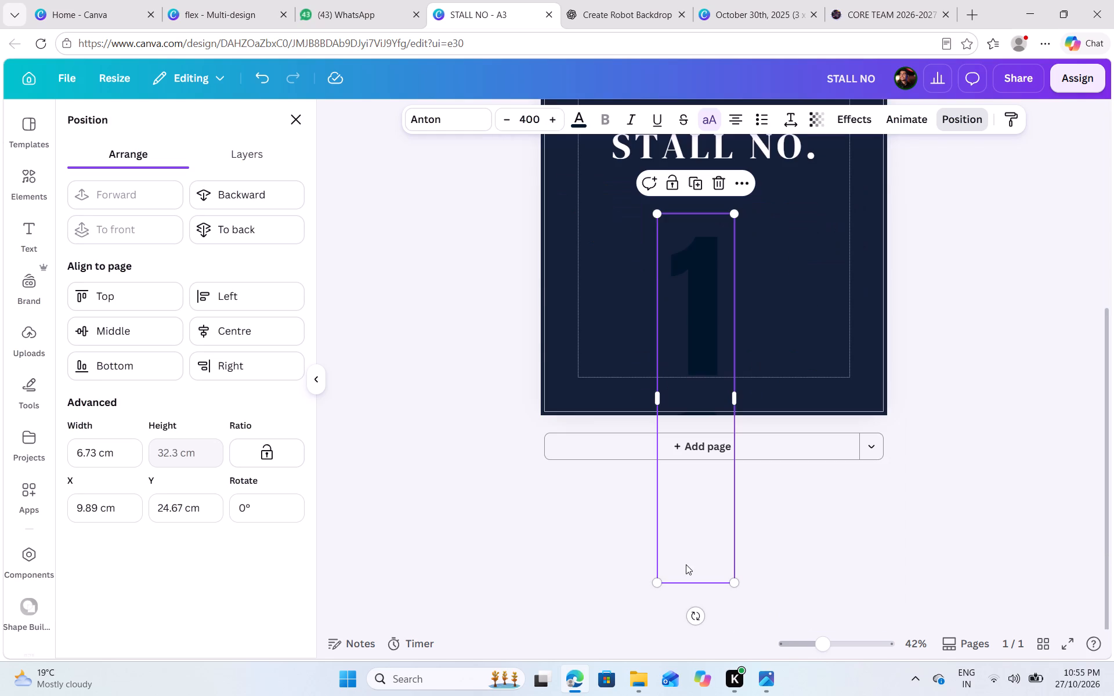
left_click(733, 401)
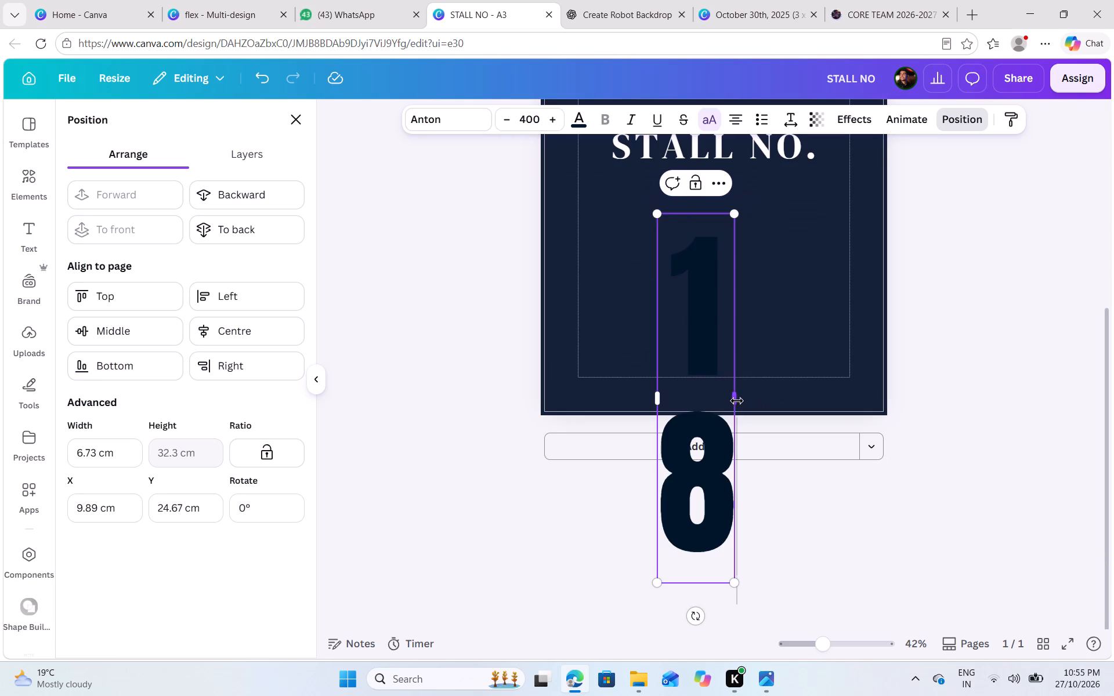
left_click_drag(736, 401, 848, 382)
left_click(936, 388)
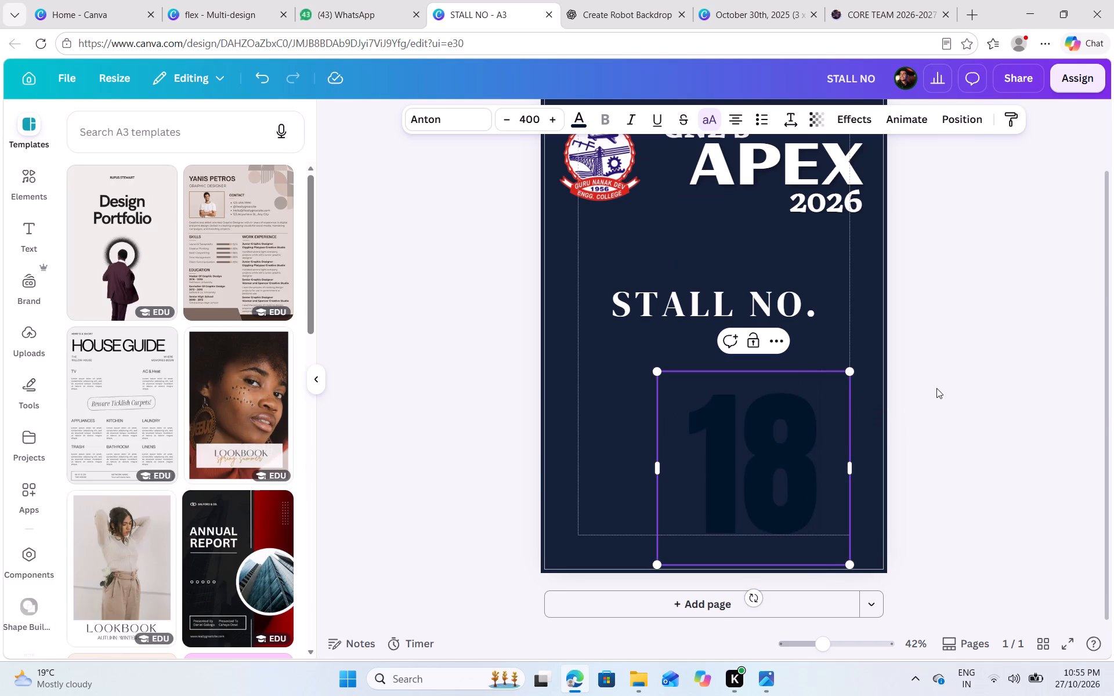
left_click(913, 448)
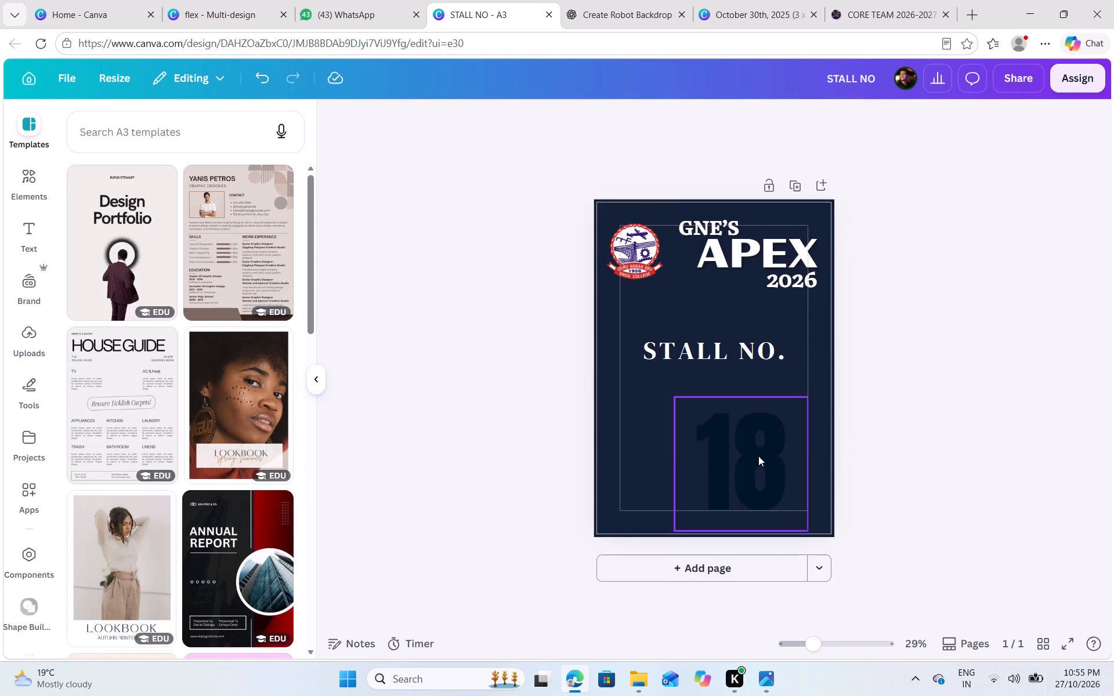
Move the number 18 so it is horizontally centred on the page beneath STALL NO.
left_click_drag(754, 455, 726, 433)
left_click(872, 388)
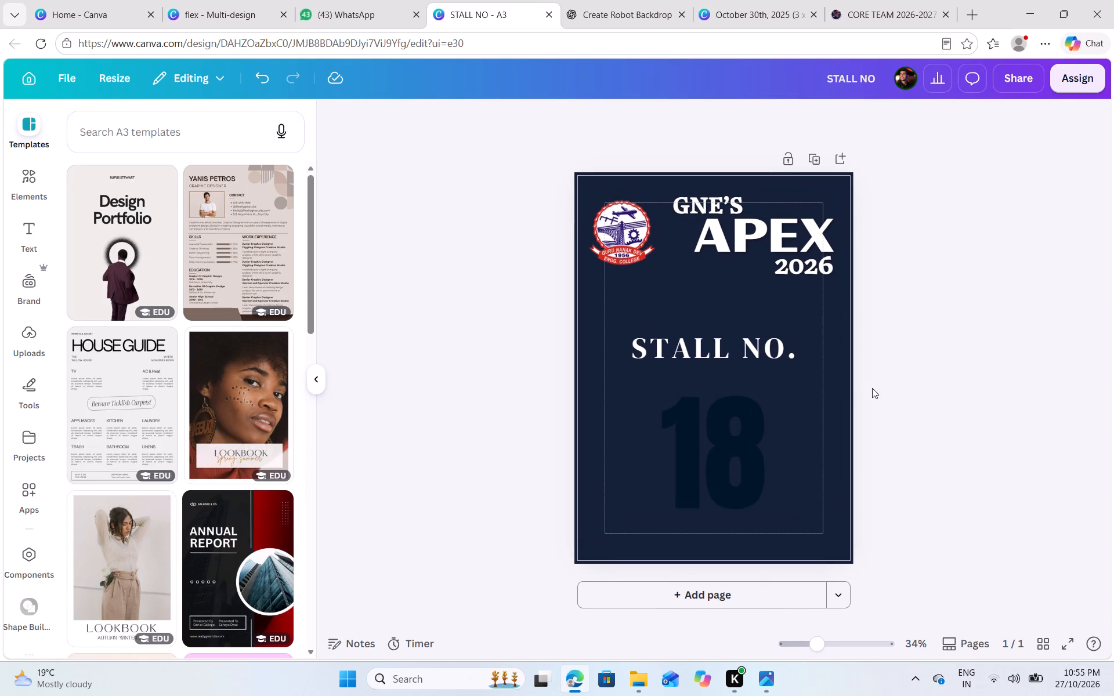
Present the poster full screen to examine its layout, and return to the editor.
left_click(707, 342)
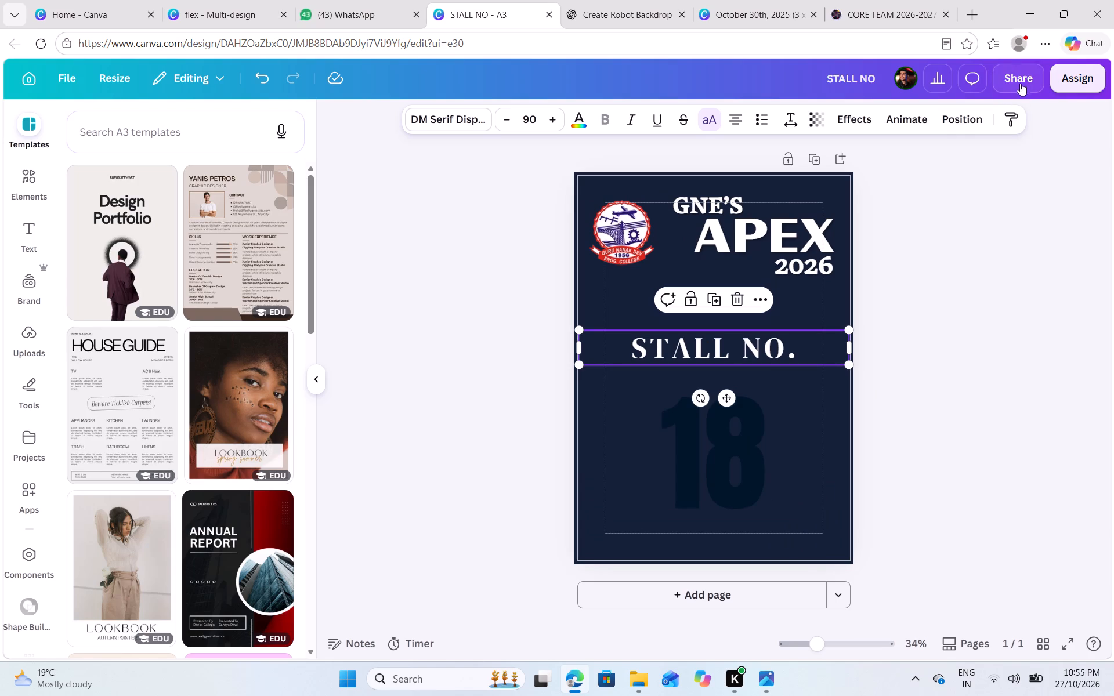
left_click(1019, 82)
scroll(898, 520, "down", 2)
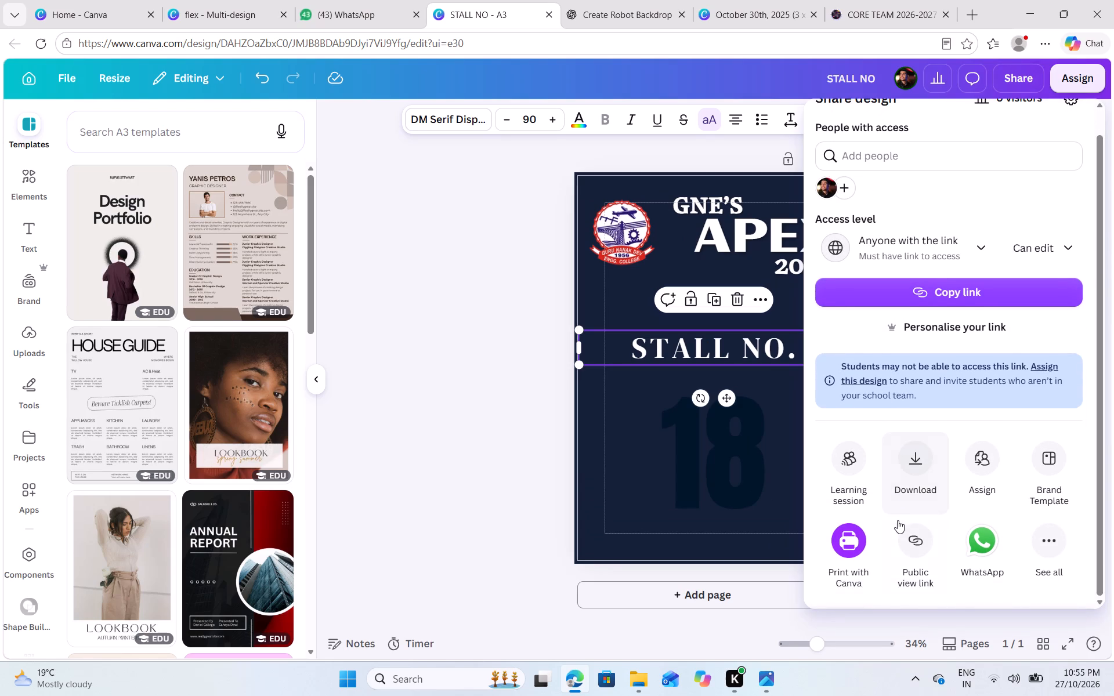
scroll(898, 520, "down", 1)
left_click(1045, 545)
left_click(915, 289)
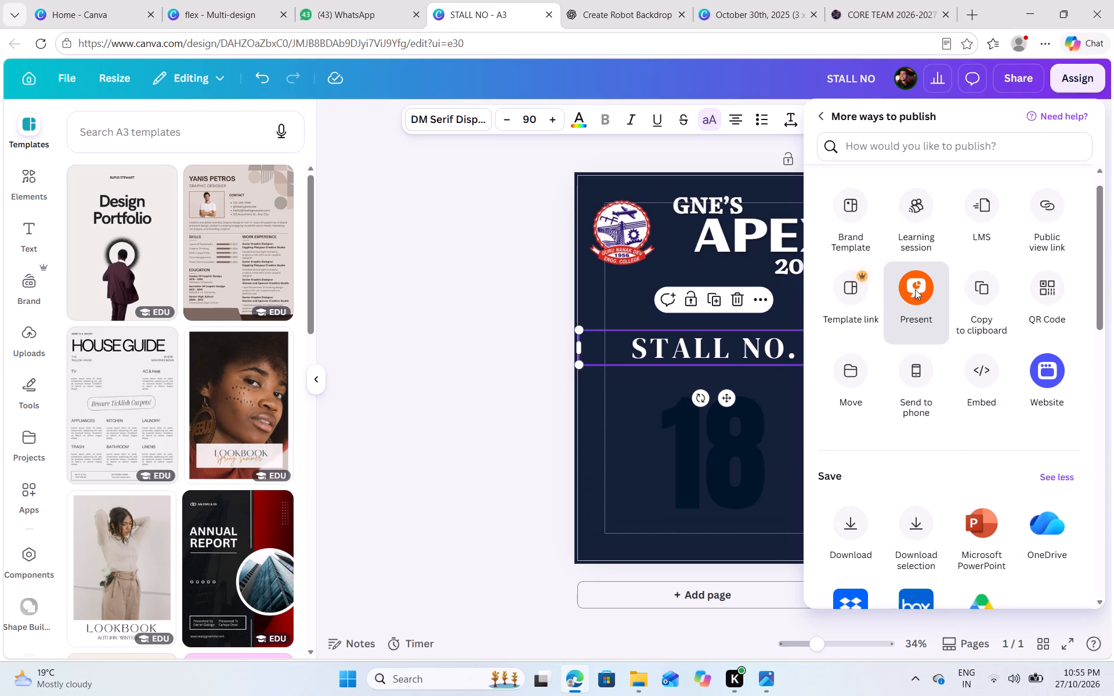
left_click(914, 130)
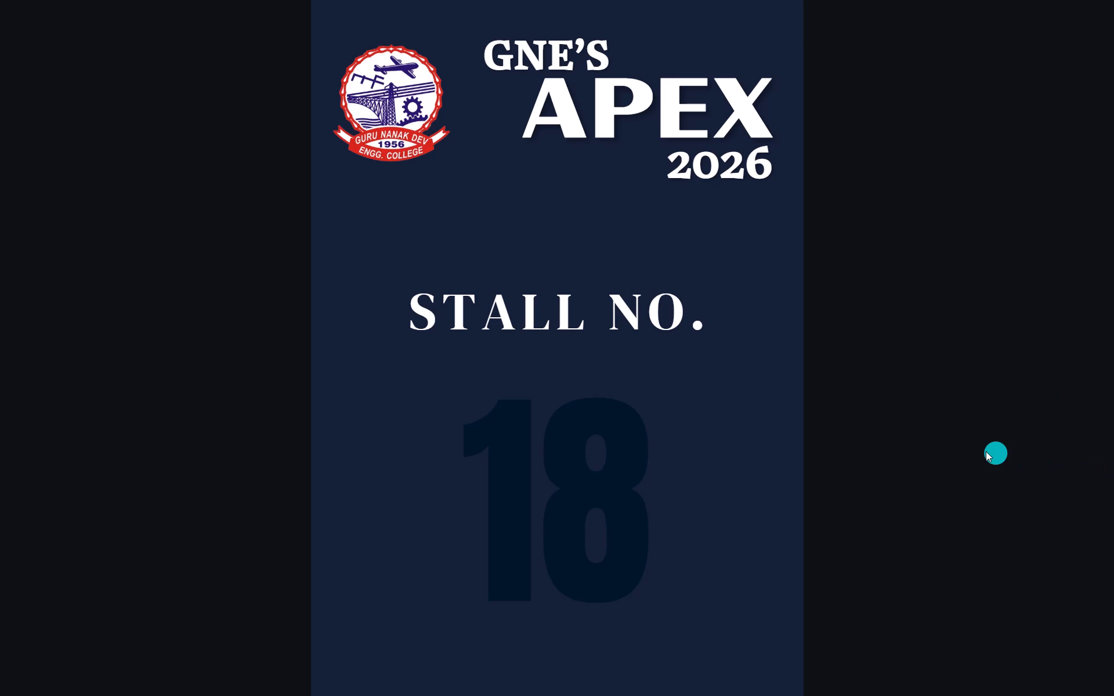
left_click(852, 427)
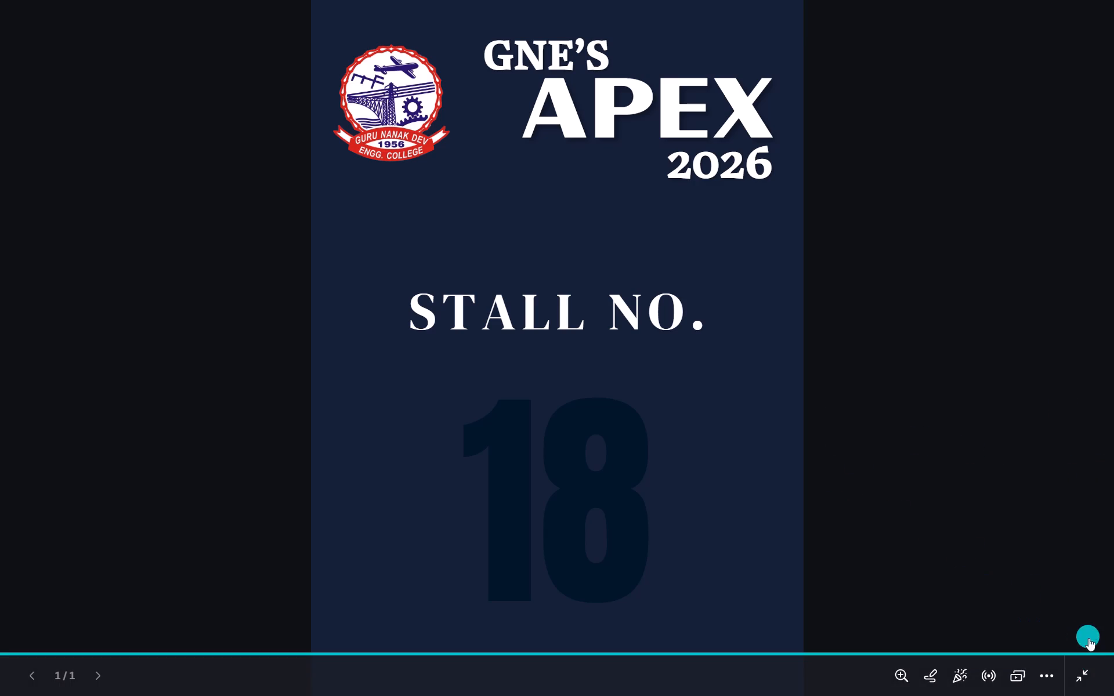
left_click(1084, 676)
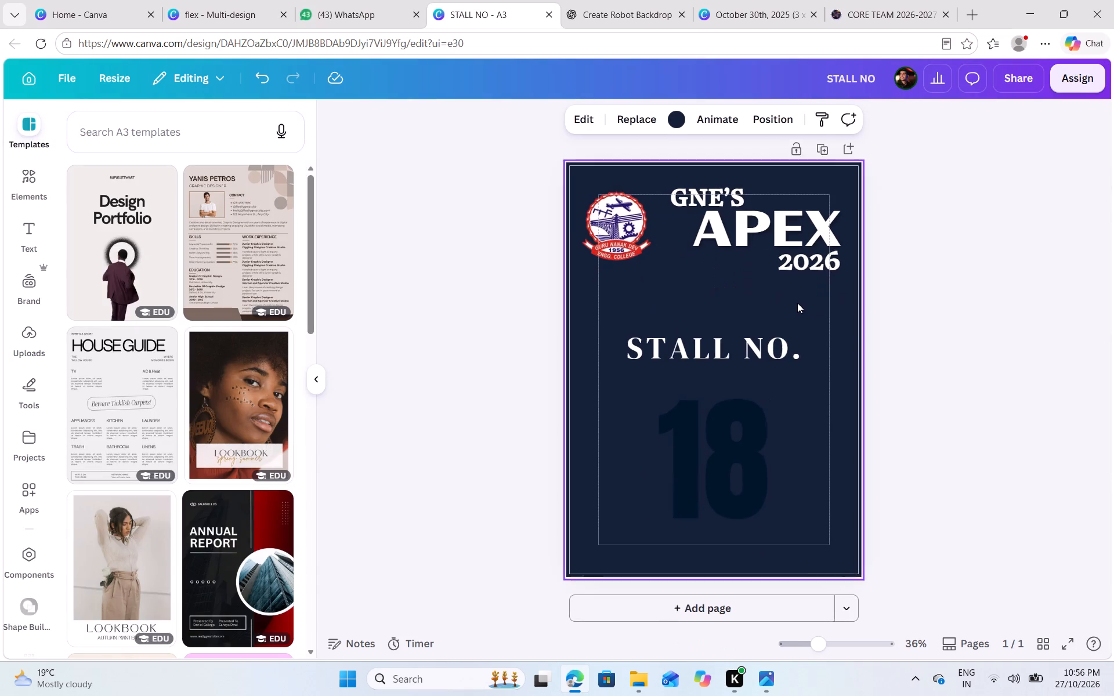
Nudge the GNE'S APEX 2026 title slightly down the page.
left_click(795, 242)
key("Down")
key("Down")
key("Down")
key("Down")
key("Down")
key("Down")
key("Down")
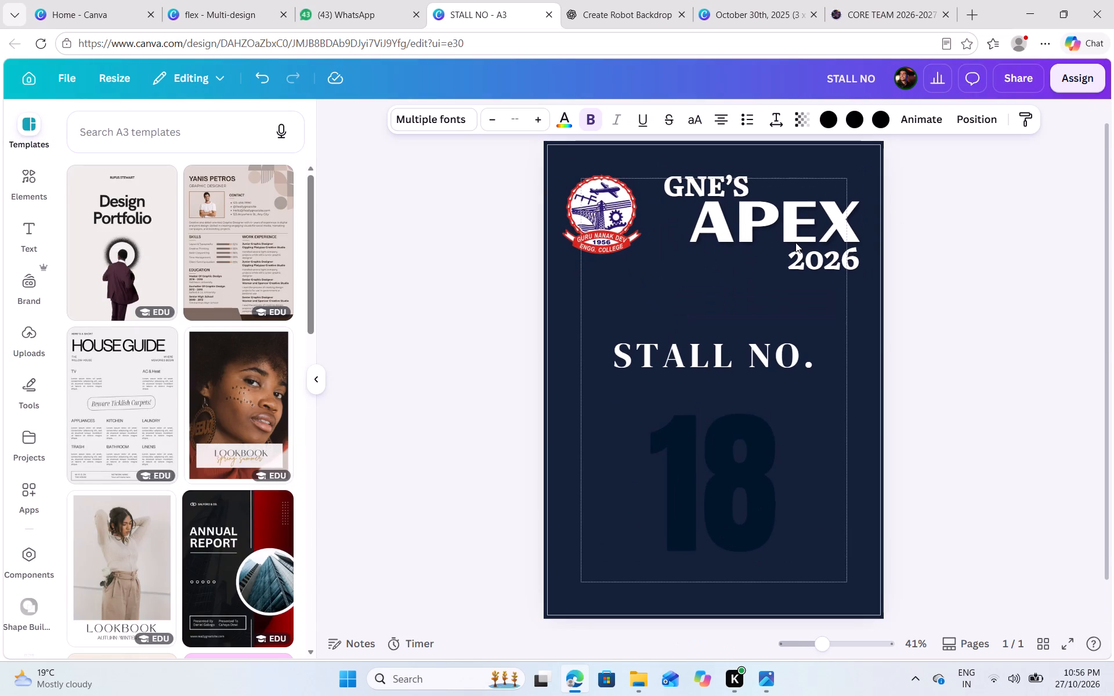
Nudge the college logo slightly down to line it up vertically with the GNE'S APEX 2026 title.
left_click(581, 205)
key("Down")
key("Down")
key("Down")
key("Down")
key("Down")
key("Down")
key("Down")
key("Down")
key("Down")
key("Down")
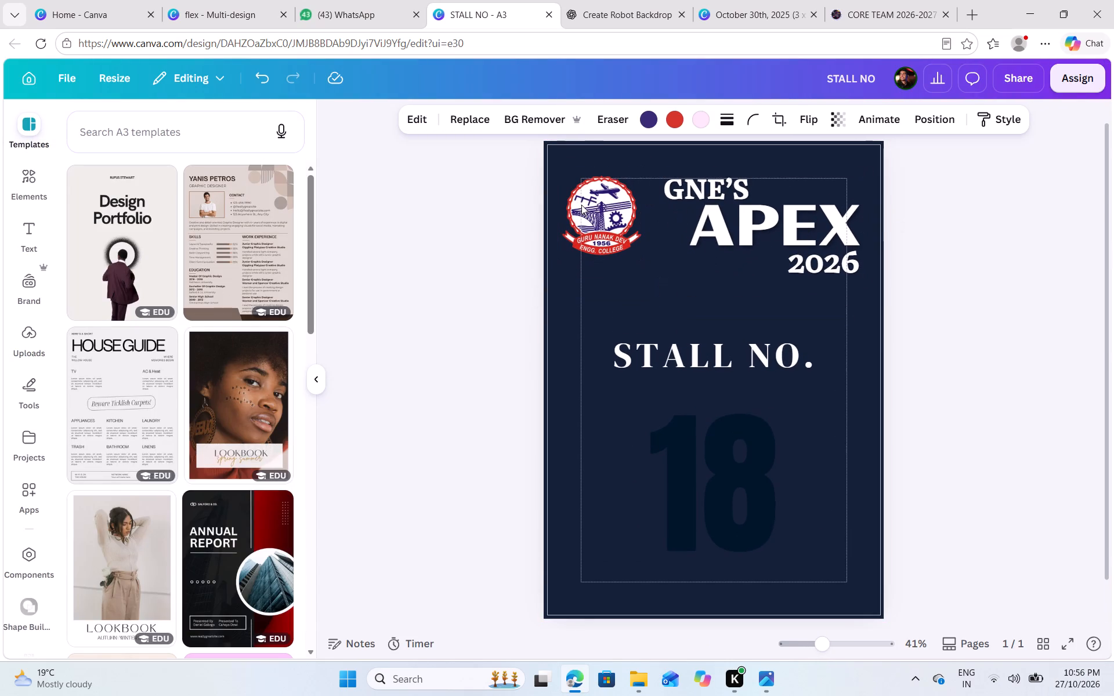
Shift the college logo slightly to the right, closer to the GNE'S APEX 2026 title.
key("Right")
key("Right")
key("Right")
key("Right")
key("Right")
key("Right")
key("Right")
key("Left")
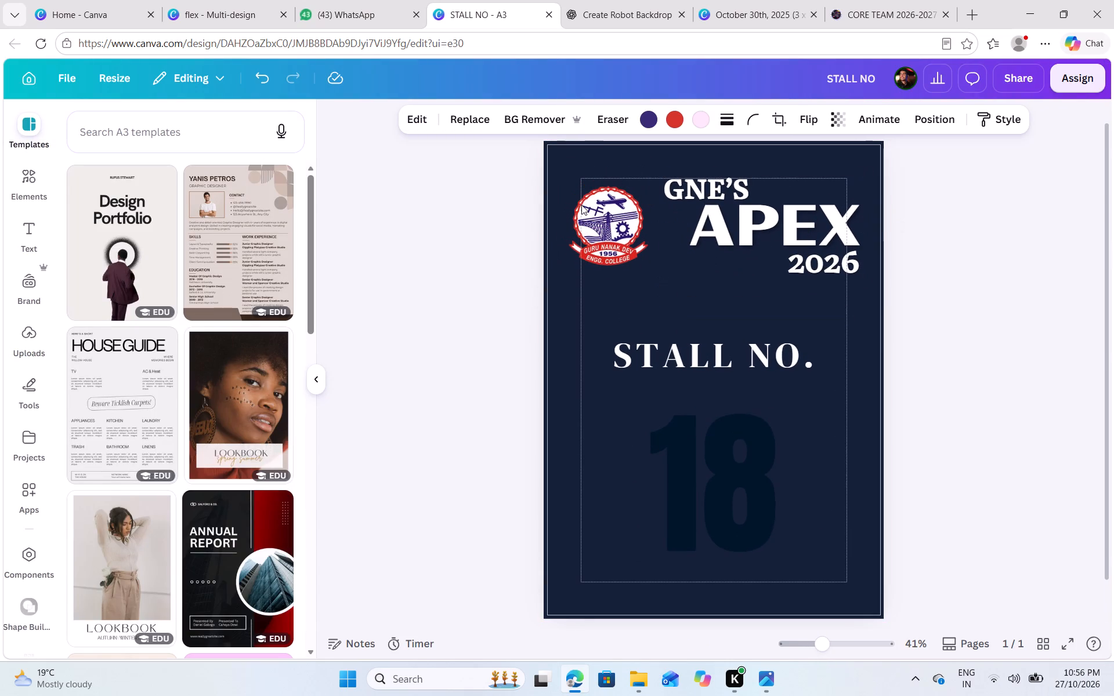
key("Left")
key("Left")
key("Left")
key("Left")
key("Left")
key("Right")
key("Right")
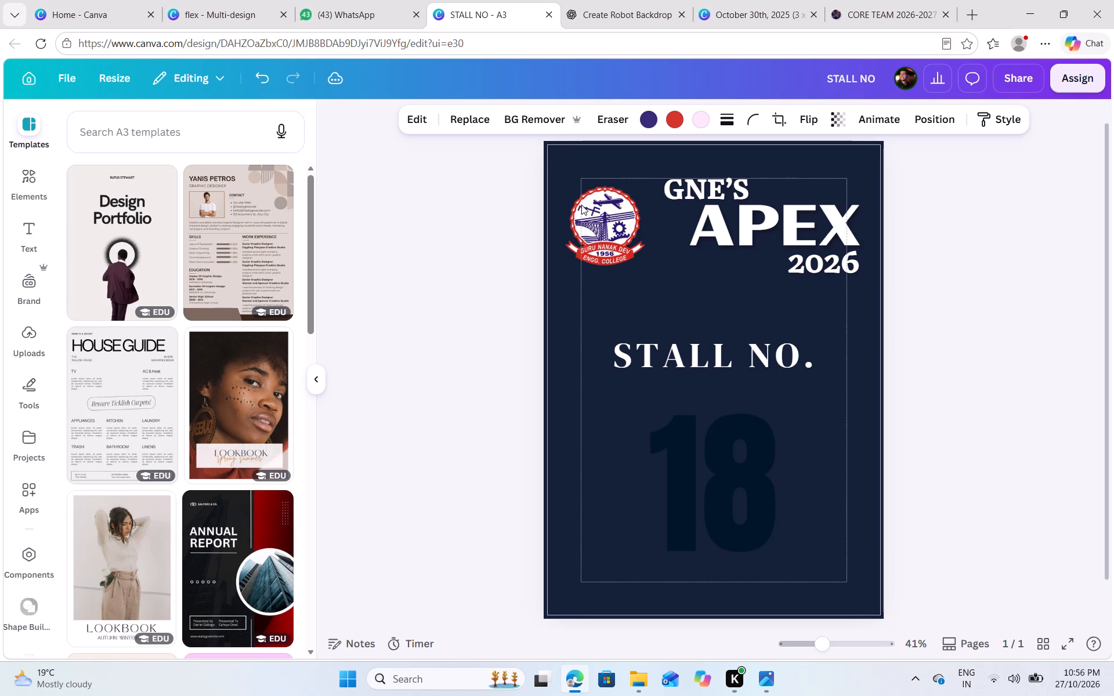
key("Right")
key("Right")
key("Right")
key("Right")
key("Right")
key("Right")
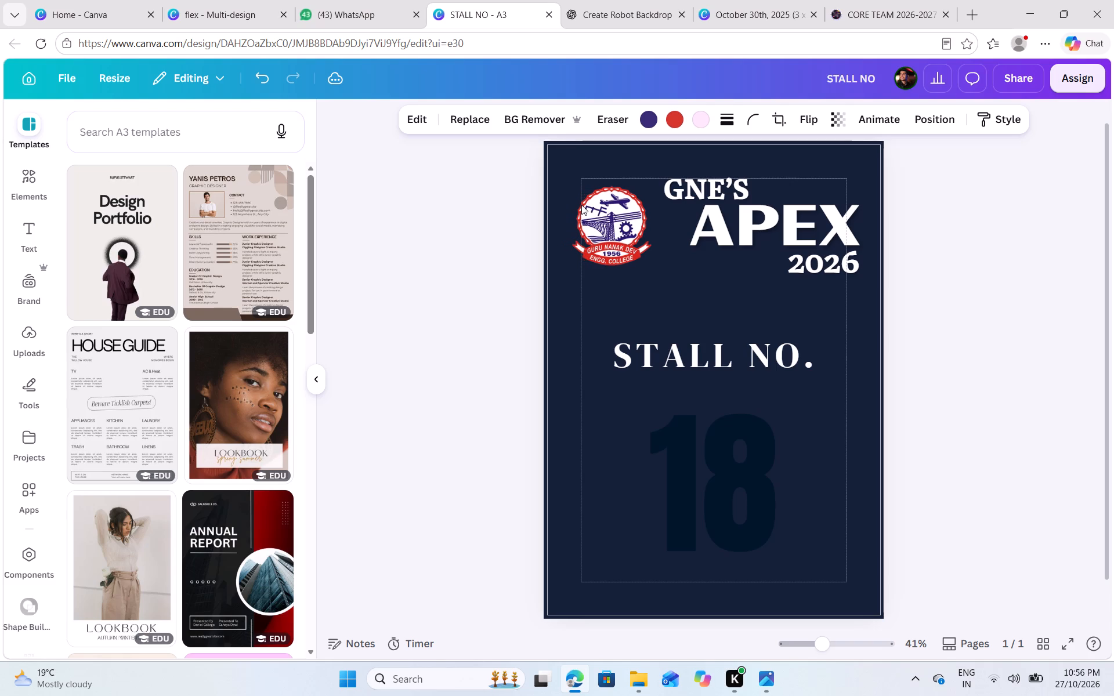
left_click(902, 289)
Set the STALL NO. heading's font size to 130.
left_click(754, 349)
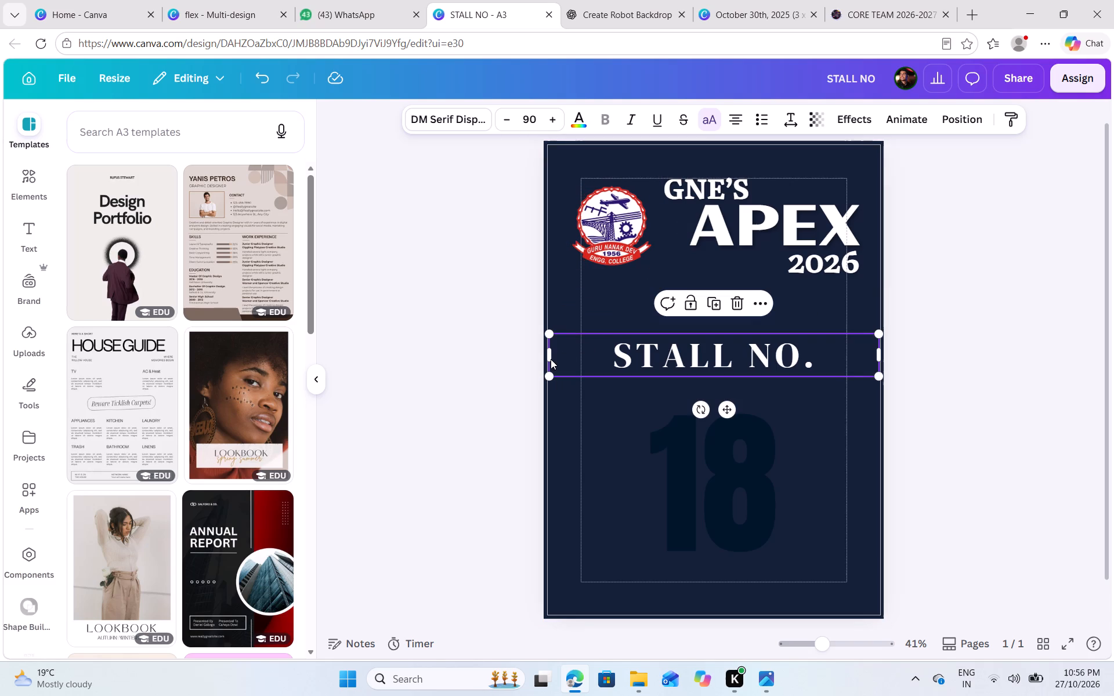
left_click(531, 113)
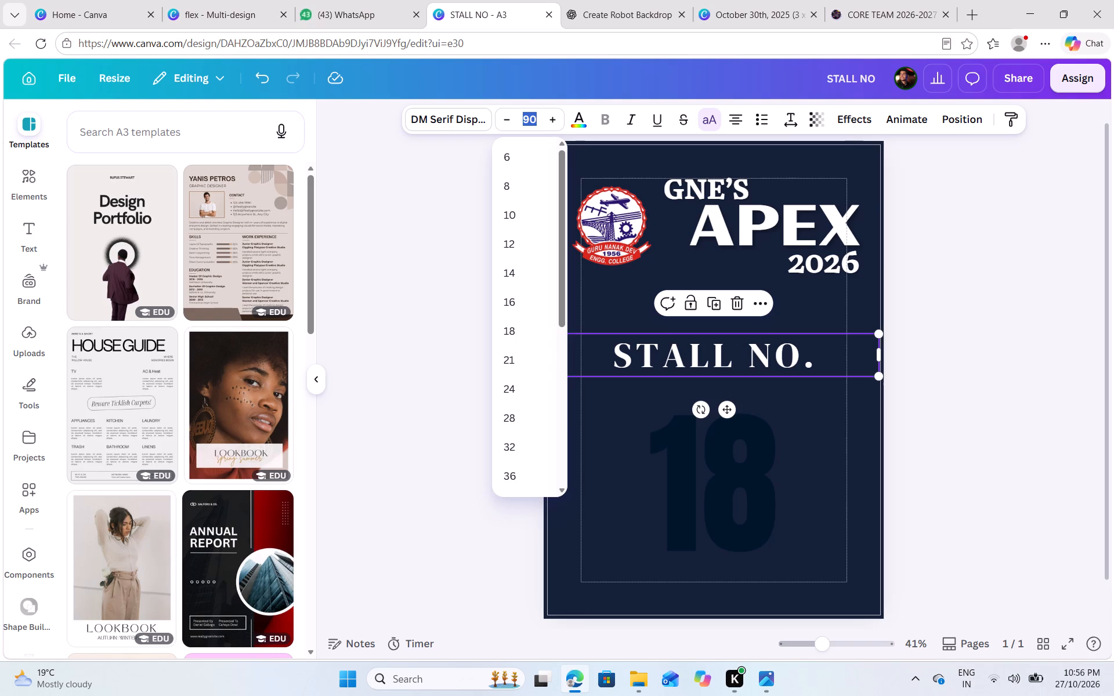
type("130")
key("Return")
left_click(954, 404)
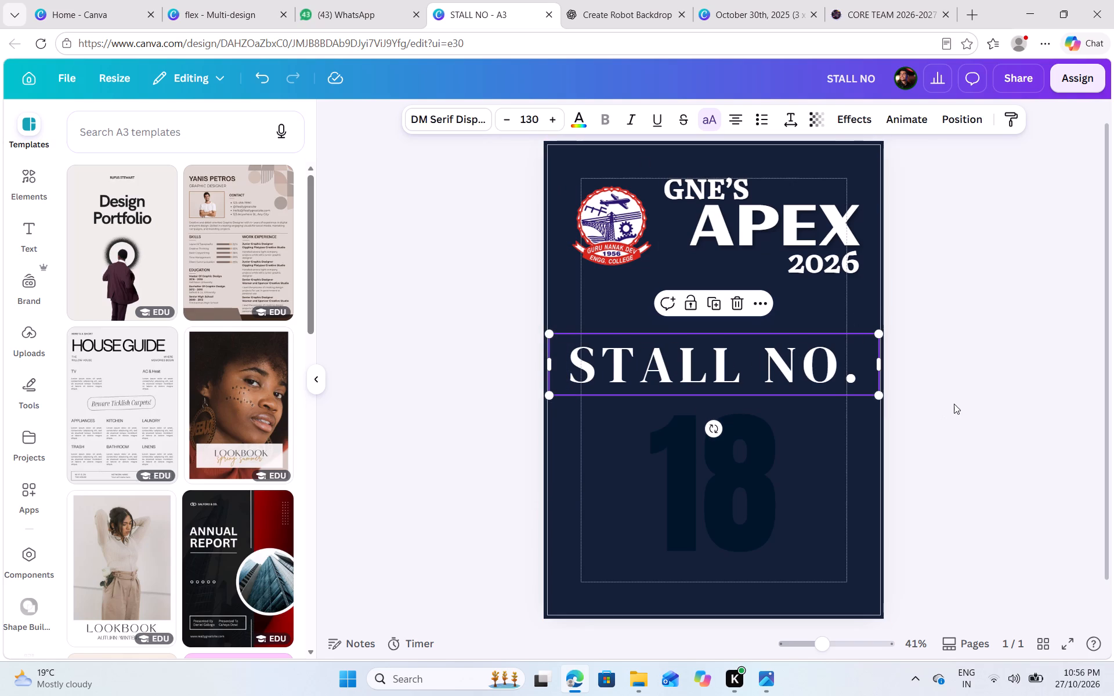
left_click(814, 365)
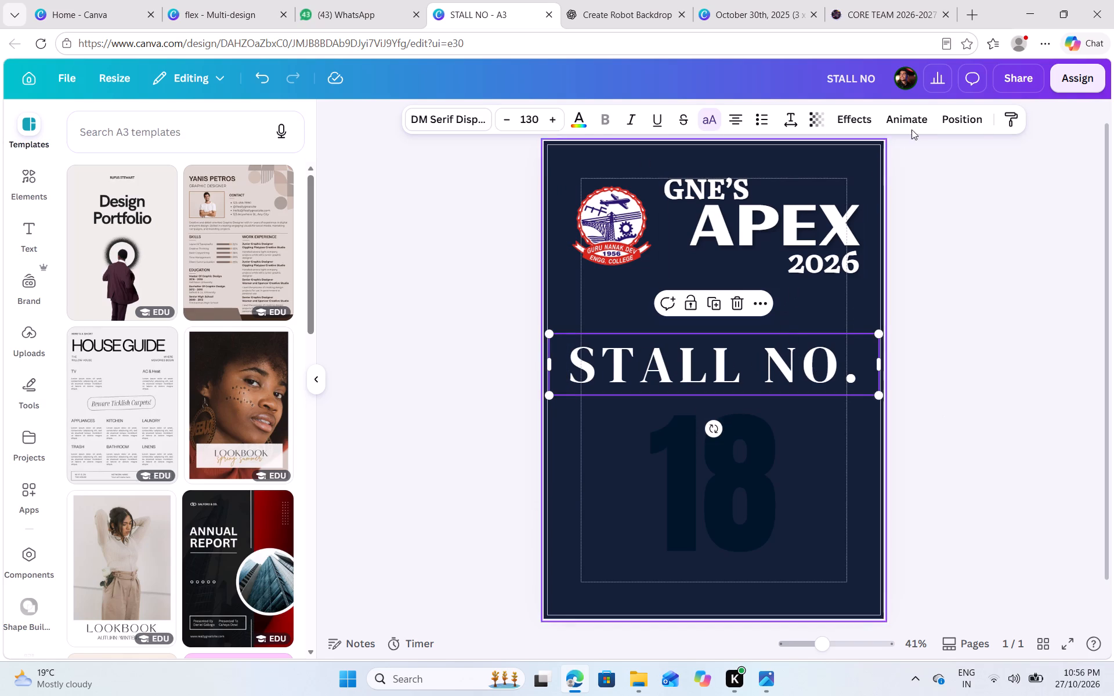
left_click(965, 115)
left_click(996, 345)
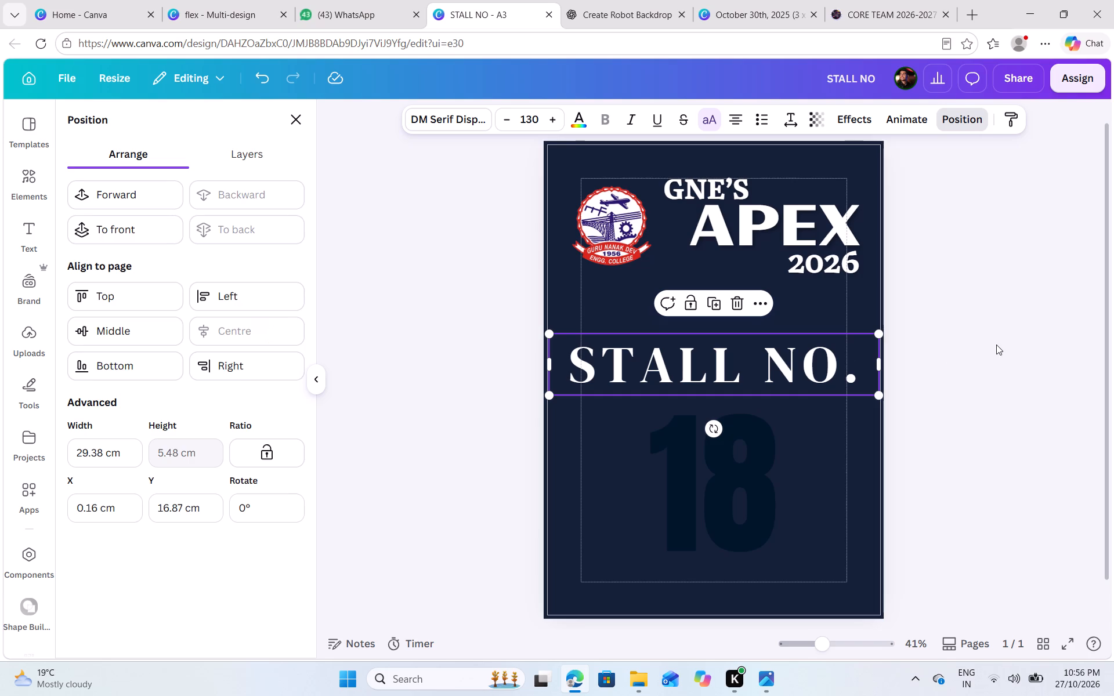
Enlarge the number 18 to a font size of about 560 and move it back to the page's centre, beneath the STALL NO. heading.
left_click(764, 502)
left_click(527, 115)
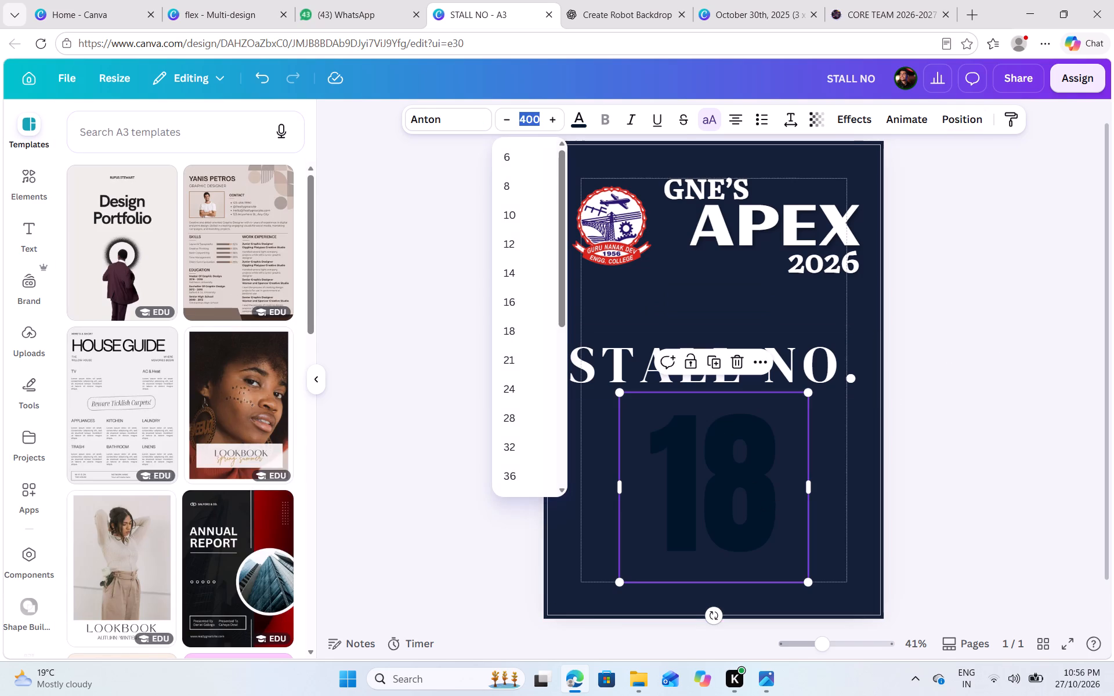
left_click_drag(808, 583, 914, 640)
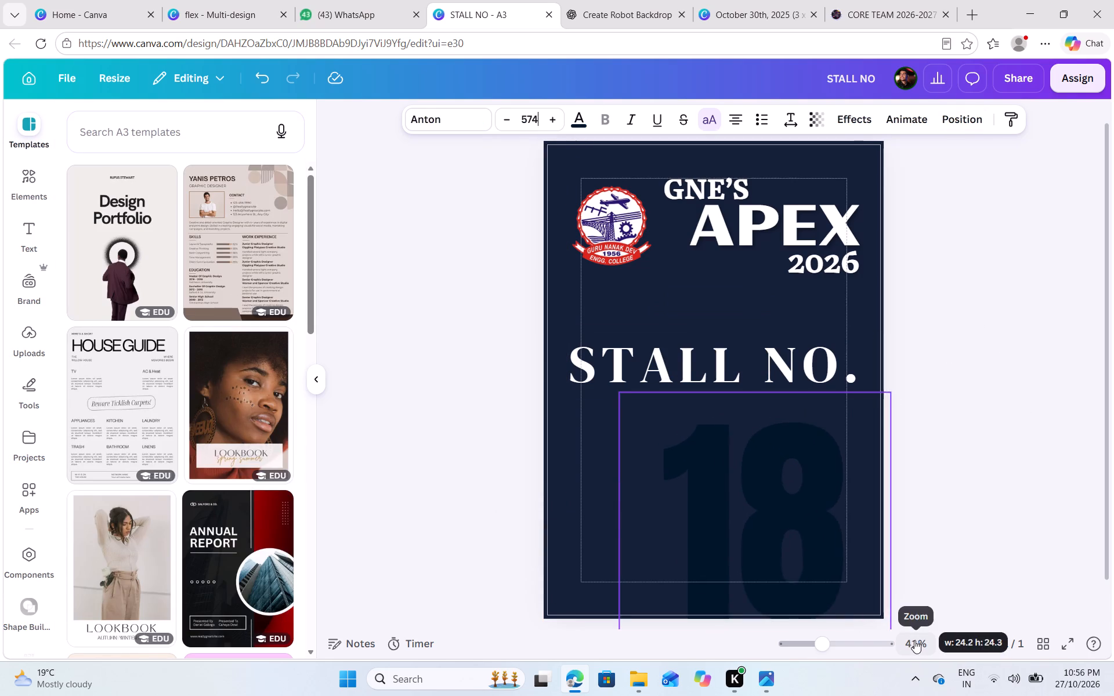
left_click_drag(914, 640, 909, 636)
left_click_drag(800, 539, 757, 514)
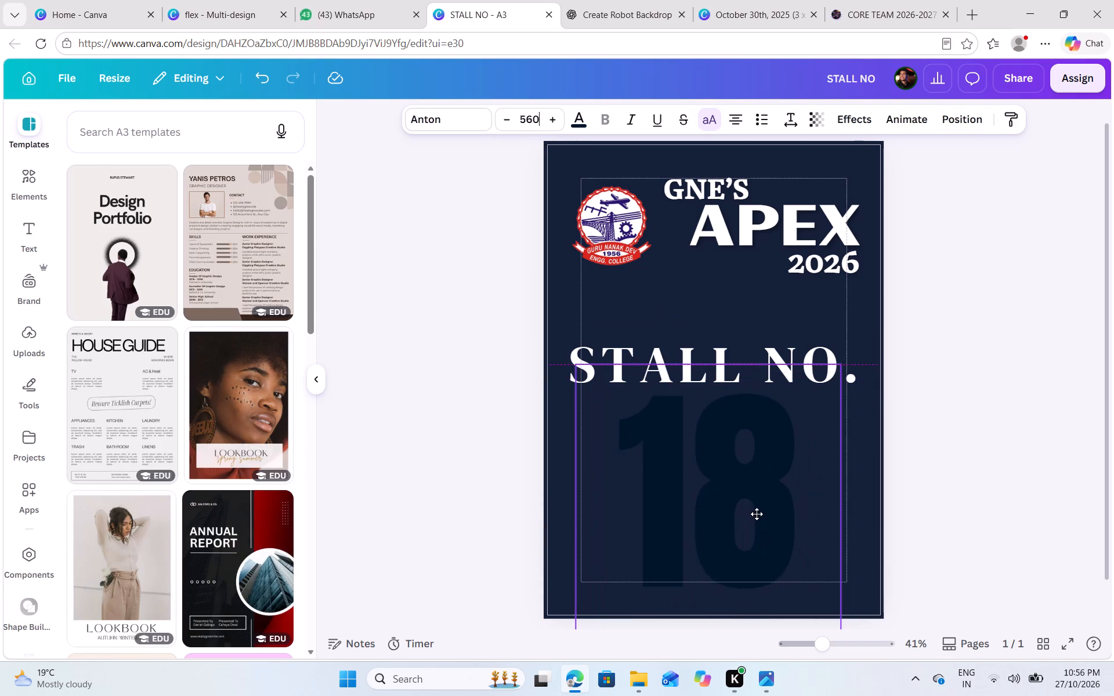
left_click_drag(757, 514, 754, 517)
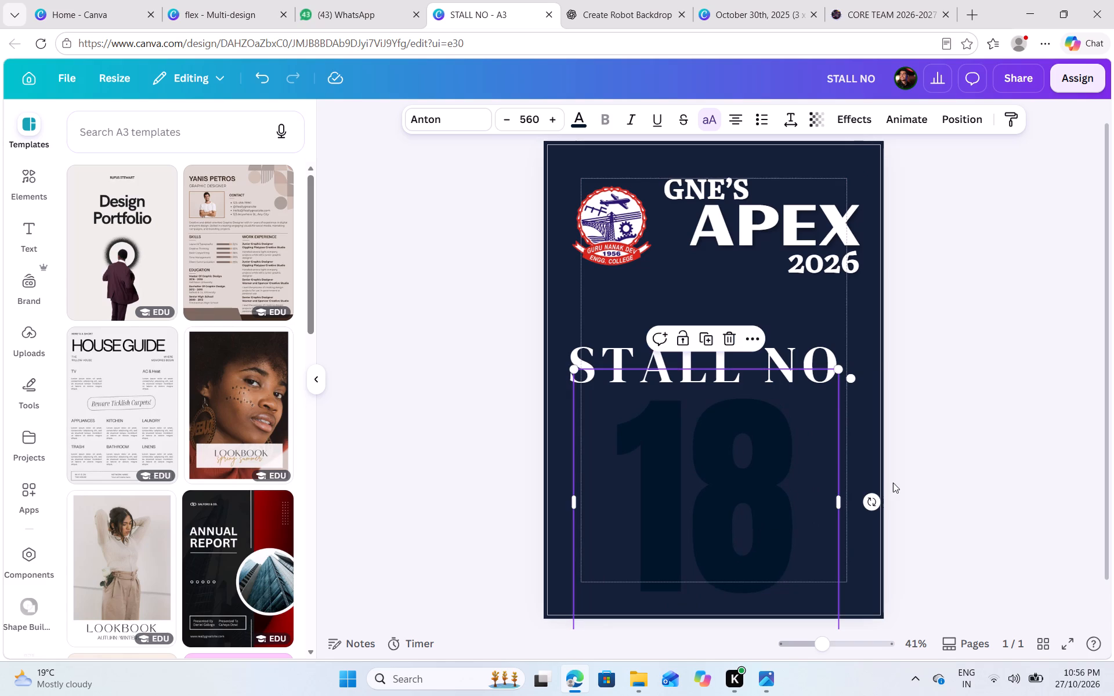
left_click(894, 482)
Move the STALL NO. heading slightly up the page, away from the number 18.
left_click(758, 357)
left_click(783, 343)
left_click(890, 292)
left_click(818, 308)
left_click_drag(813, 309, 813, 308)
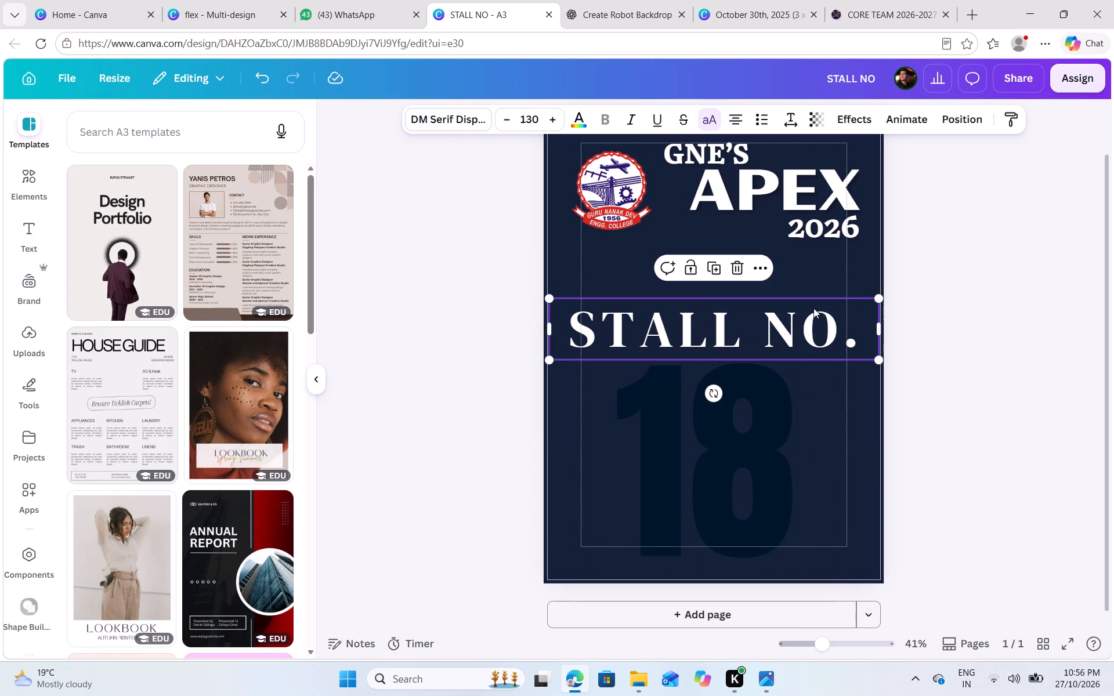
left_click_drag(813, 308, 813, 295)
Set the STALL NO. heading's font size to 120.
left_click(537, 120)
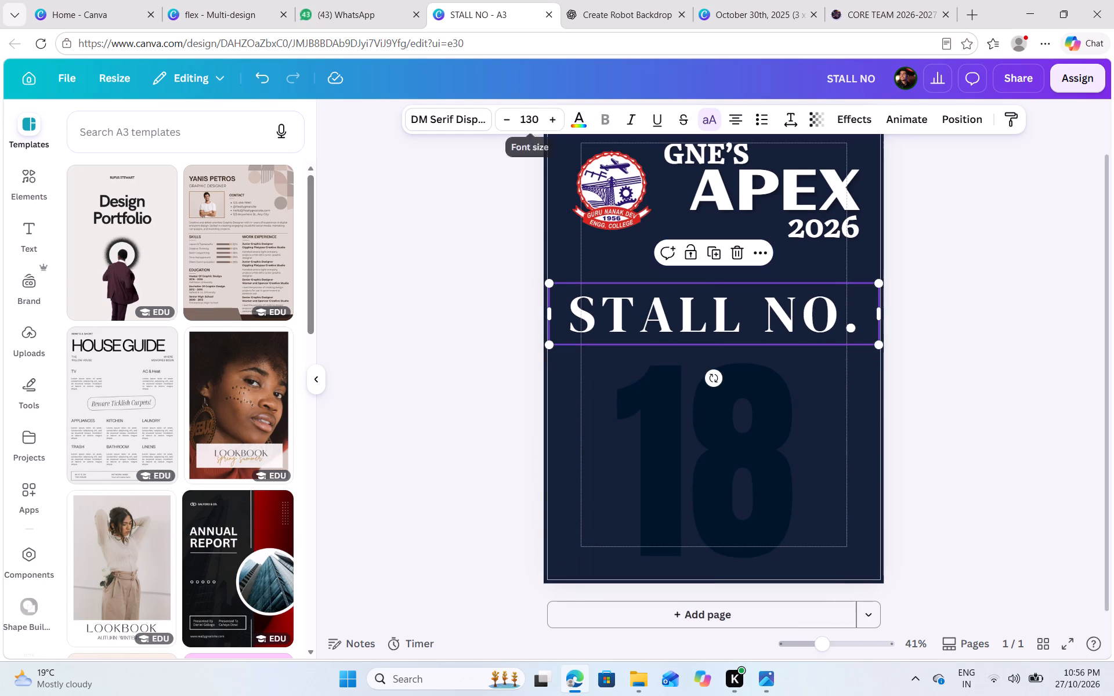
type("120")
key("Return")
left_click(1004, 393)
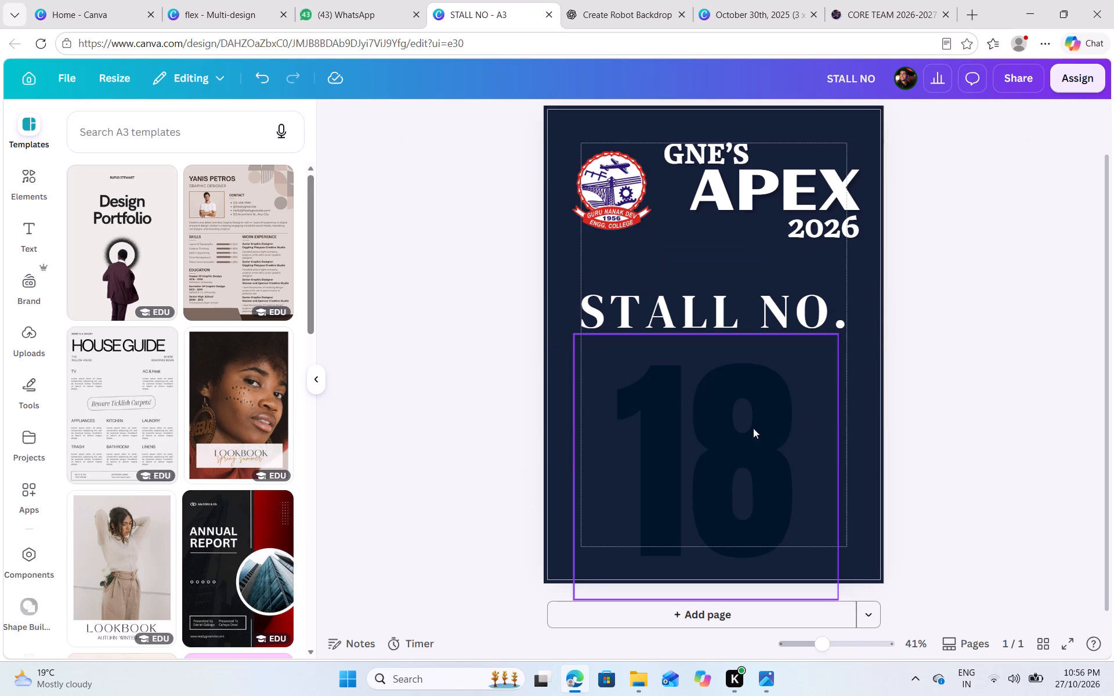
Set the number 18's line spacing to about 1.43 and slightly widen the letter spacing between its digits.
left_click(729, 429)
left_click(796, 117)
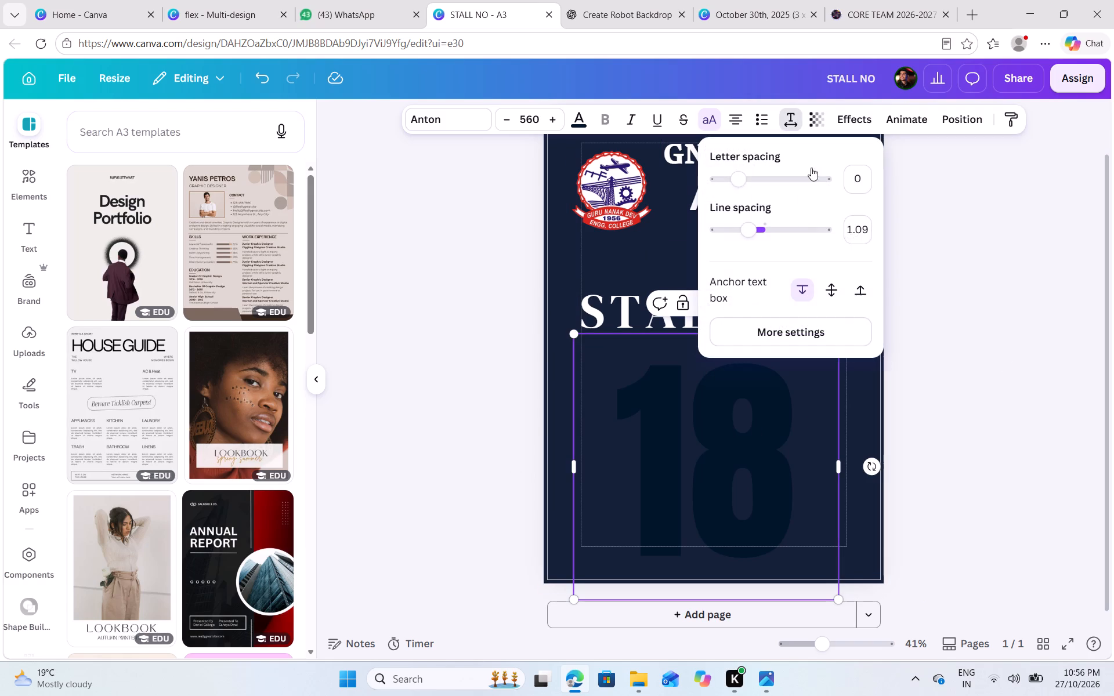
left_click_drag(747, 227, 766, 227)
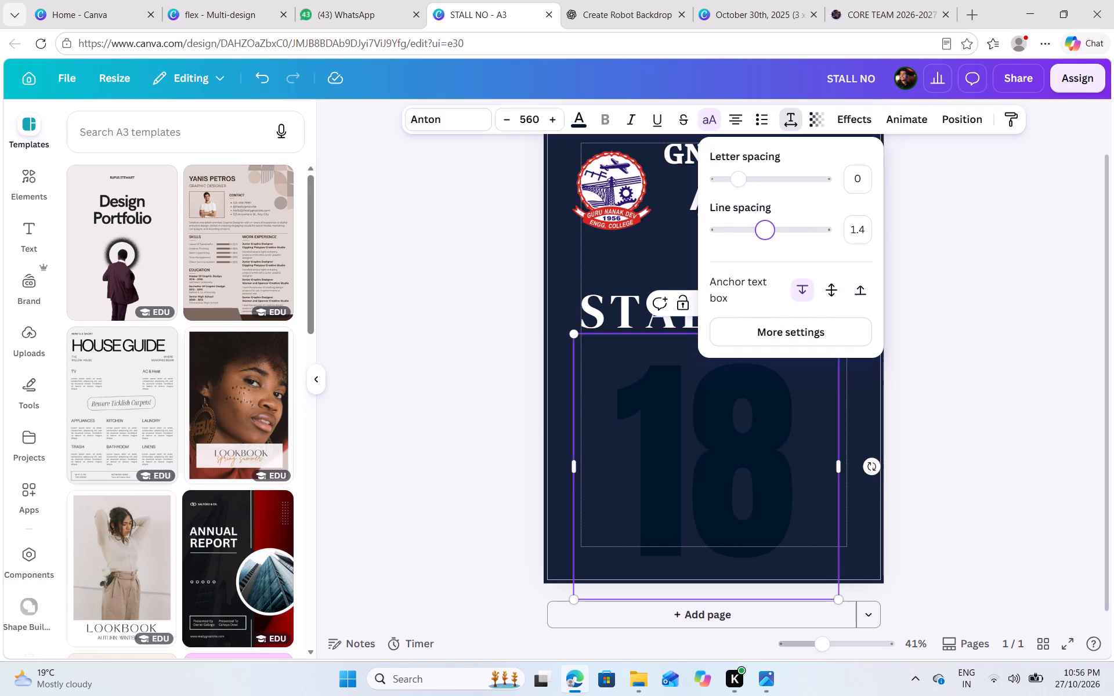
left_click_drag(766, 227, 789, 231)
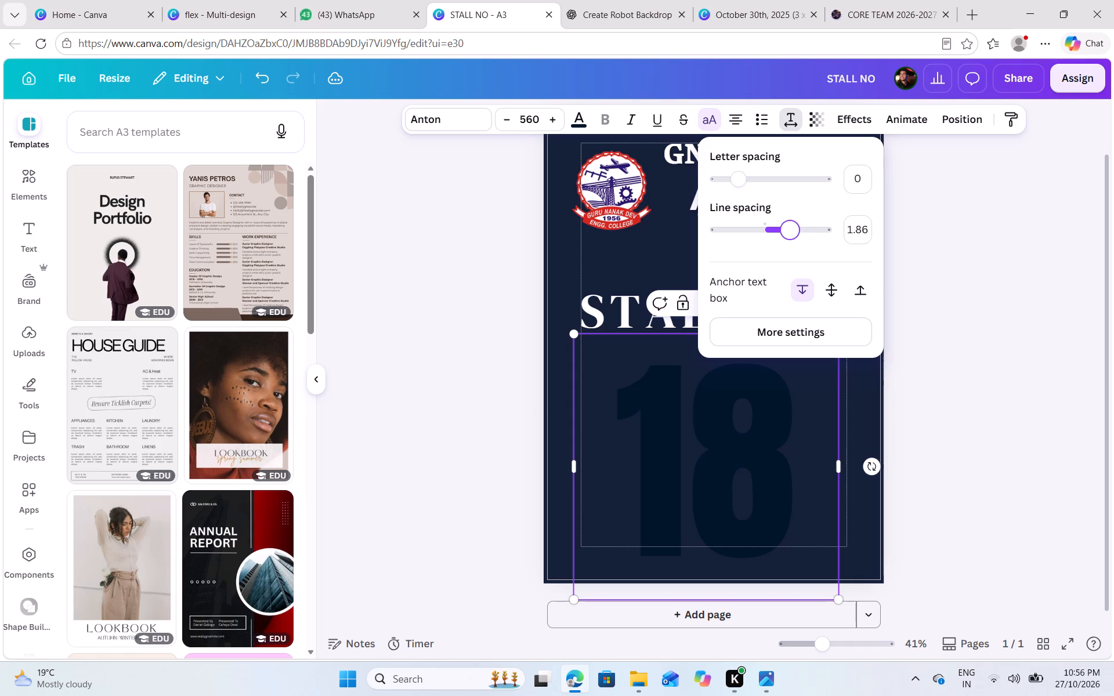
left_click_drag(789, 231, 767, 233)
left_click_drag(740, 179, 753, 182)
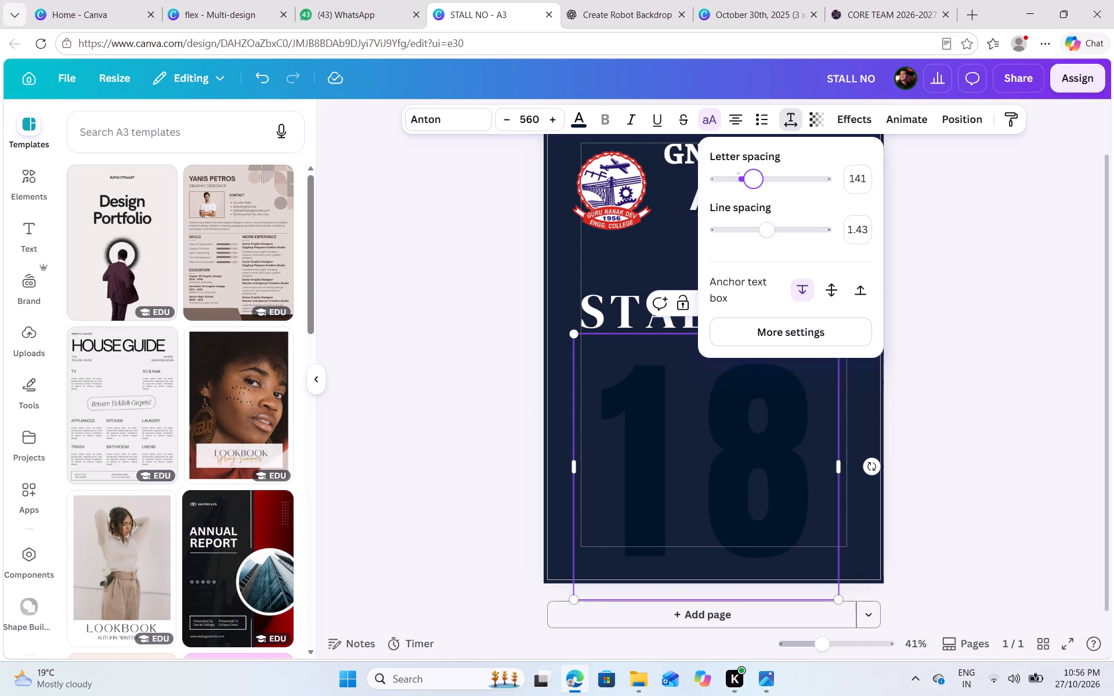
left_click_drag(753, 182, 749, 183)
left_click(942, 378)
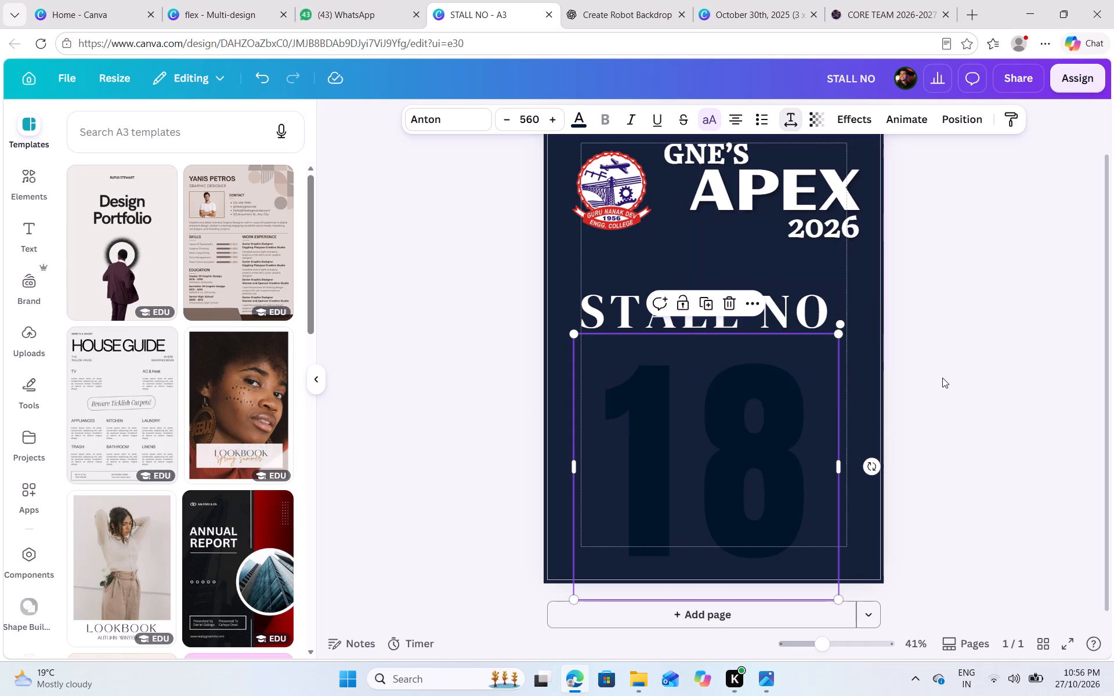
left_click(1007, 453)
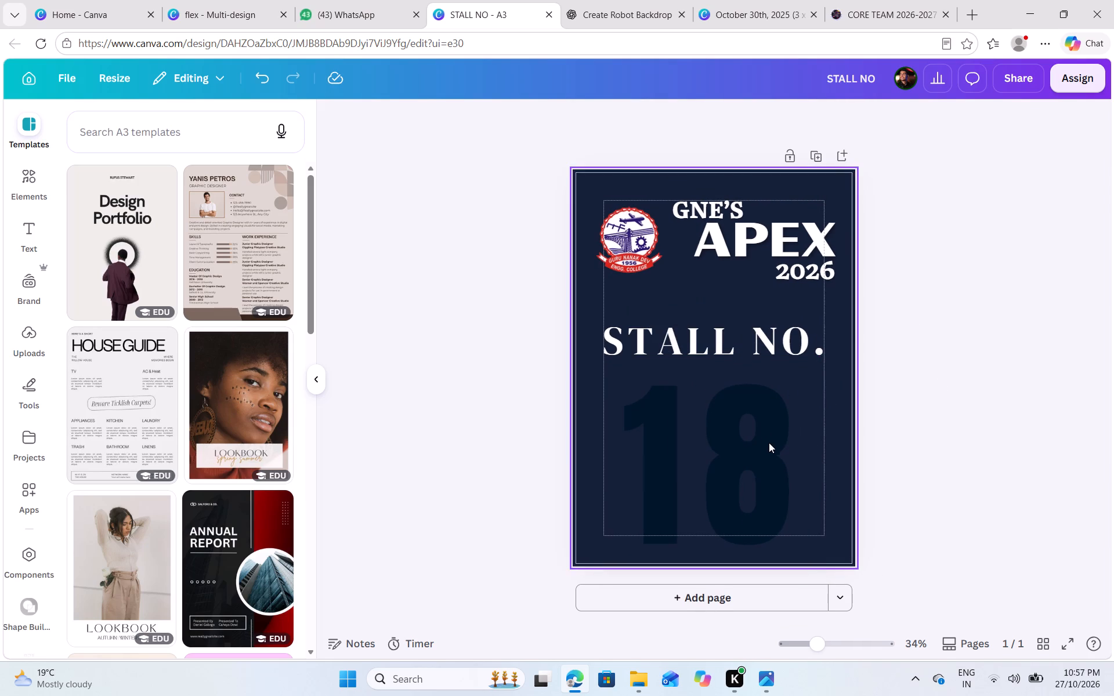
Nudge the number 18 slightly up the page, towards the STALL NO. heading.
left_click(764, 445)
key("Up")
key("Up")
key("Up")
key("Up")
key("Up")
key("Up")
key("Up")
key("Up")
key("Up")
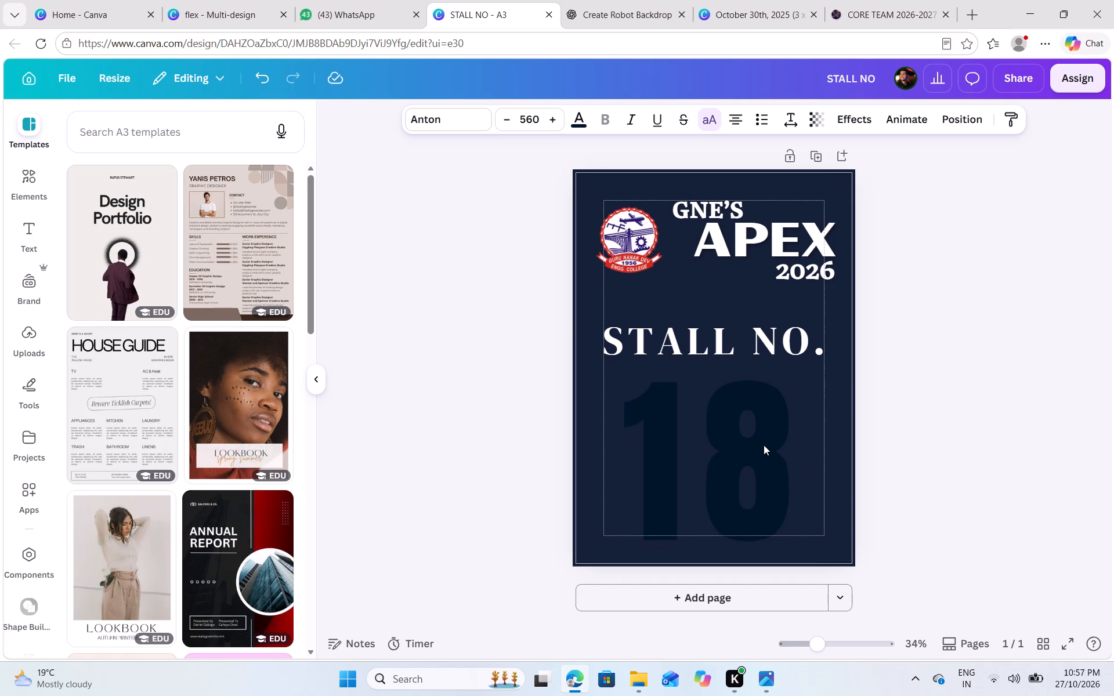
key("Down")
key("Down")
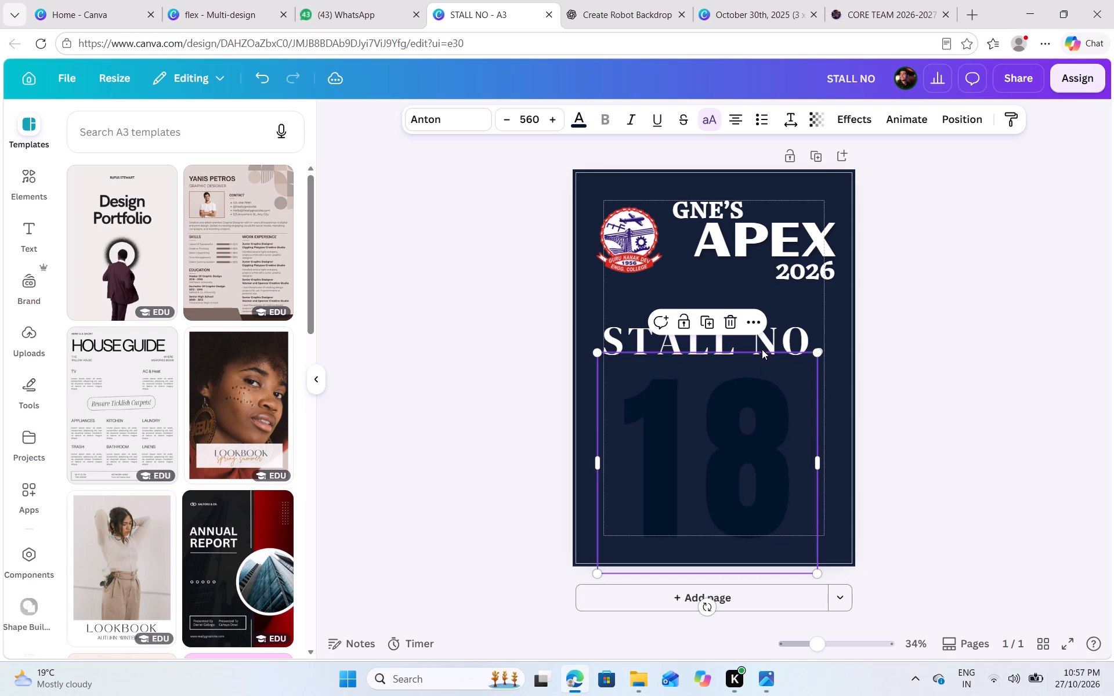
Nudge the STALL NO. heading slightly up the page to leave more space above the number 18.
left_click(778, 335)
left_click(816, 332)
left_click(1014, 301)
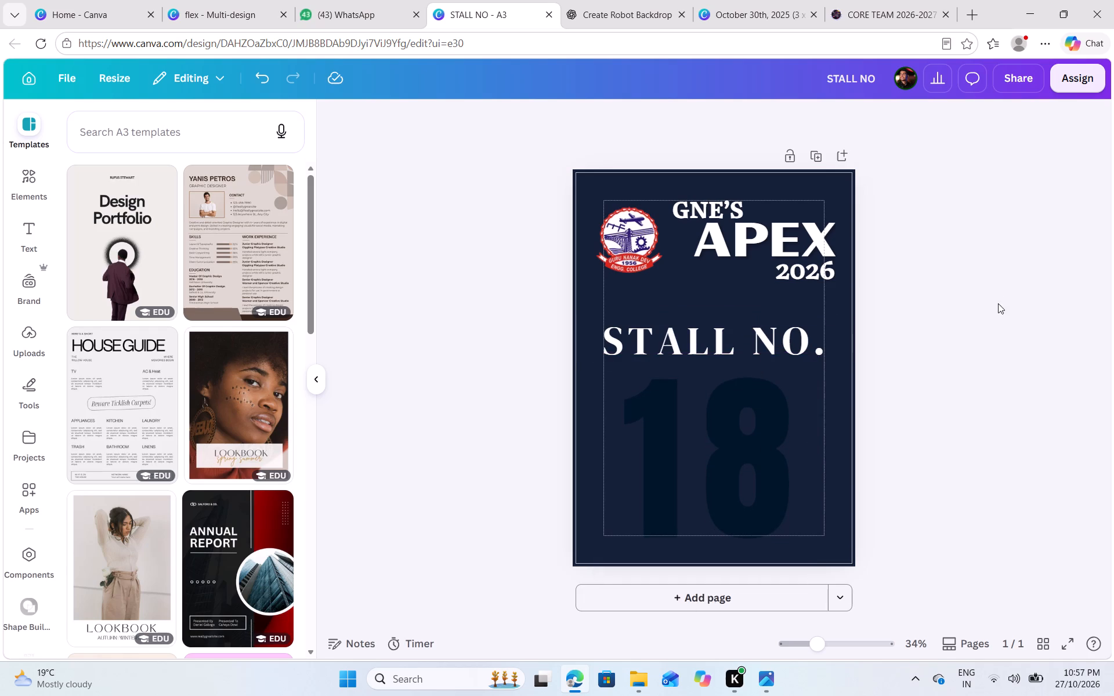
left_click(768, 327)
left_click(897, 305)
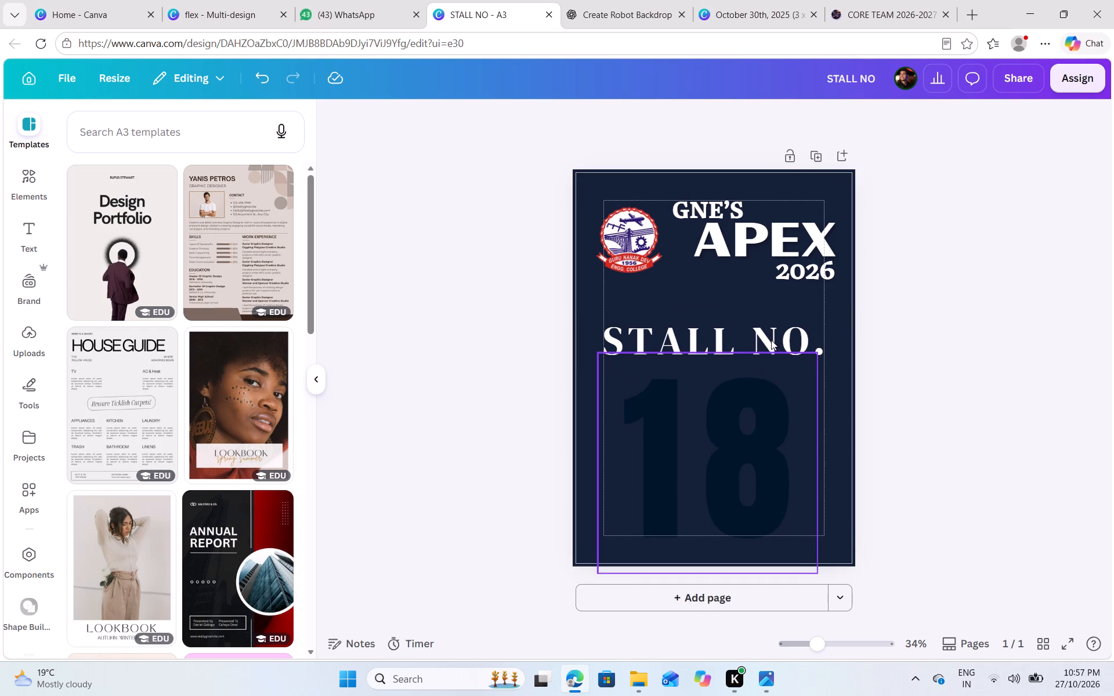
left_click(804, 320)
key("Up")
key("Up")
key("Up")
key("Up")
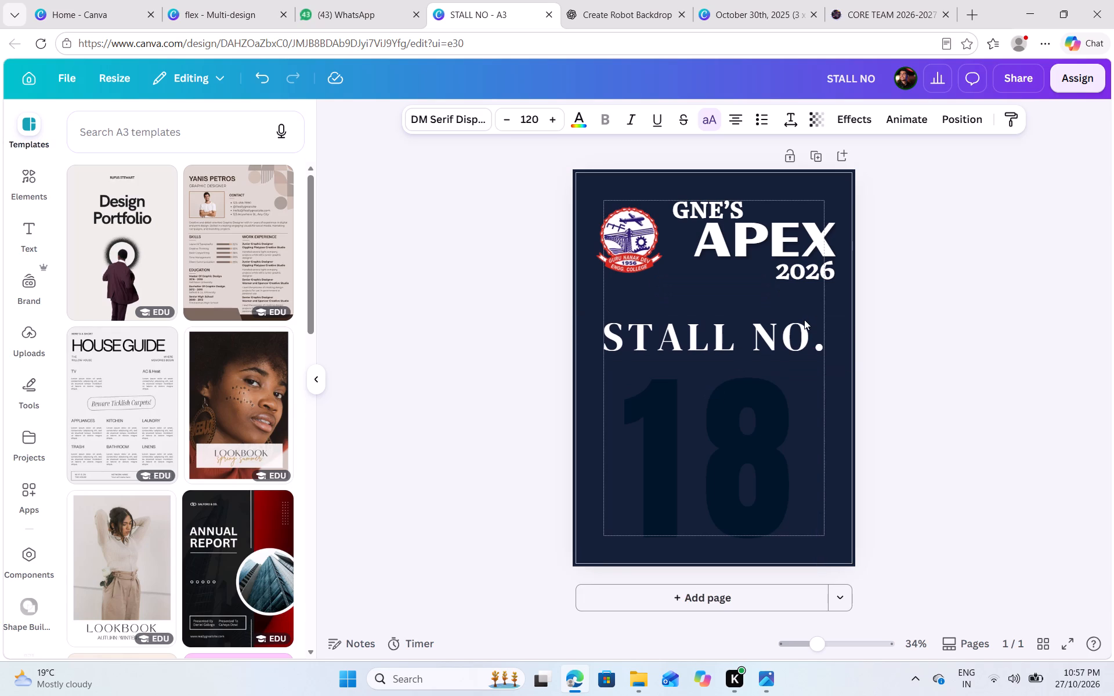
key("Up")
key("Up")
key("Up")
key("Up")
key("Up")
key("Down")
key("Down")
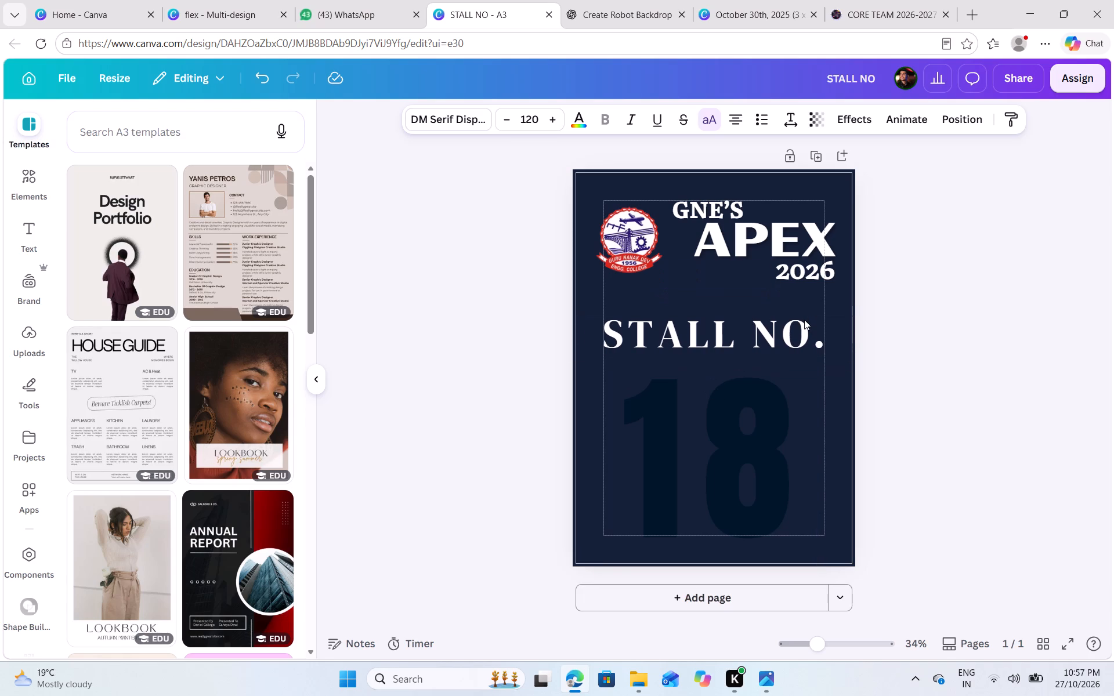
Open the text colour choices for the number 18 and look through the available swatches.
left_click(757, 456)
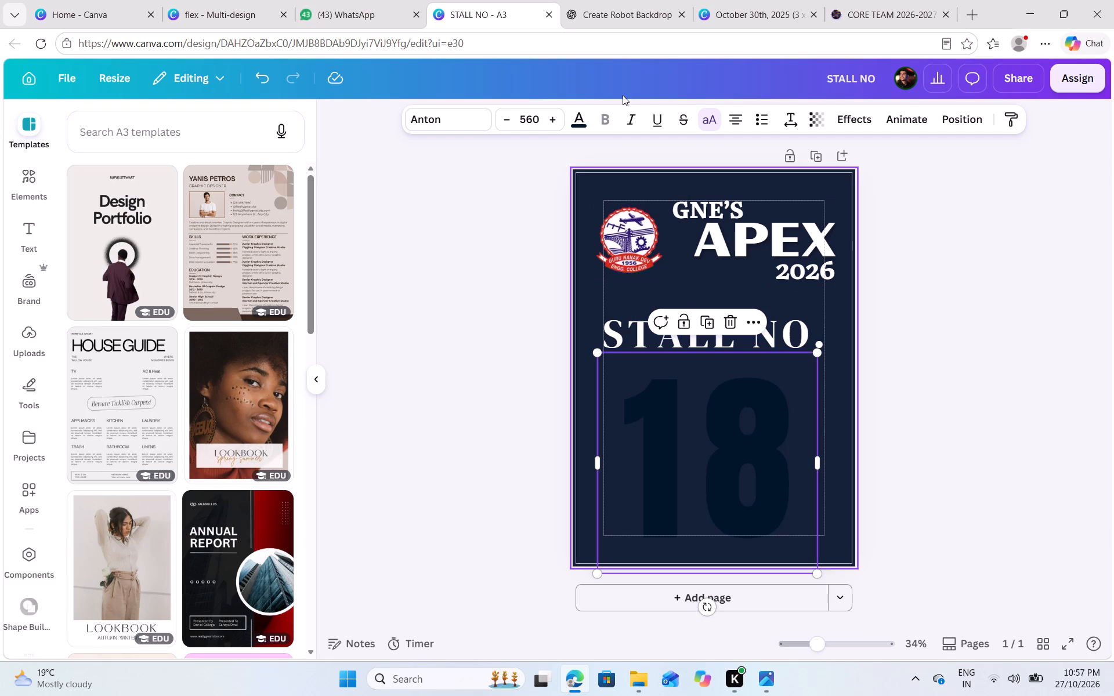
left_click(579, 131)
left_click(580, 122)
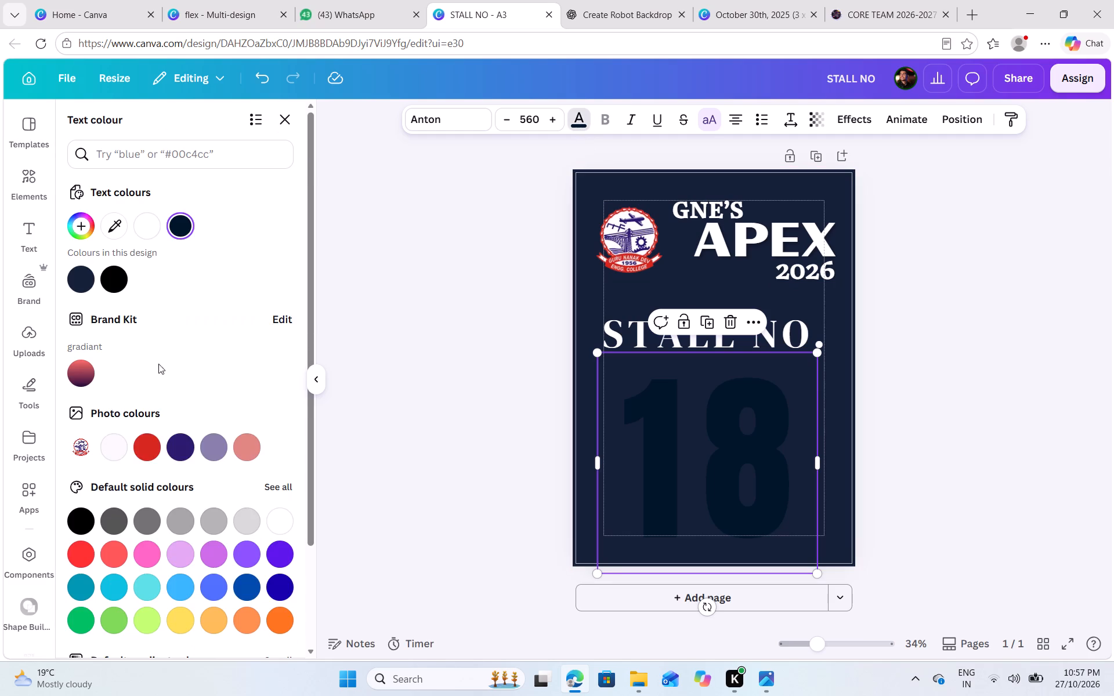
scroll(146, 440, "down", 3)
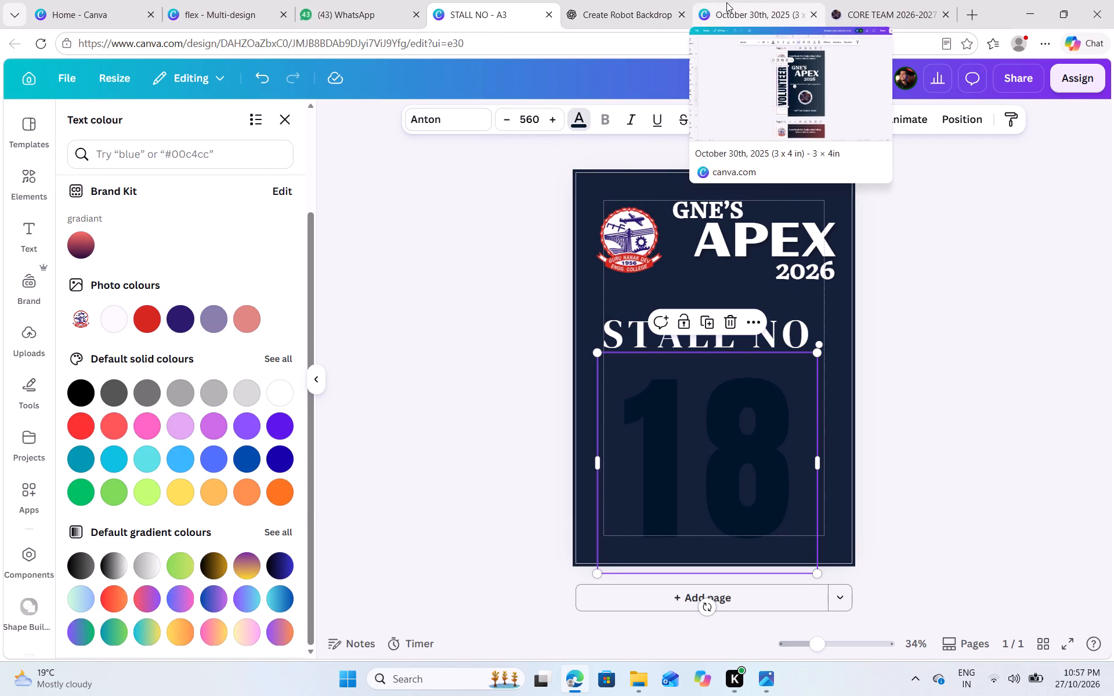
In the October 30th, 2025 (3 x 4 in) design, copy the colour code #FAF9F6 from the pale strip behind VOLUNTEER on page 1.
left_click(743, 5)
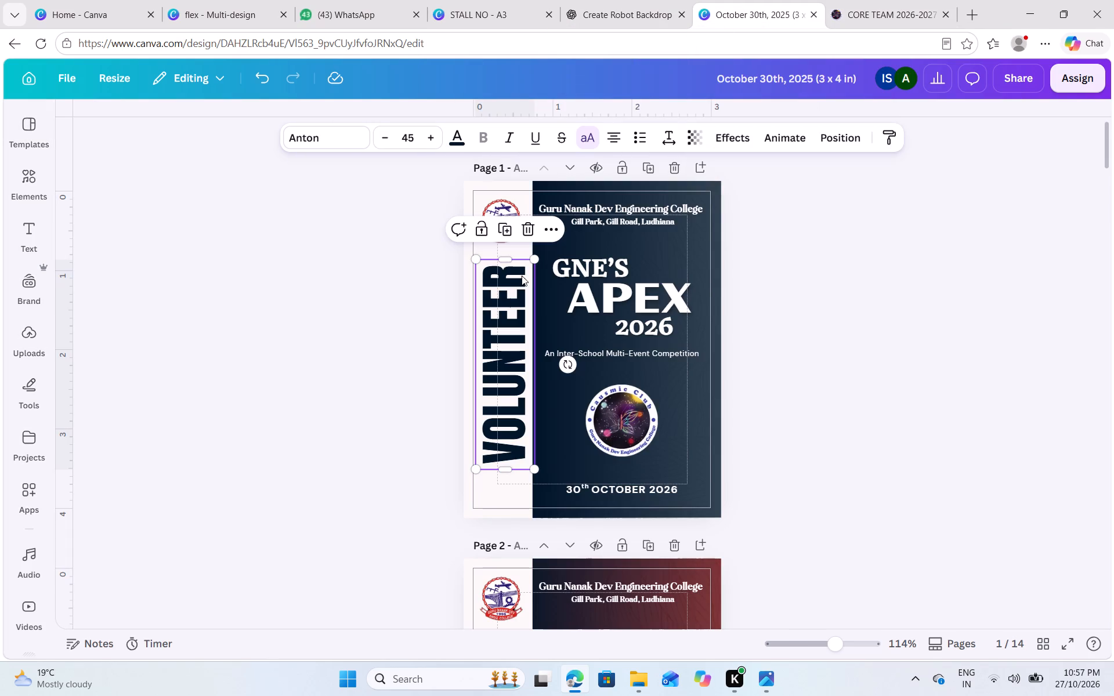
left_click(428, 328)
left_click(465, 238)
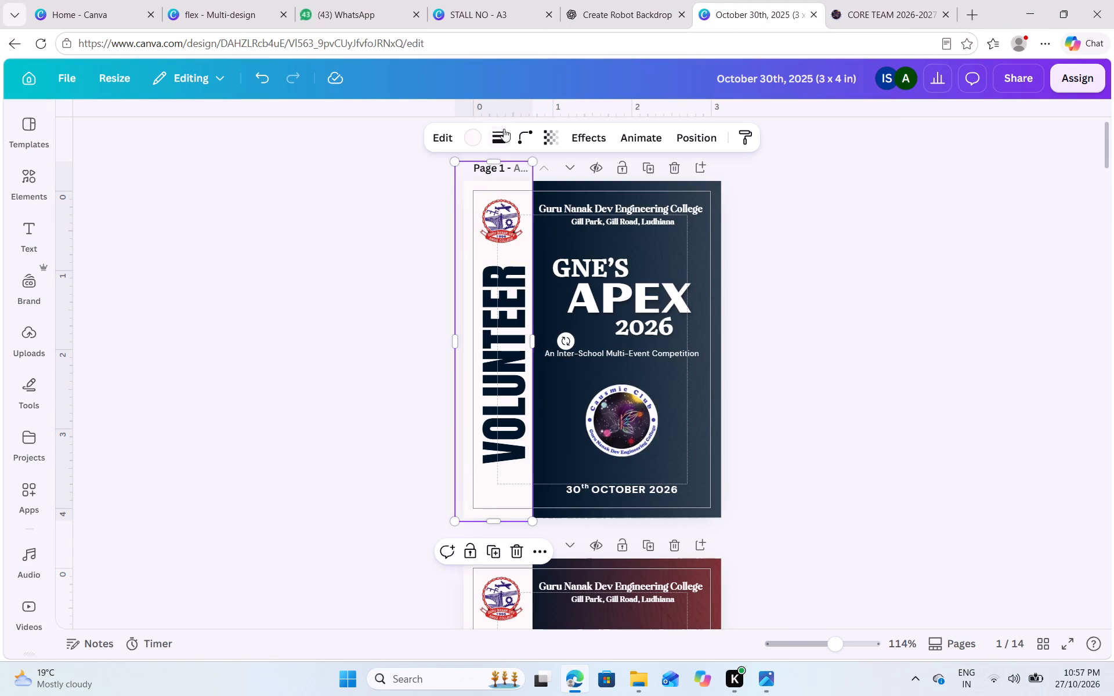
left_click(479, 133)
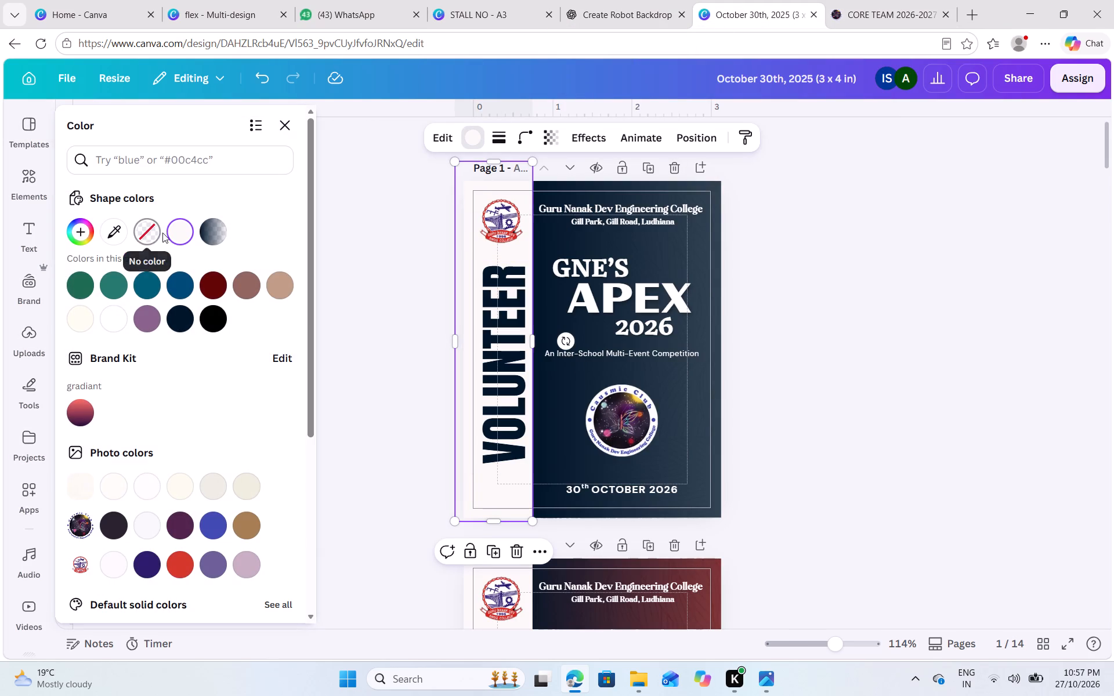
left_click(180, 230)
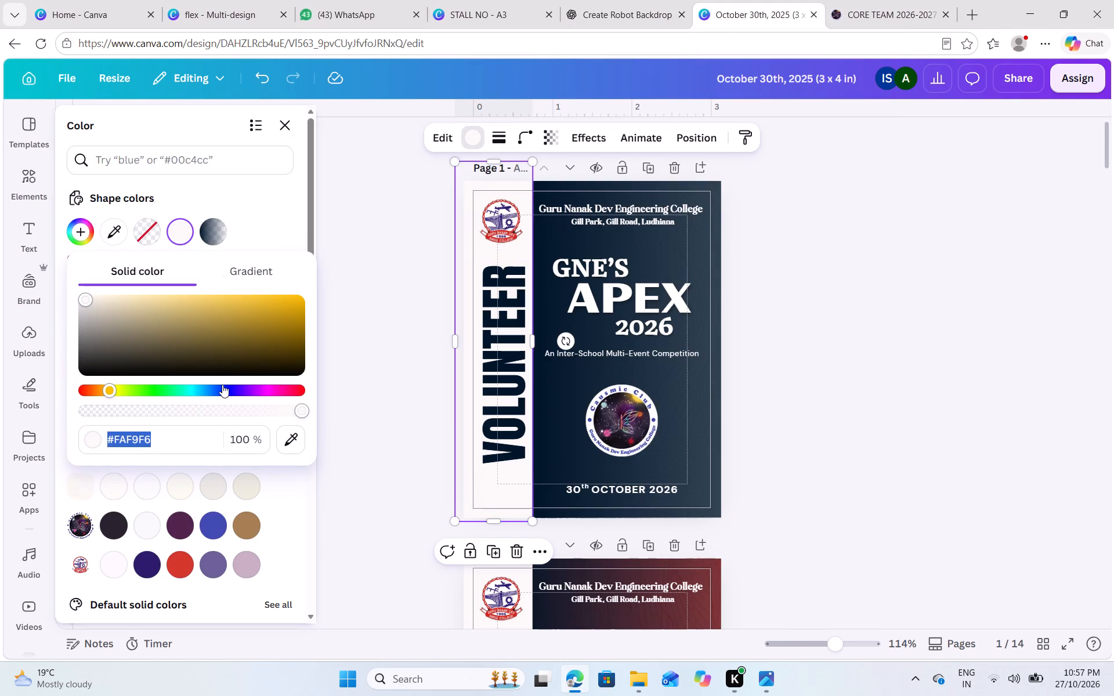
key("ctrl+c")
In the STALL NO - A3 design, apply the copied colour #FAF9F6 to the number 18.
left_click(479, 0)
left_click(723, 472)
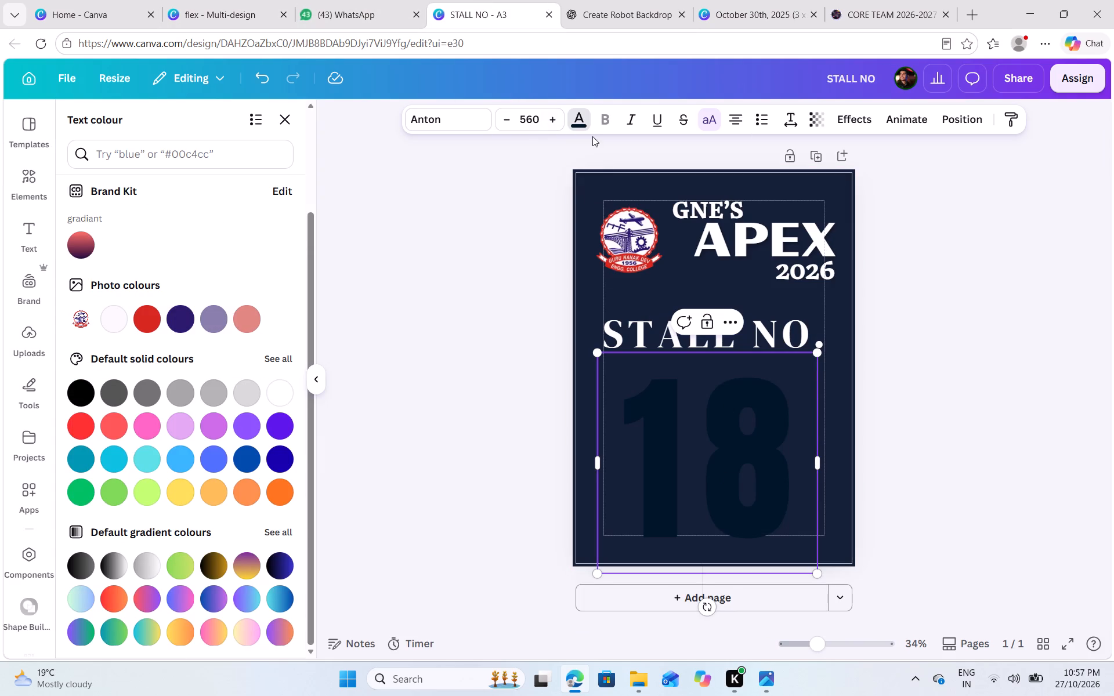
left_click(578, 115)
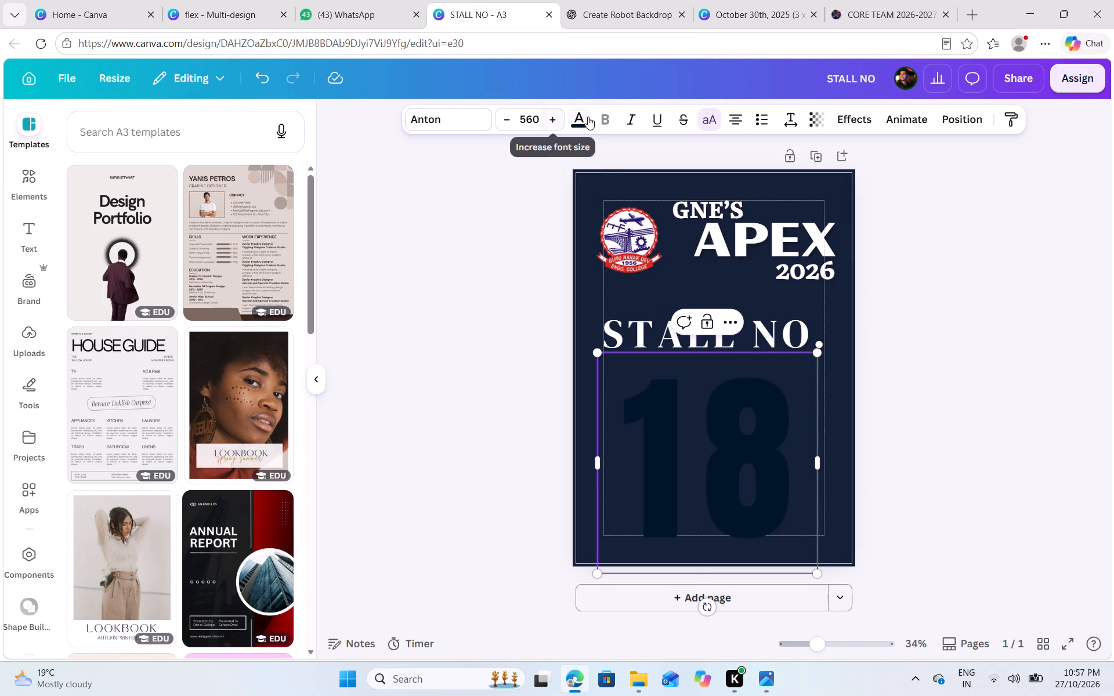
left_click(585, 118)
left_click(180, 218)
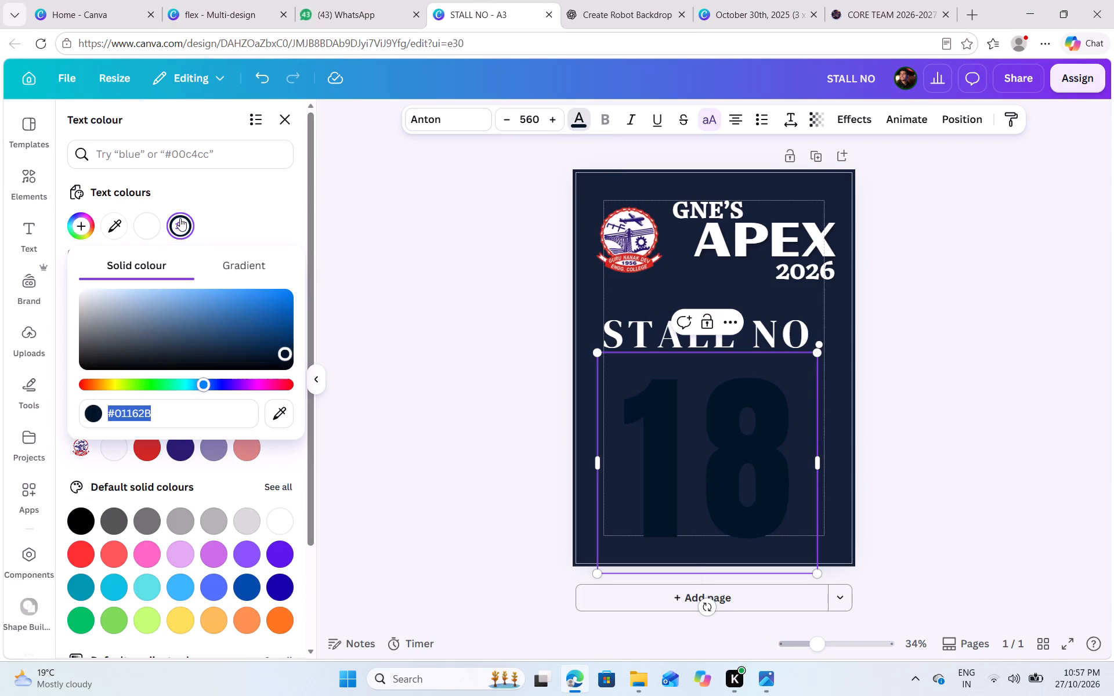
key("ctrl+v")
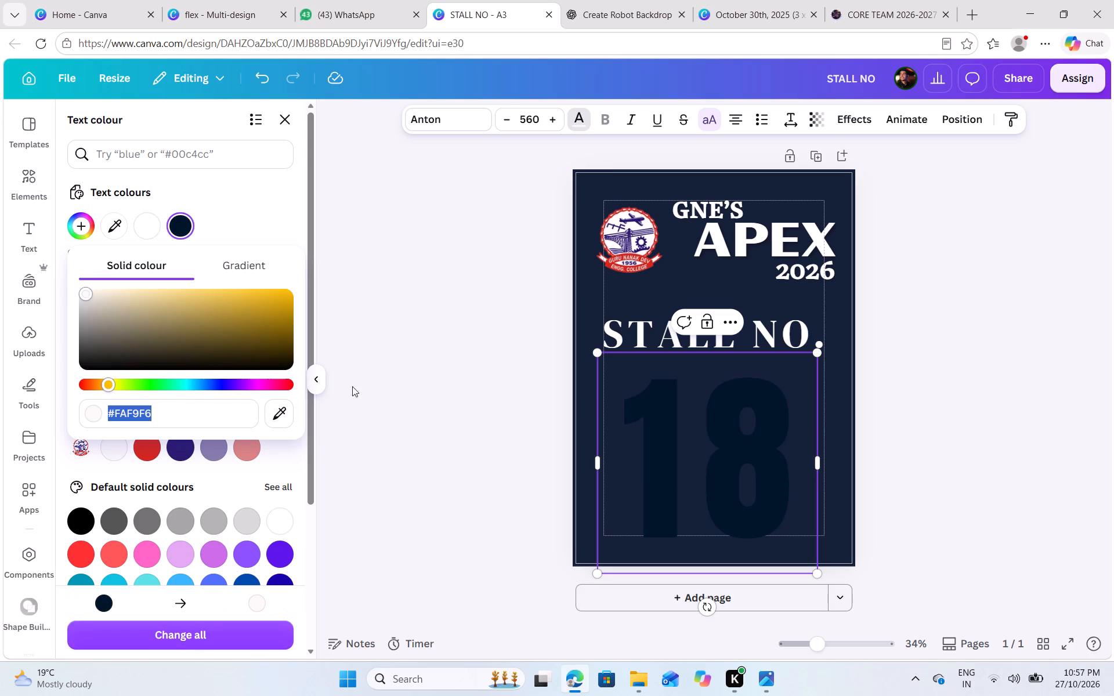
left_click(545, 397)
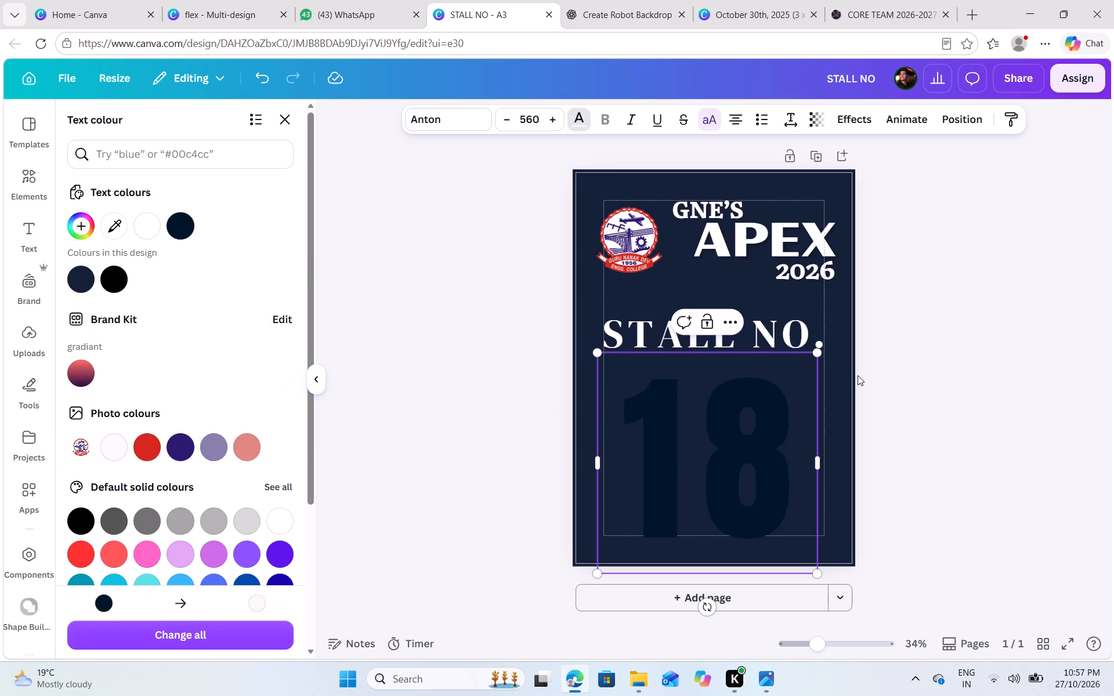
double_click(749, 447)
left_click(580, 121)
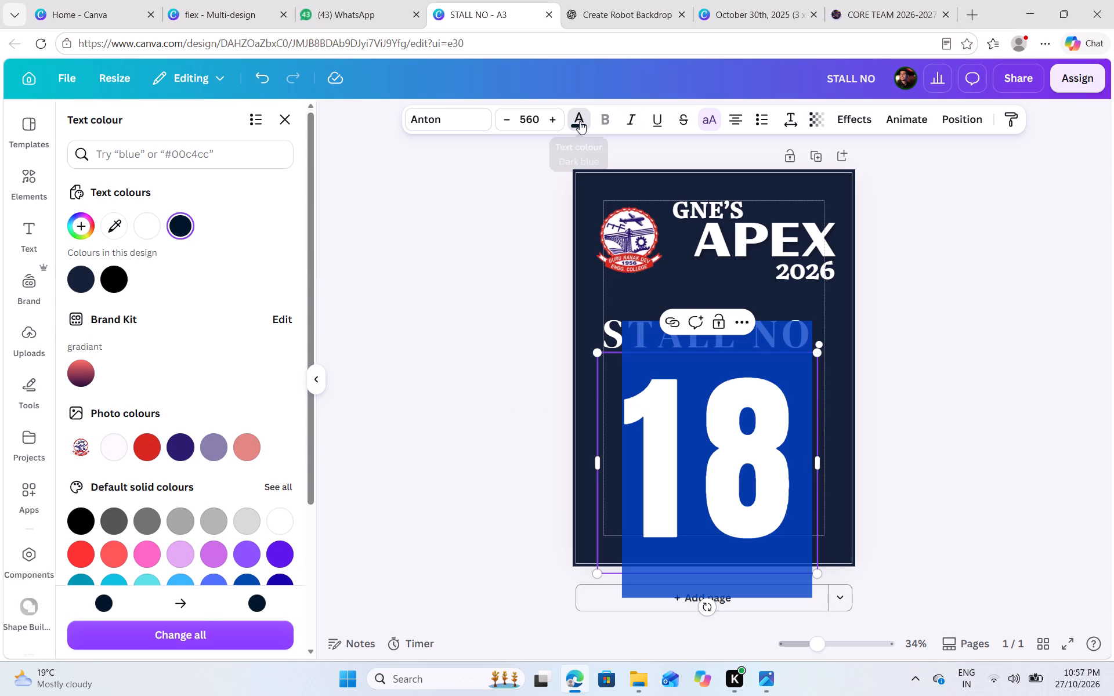
left_click(577, 116)
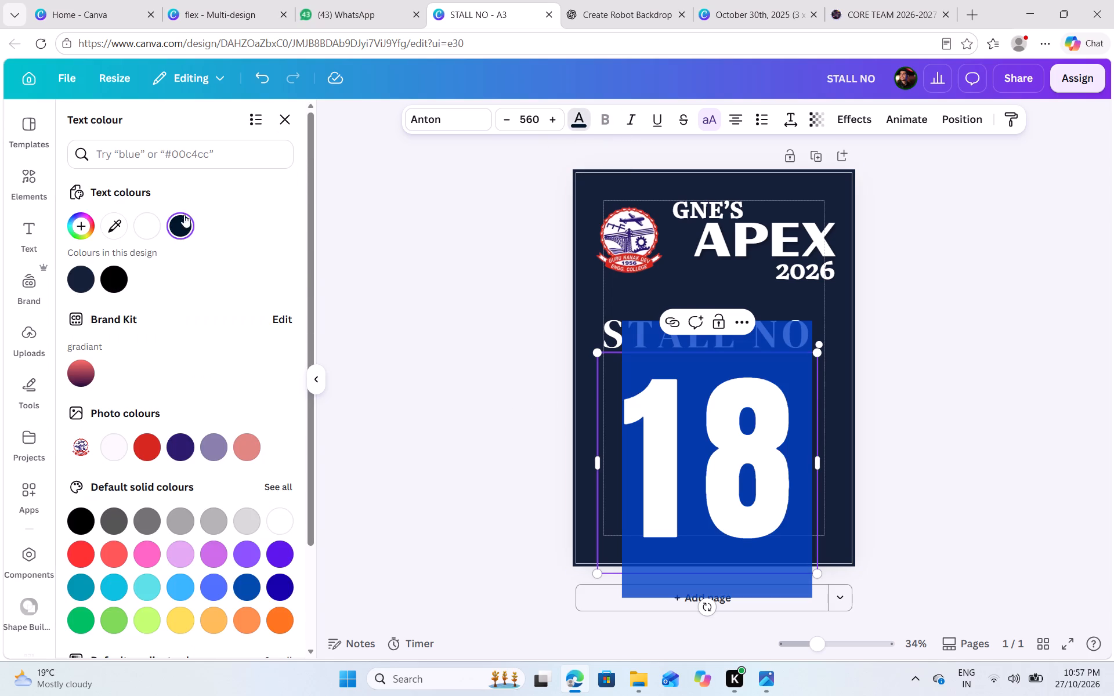
left_click(180, 223)
key("ctrl+v")
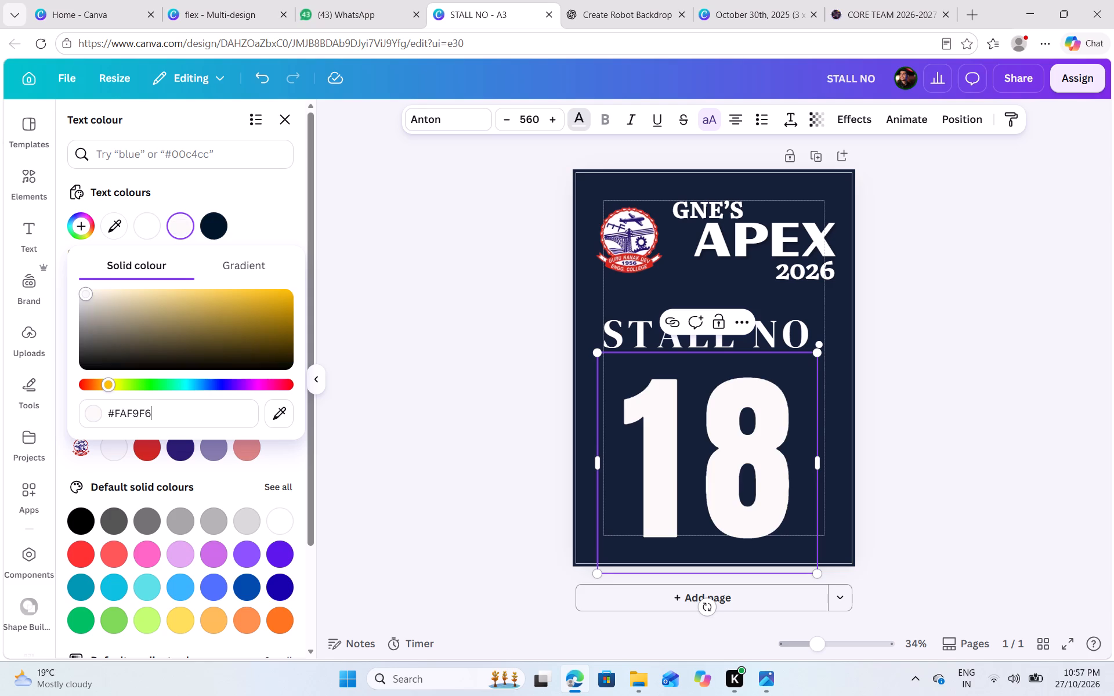
left_click(857, 357)
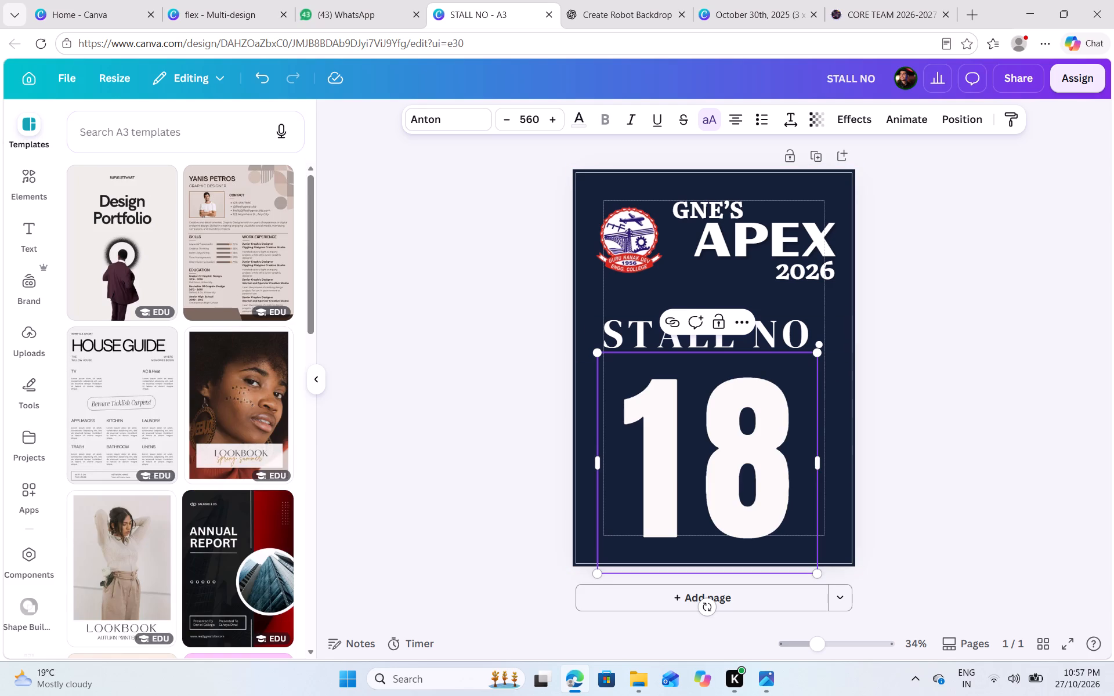
Recolour the STALL NO. heading with the same off-white as the number 18.
left_click(797, 336)
left_click(797, 322)
left_click(977, 305)
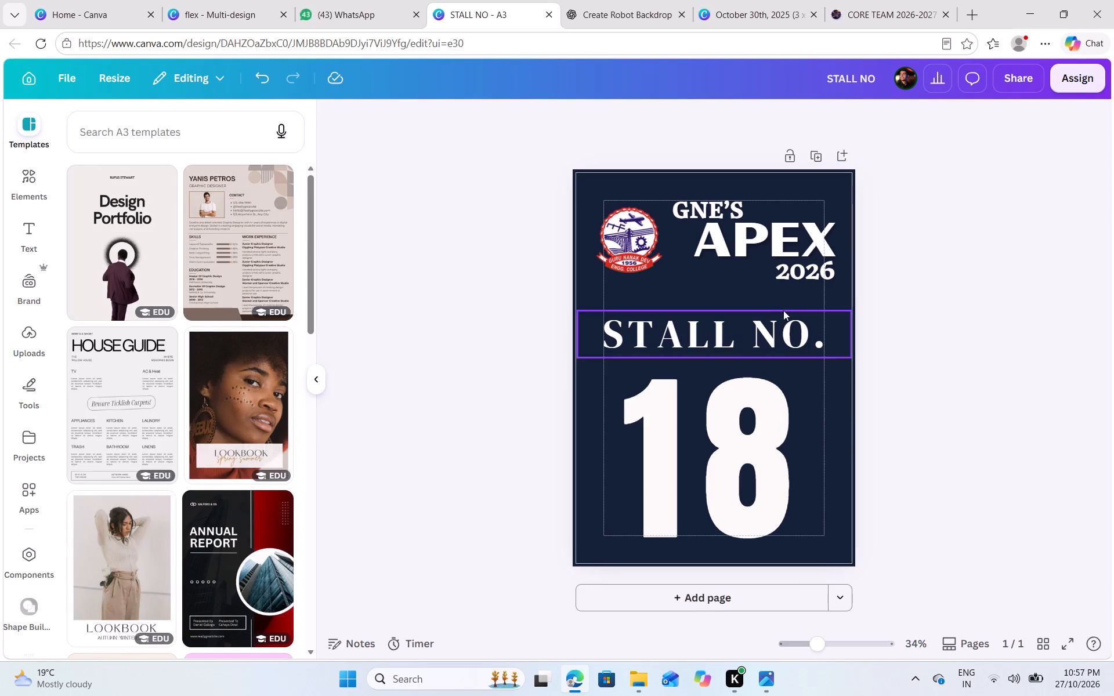
left_click(779, 320)
left_click(578, 122)
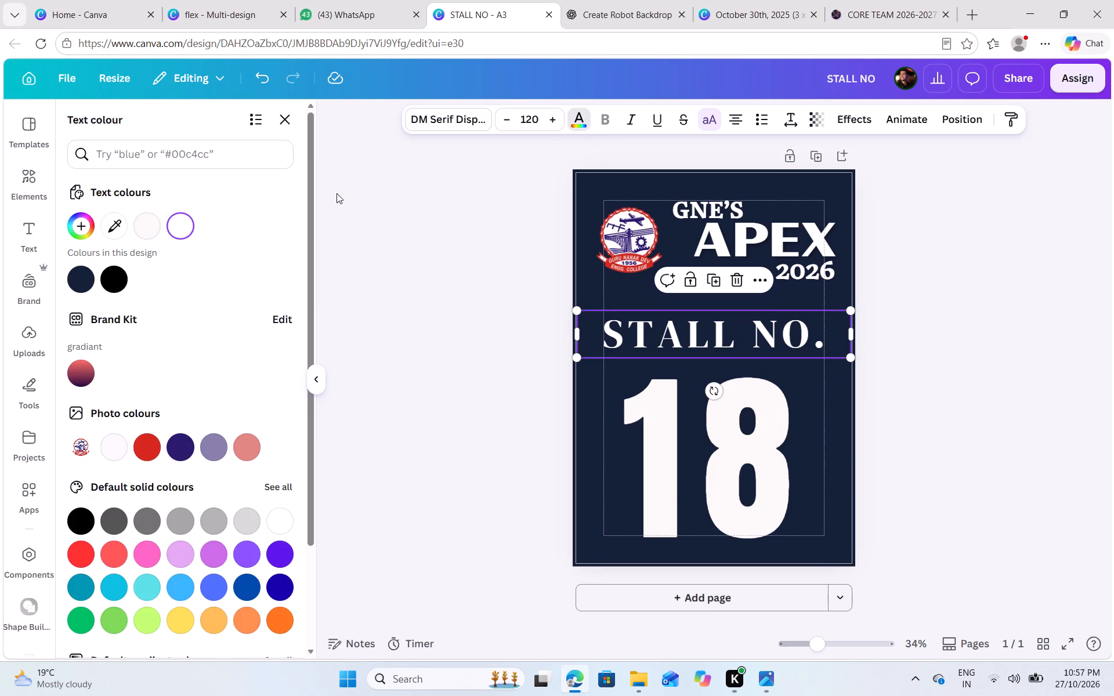
left_click(149, 224)
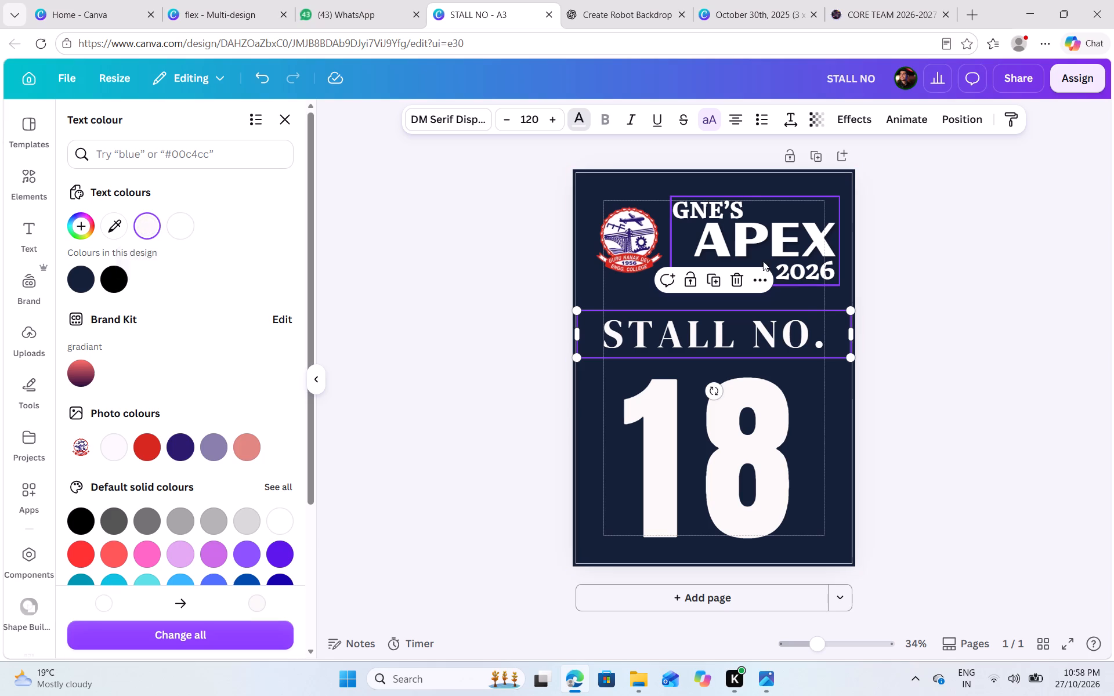
Recolour the grouped GNE'S APEX 2026 title with the same off-white as the number 18.
left_click(781, 242)
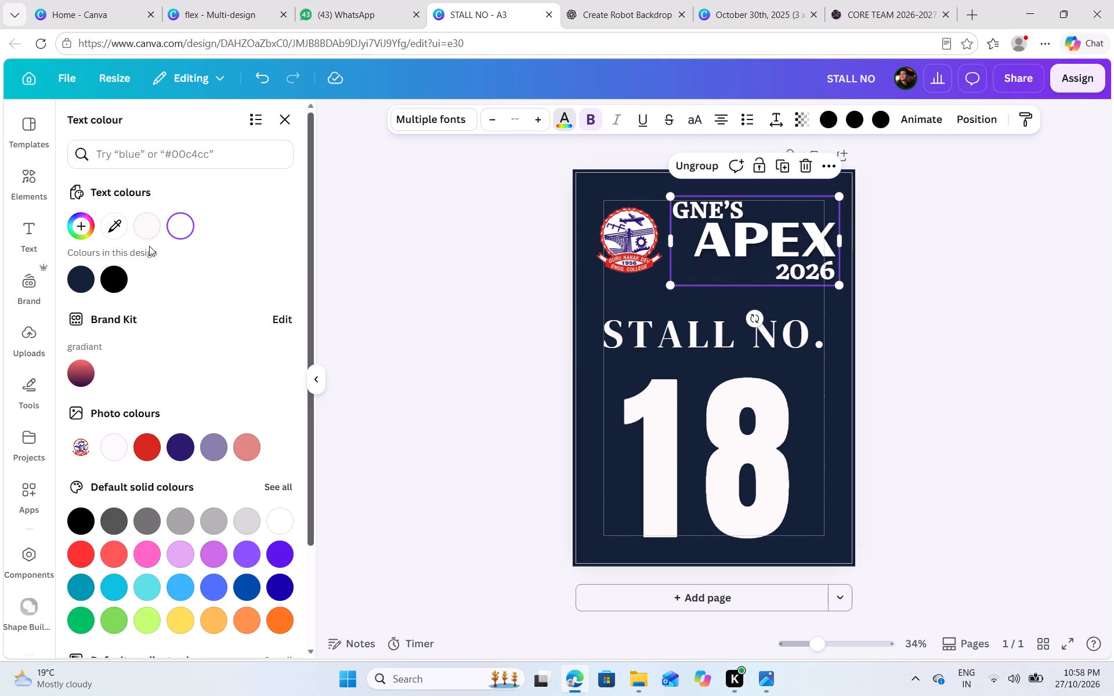
left_click(142, 232)
double_click(969, 292)
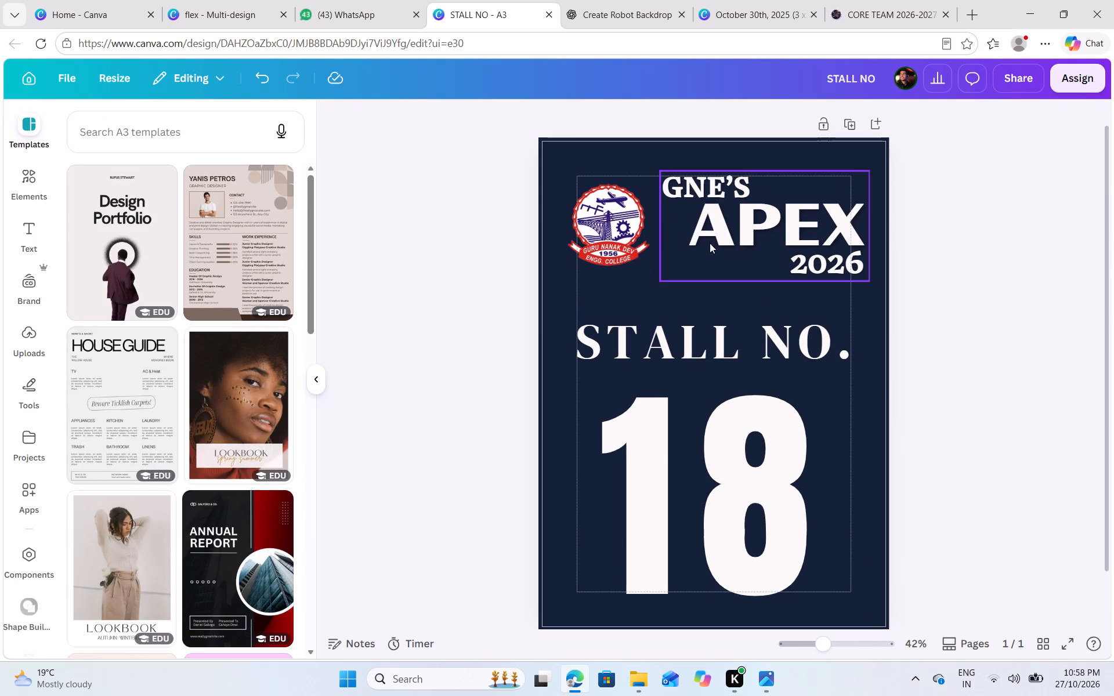
Add a horizontal guide to the page and align it with the bottom of 2026 in the title.
left_click(642, 241)
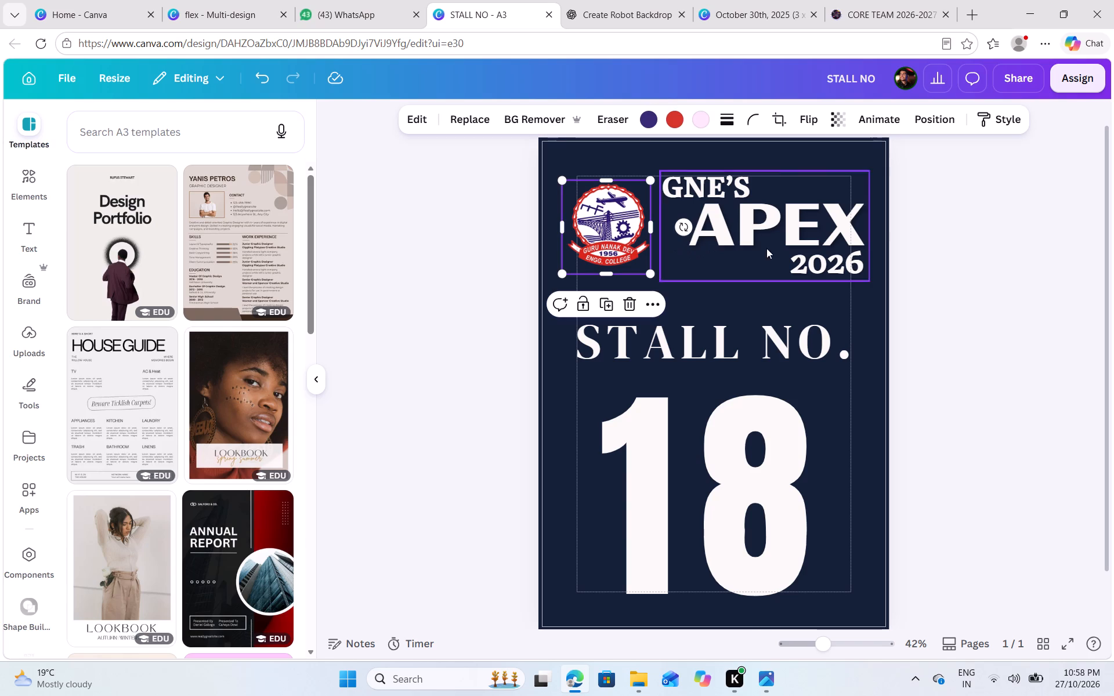
right_click(866, 292)
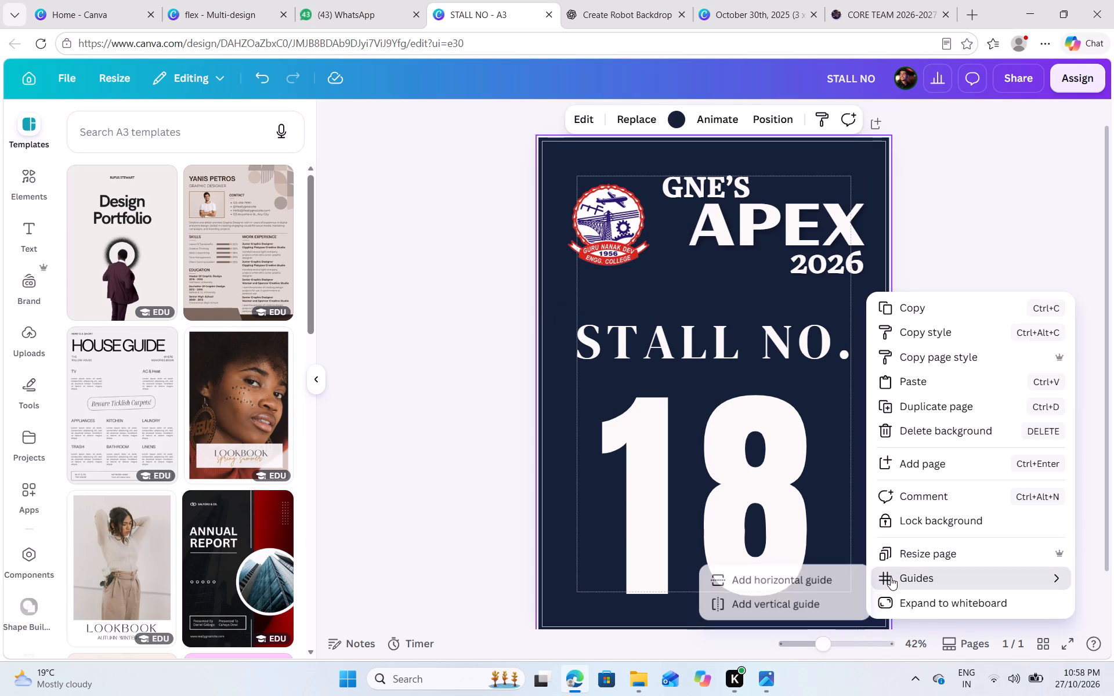
left_click(826, 583)
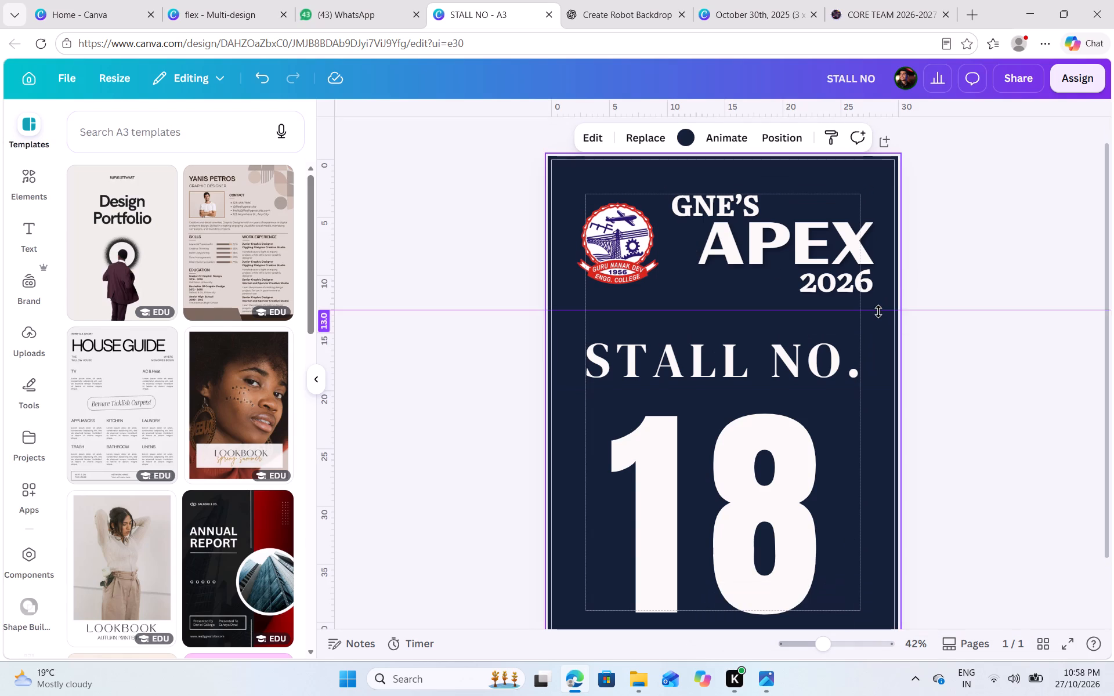
left_click_drag(877, 311, 877, 295)
Add a second horizontal guide and align it with the top of GNE'S in the title.
right_click(862, 317)
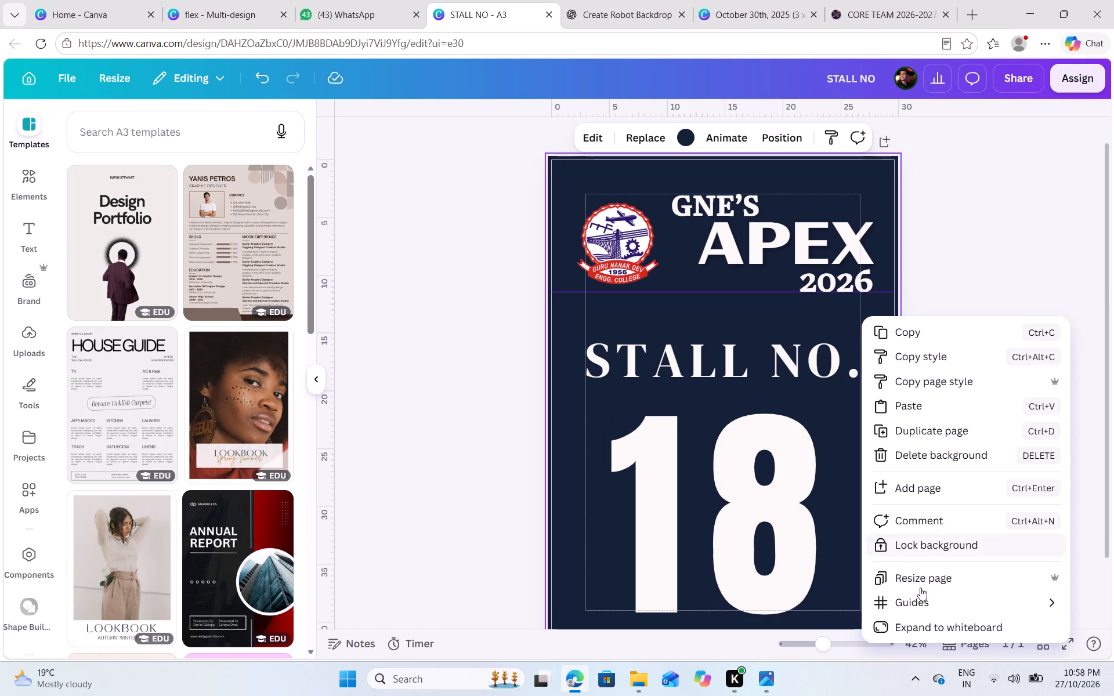
left_click(804, 571)
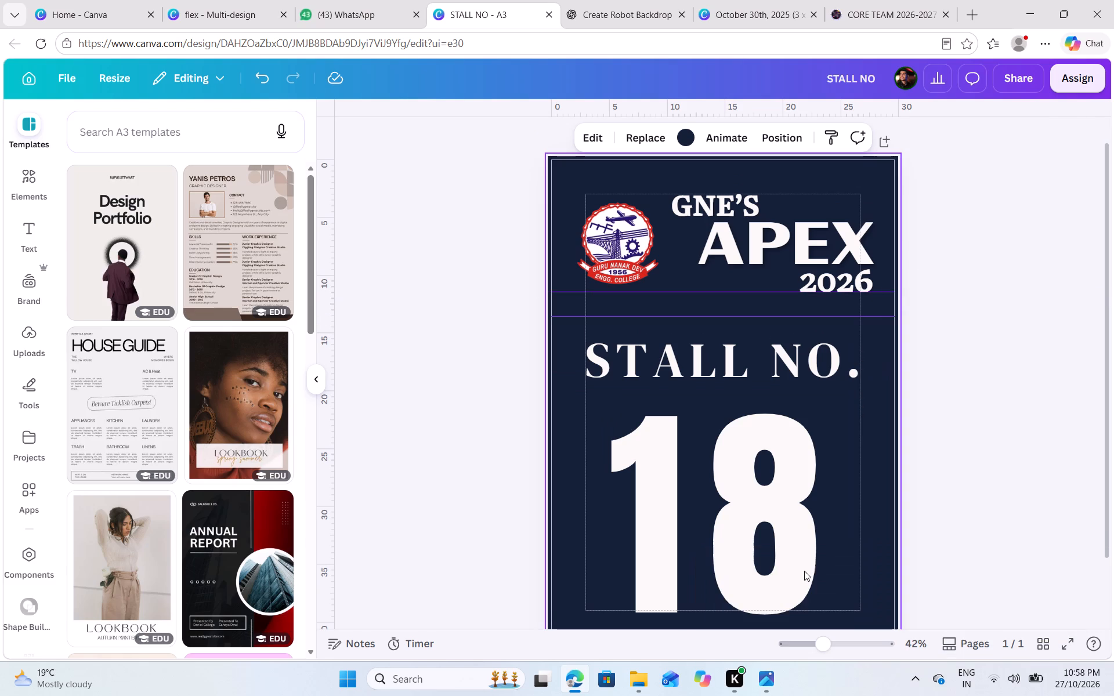
left_click_drag(886, 317, 864, 219)
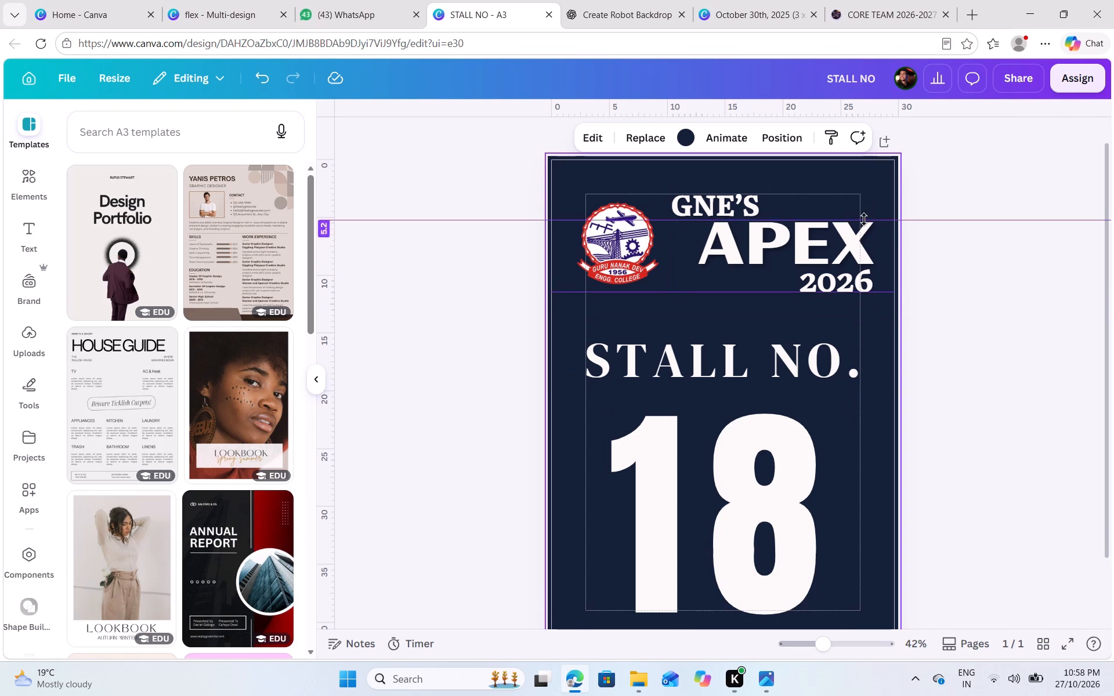
left_click_drag(864, 219, 858, 193)
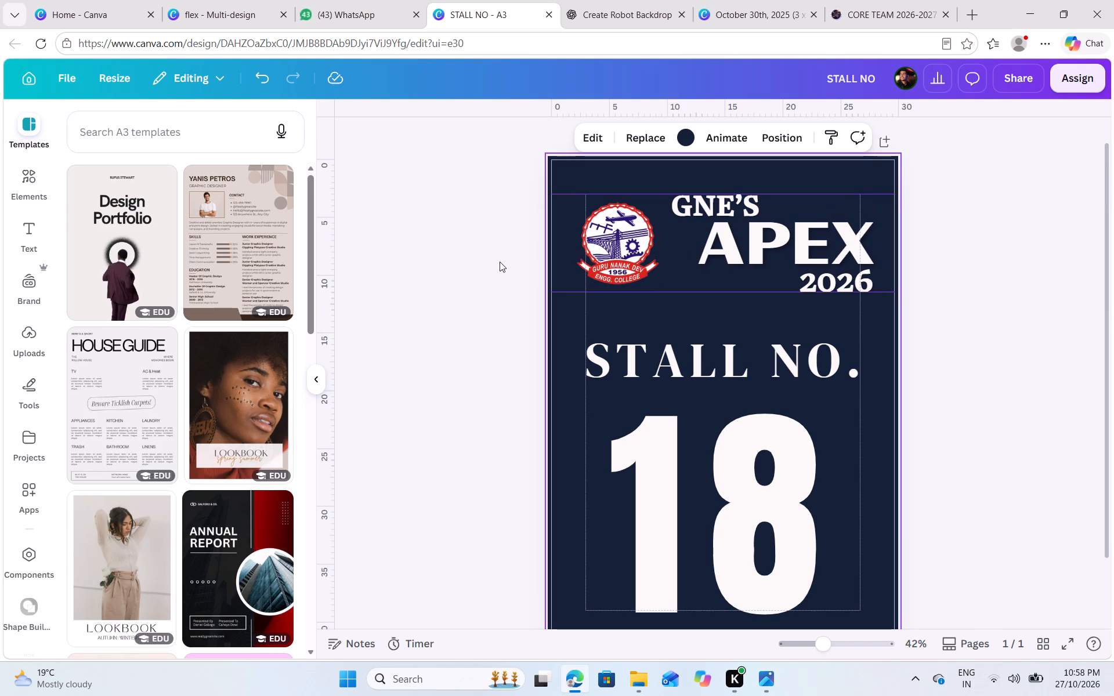
Extend the top edge of the college logo up to the upper horizontal guide.
left_click(633, 234)
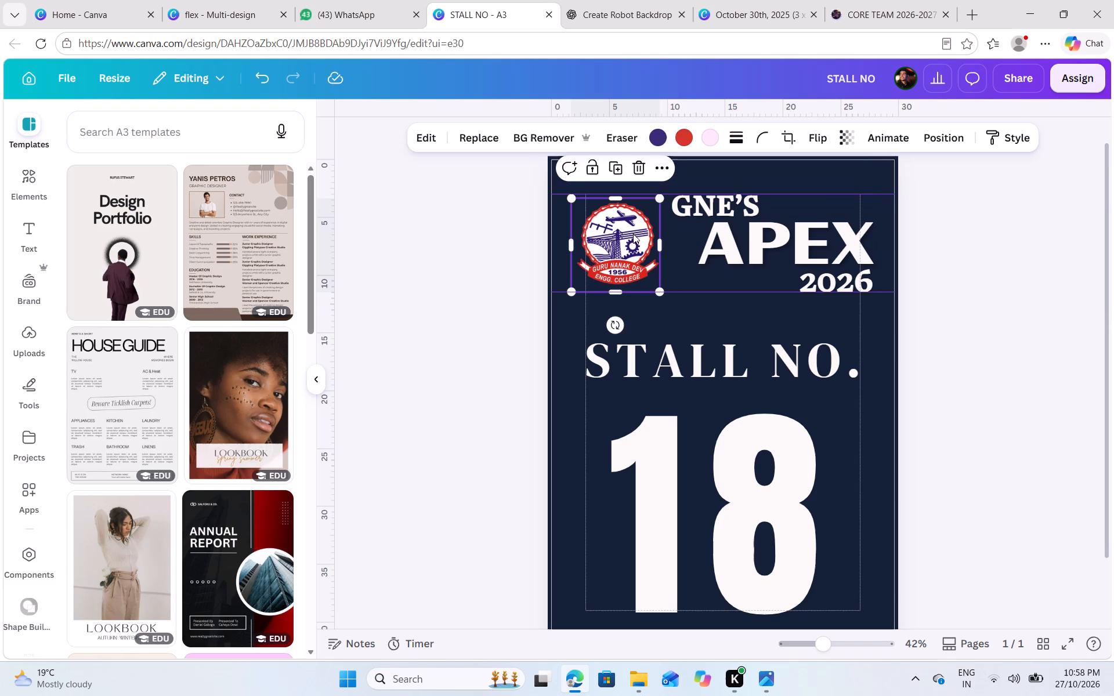
left_click(620, 201)
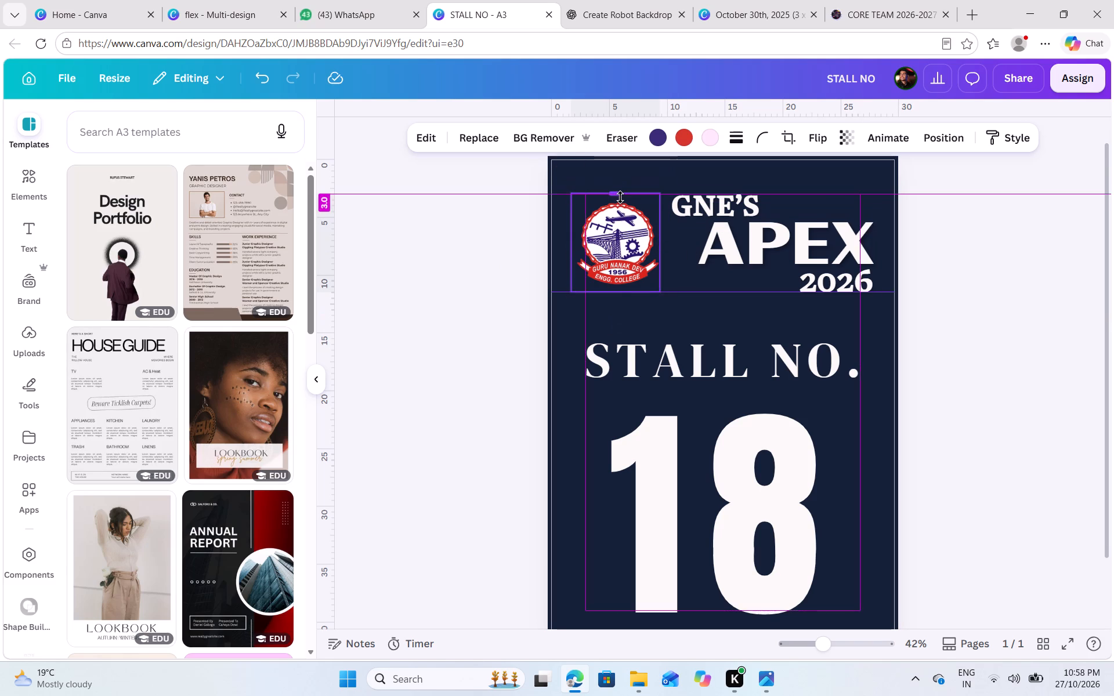
left_click(1038, 300)
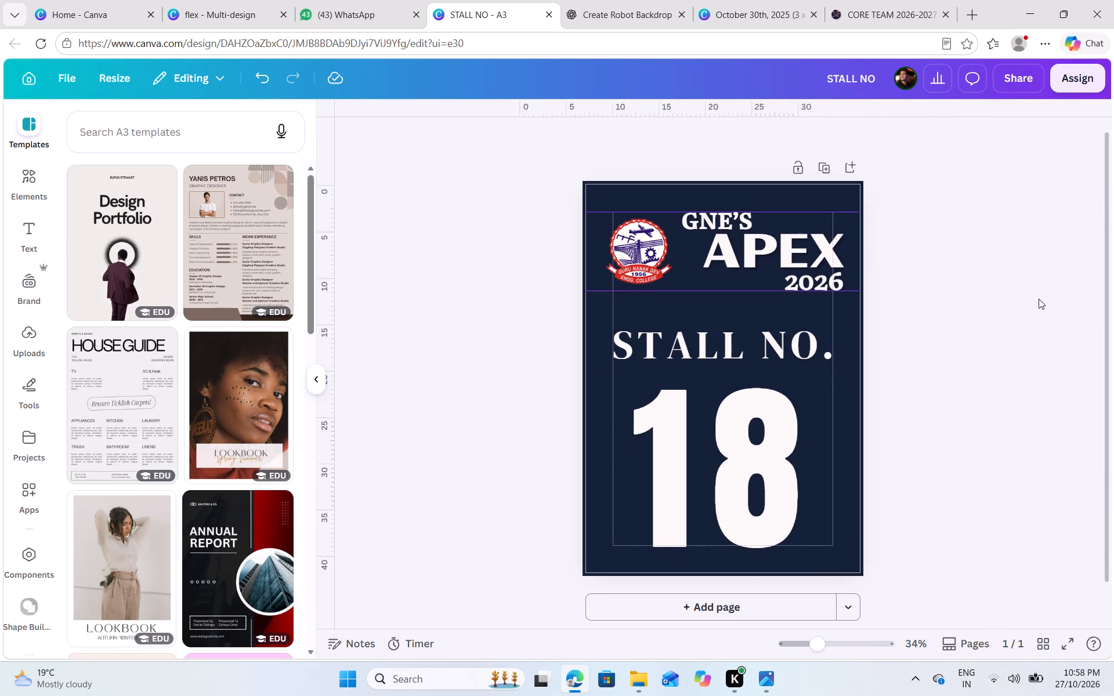
Nudge the STALL NO. heading slightly up the page, towards the GNE'S APEX 2026 title.
left_click(784, 340)
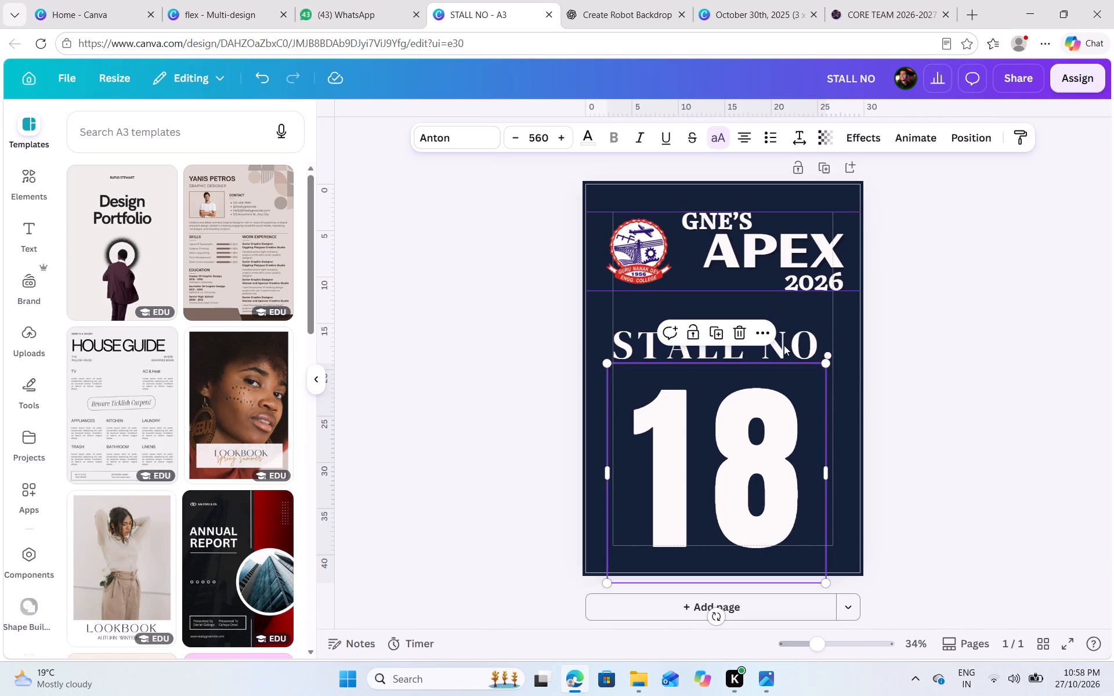
left_click(795, 334)
left_click(953, 288)
left_click(813, 335)
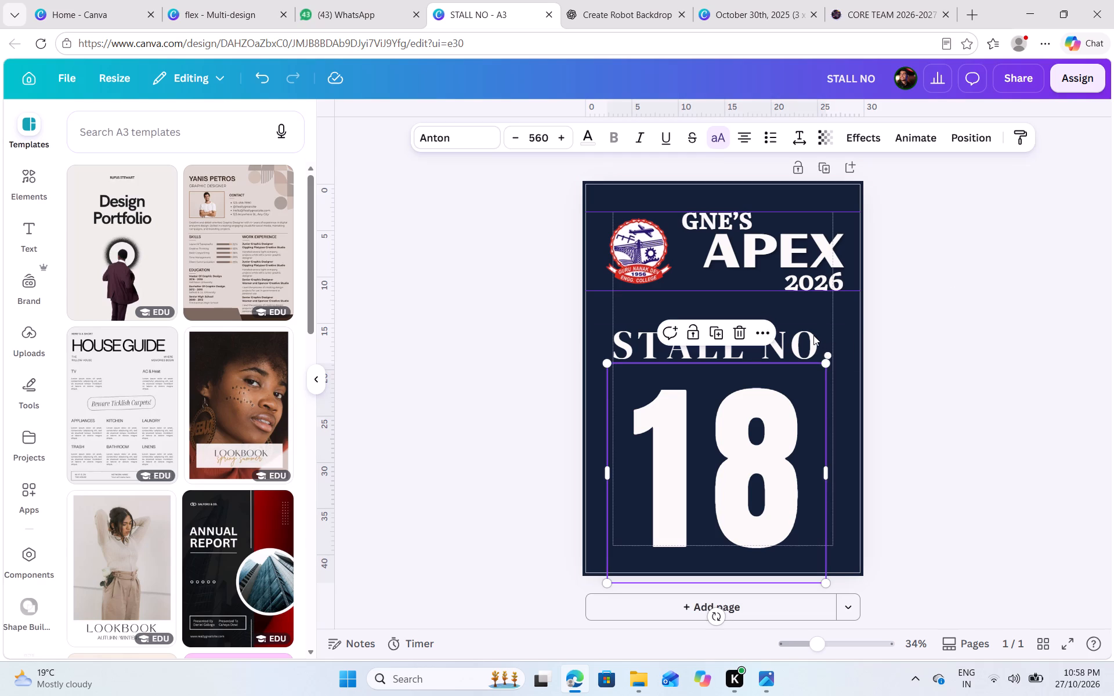
left_click(814, 327)
key("Up")
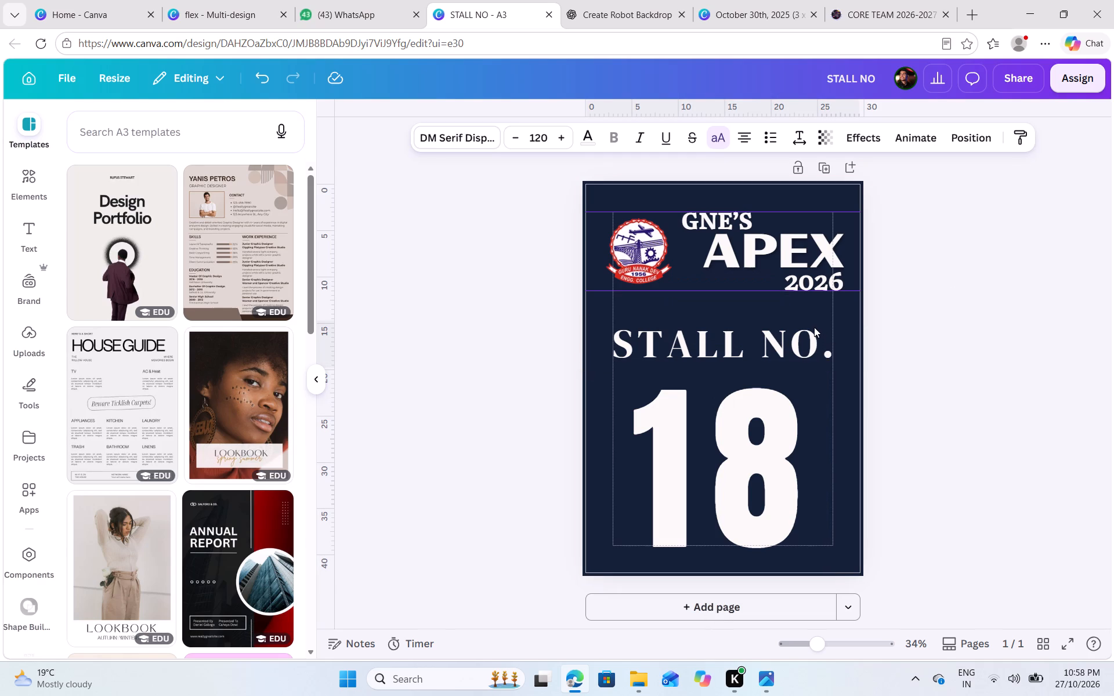
key("Up")
key("Up")
key("Up")
left_click(917, 353)
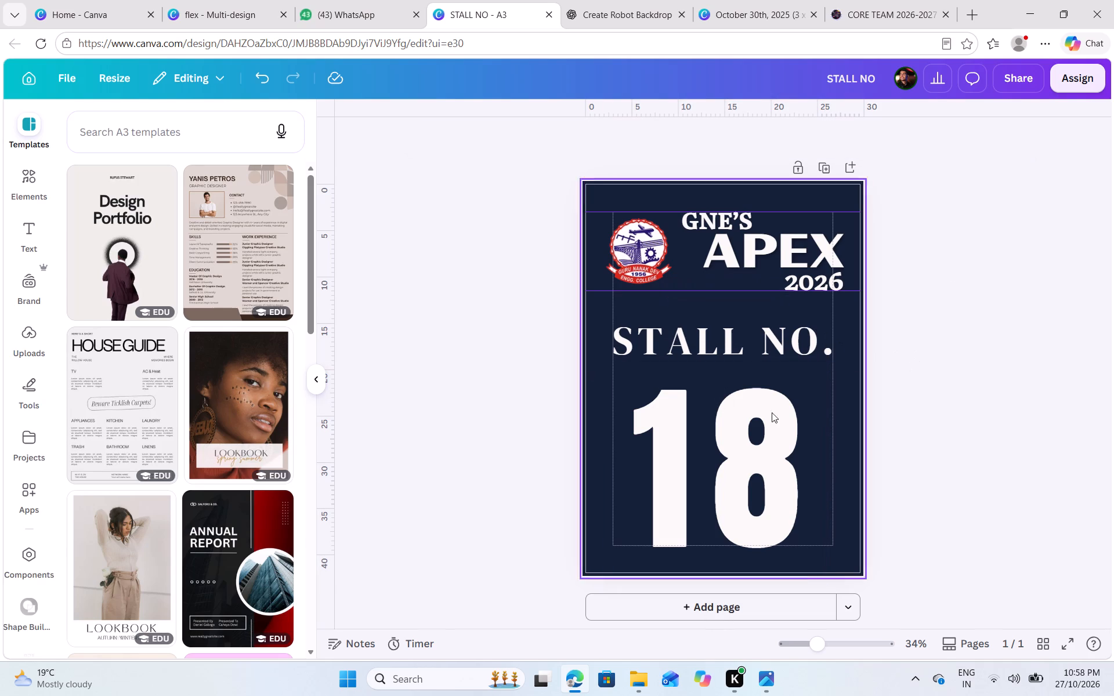
Nudge the number 18 slightly up the page so its bottom edge sits inside the margin.
left_click(739, 425)
key("Up")
key("Up")
key("Up")
key("Up")
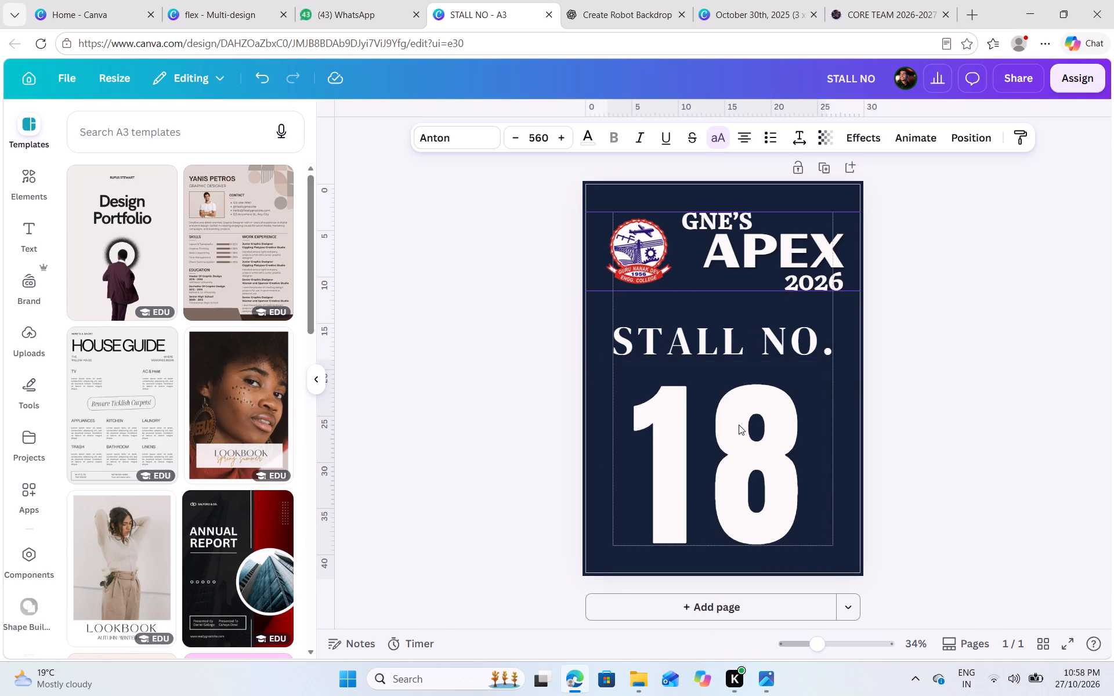
key("Up")
key("Up")
key("Up")
key("Up")
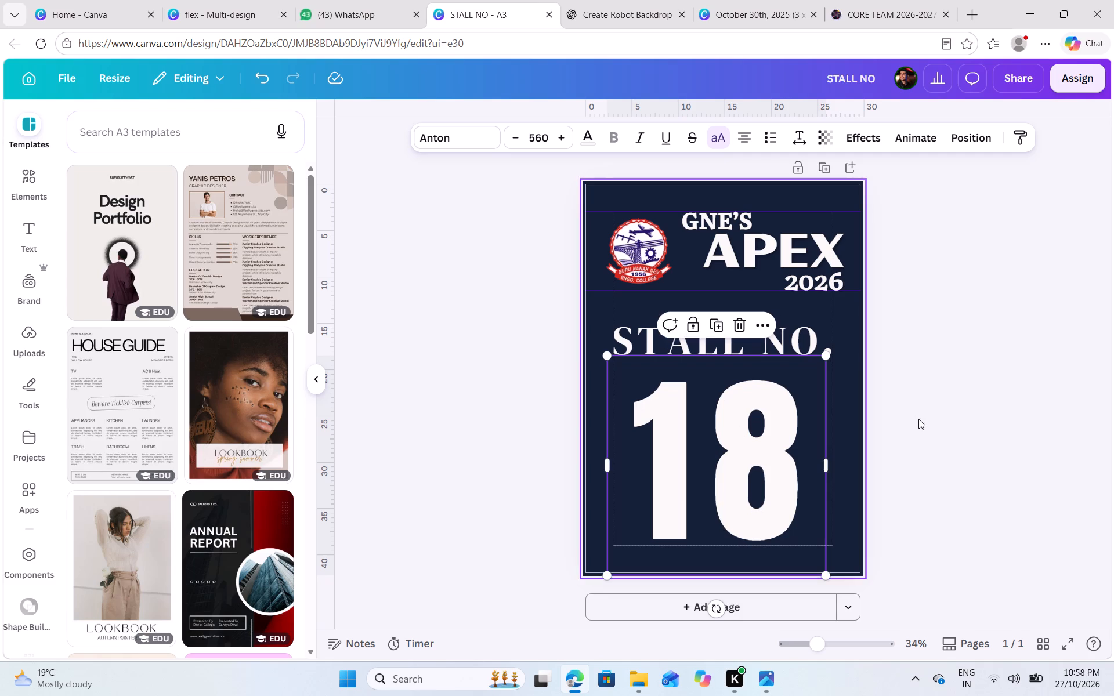
left_click(917, 422)
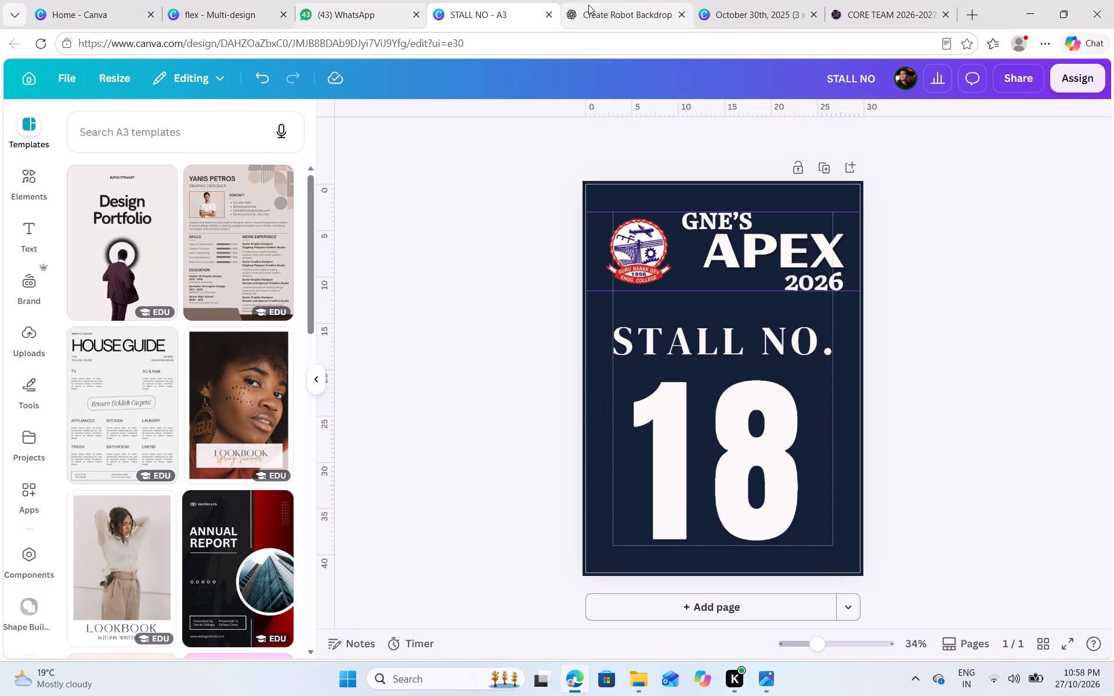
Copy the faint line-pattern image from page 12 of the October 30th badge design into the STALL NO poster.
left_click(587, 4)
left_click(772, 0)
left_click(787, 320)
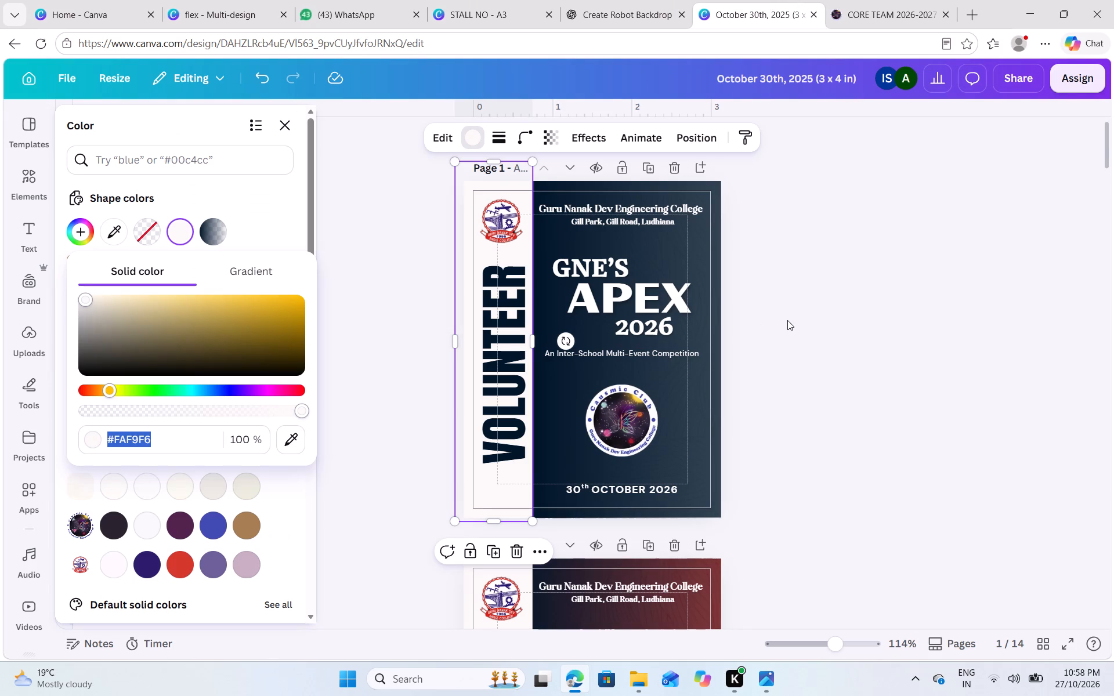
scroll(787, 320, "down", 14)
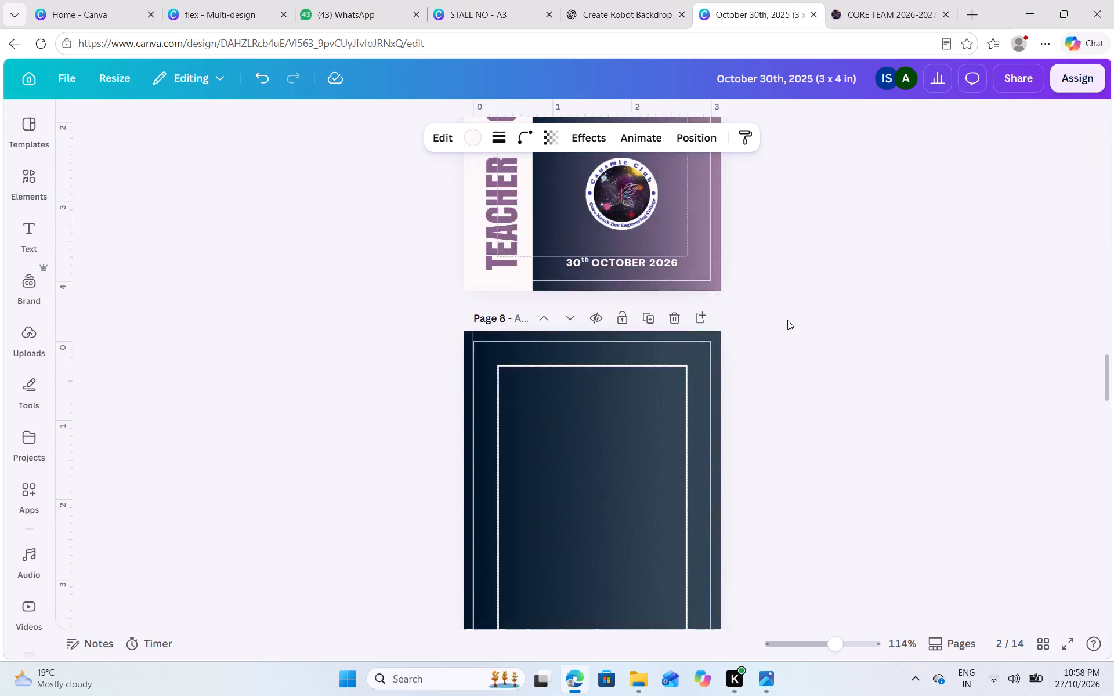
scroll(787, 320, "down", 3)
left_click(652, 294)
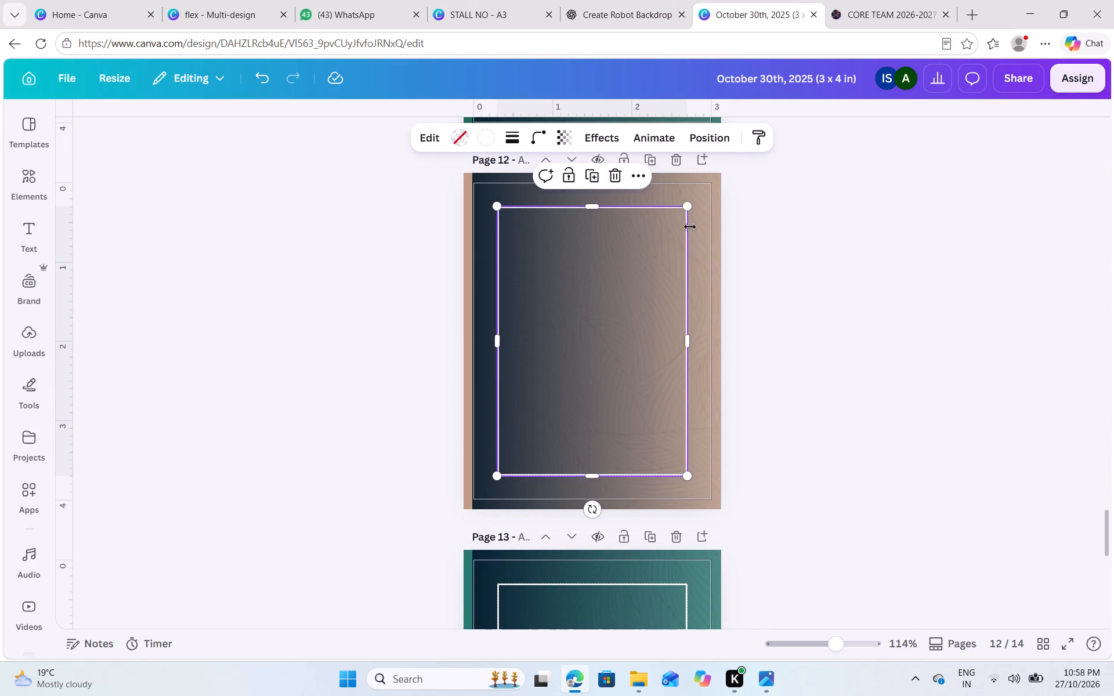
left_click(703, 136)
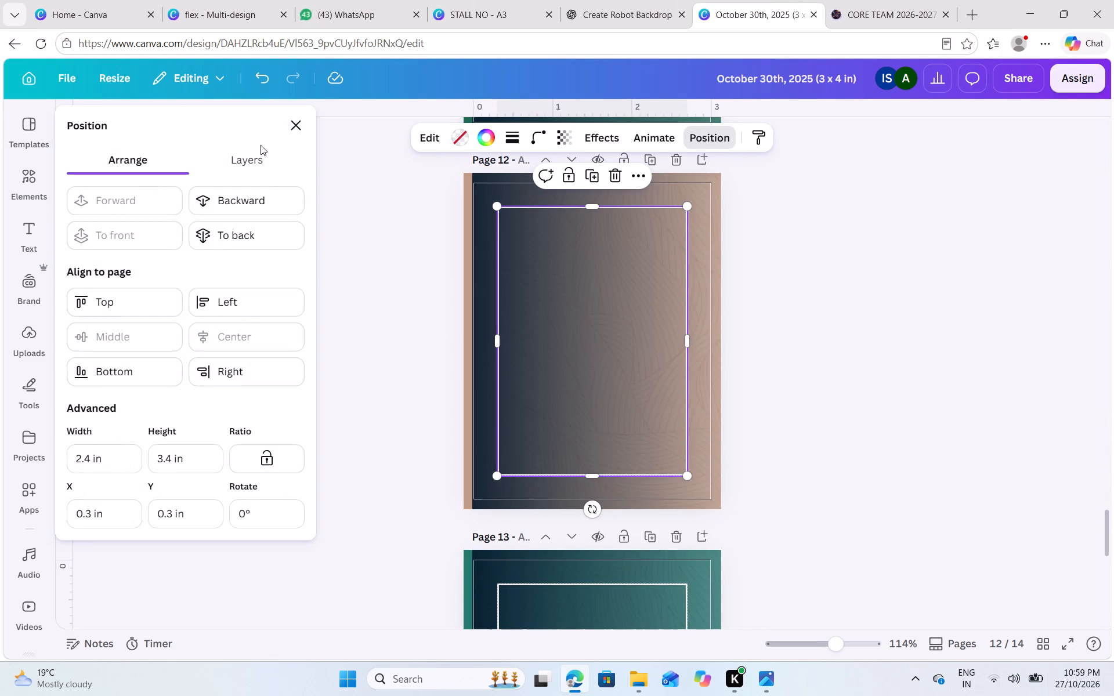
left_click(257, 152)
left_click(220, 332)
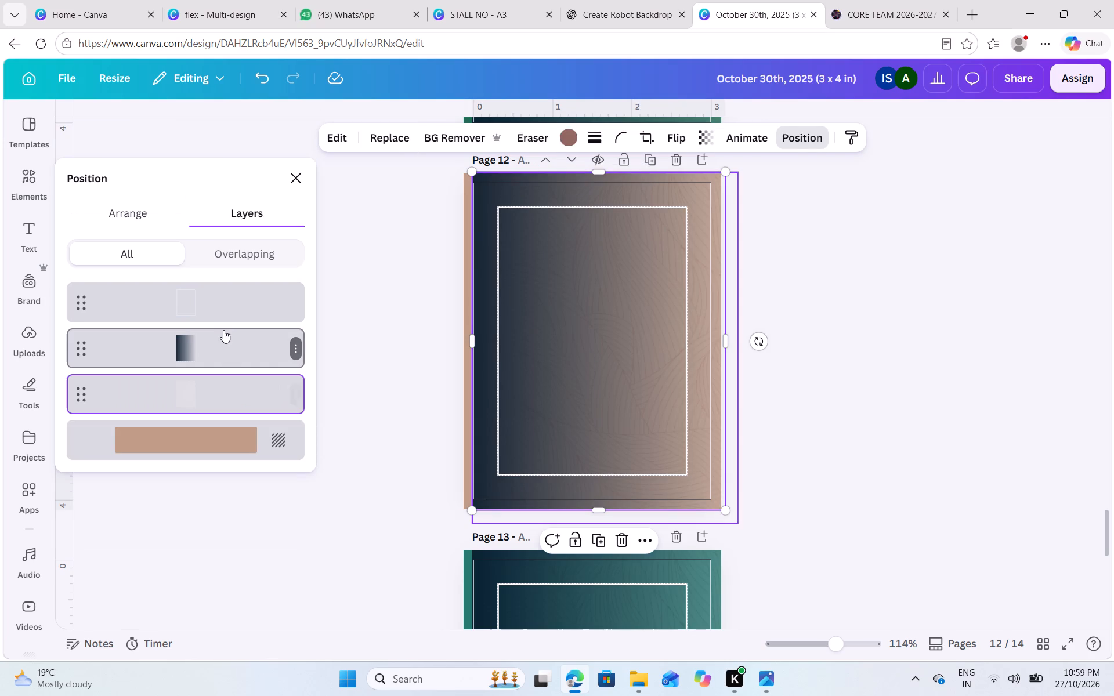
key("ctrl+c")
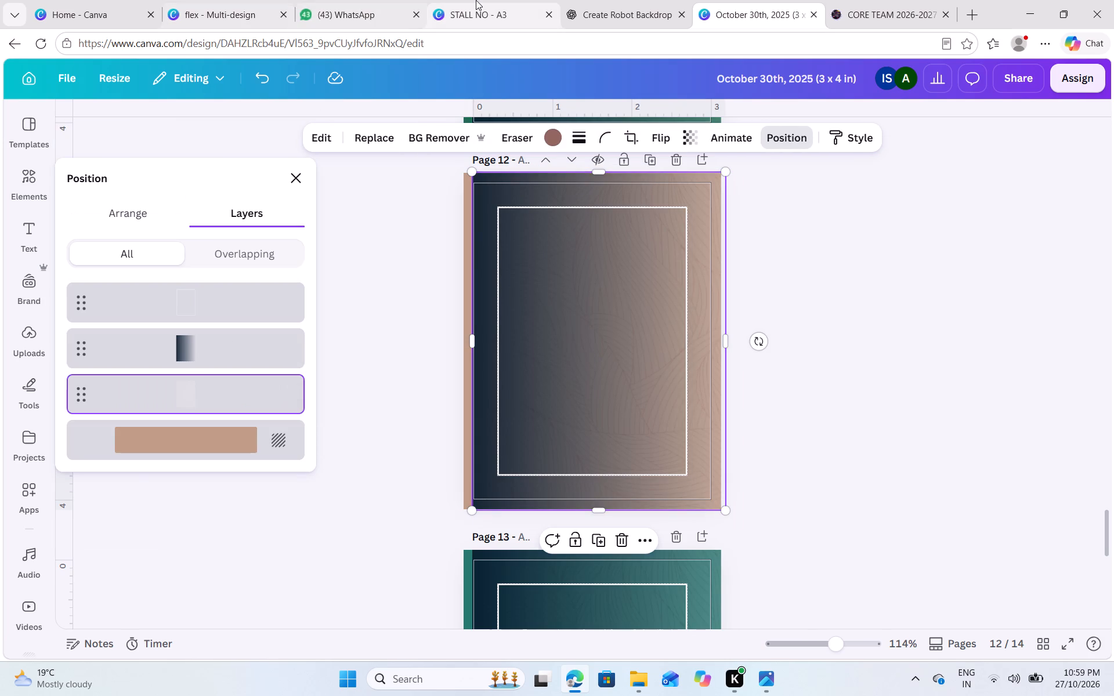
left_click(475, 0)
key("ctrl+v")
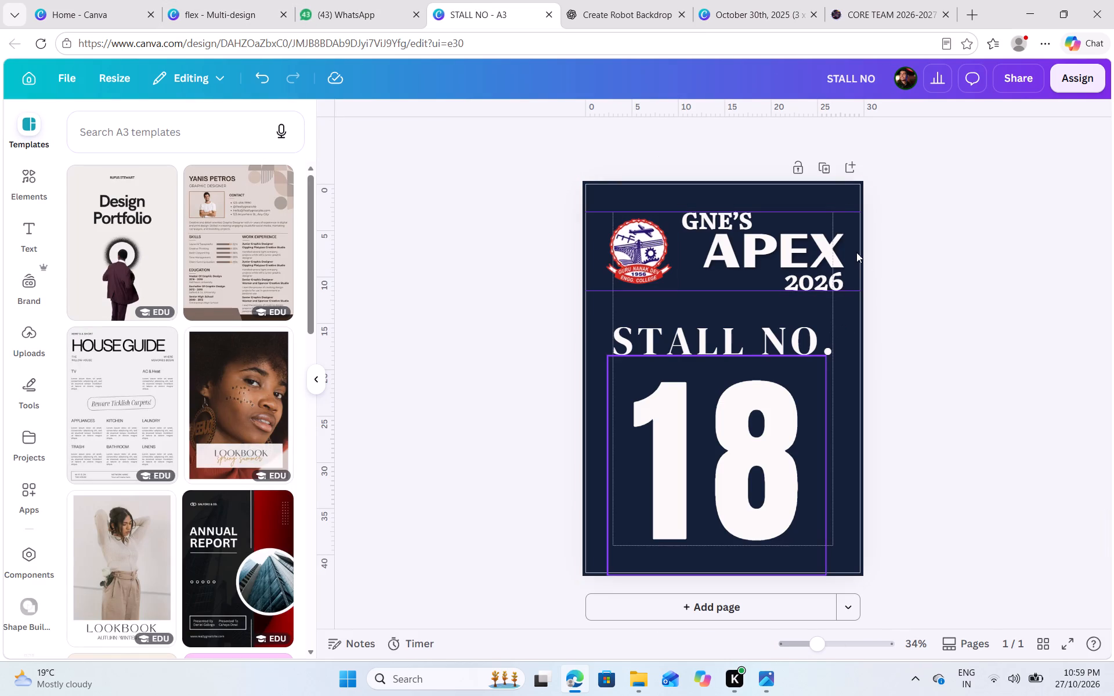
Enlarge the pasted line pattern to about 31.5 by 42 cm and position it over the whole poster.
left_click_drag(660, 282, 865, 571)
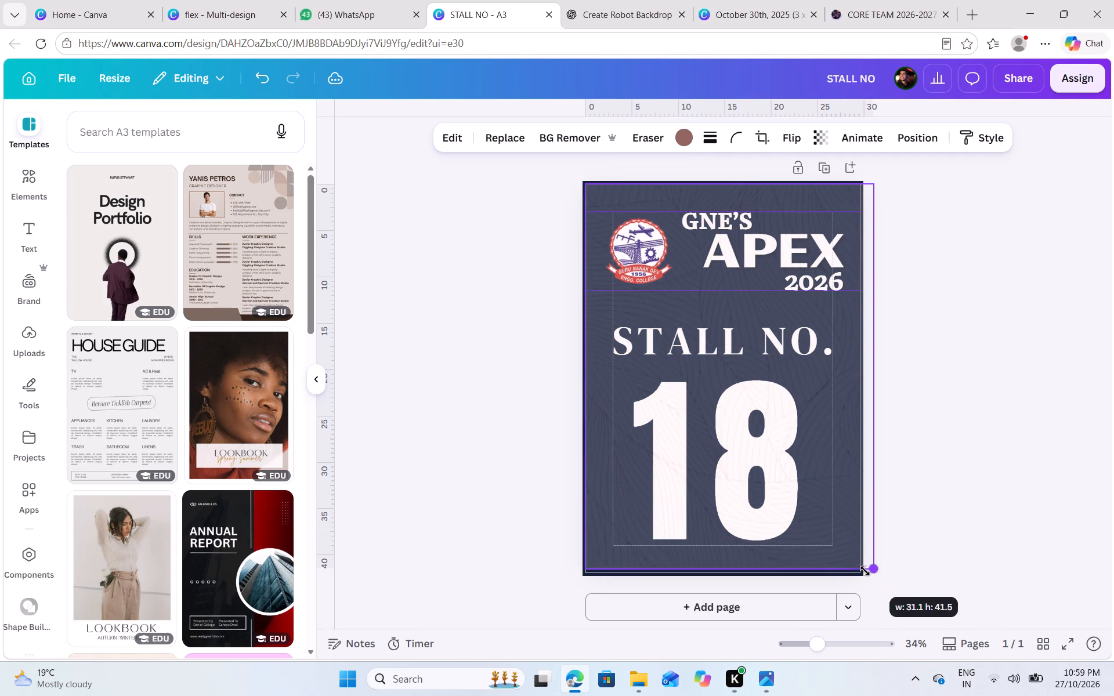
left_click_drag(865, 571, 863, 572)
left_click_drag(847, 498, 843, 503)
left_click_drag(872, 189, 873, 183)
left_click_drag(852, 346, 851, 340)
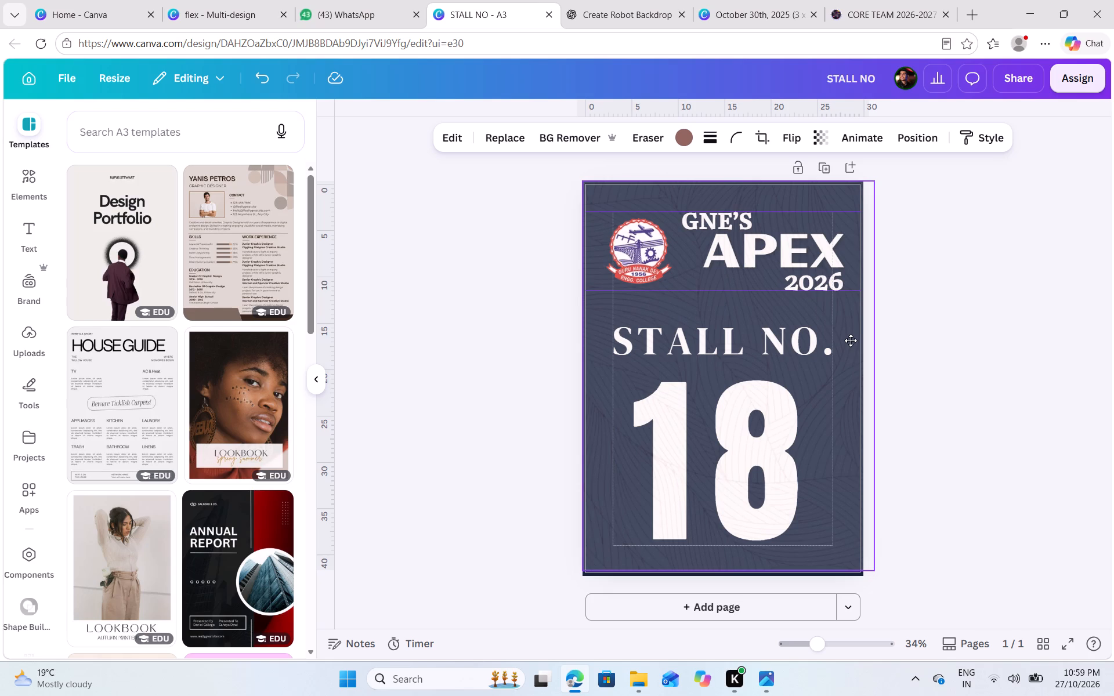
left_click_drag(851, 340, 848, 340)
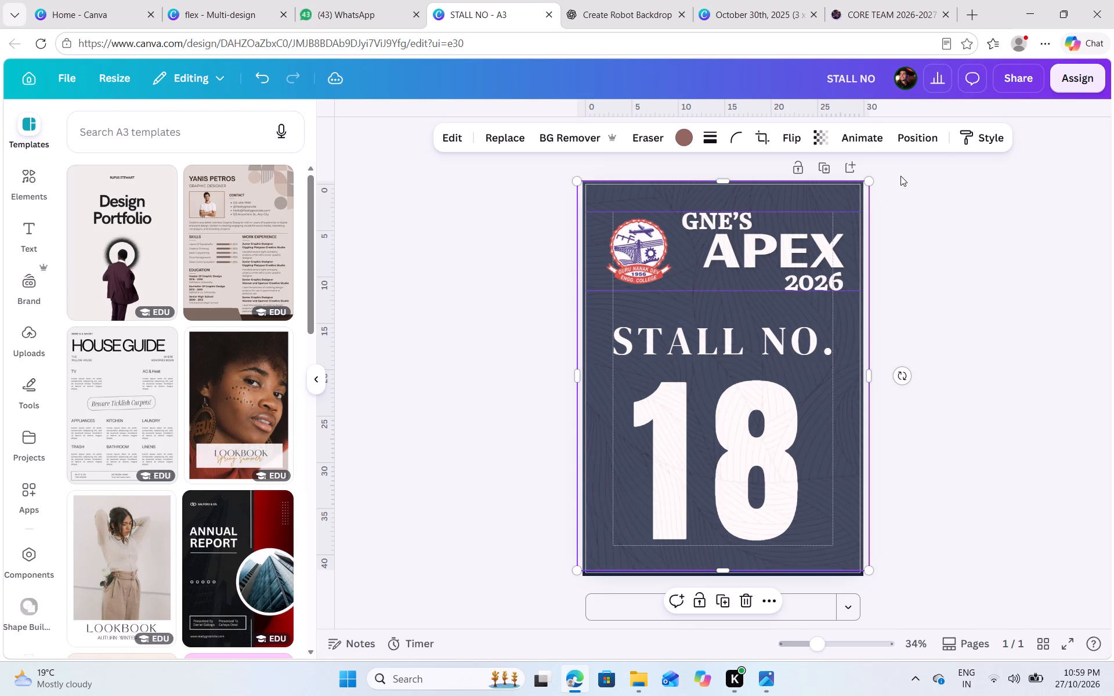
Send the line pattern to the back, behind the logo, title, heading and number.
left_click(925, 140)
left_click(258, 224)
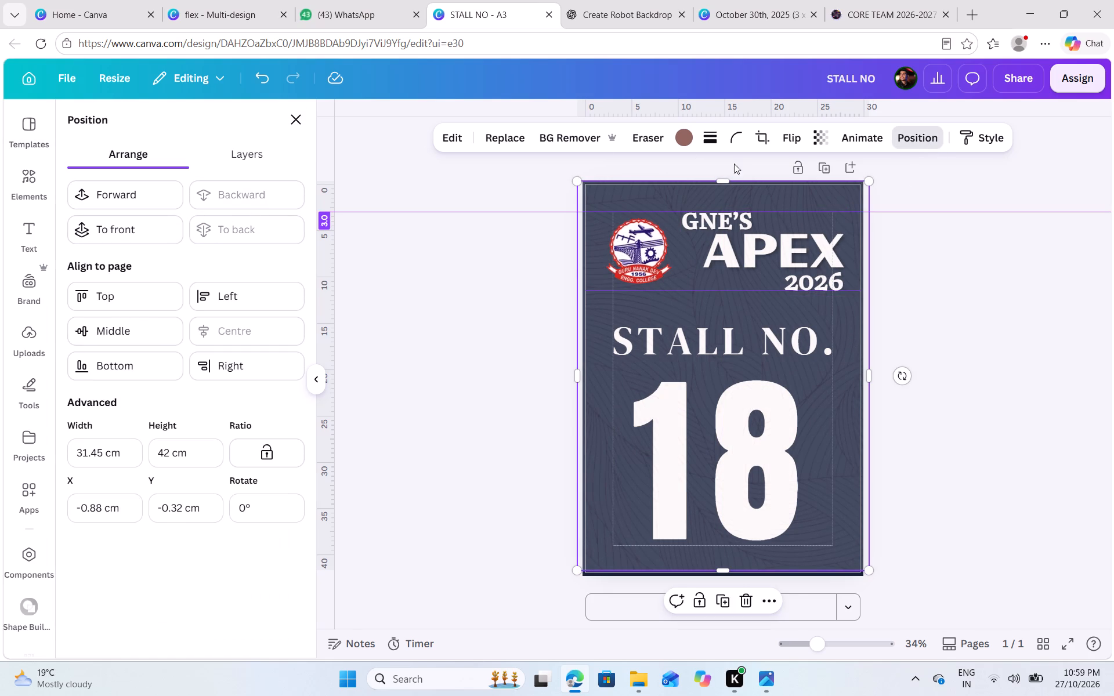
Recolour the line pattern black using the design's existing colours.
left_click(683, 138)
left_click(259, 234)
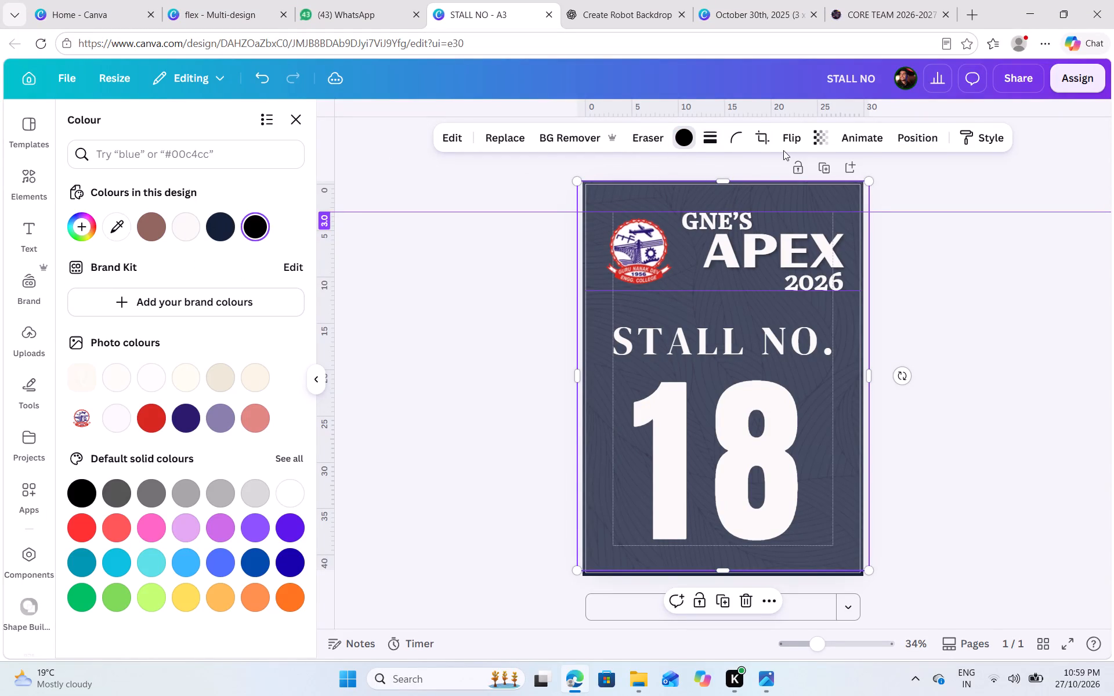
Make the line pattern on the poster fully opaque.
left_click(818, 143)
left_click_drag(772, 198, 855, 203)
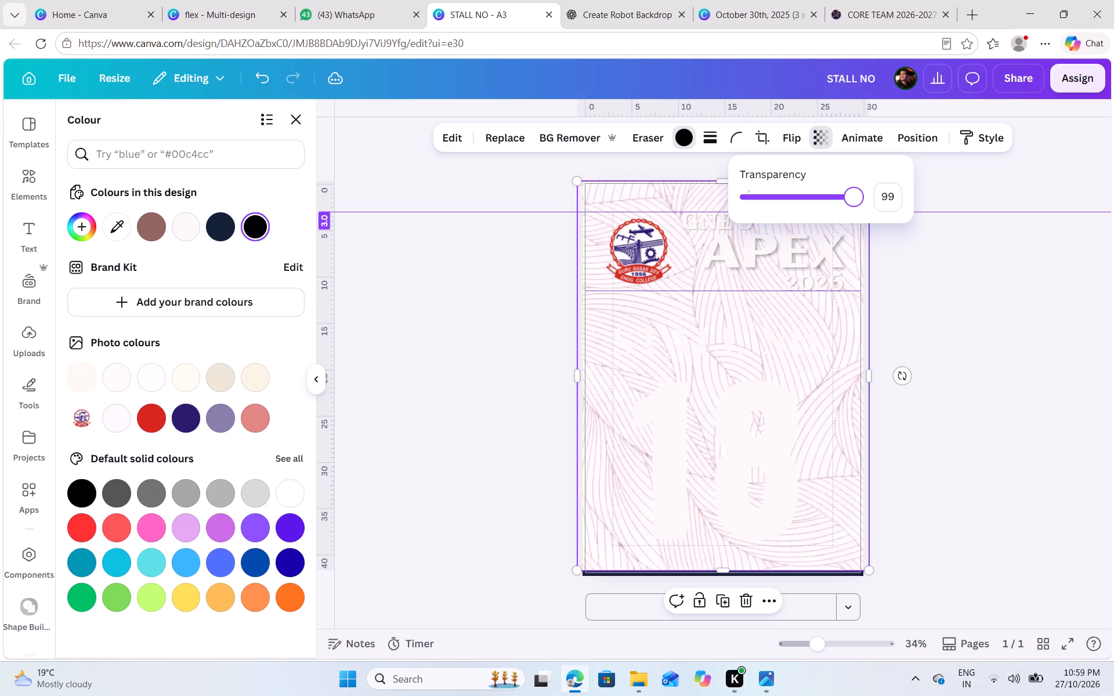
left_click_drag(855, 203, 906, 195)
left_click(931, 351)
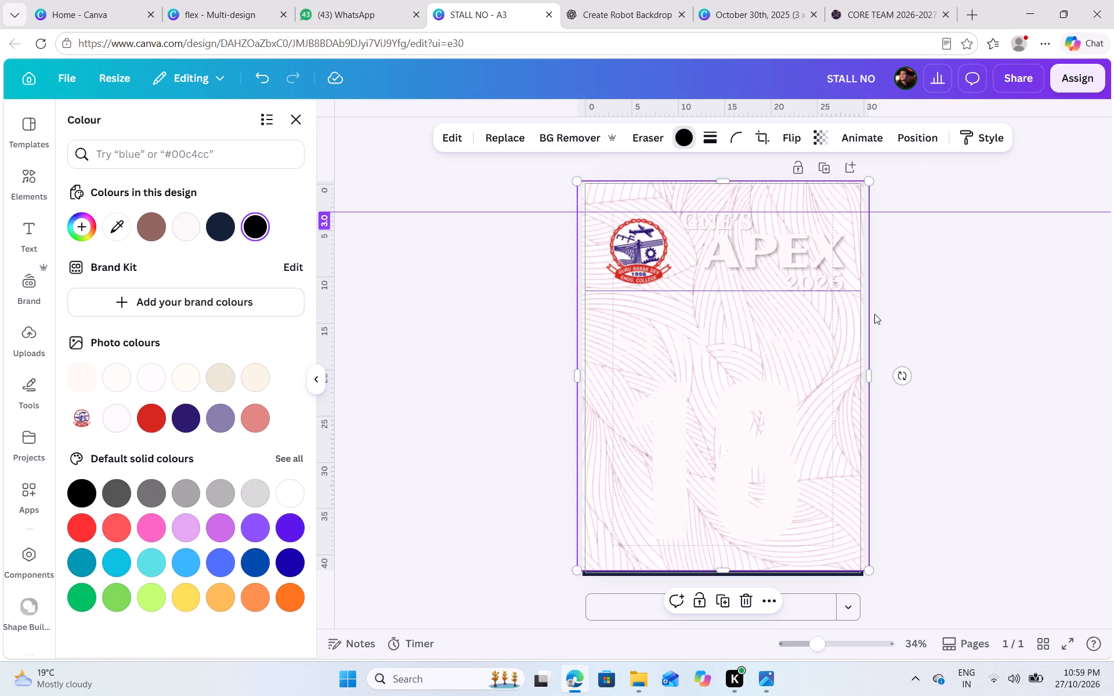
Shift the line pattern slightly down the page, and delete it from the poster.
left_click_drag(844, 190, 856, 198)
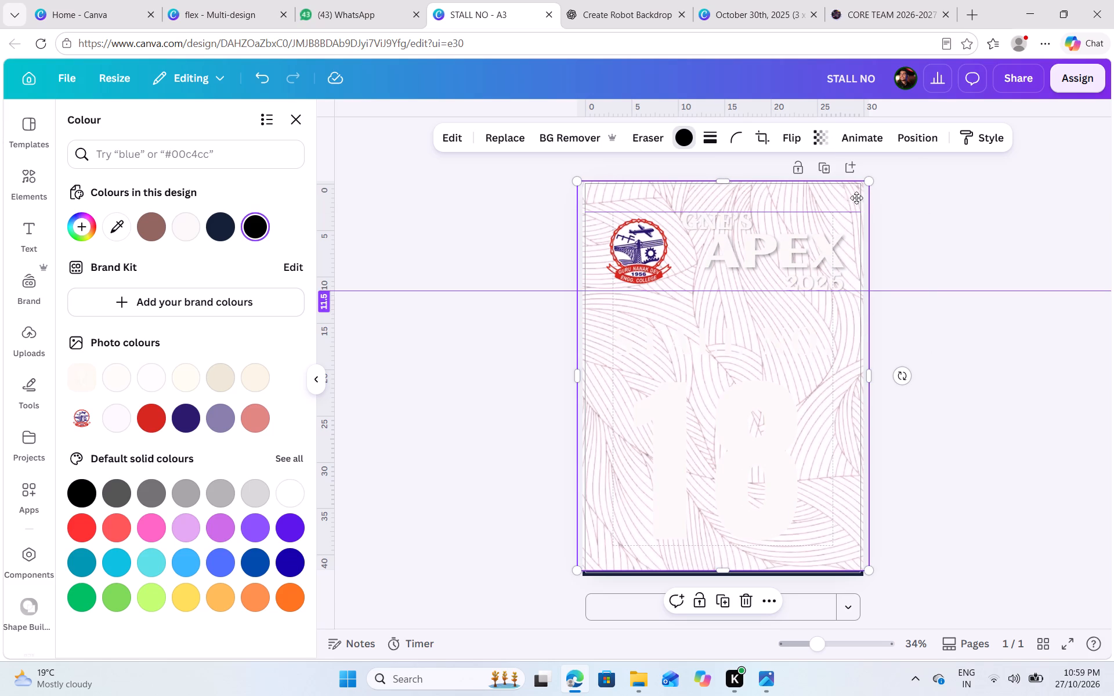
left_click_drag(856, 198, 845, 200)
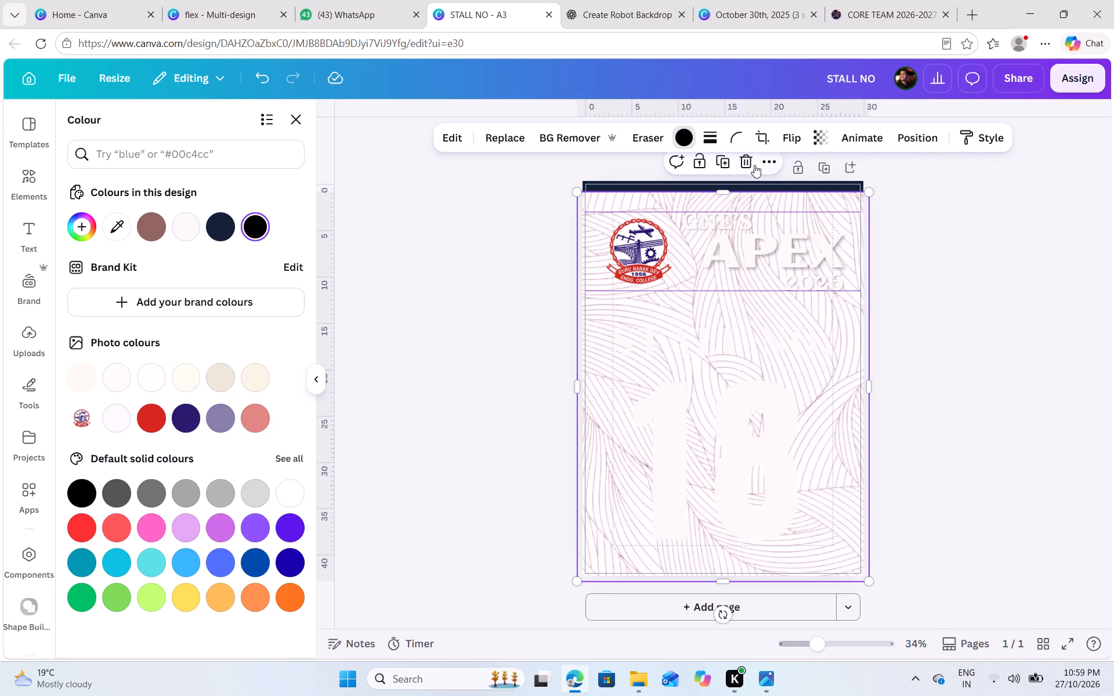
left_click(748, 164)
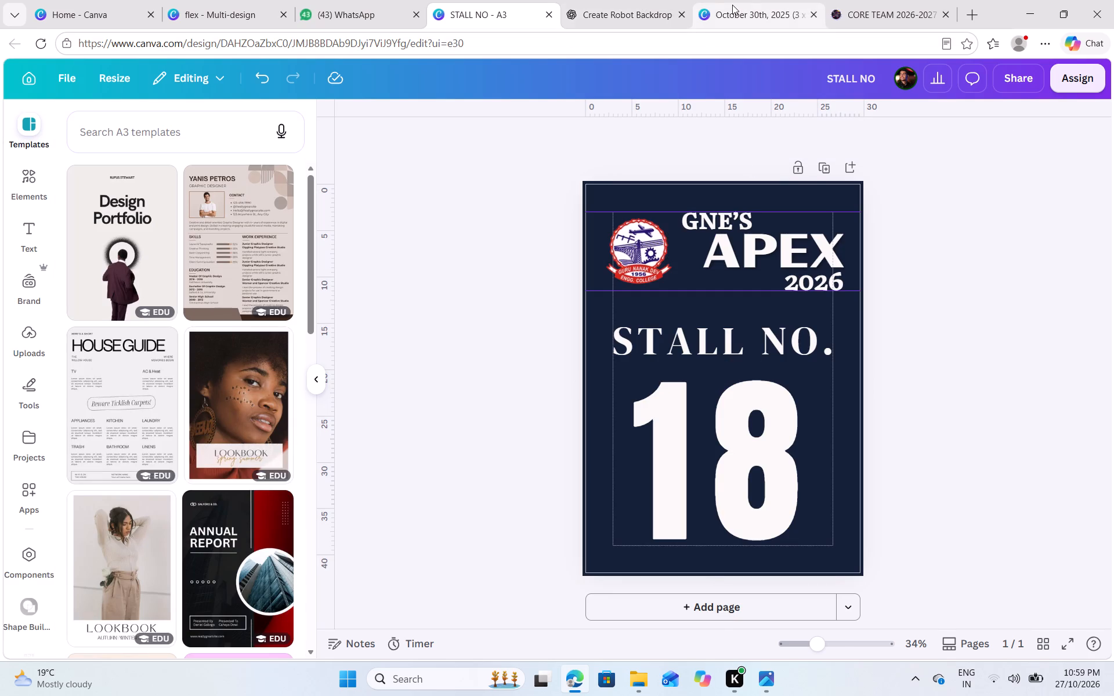
Find the GNE'S-APEX-2026 design among the recent designs on the home page and open it.
left_click(732, 4)
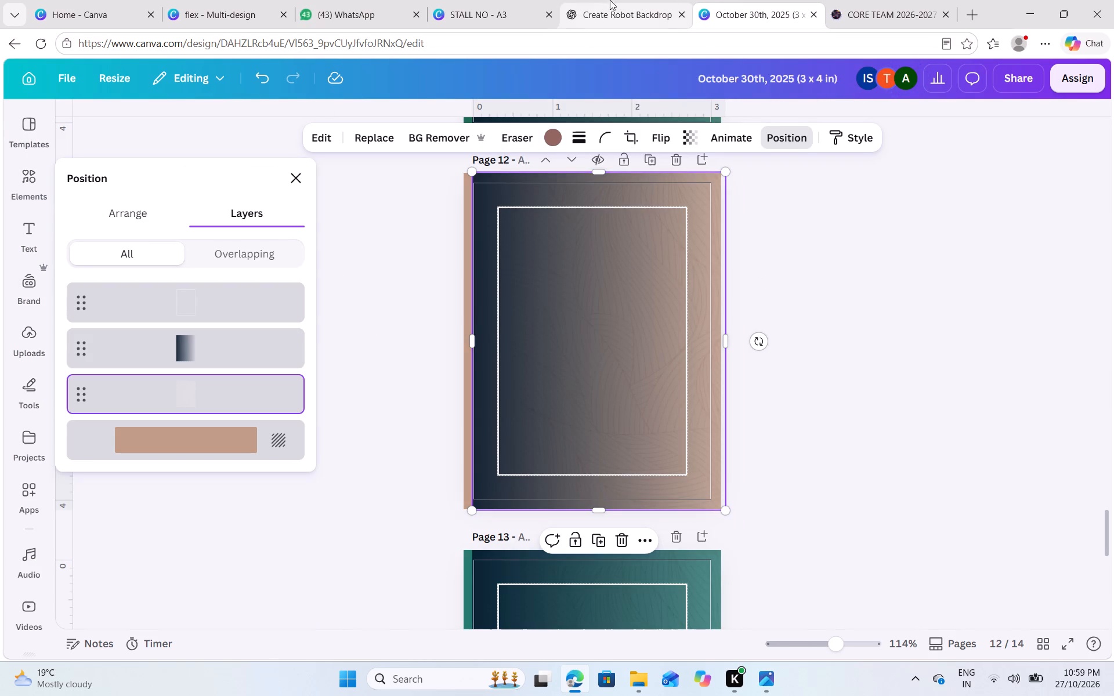
left_click(207, 0)
left_click(114, 5)
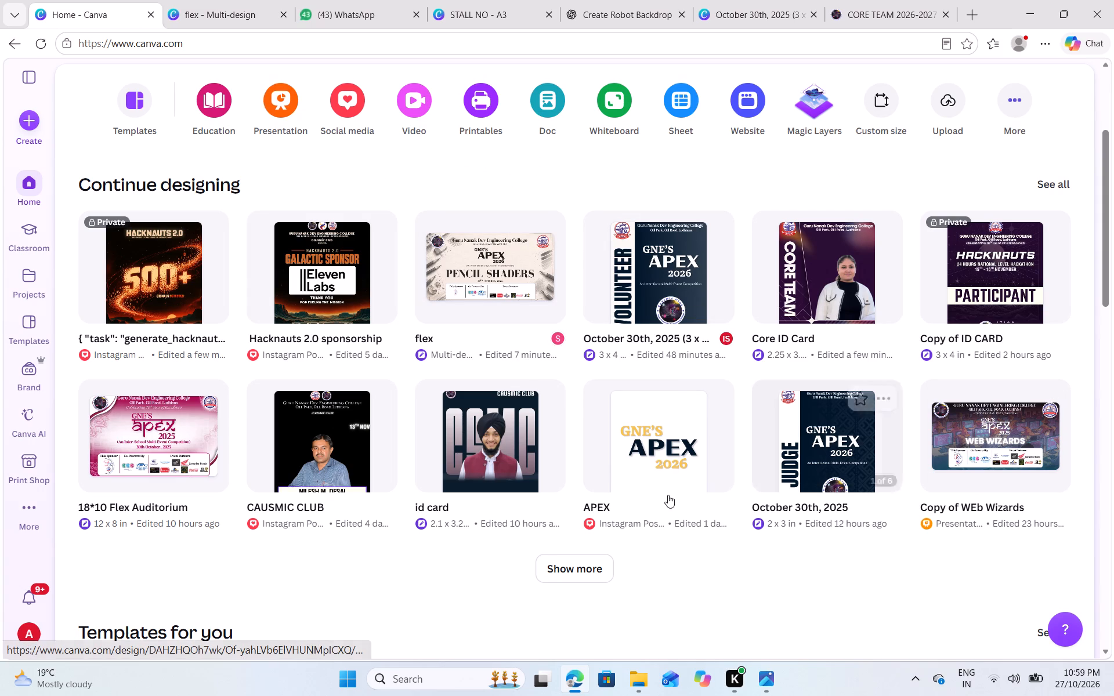
left_click(589, 562)
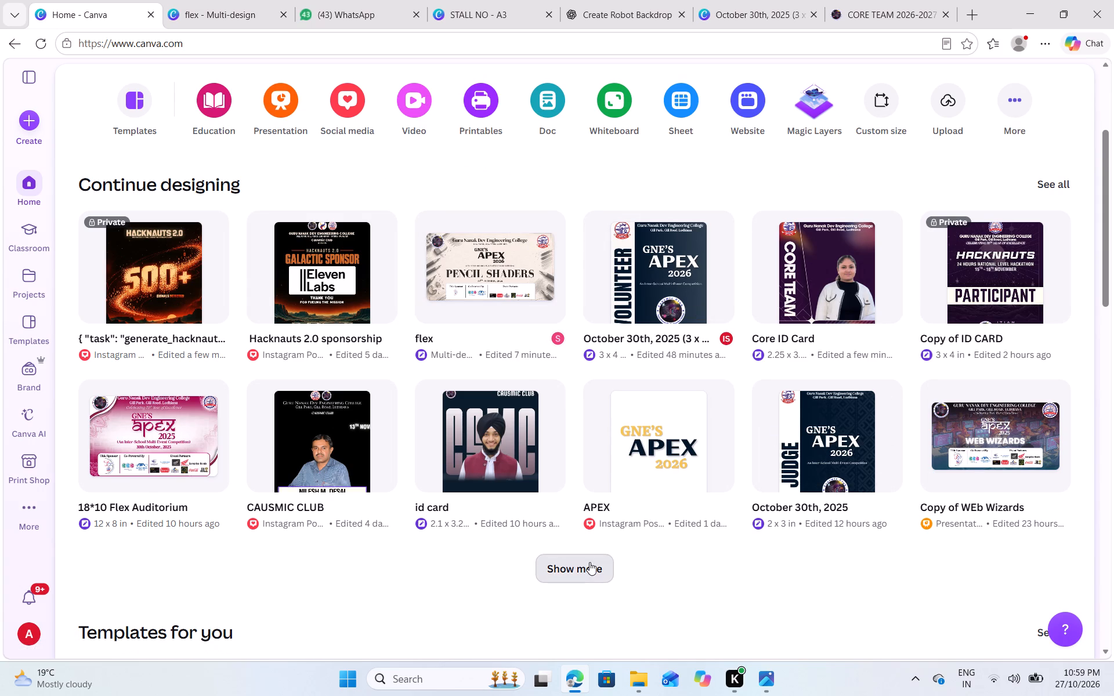
scroll(589, 562, "down", 2)
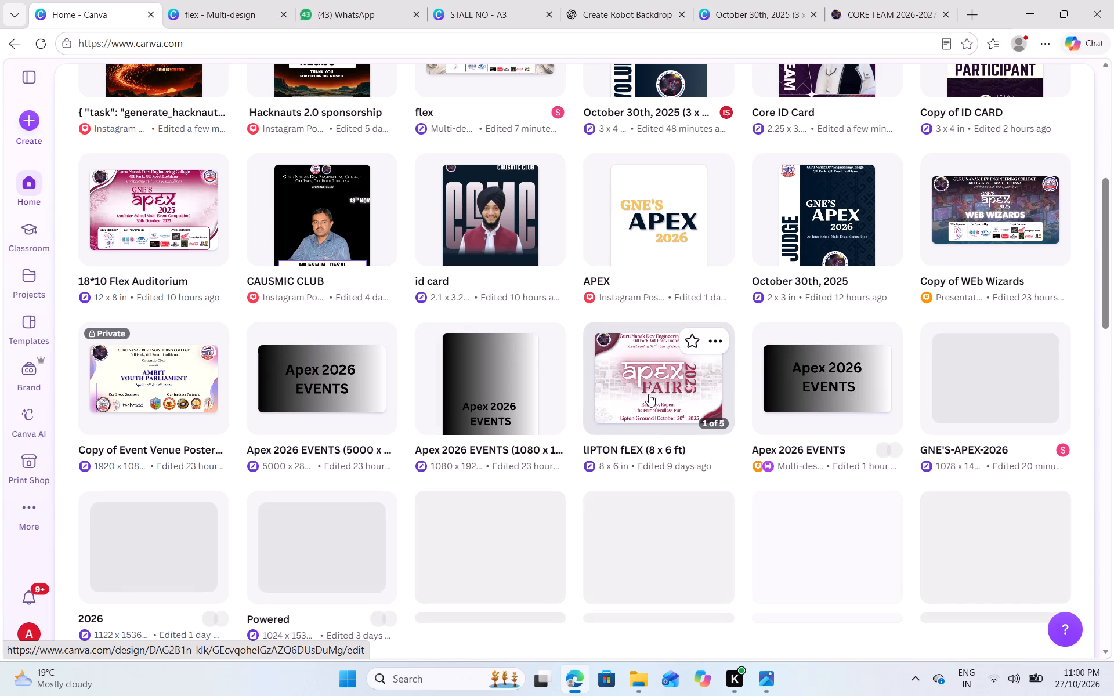
scroll(649, 394, "down", 1)
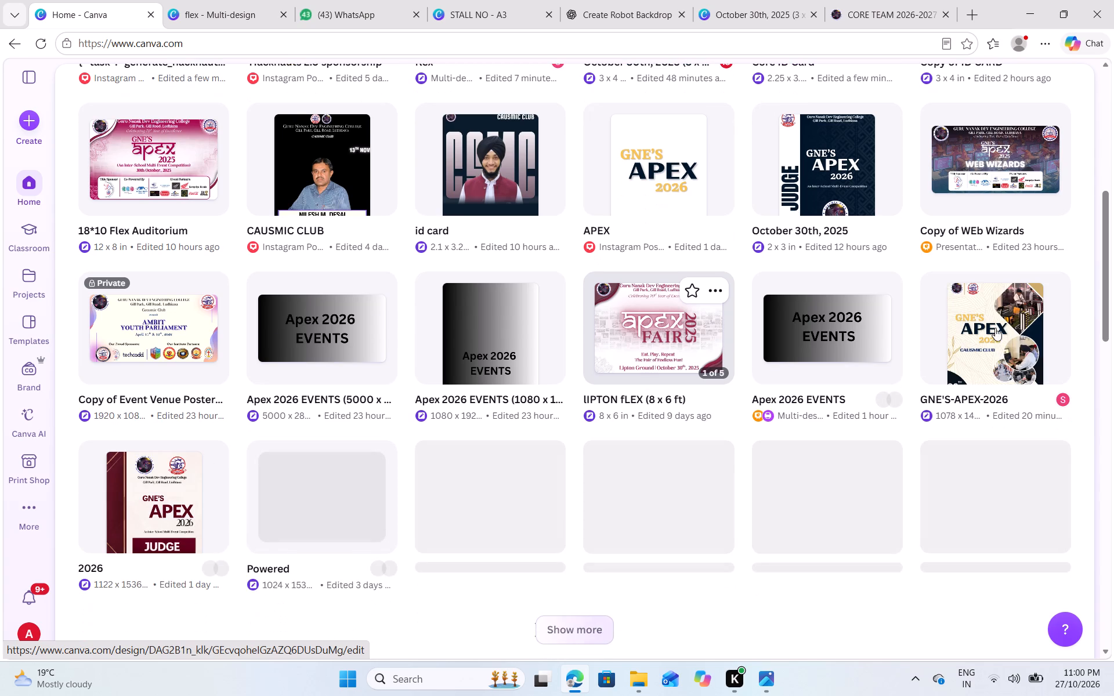
left_click(1000, 331)
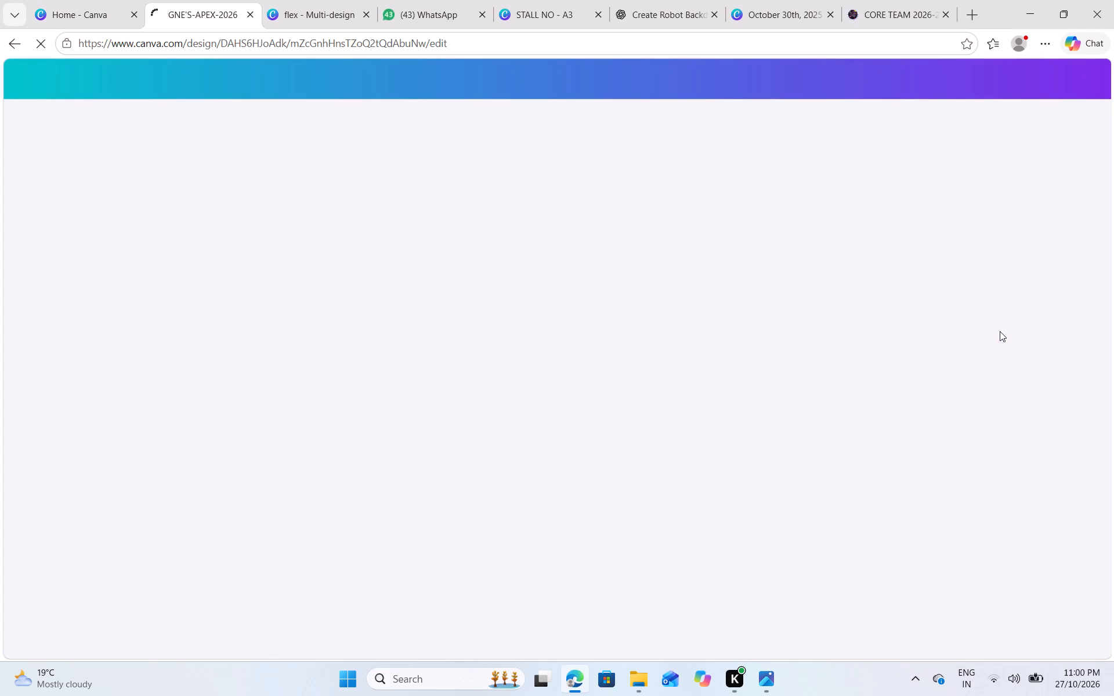
Copy the cream wavy-line background pattern from page 1 of the GNE'S-APEX-2026 design into the STALL NO poster.
scroll(884, 287, "up", 1)
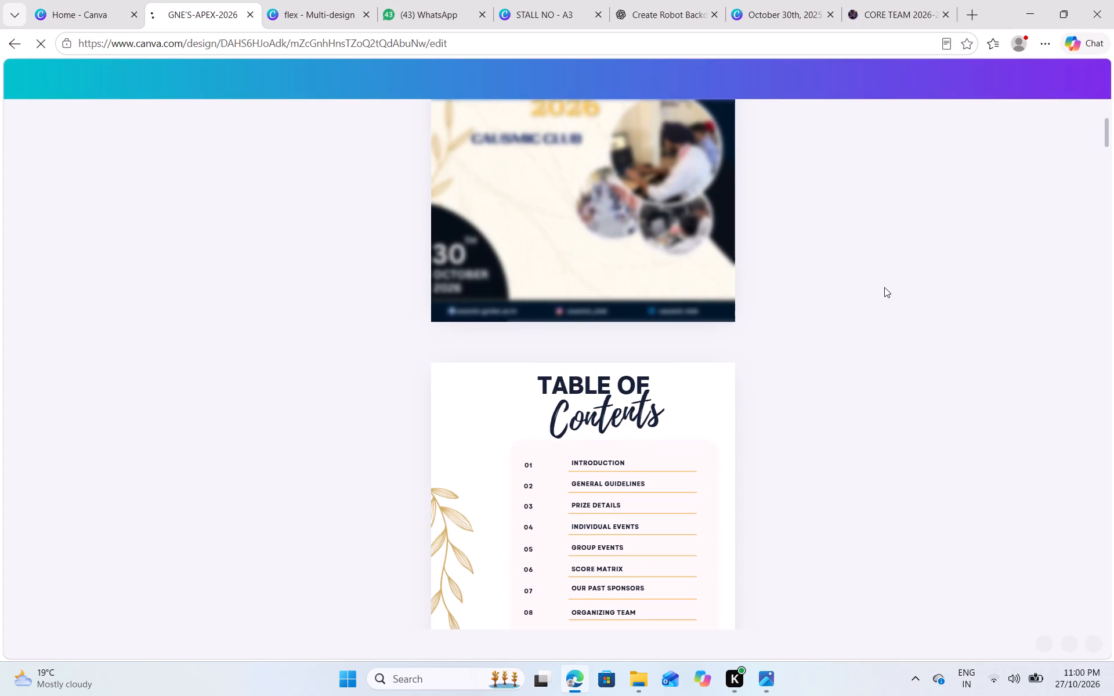
scroll(884, 287, "up", 1)
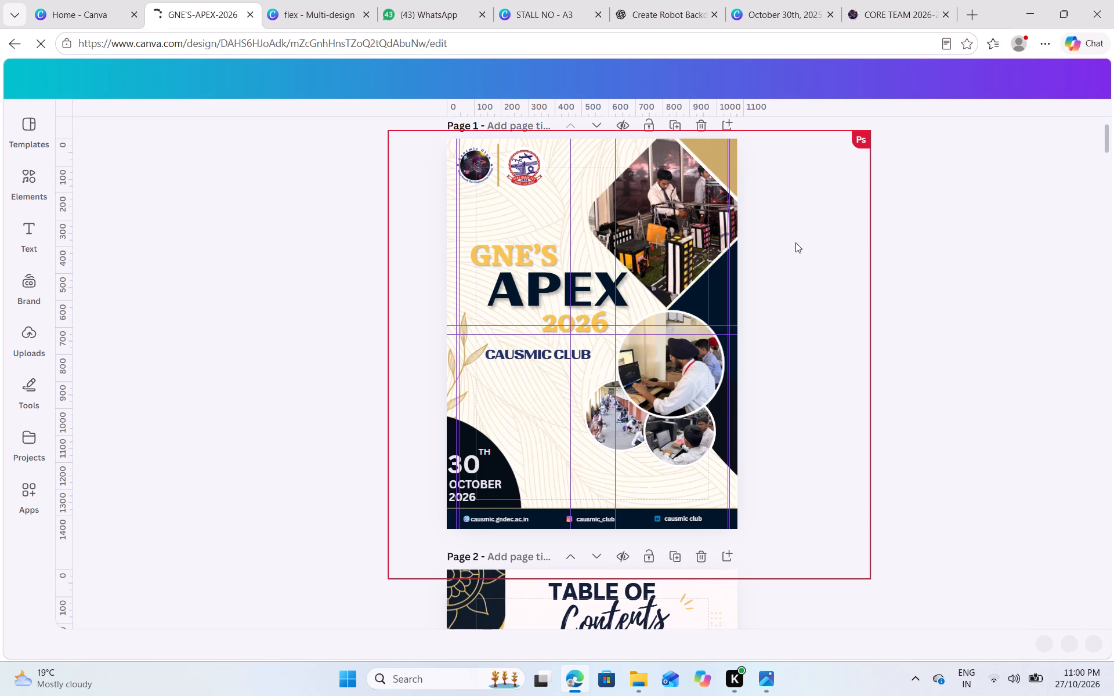
left_click(795, 242)
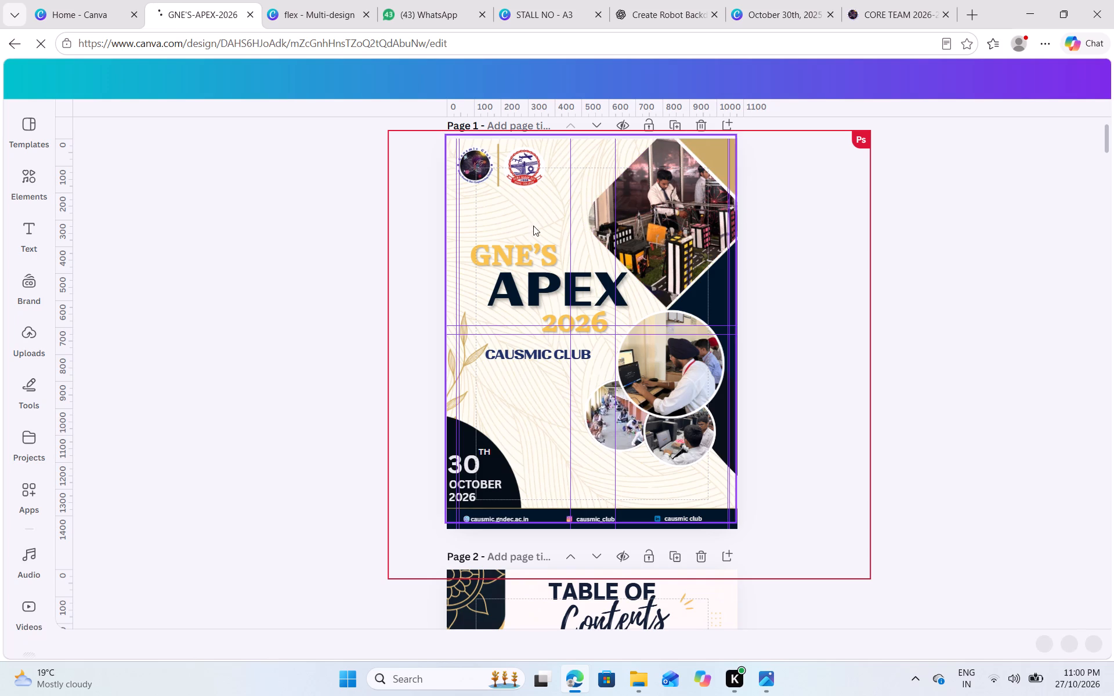
left_click(501, 197)
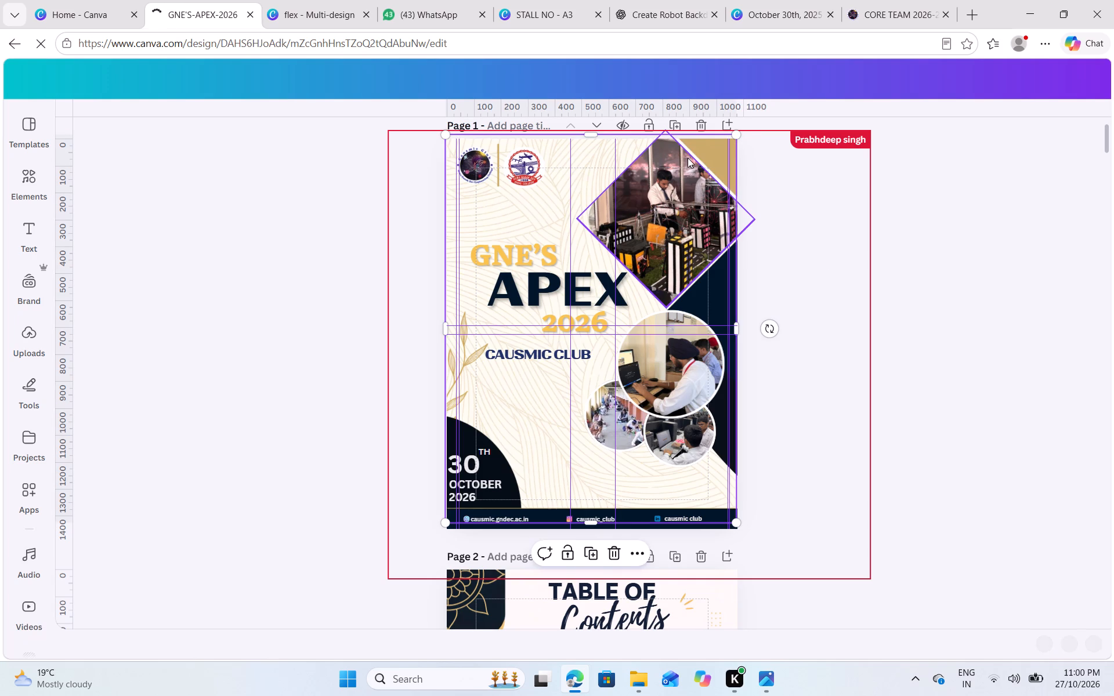
left_click(789, 136)
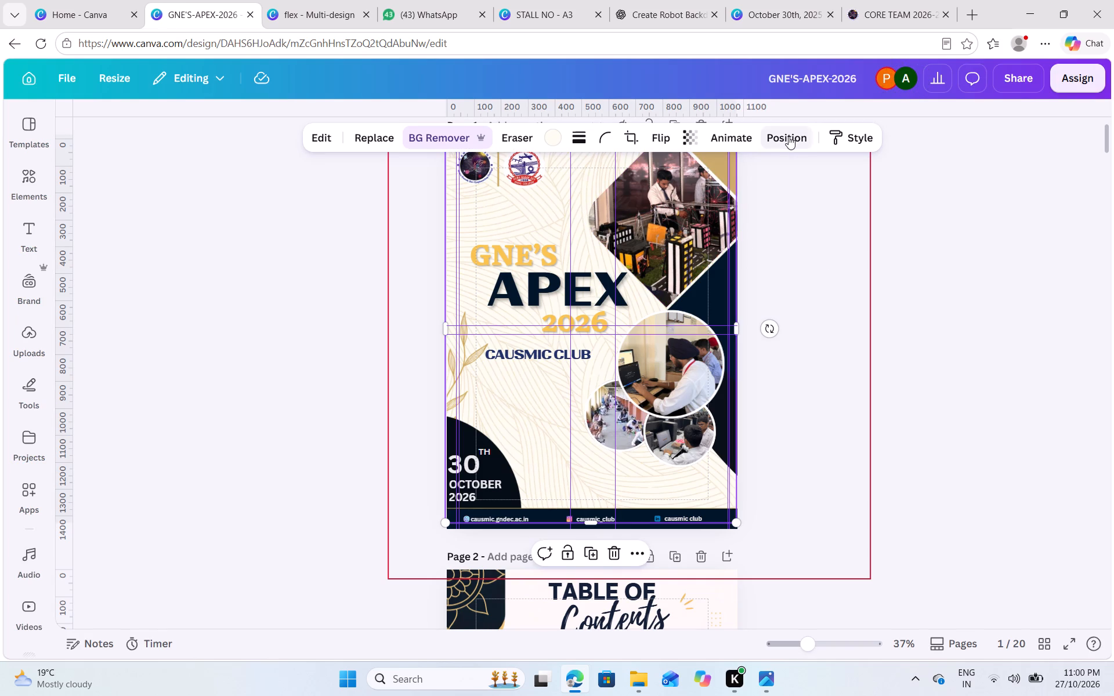
left_click(246, 213)
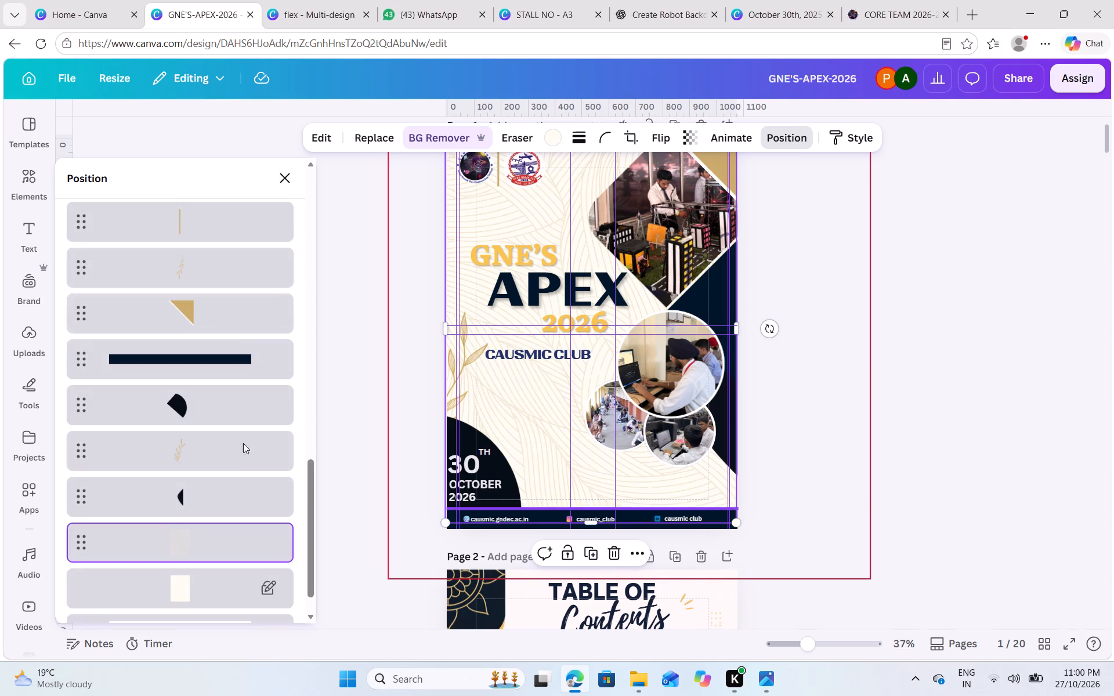
scroll(237, 452, "down", 2)
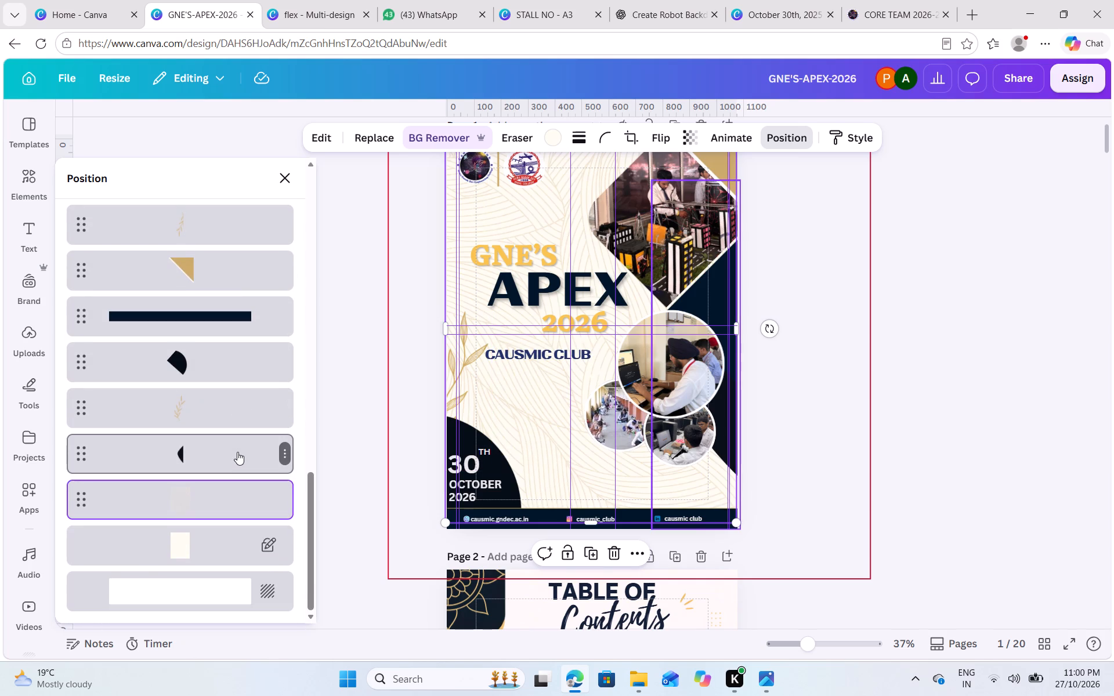
left_click(215, 499)
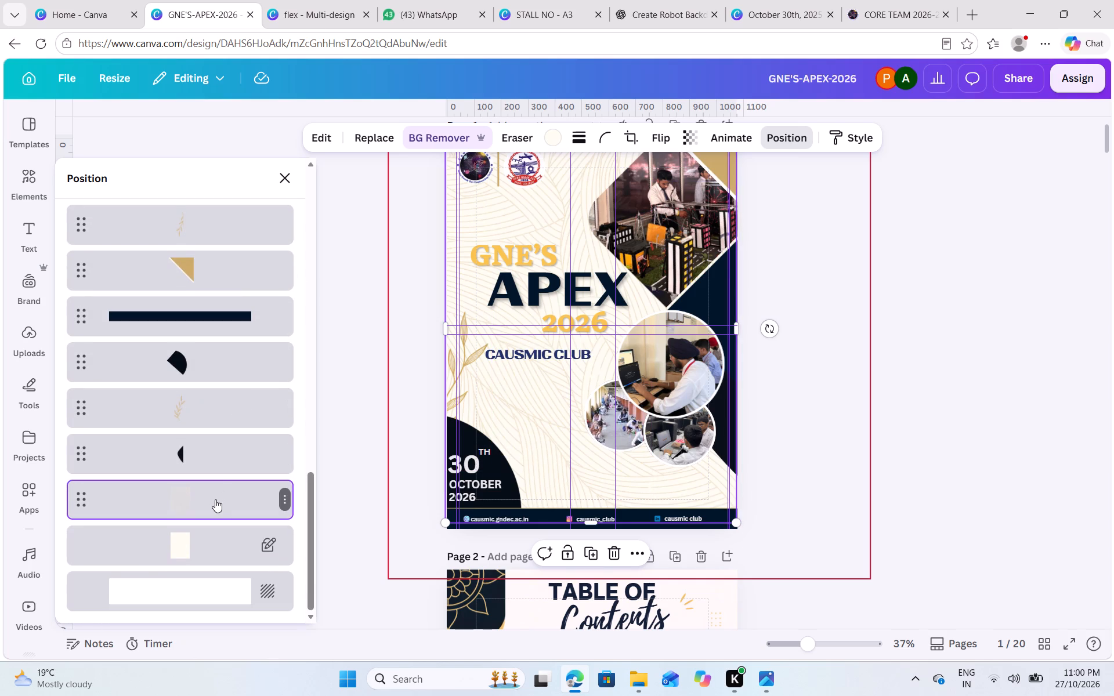
key("ctrl+c")
scroll(202, 430, "up", 12)
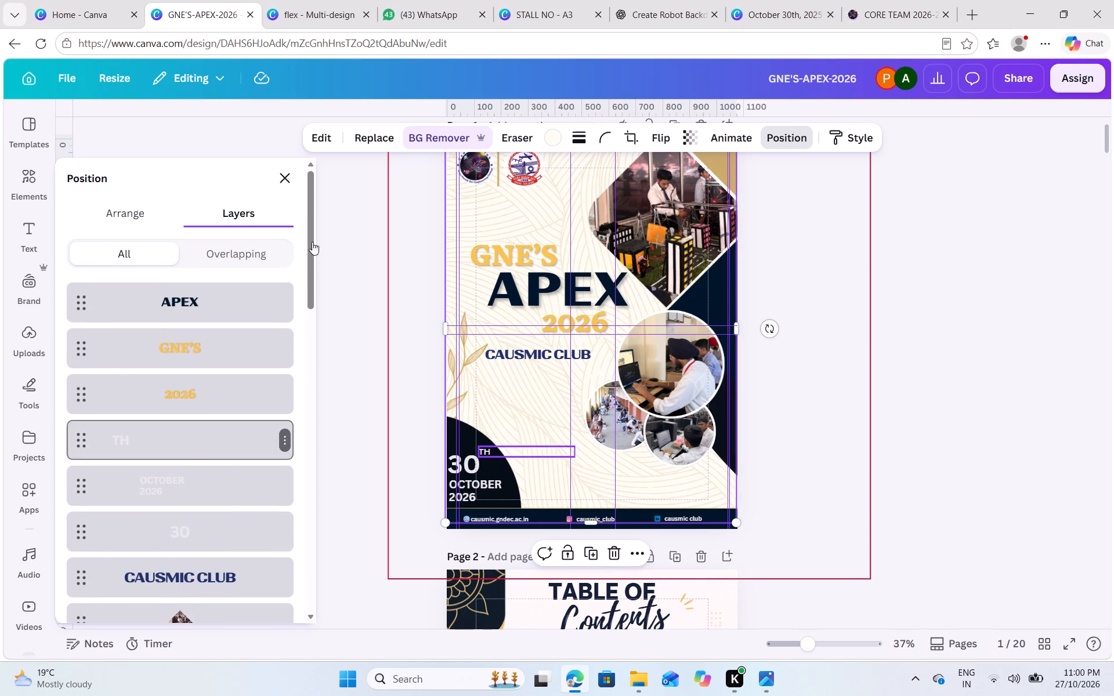
left_click(319, 10)
left_click(562, 0)
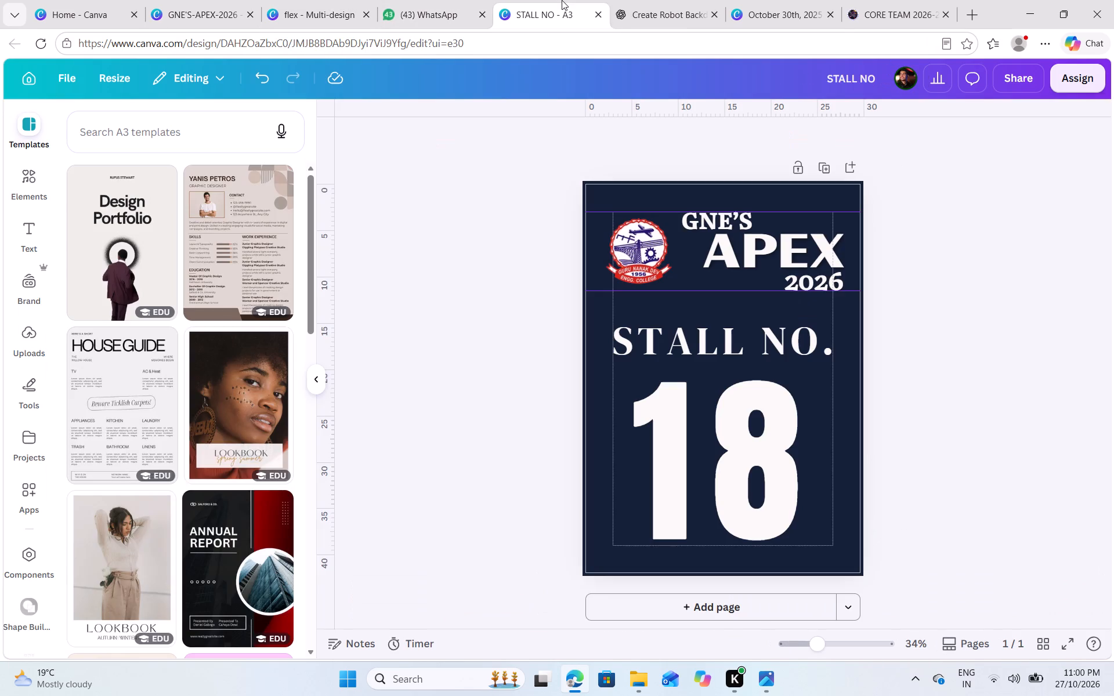
key("ctrl+v")
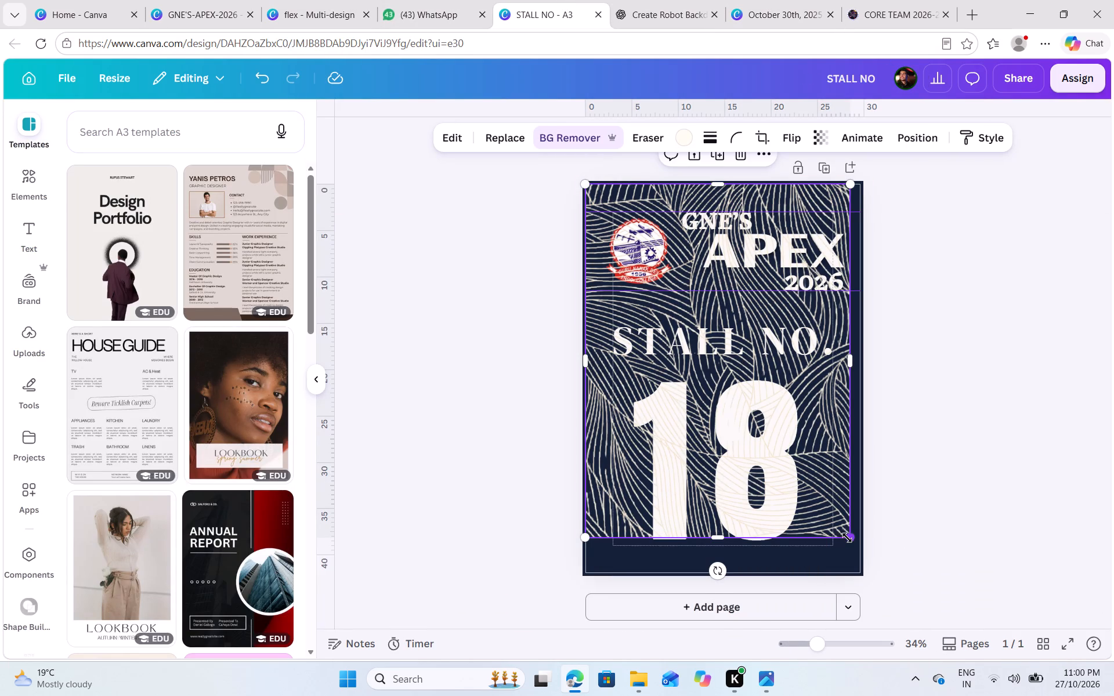
Enlarge the wavy-line pattern to about 32.23 by 43.04 cm and shift it so it covers the whole poster page.
left_click_drag(849, 536, 866, 579)
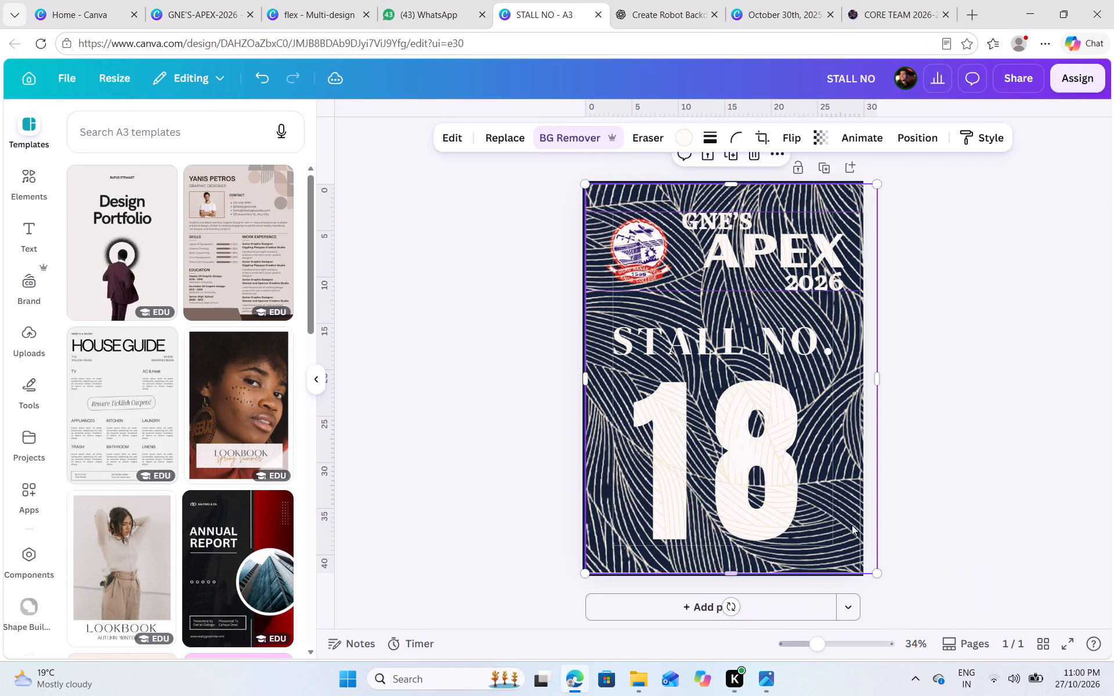
left_click(841, 501)
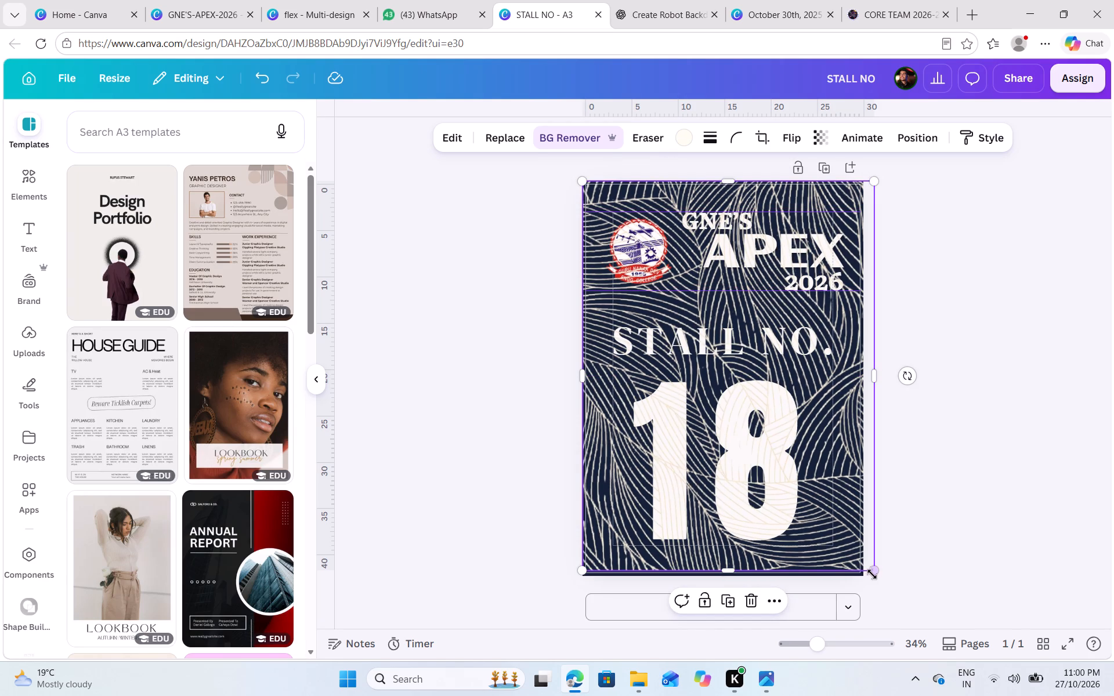
left_click_drag(873, 570, 882, 577)
left_click(856, 494)
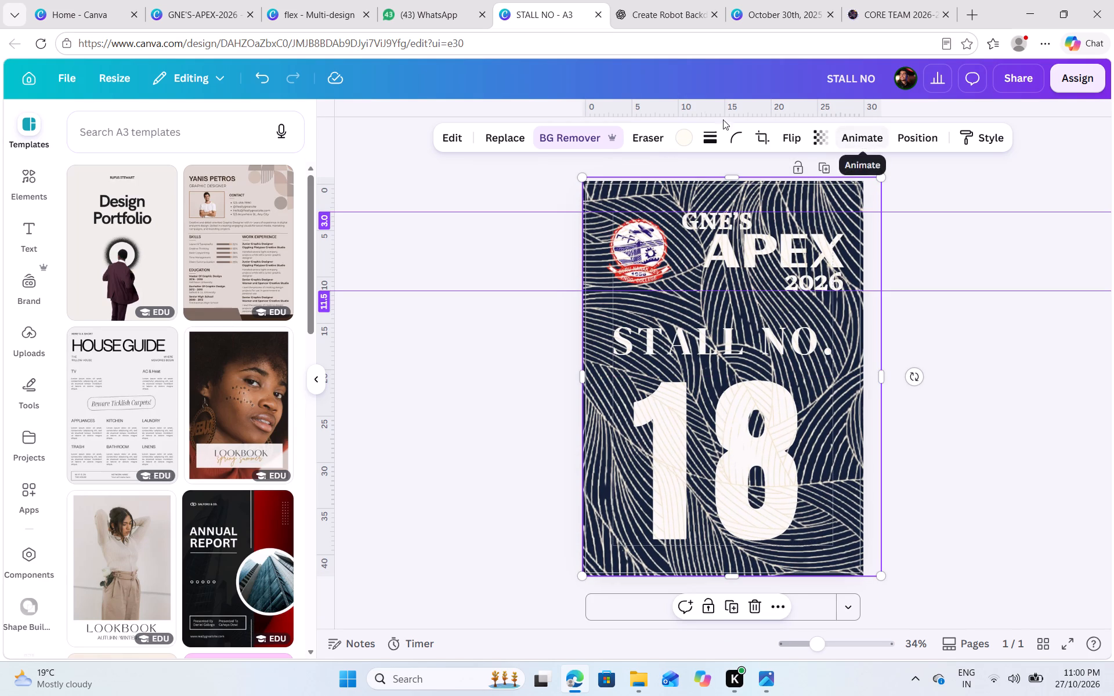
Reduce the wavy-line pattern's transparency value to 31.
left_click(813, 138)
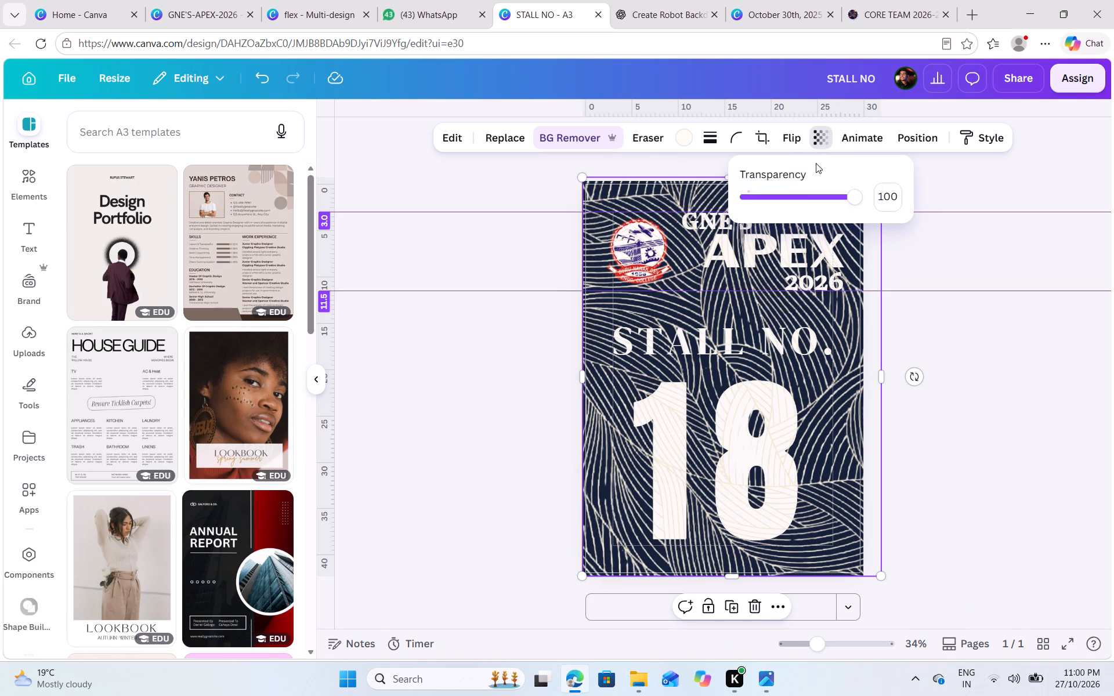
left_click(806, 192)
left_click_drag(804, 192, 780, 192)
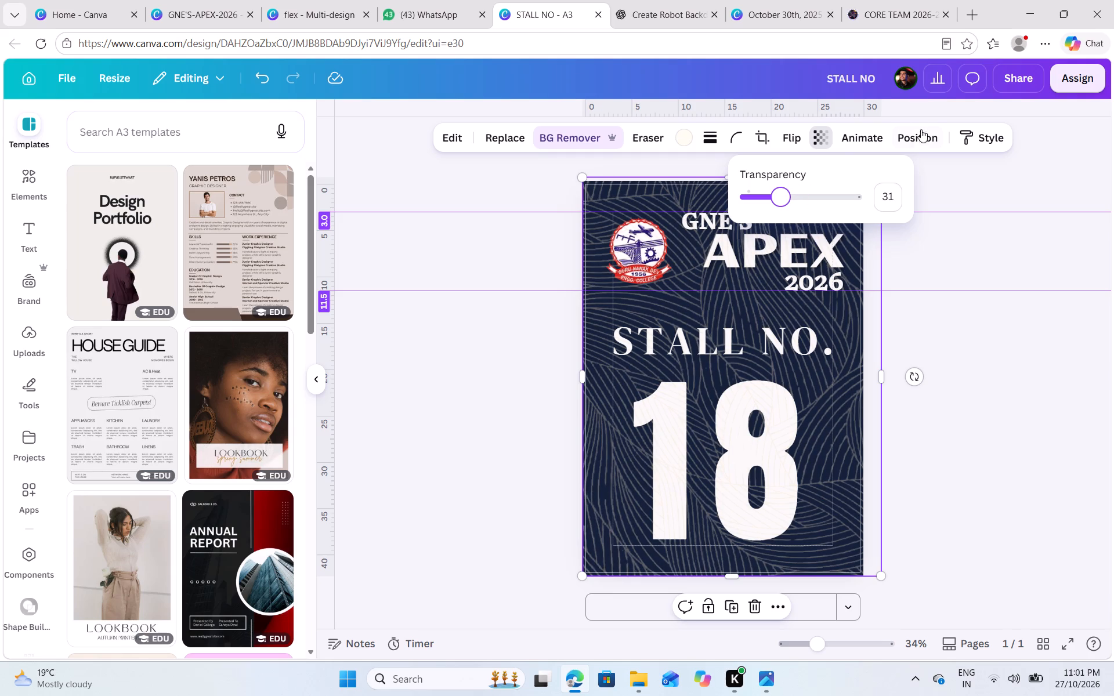
Send the wavy-line pattern to the back, behind the logo, title and stall number.
left_click(915, 135)
left_click(269, 222)
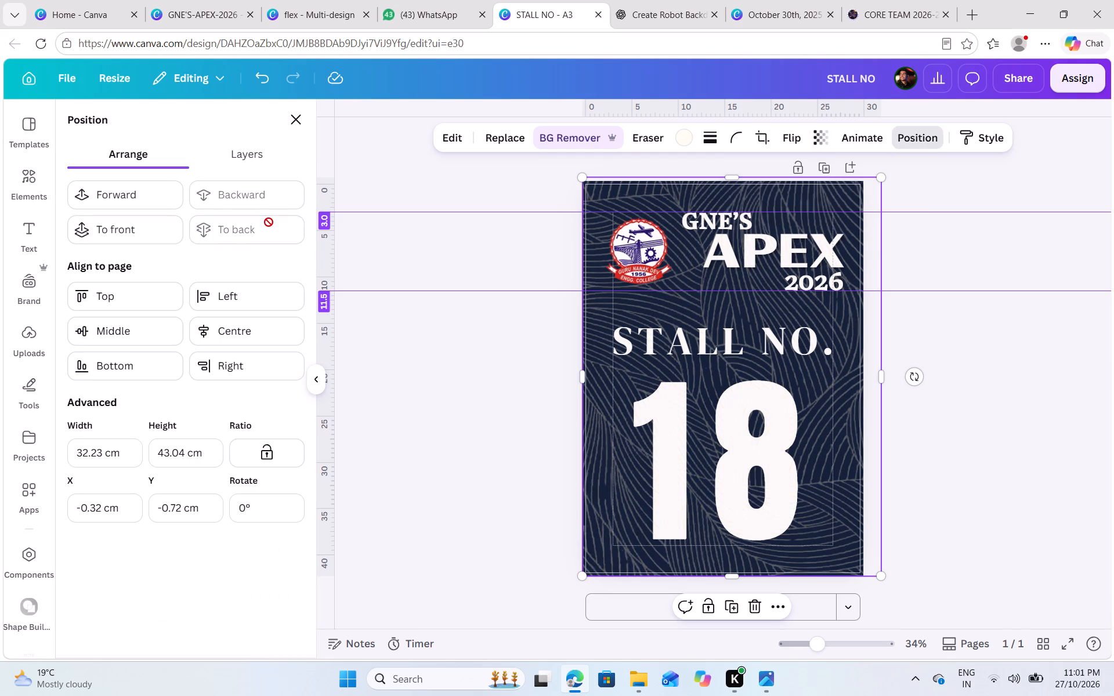
Lower the wavy-line pattern's transparency value well below 31 for a faint background texture, and check the poster up close.
left_click(819, 133)
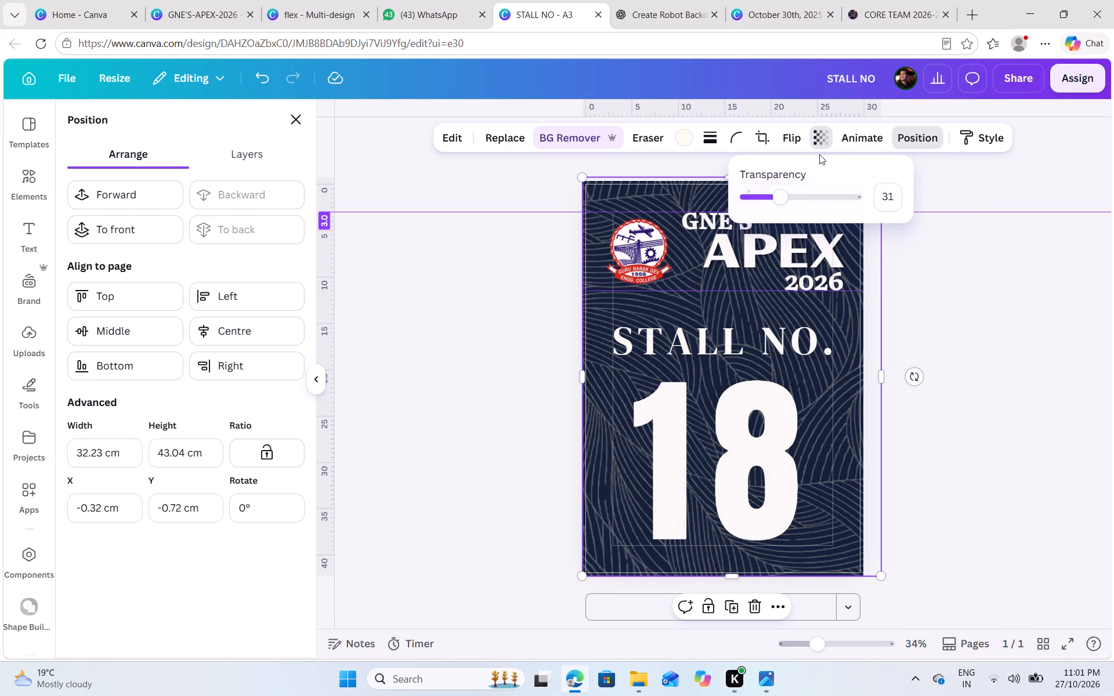
left_click_drag(782, 194, 754, 194)
left_click(939, 264)
left_click(939, 264)
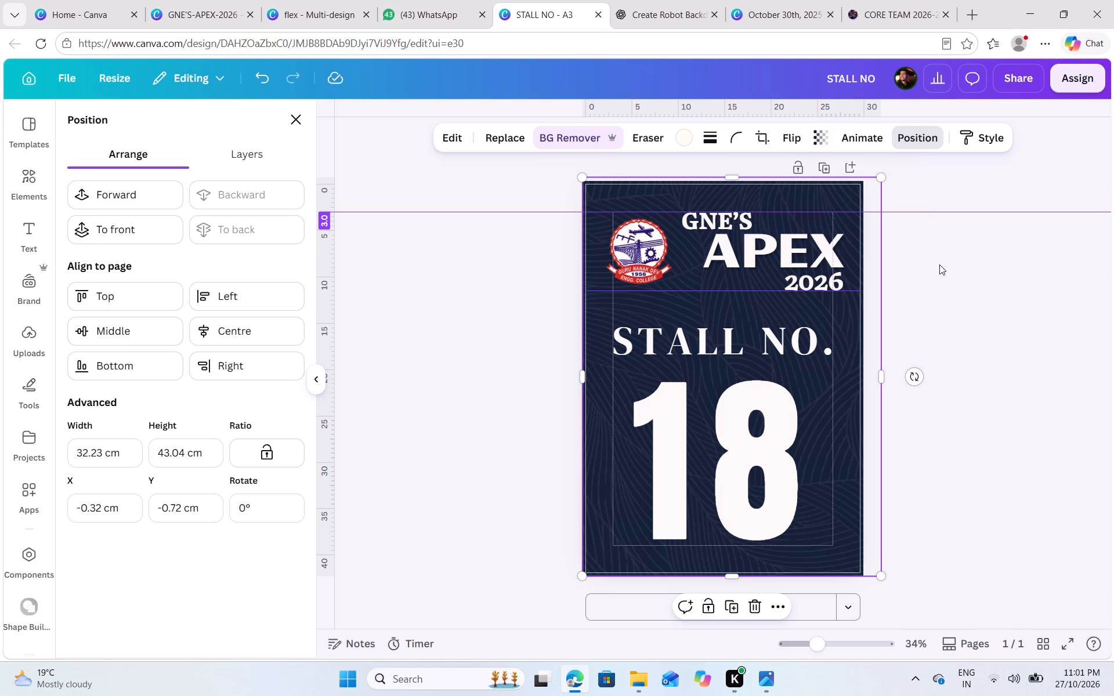
scroll(994, 372, "down", 1)
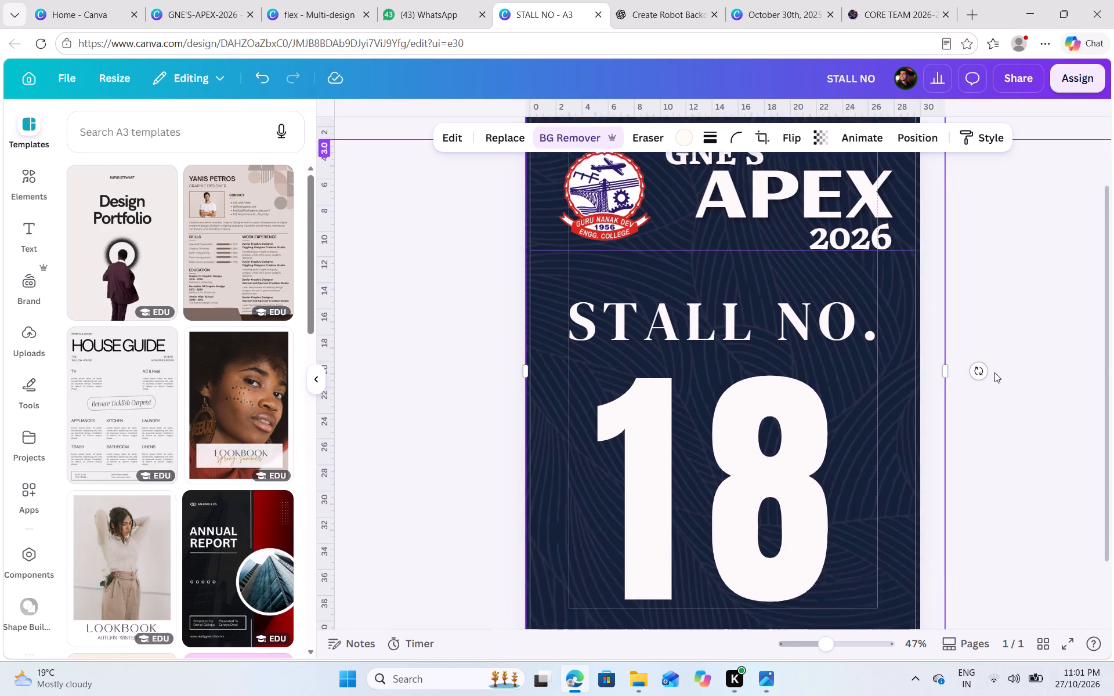
scroll(994, 372, "down", 2)
scroll(994, 372, "up", 1)
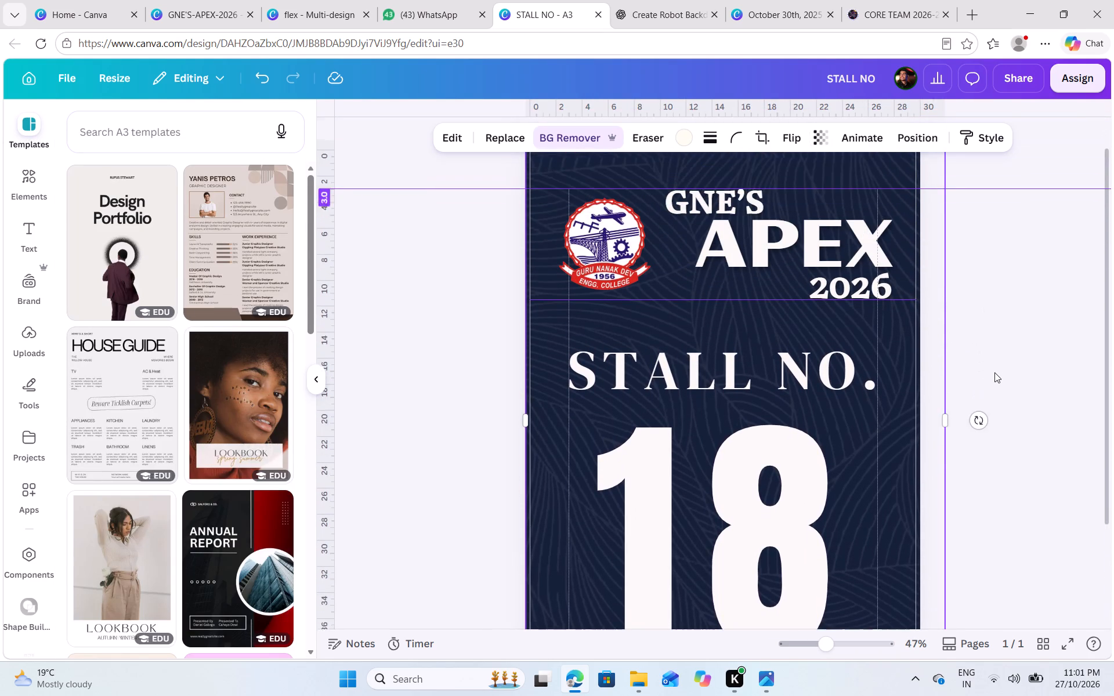
scroll(994, 372, "up", 1)
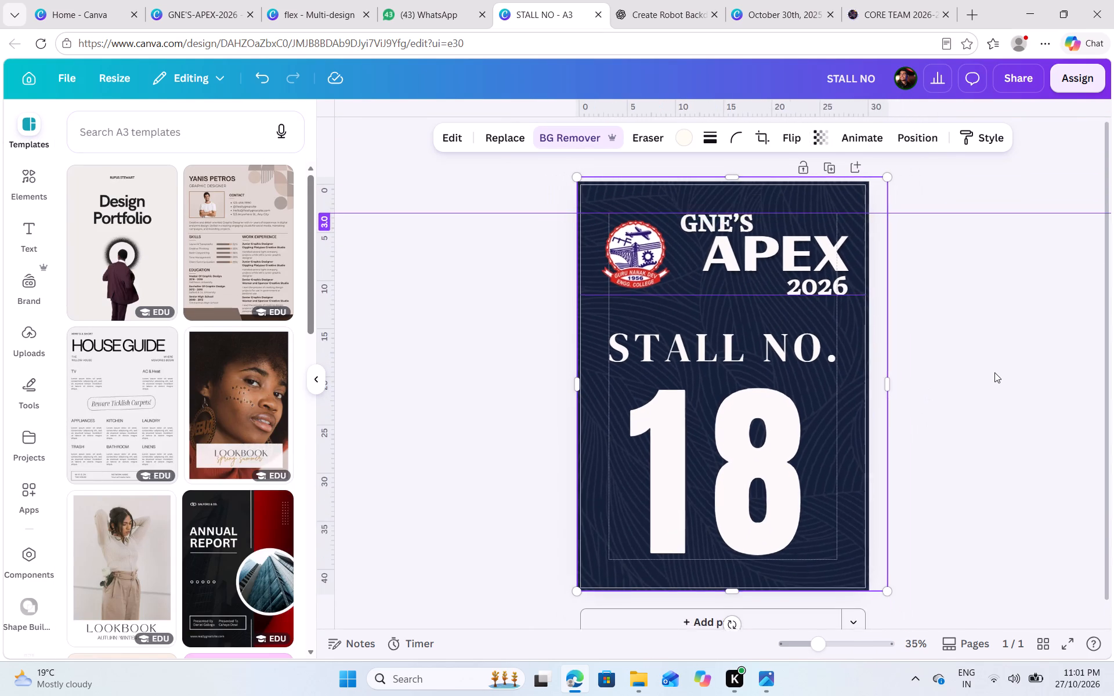
left_click(963, 281)
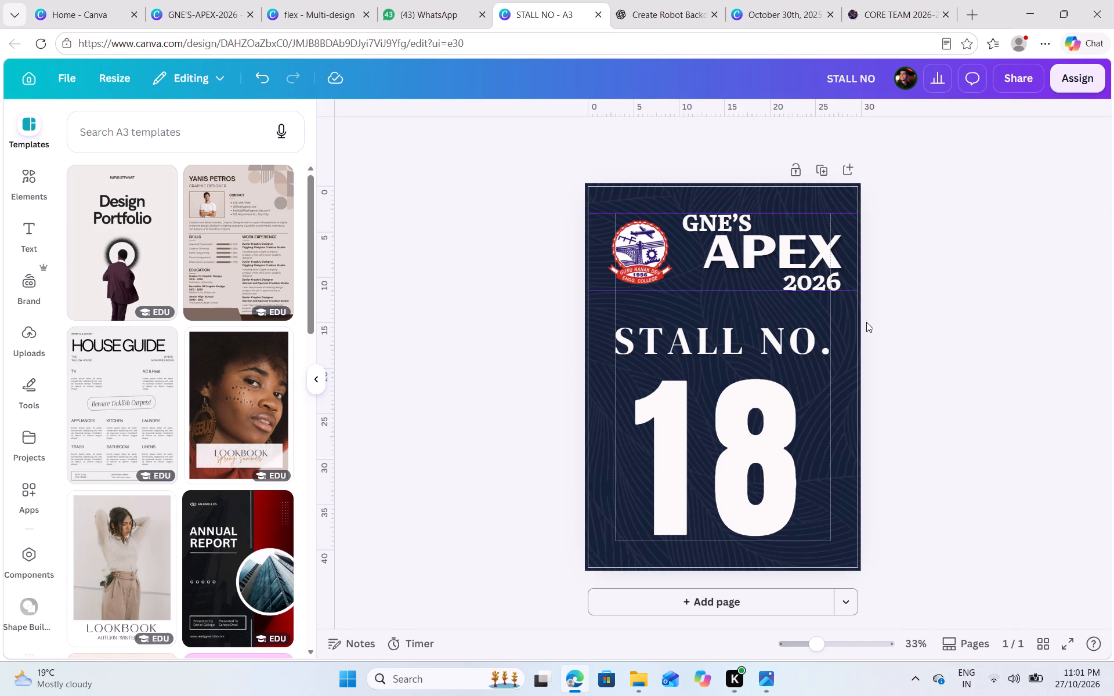
Preview the STALL NO poster full screen in presentation mode and return to the editor.
left_click(1015, 79)
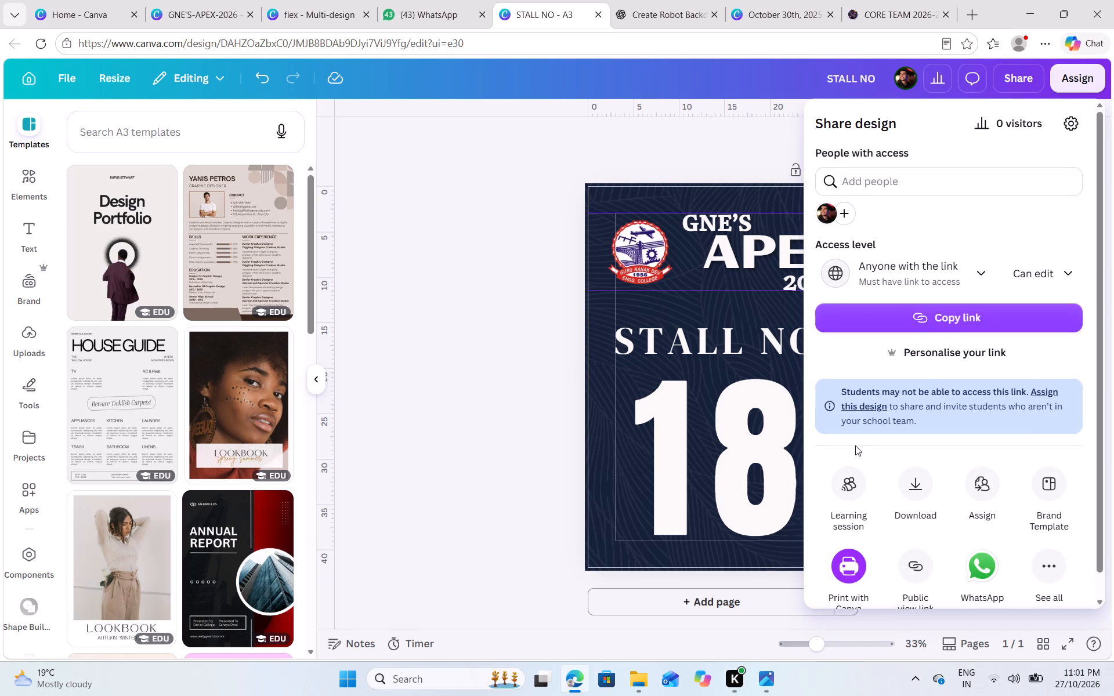
left_click(1051, 563)
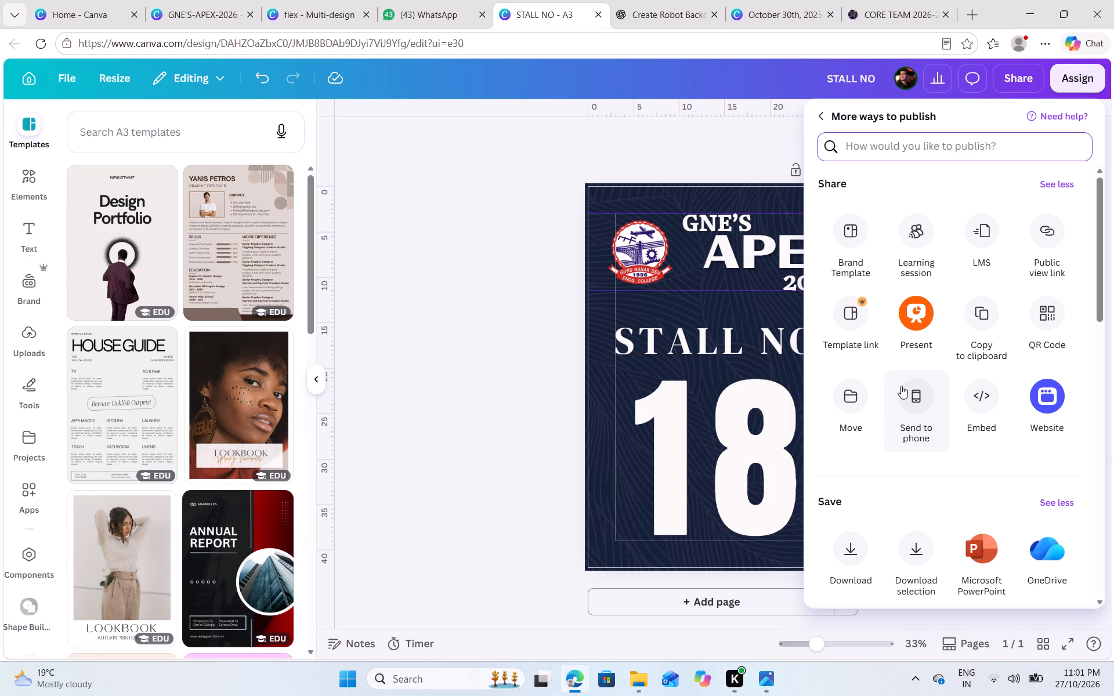
left_click(913, 335)
left_click(923, 139)
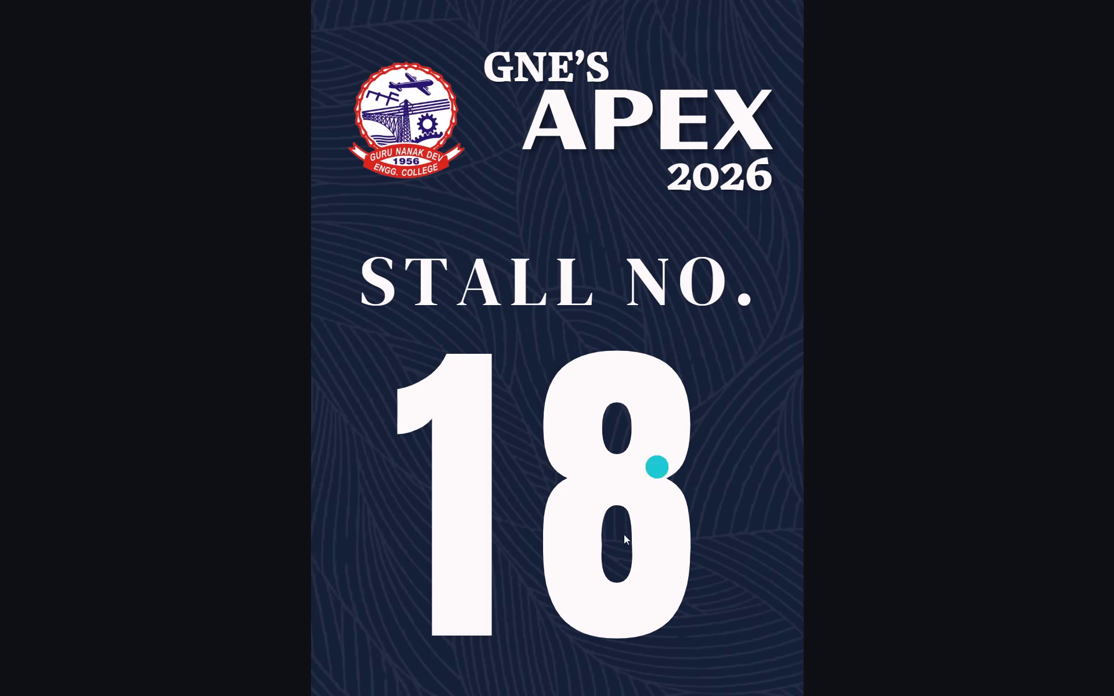
left_click(781, 504)
left_click(990, 594)
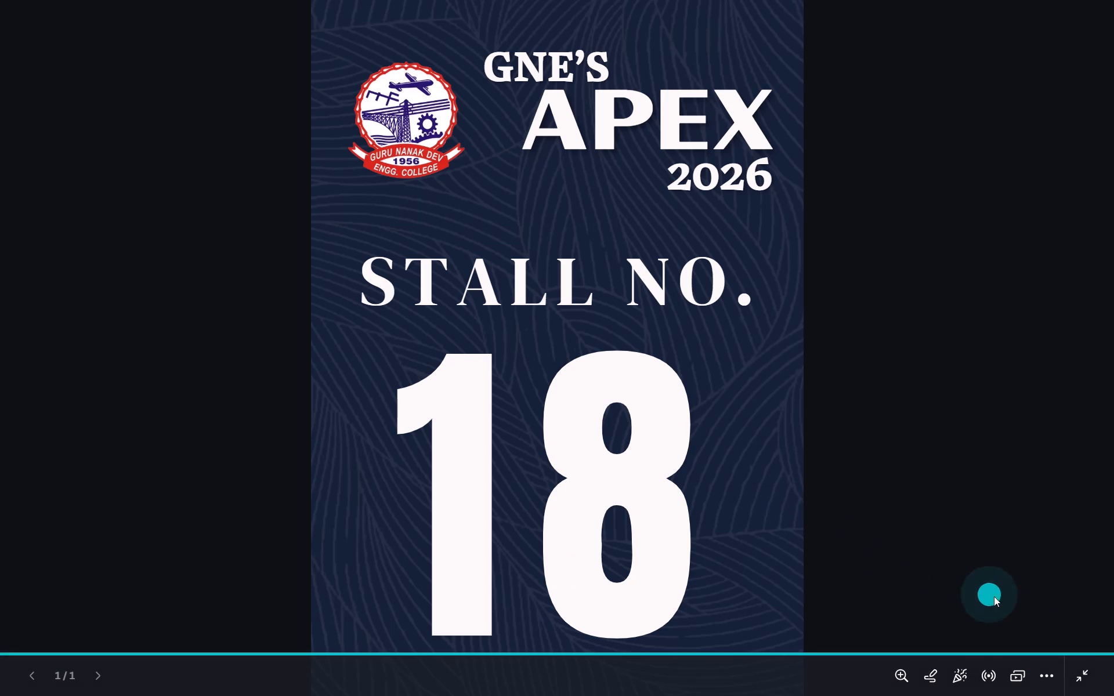
left_click(1077, 673)
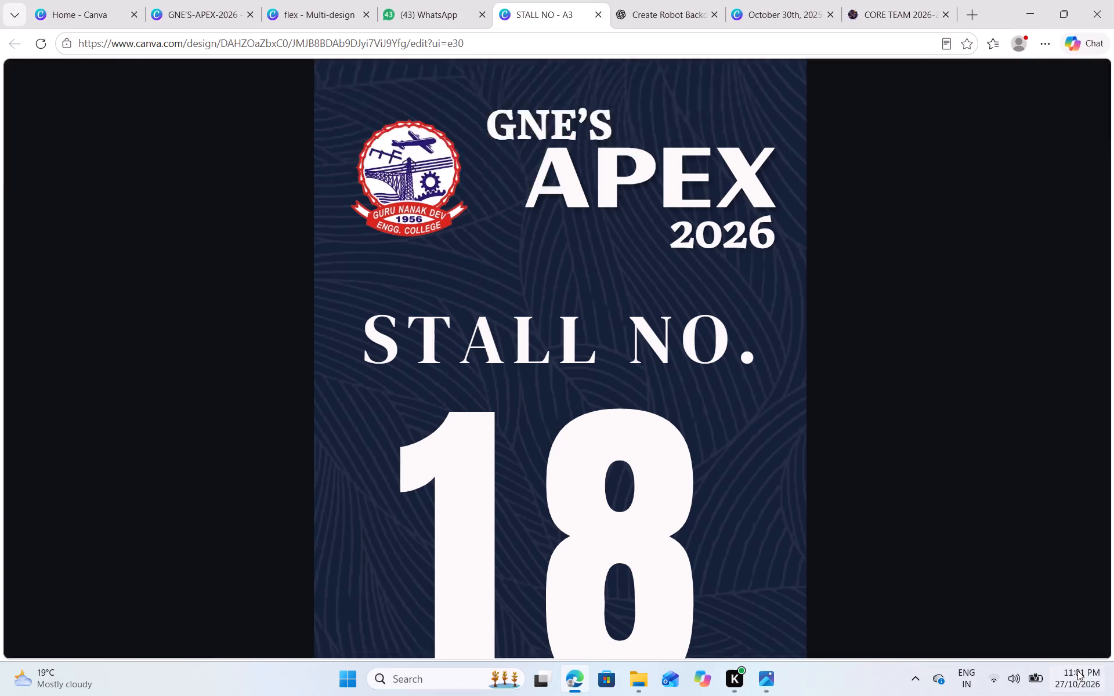
Select the wavy-line background pattern and open its position settings.
left_click(840, 192)
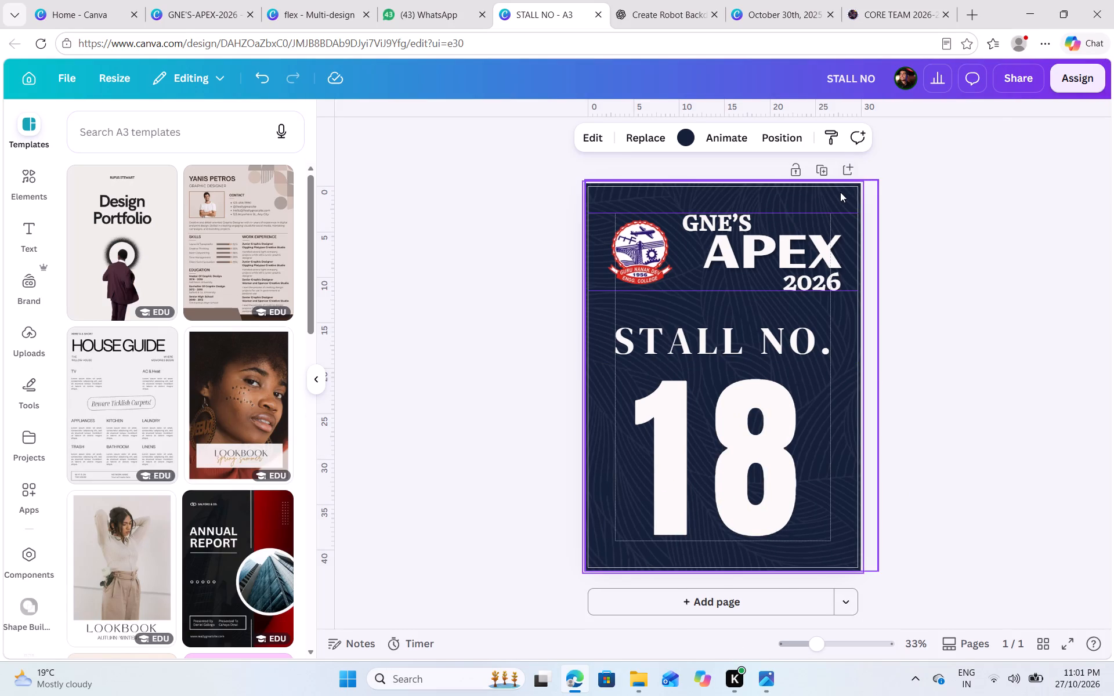
left_click(920, 136)
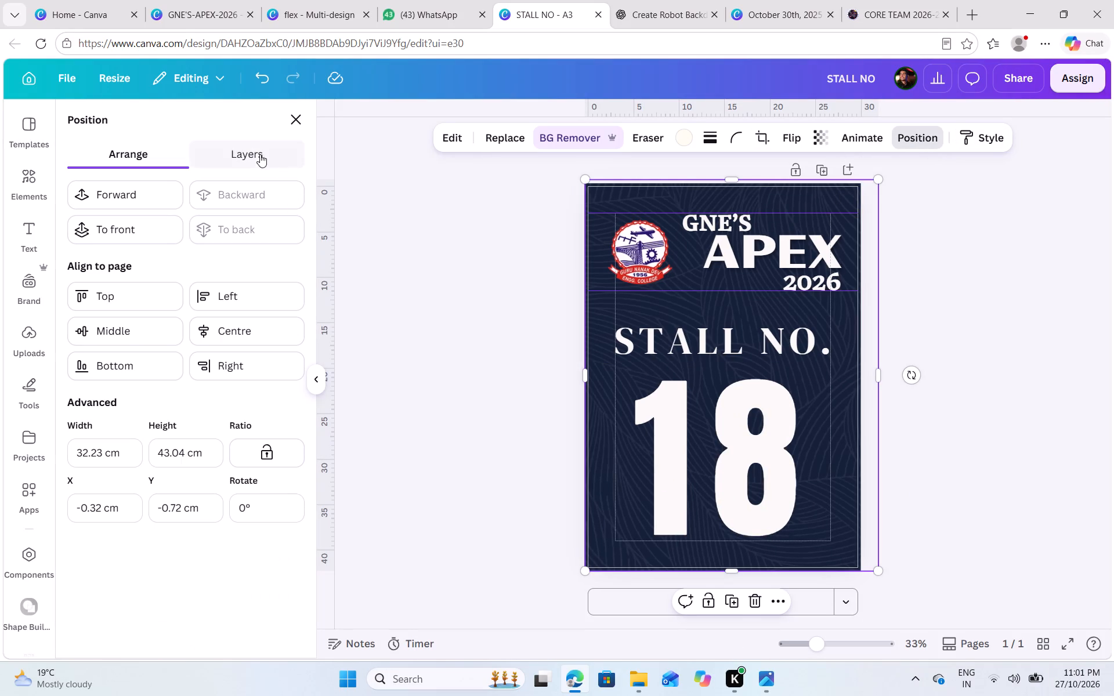
Recolour the wavy-line background pattern with the dark indigo from the college logo's photo colours, after trying lighter swatches, and check the poster.
left_click(259, 153)
left_click(206, 440)
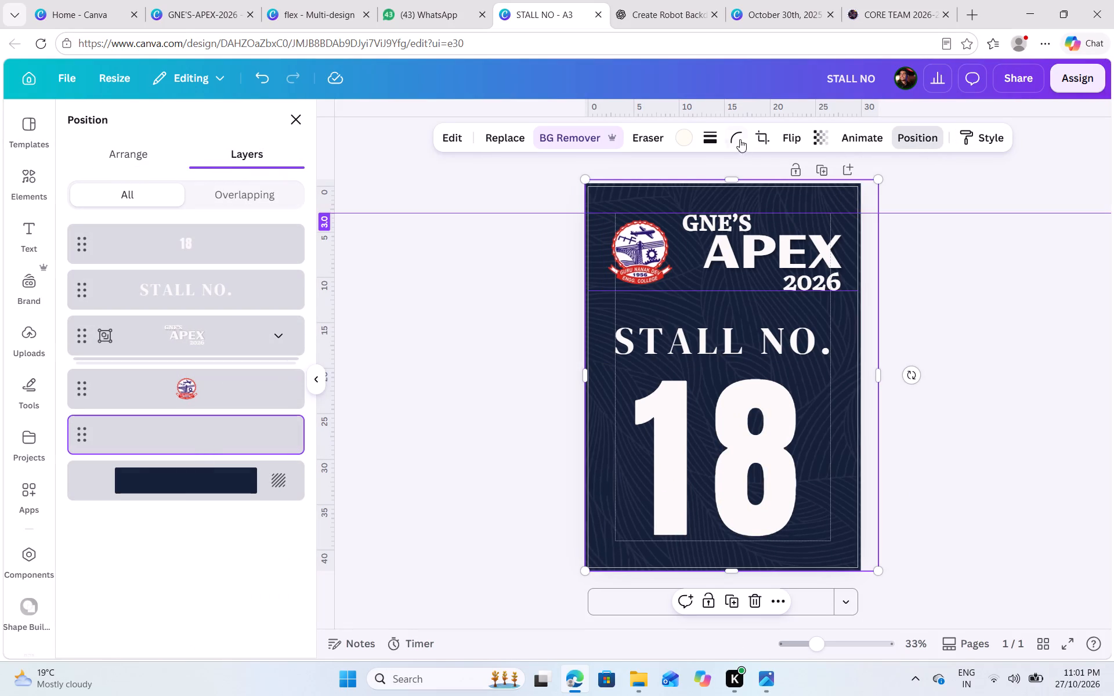
left_click(682, 144)
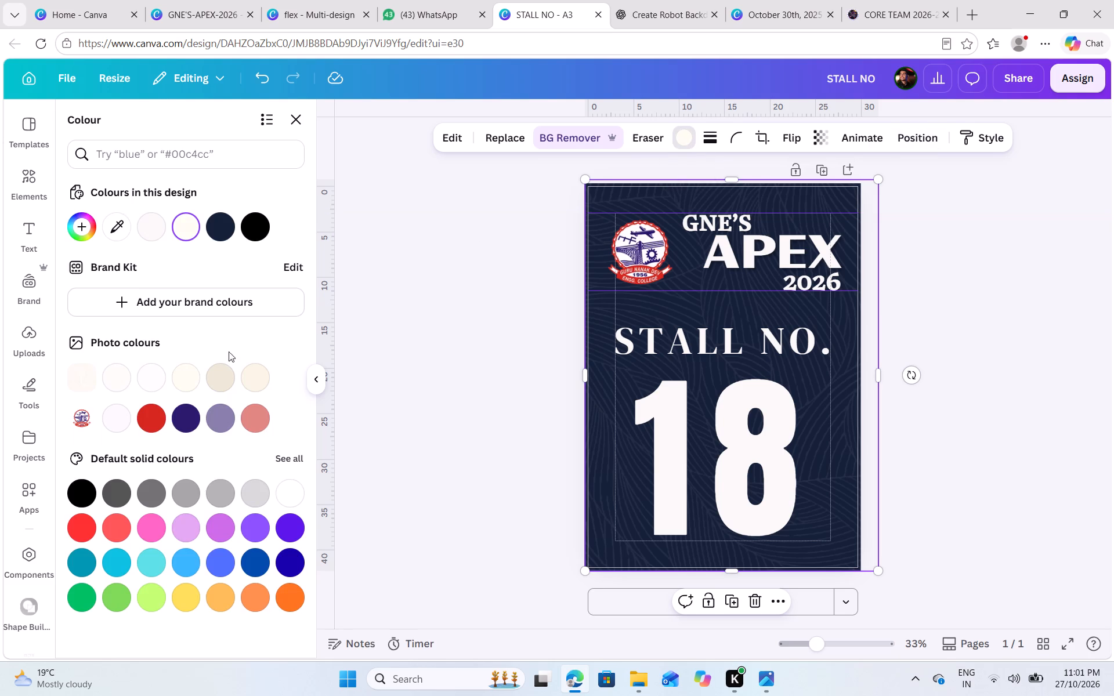
left_click(225, 375)
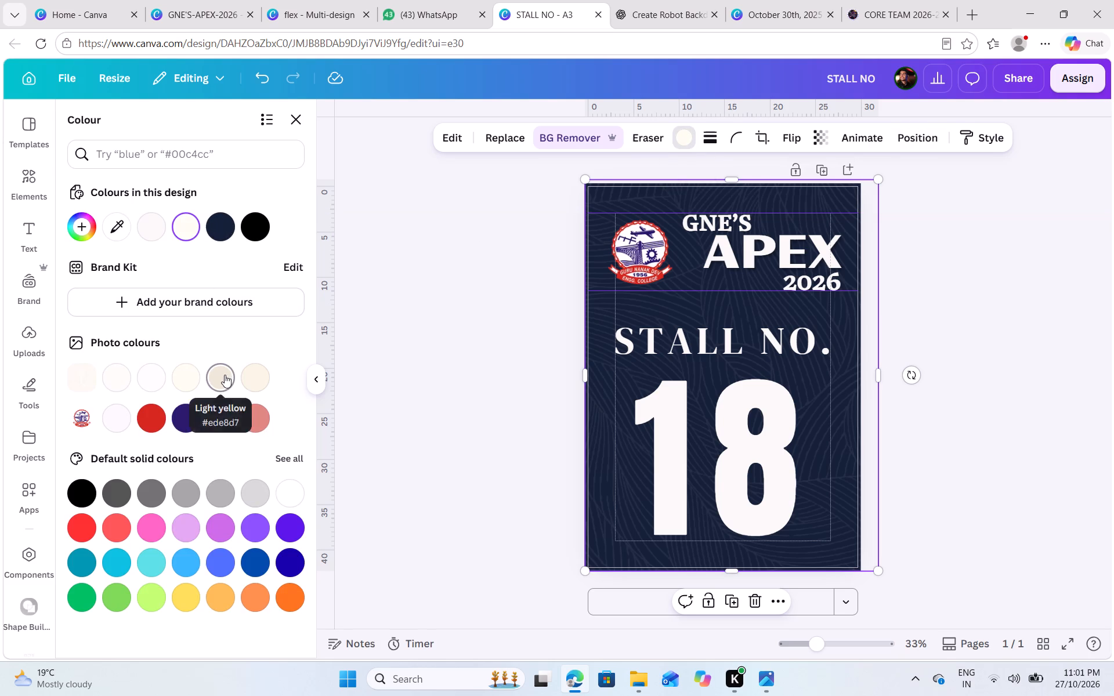
left_click(247, 379)
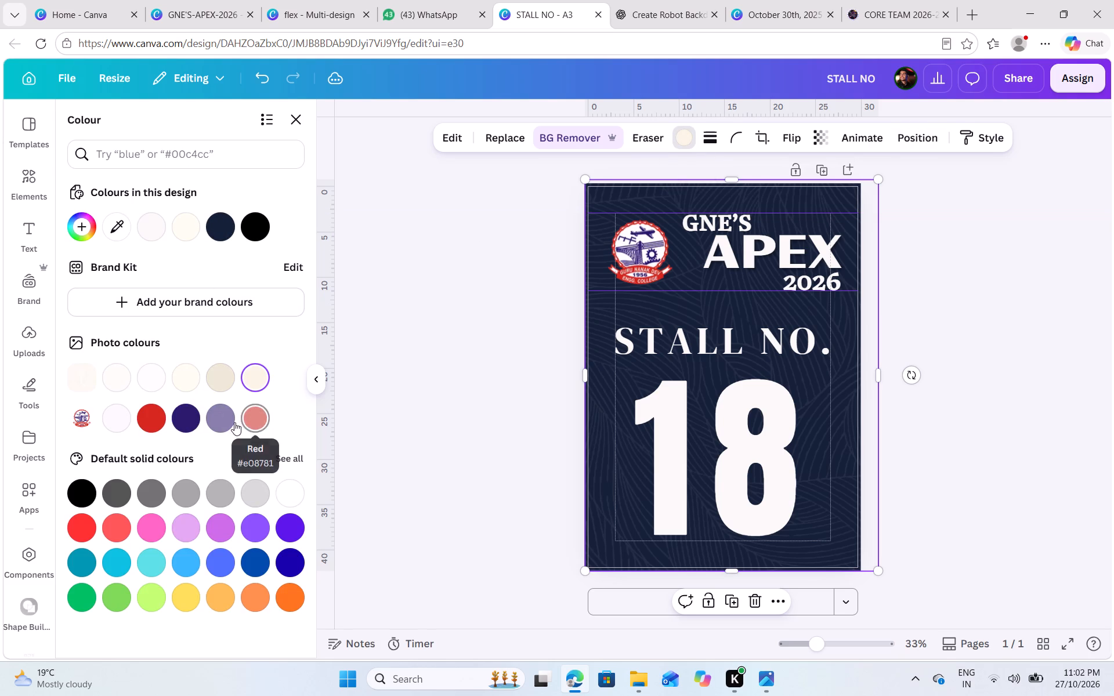
left_click(222, 415)
left_click(179, 419)
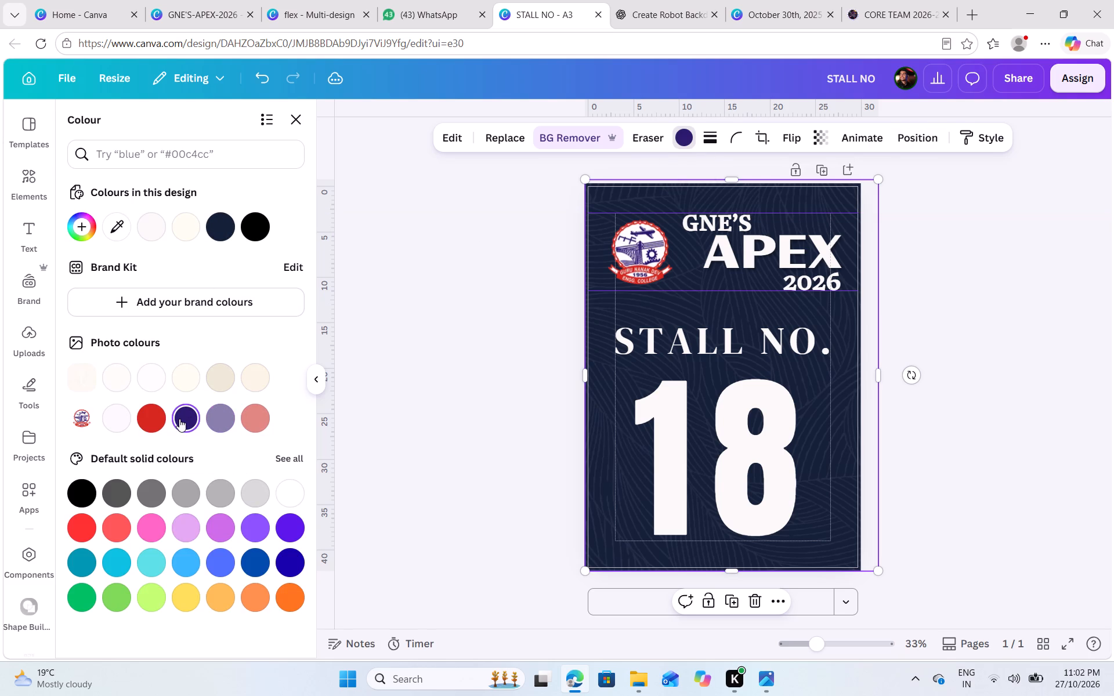
double_click(950, 253)
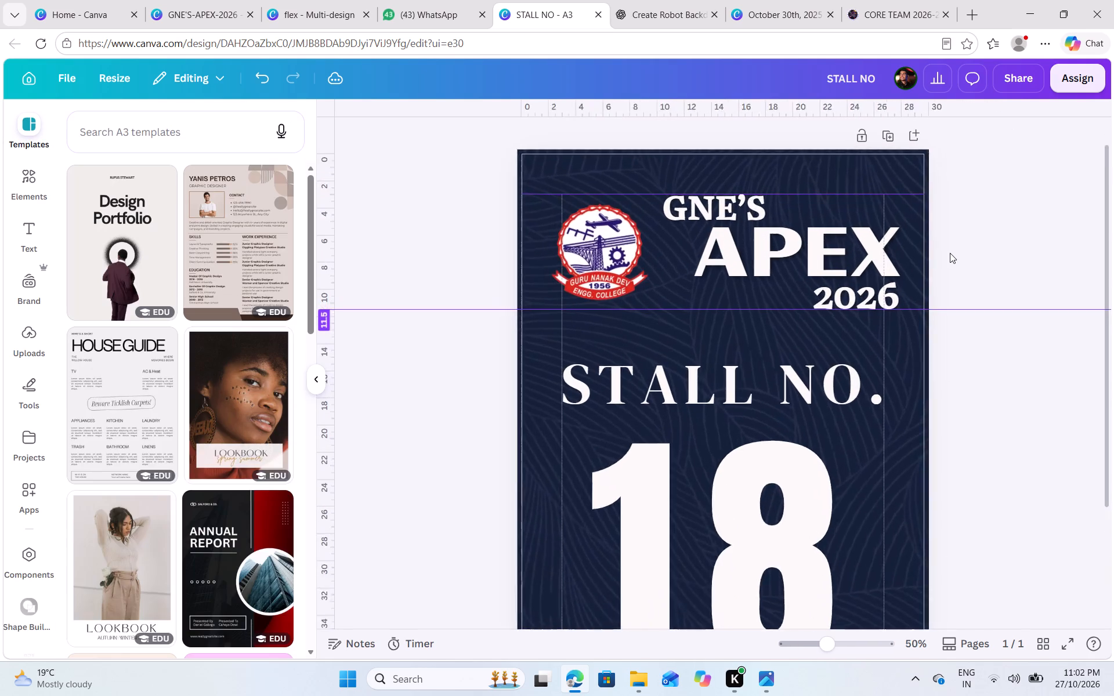
scroll(950, 253, "down", 3)
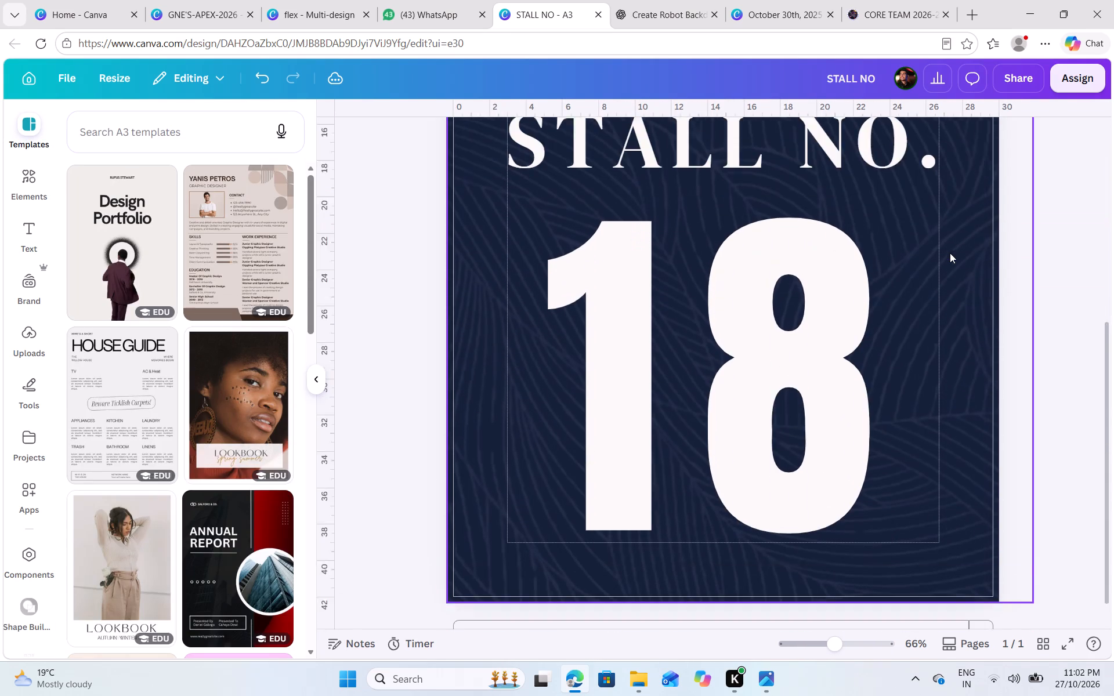
scroll(950, 253, "up", 1)
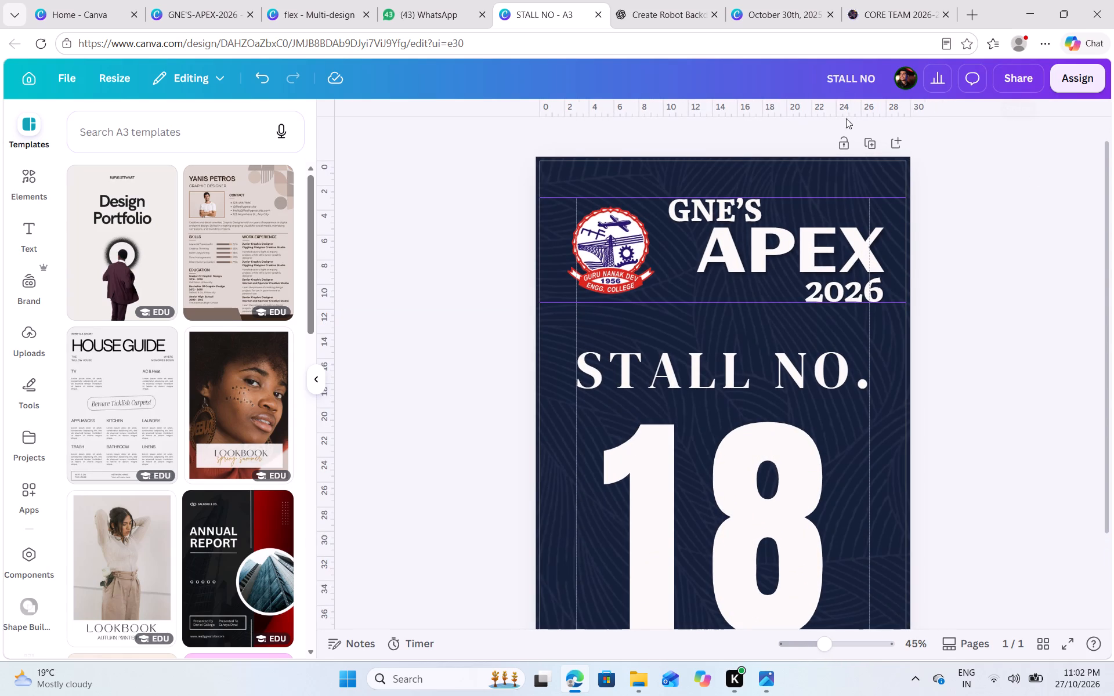
Open the sharing and export options for the STALL NO design.
left_click(1018, 77)
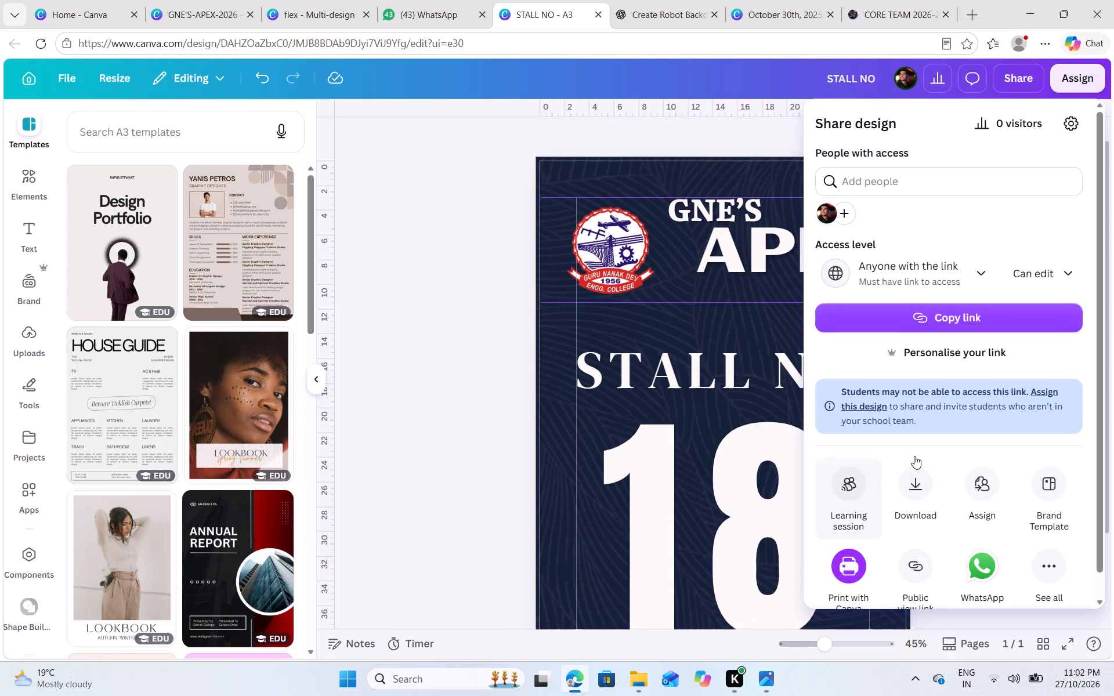
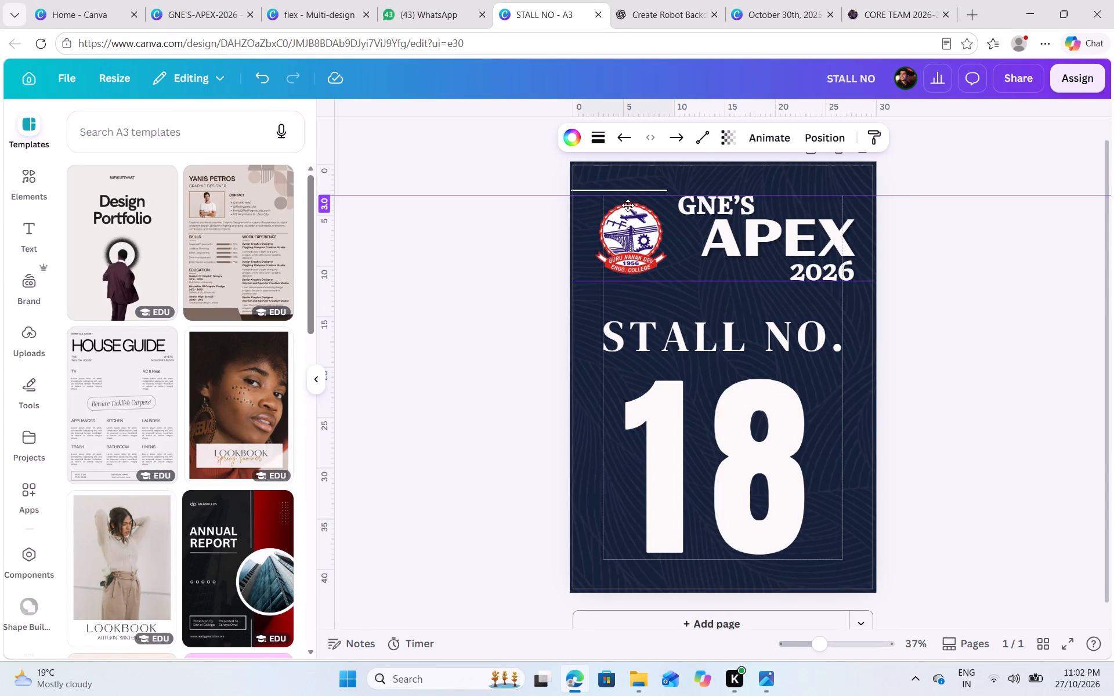
Move the short white line up to the poster's top edge, starting at its top-left corner.
left_click_drag(628, 205, 626, 201)
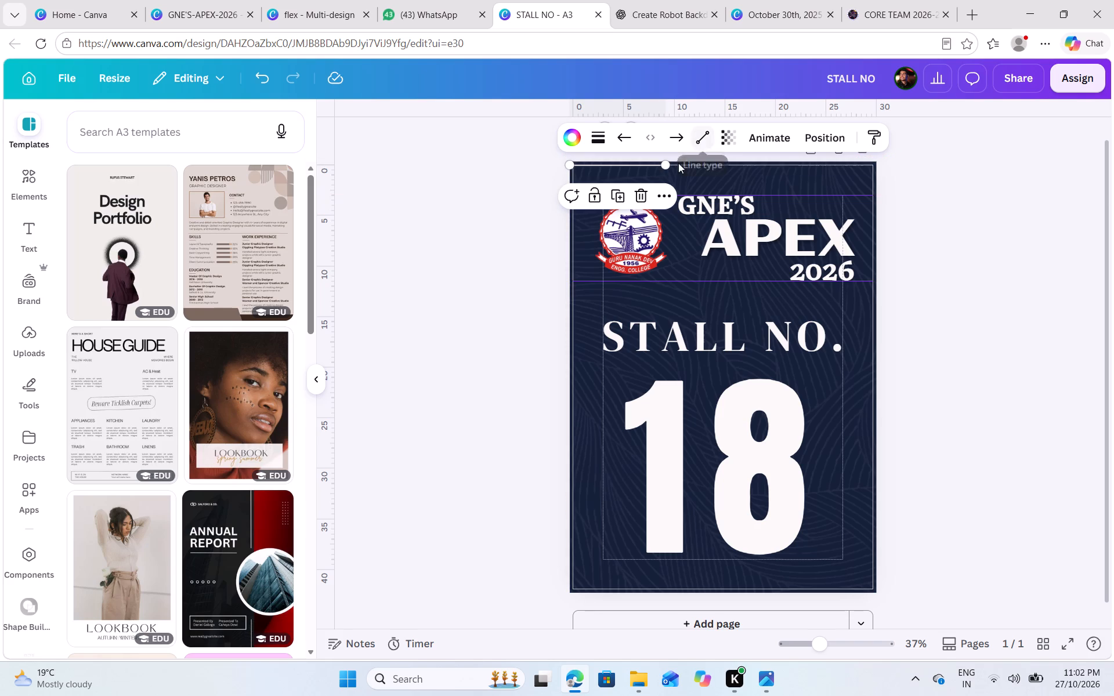
Stretch the white line across the full width of the poster's top edge and set its stroke weight to 70.
left_click_drag(669, 164, 875, 159)
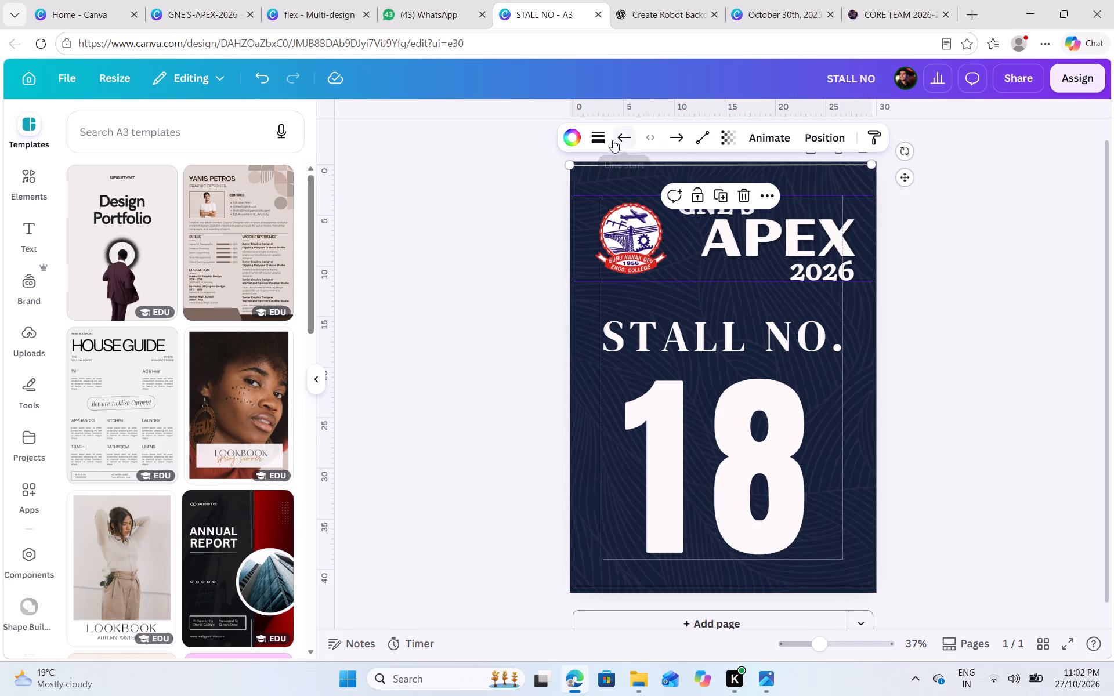
left_click(612, 139)
left_click(598, 139)
left_click(682, 262)
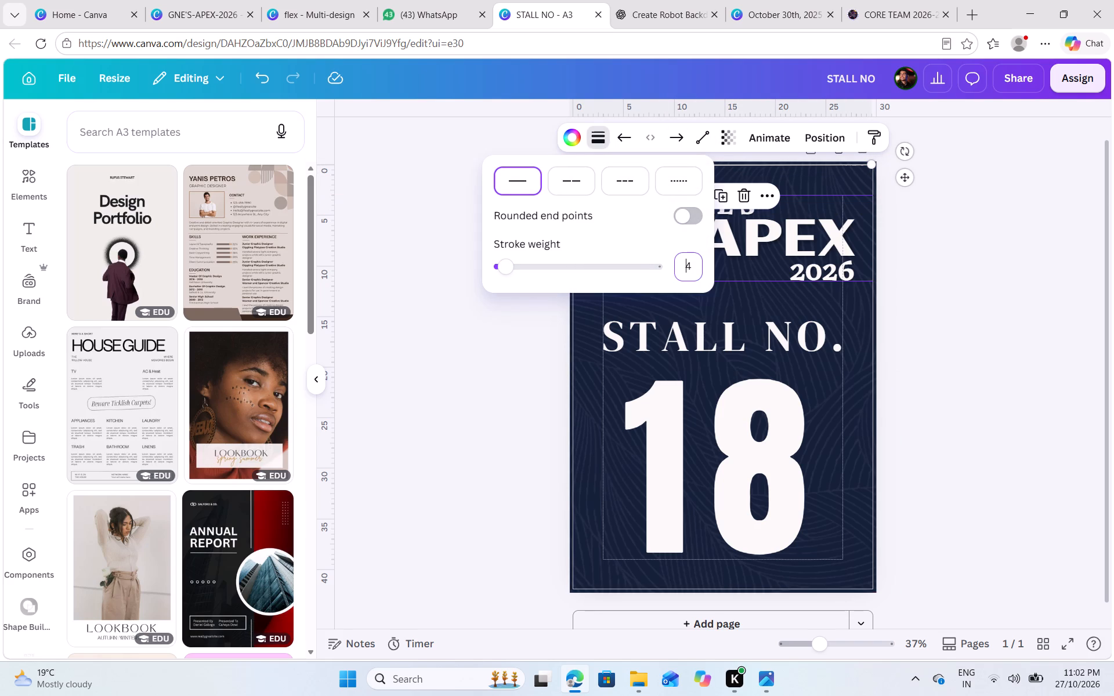
type("10")
key("Return")
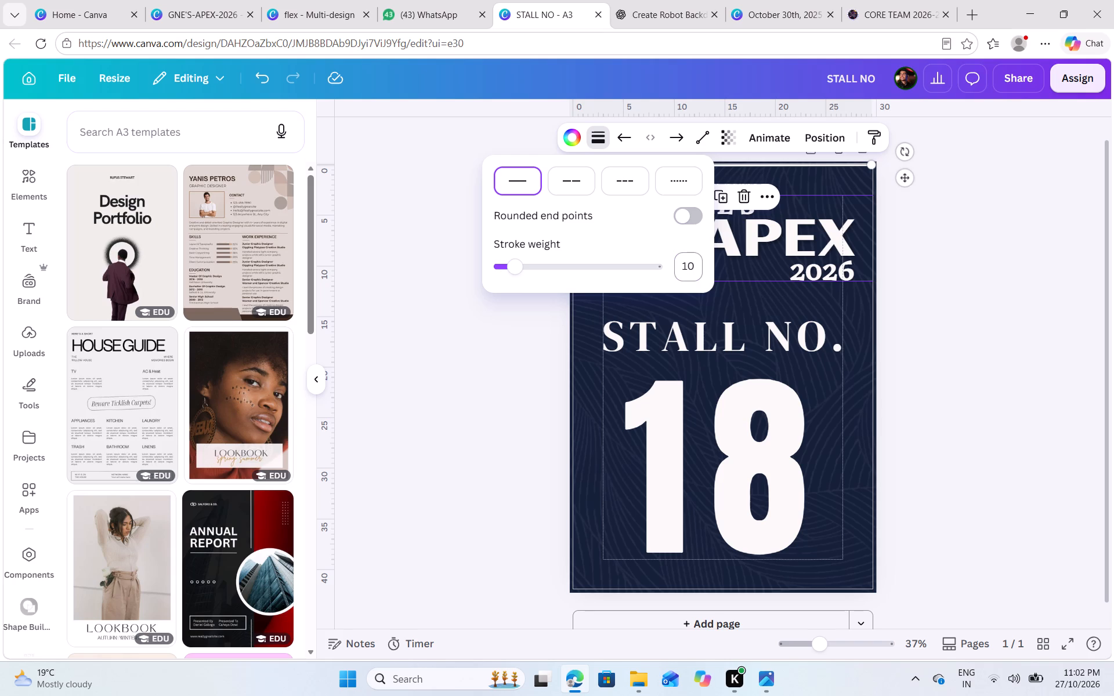
left_click(689, 271)
type("50")
key("Return")
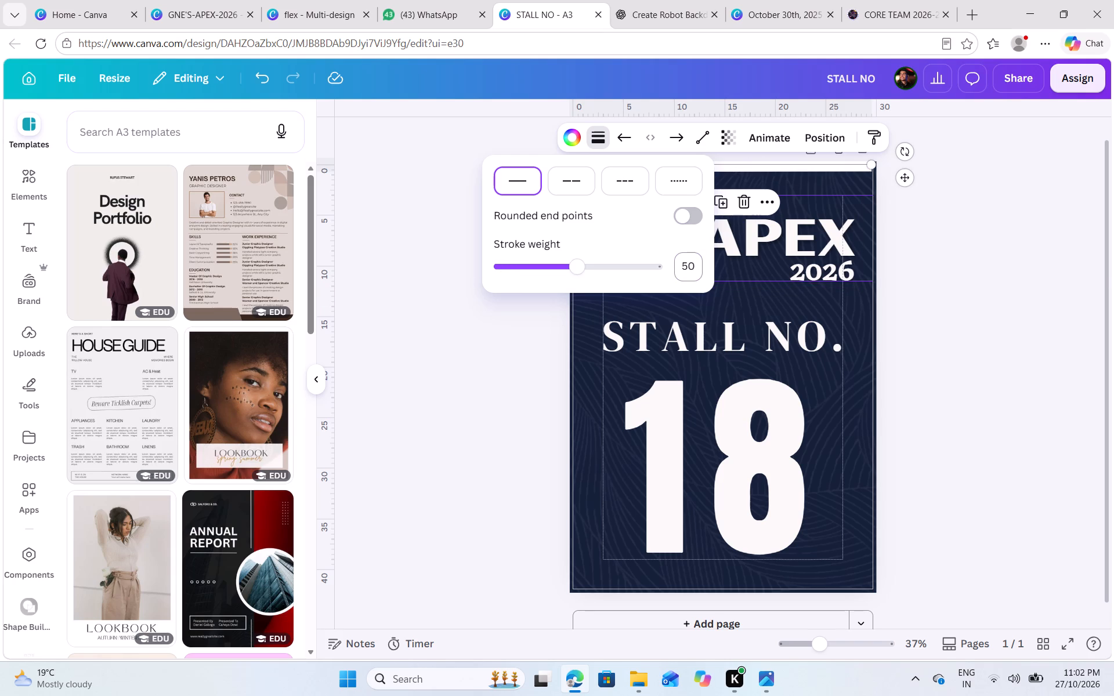
left_click(693, 273)
type("70")
key("Return")
left_click(984, 237)
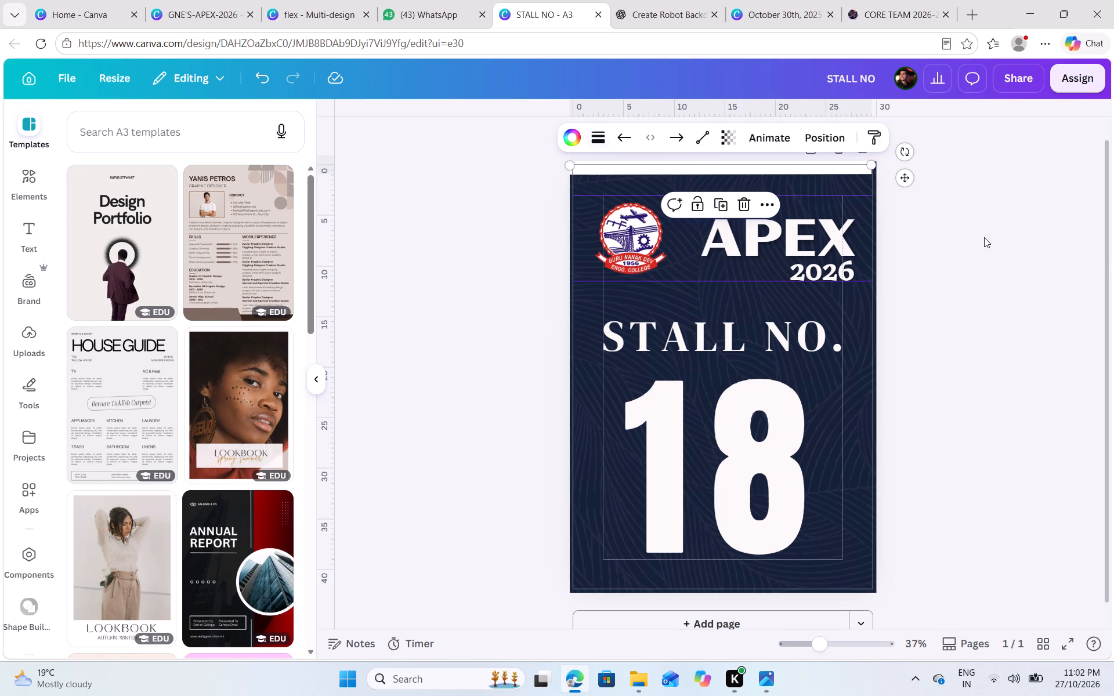
Extend the top white line's right end slightly beyond the page's right edge.
left_click(979, 234)
left_click(846, 168)
left_click_drag(916, 165, 923, 165)
left_click(975, 188)
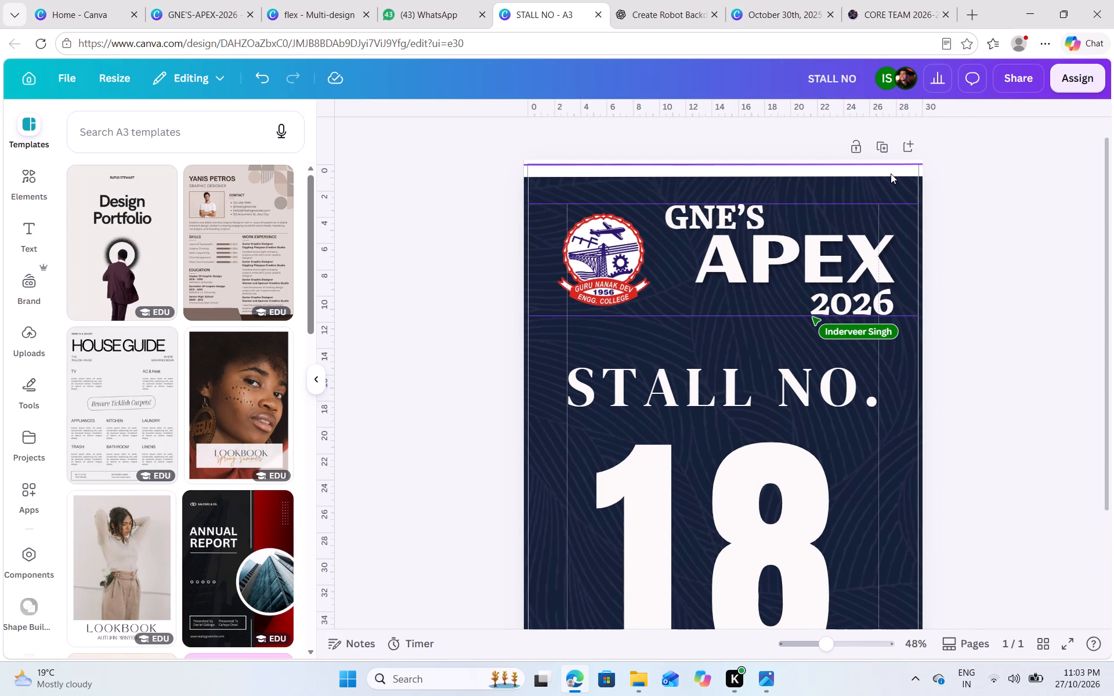
Duplicate the white top border line, place the copy along the poster's bottom edge and extend it slightly past the right page edge.
left_click(891, 172)
key("ctrl+c")
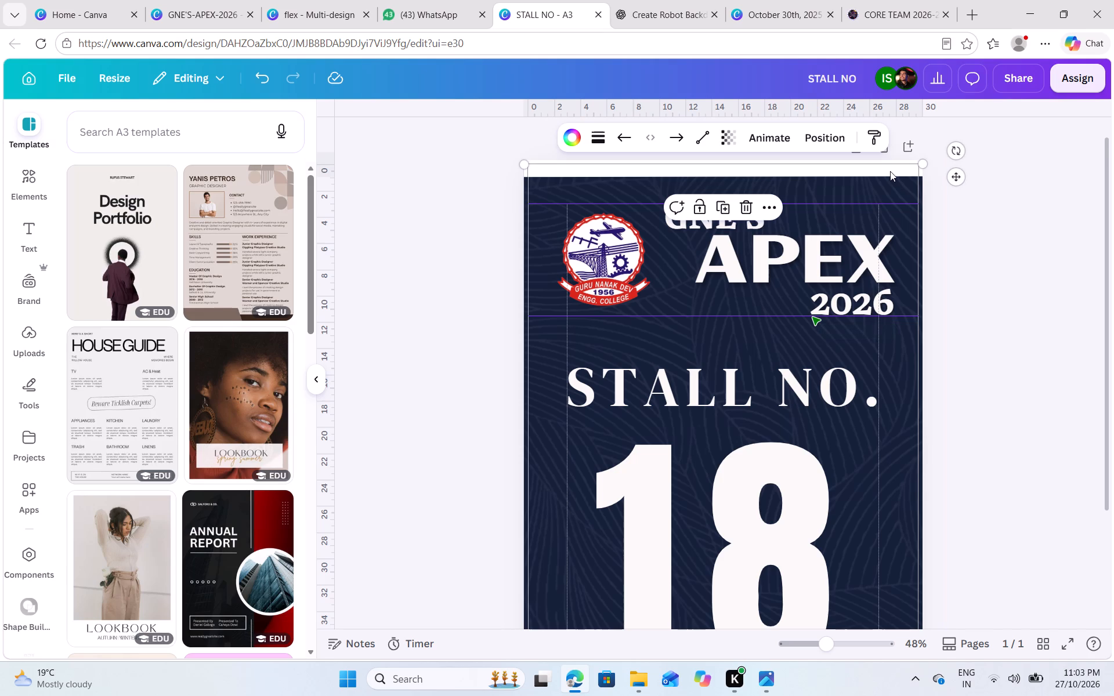
key("ctrl+v")
left_click_drag(789, 202, 789, 271)
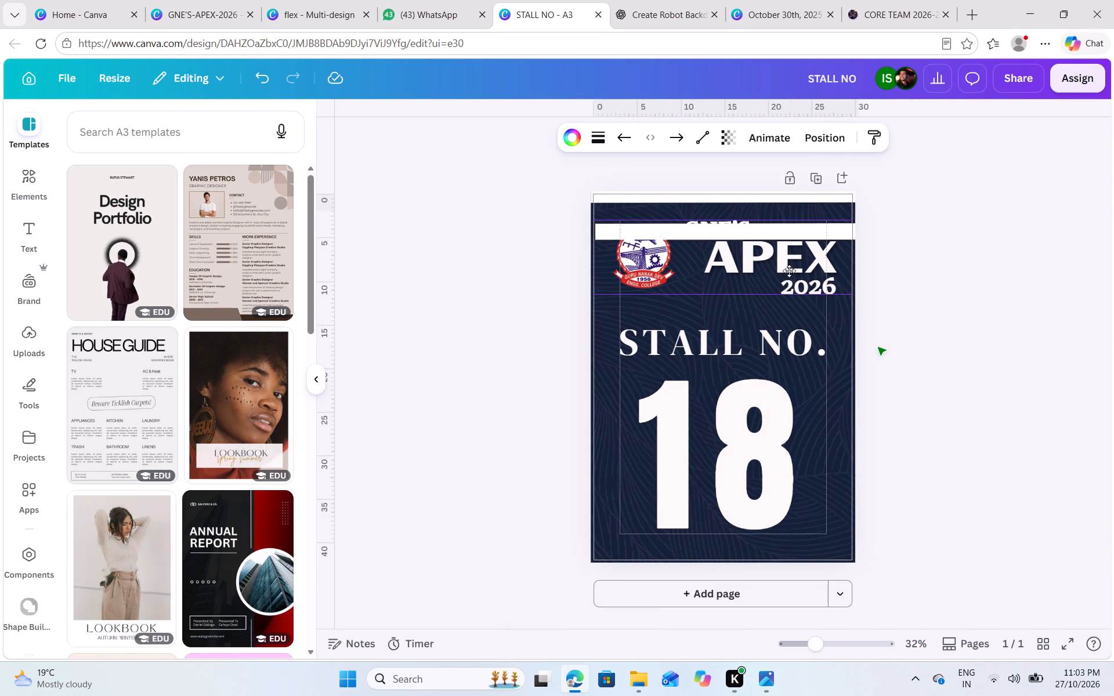
left_click_drag(789, 271, 794, 560)
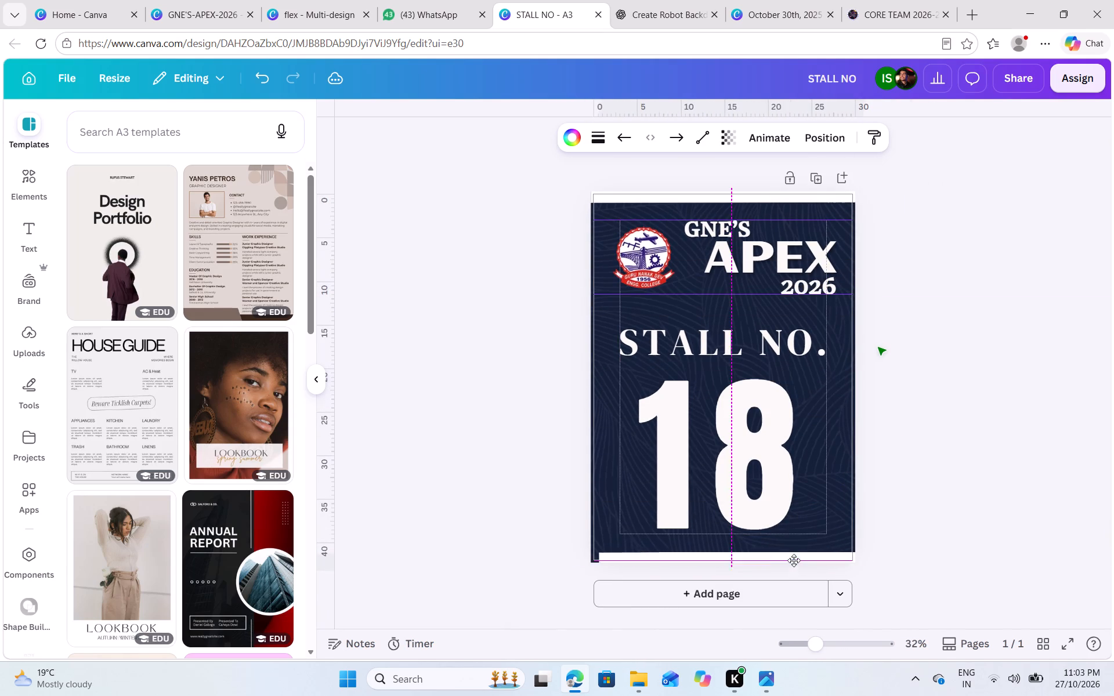
left_click_drag(794, 560, 791, 563)
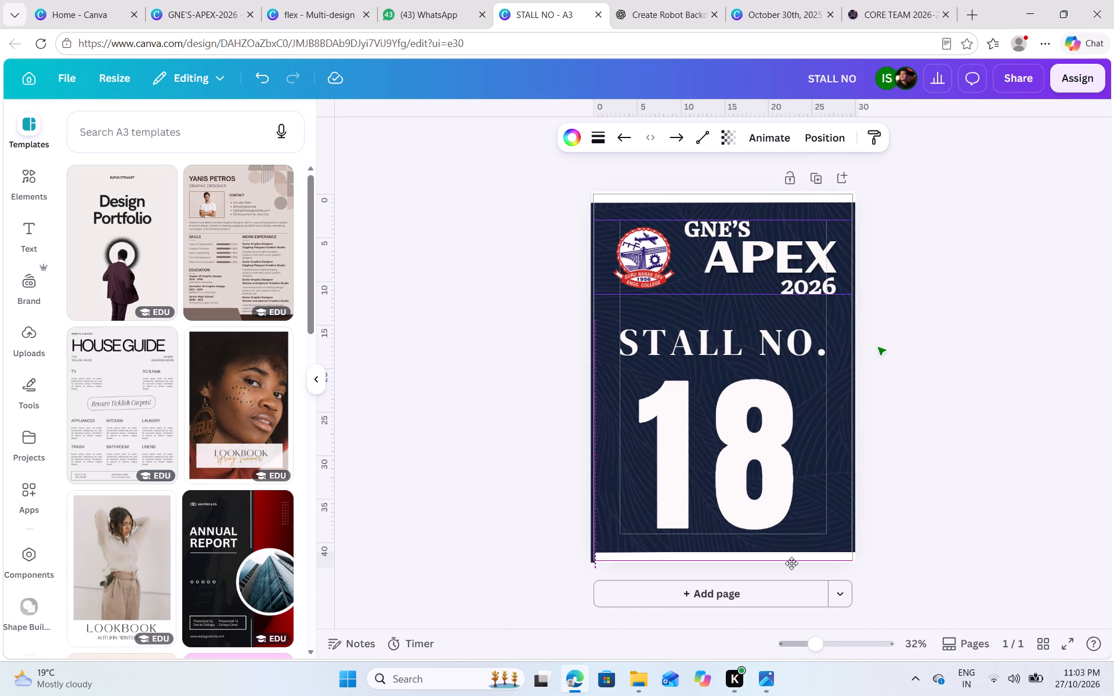
left_click_drag(791, 563, 784, 564)
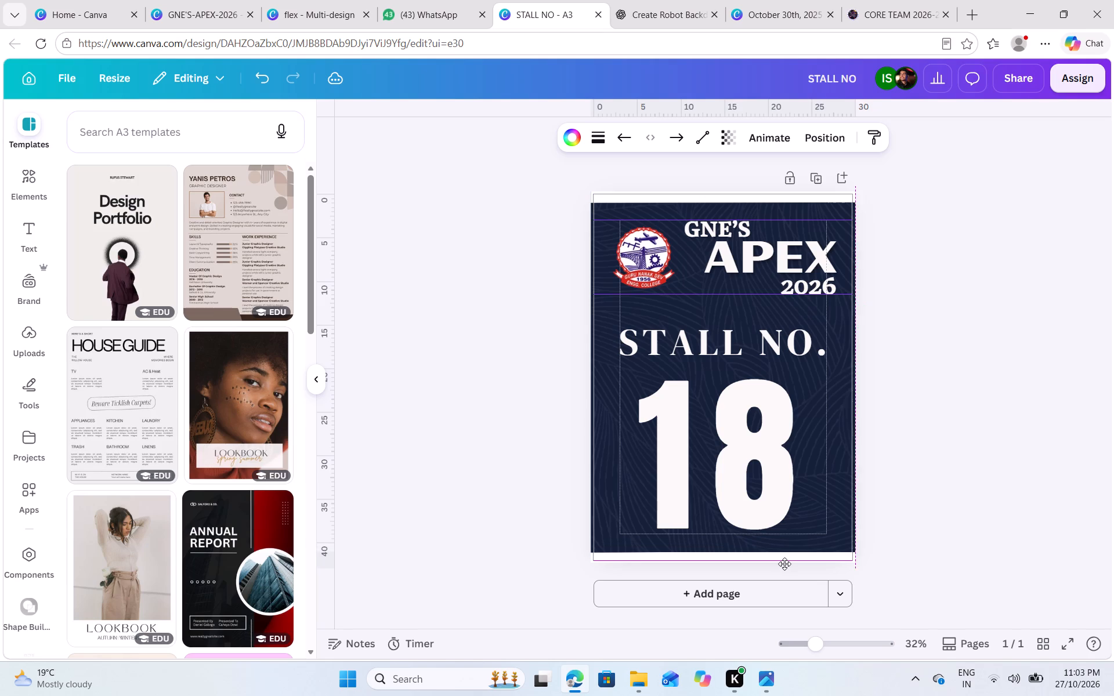
left_click_drag(784, 564, 784, 564)
left_click_drag(854, 558, 862, 556)
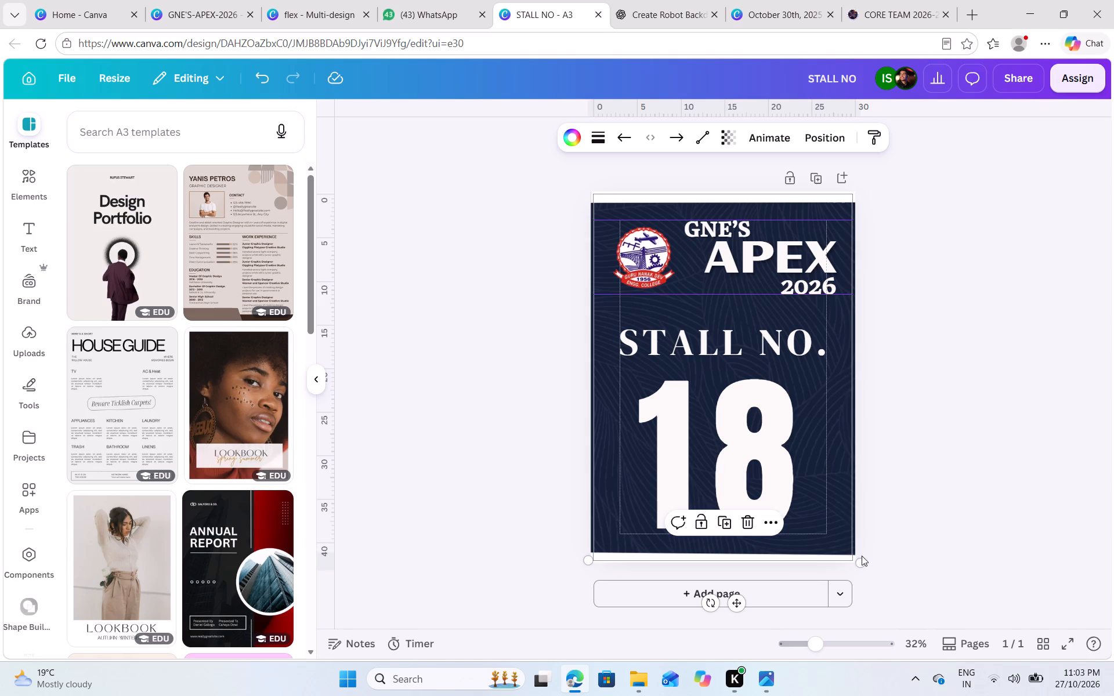
Set the bottom border line's rotation to 0° so it lies level.
left_click(822, 137)
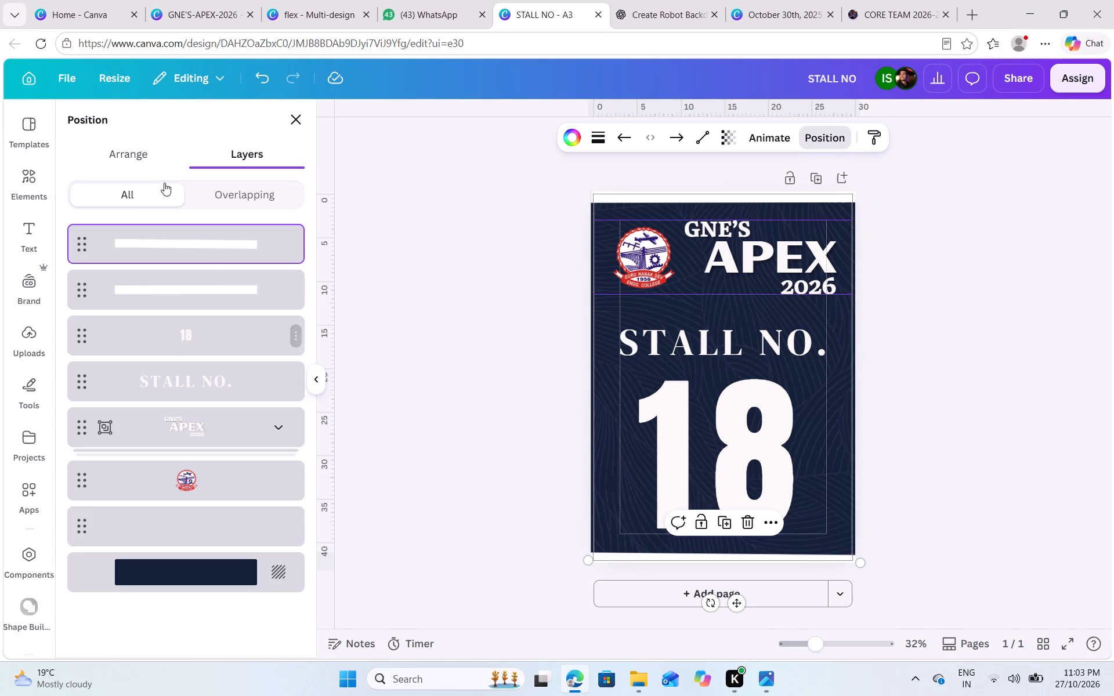
left_click(157, 164)
left_click(268, 512)
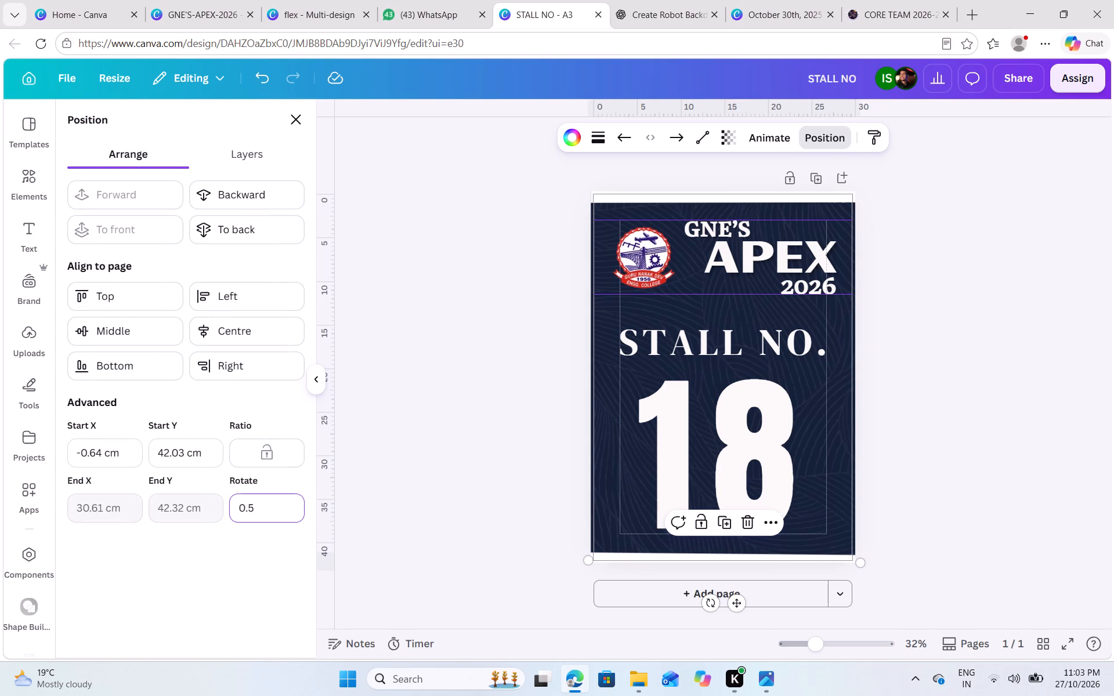
key("BackSpace")
key("Return")
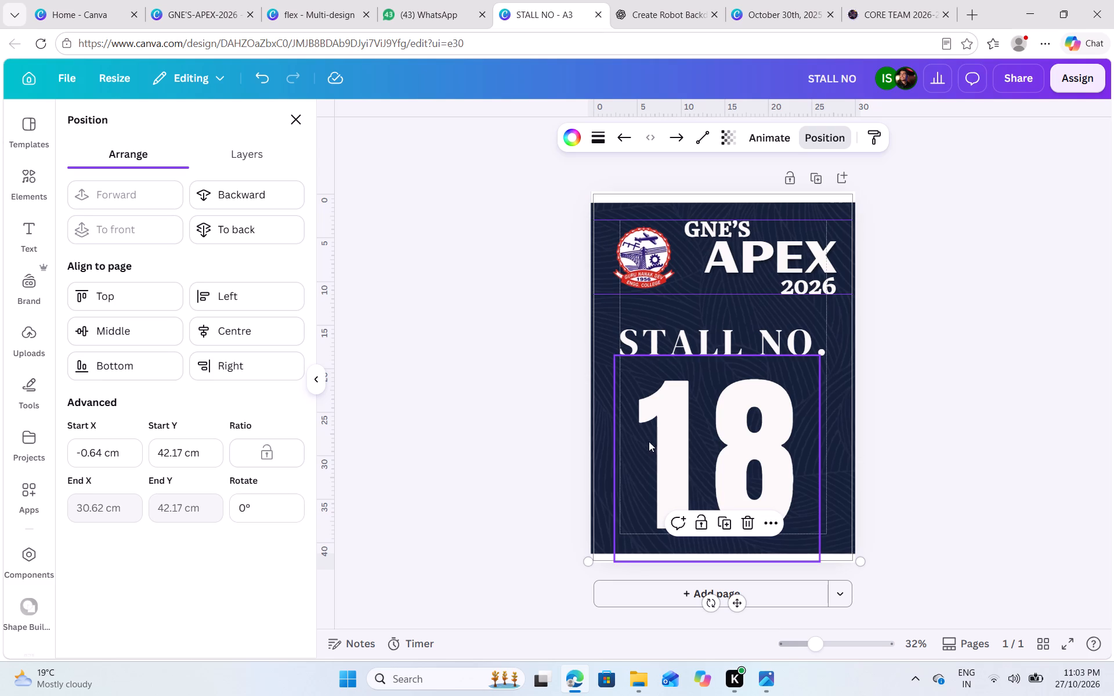
Paste another copy of the white border line and set its rotation to 90° for a vertical border.
left_click(601, 557)
key("ctrl+c")
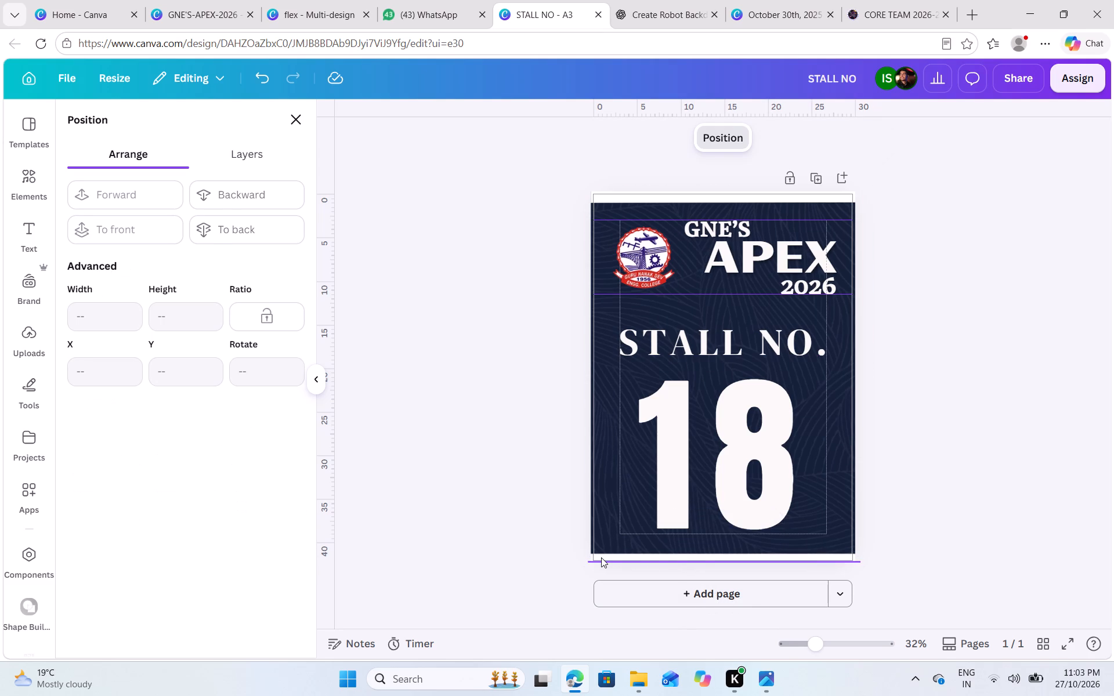
key("ctrl+v")
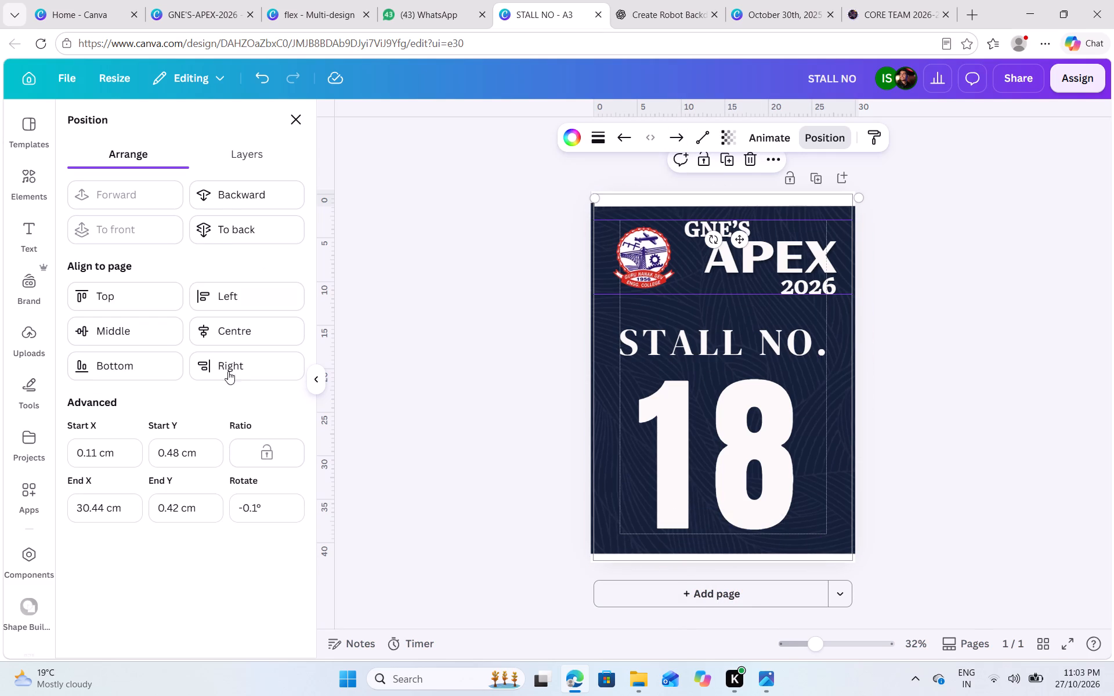
left_click_drag(270, 510, 218, 507)
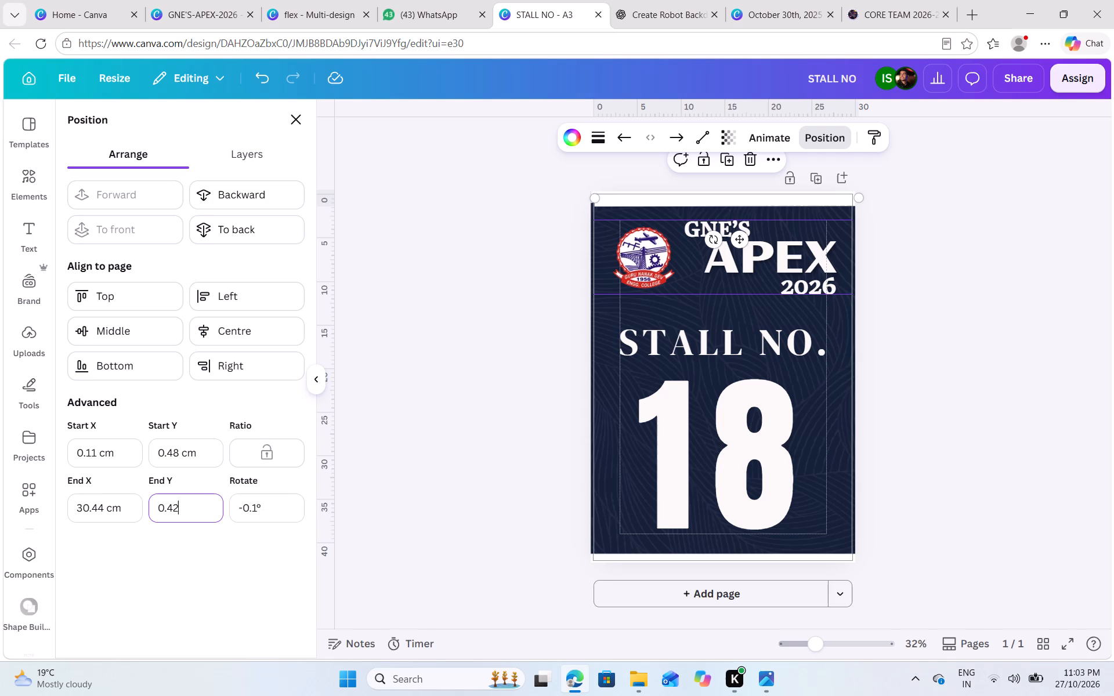
type("90")
left_click_drag(261, 509, 230, 510)
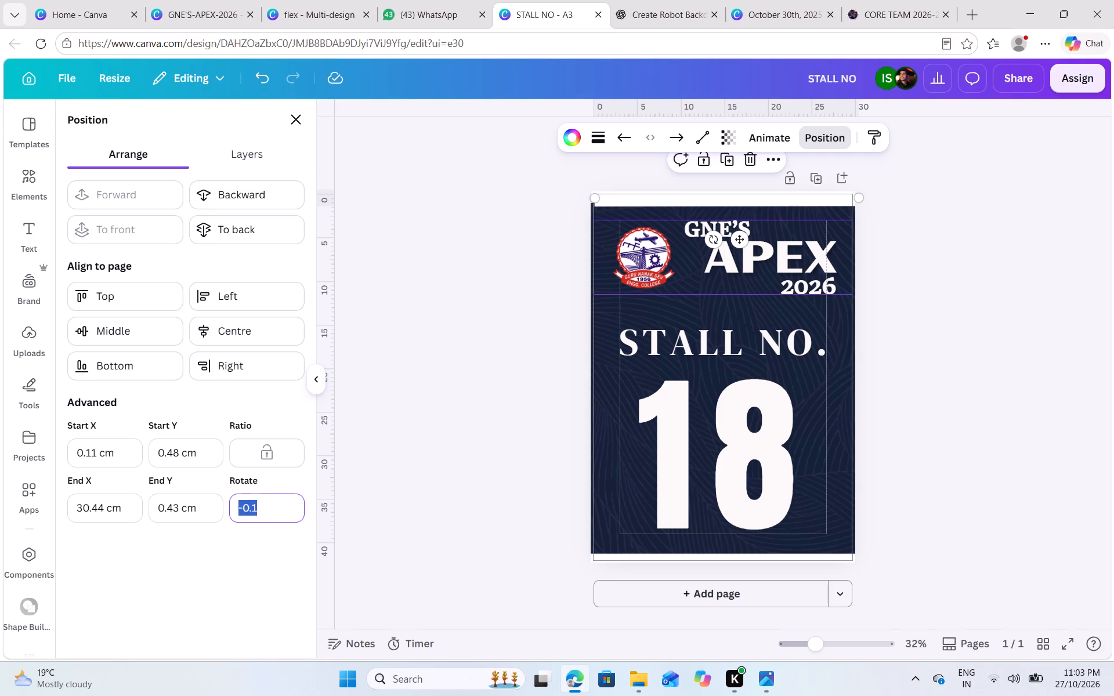
type("90")
key("Return")
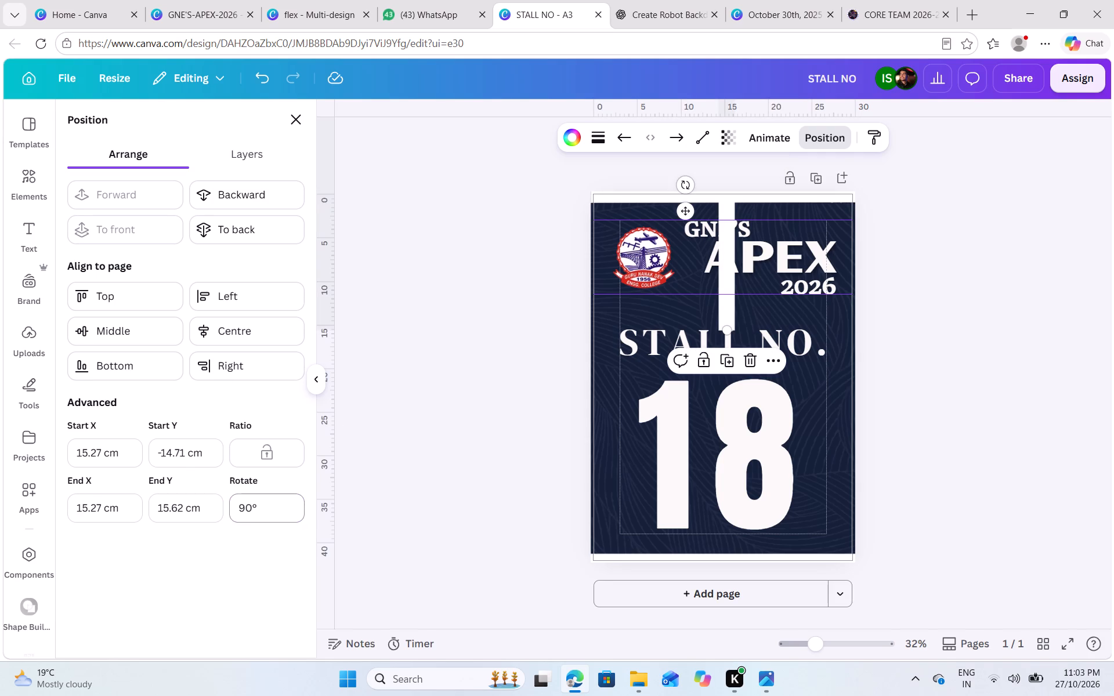
Lengthen the vertical line to about 52 cm and place it along the poster's left edge at X 0 cm.
left_click_drag(725, 326, 732, 463)
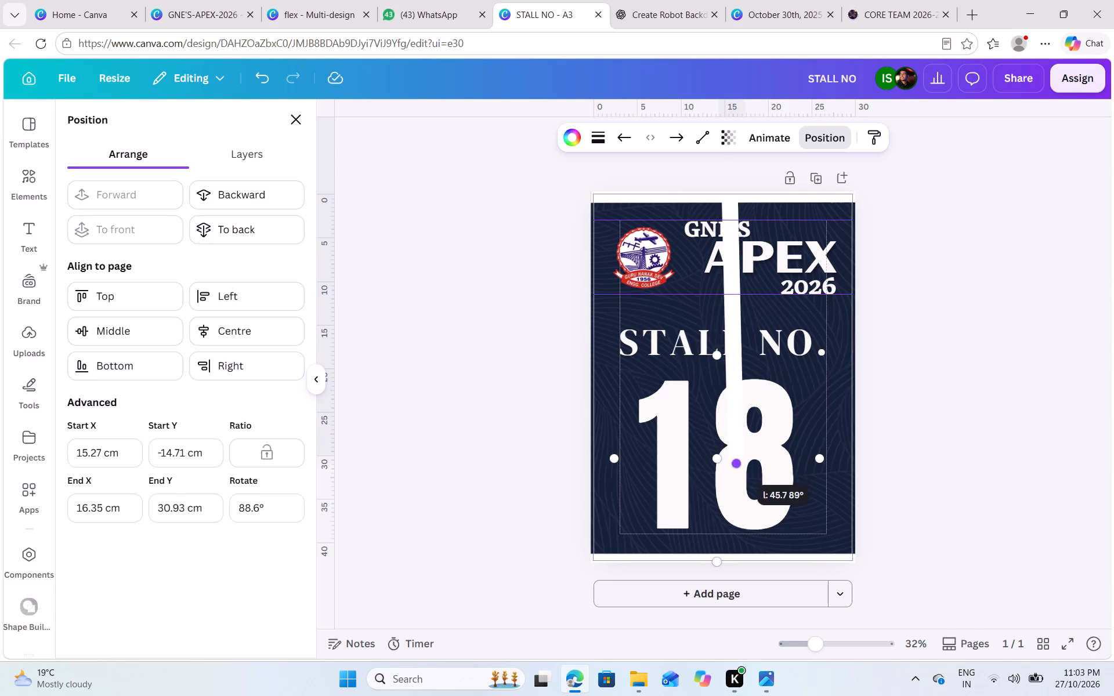
left_click_drag(732, 463, 730, 512)
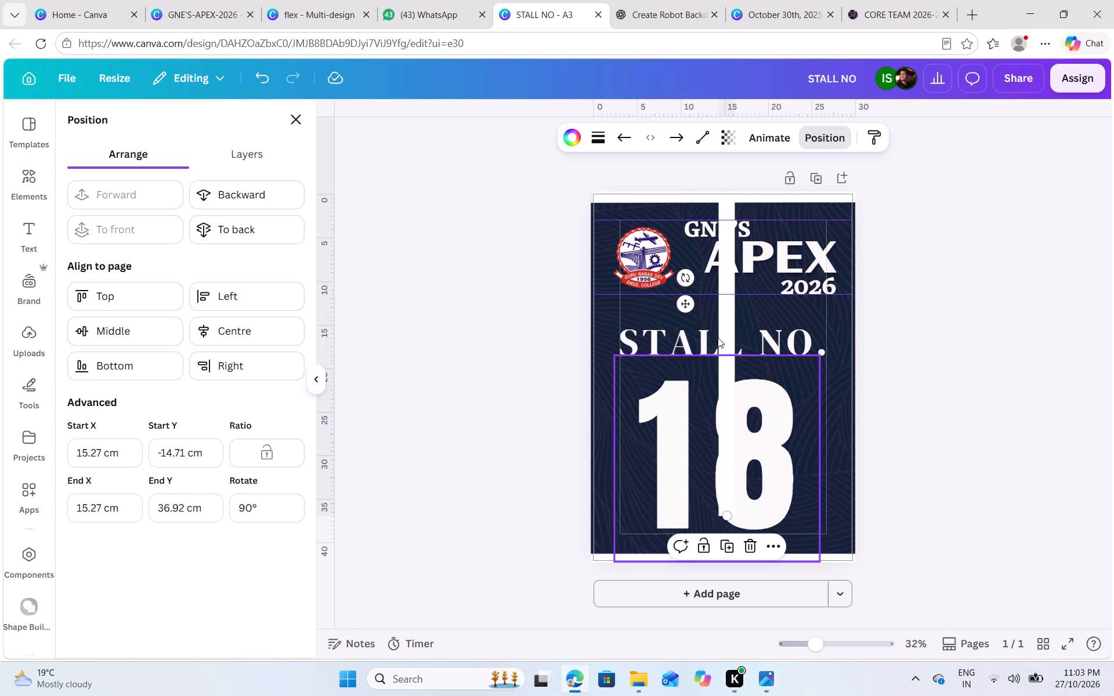
left_click_drag(685, 305, 559, 361)
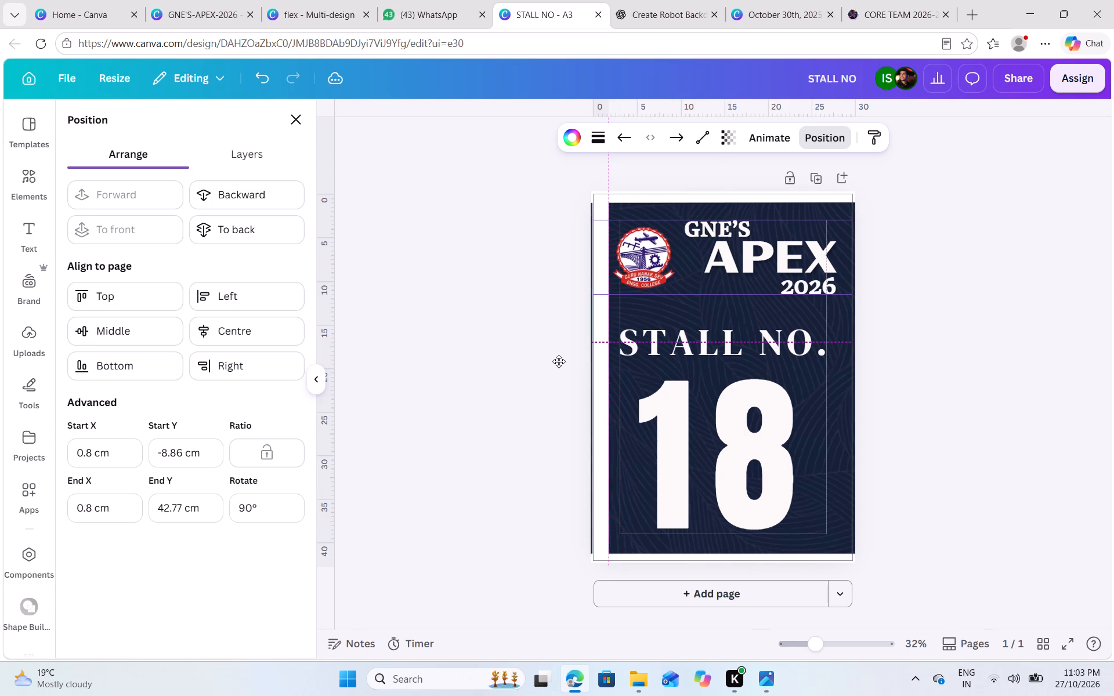
left_click_drag(559, 361, 552, 360)
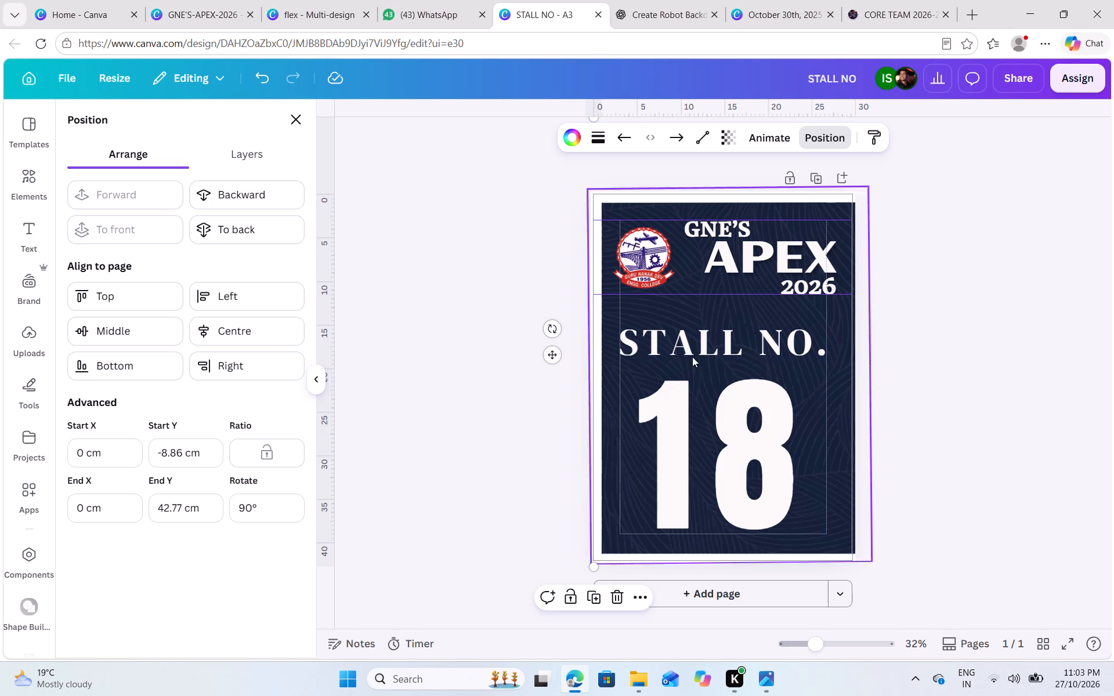
Duplicate the left vertical border line and place the copy along the poster's right edge at X 29.7 cm.
left_click(591, 592)
left_click_drag(559, 353, 664, 367)
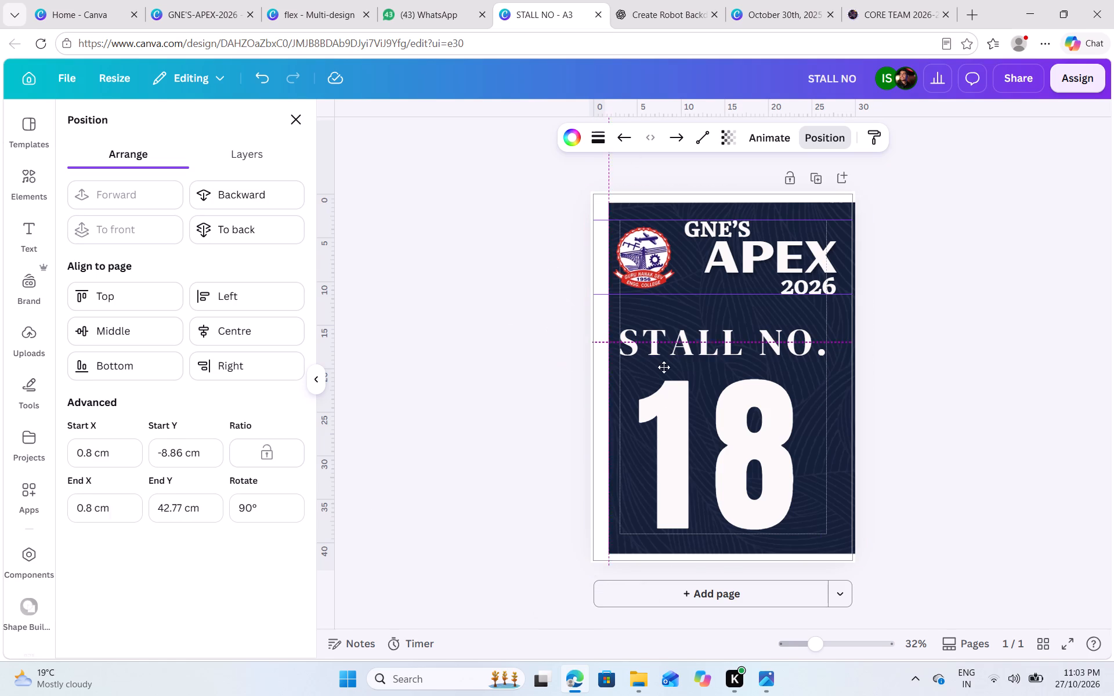
left_click_drag(664, 367, 817, 383)
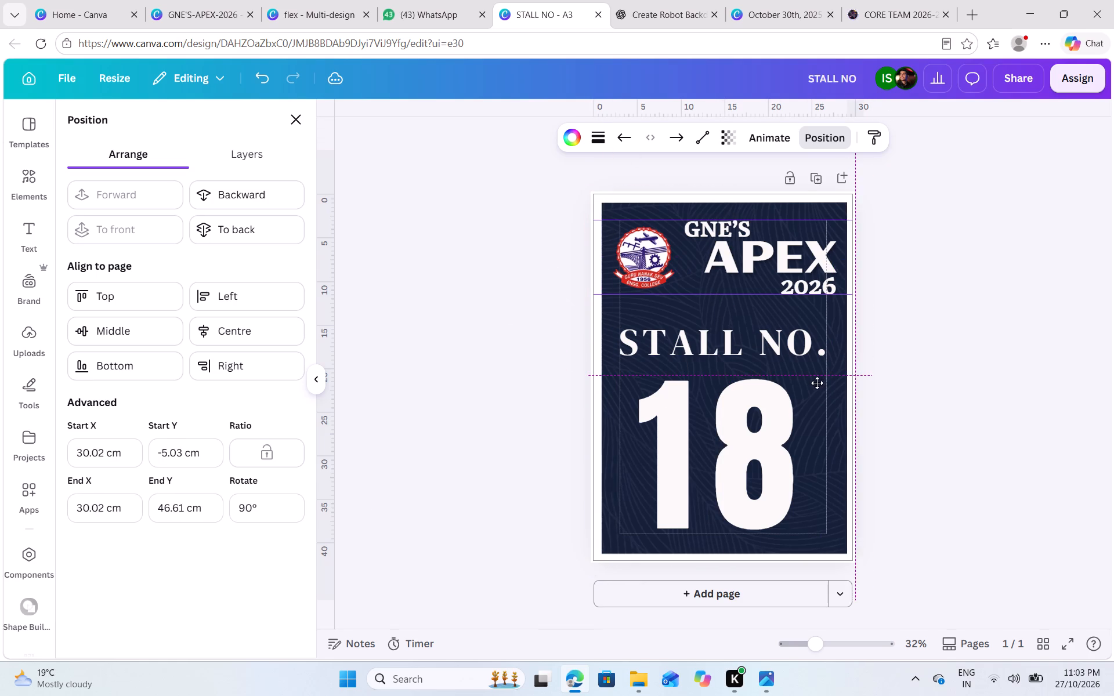
left_click_drag(817, 383, 815, 381)
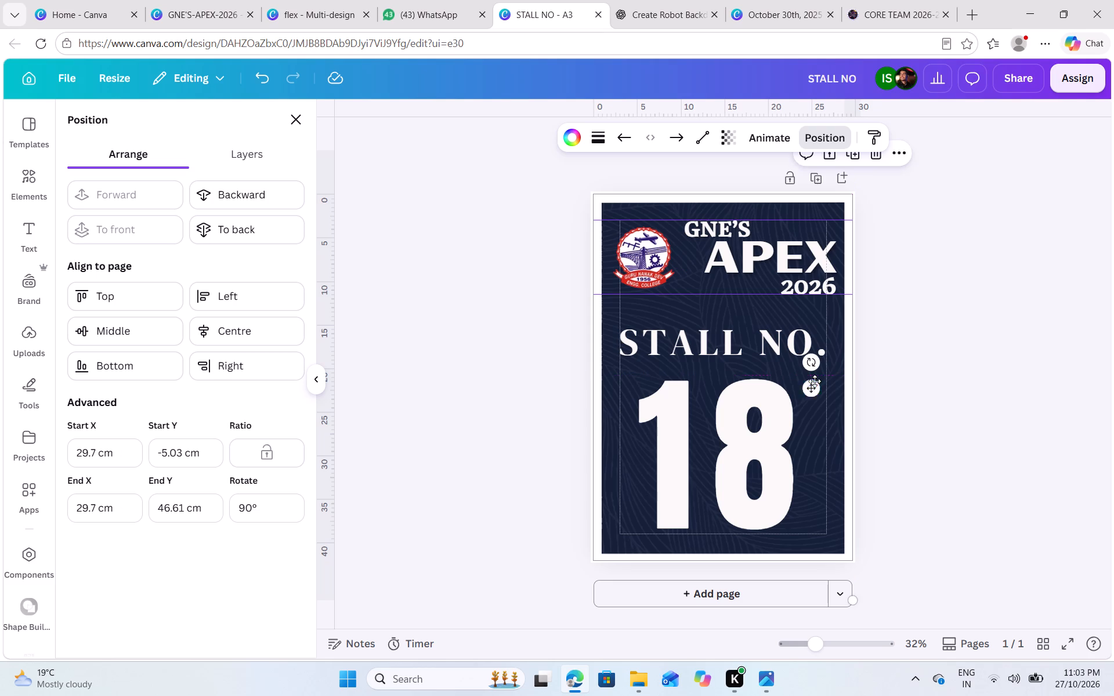
left_click(918, 351)
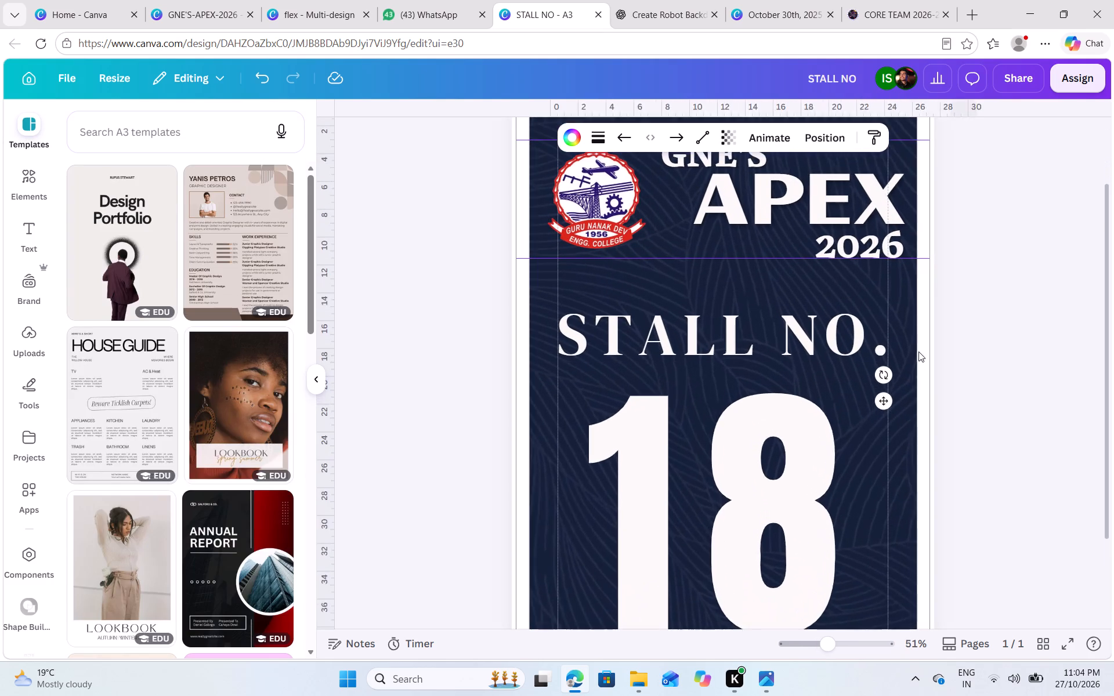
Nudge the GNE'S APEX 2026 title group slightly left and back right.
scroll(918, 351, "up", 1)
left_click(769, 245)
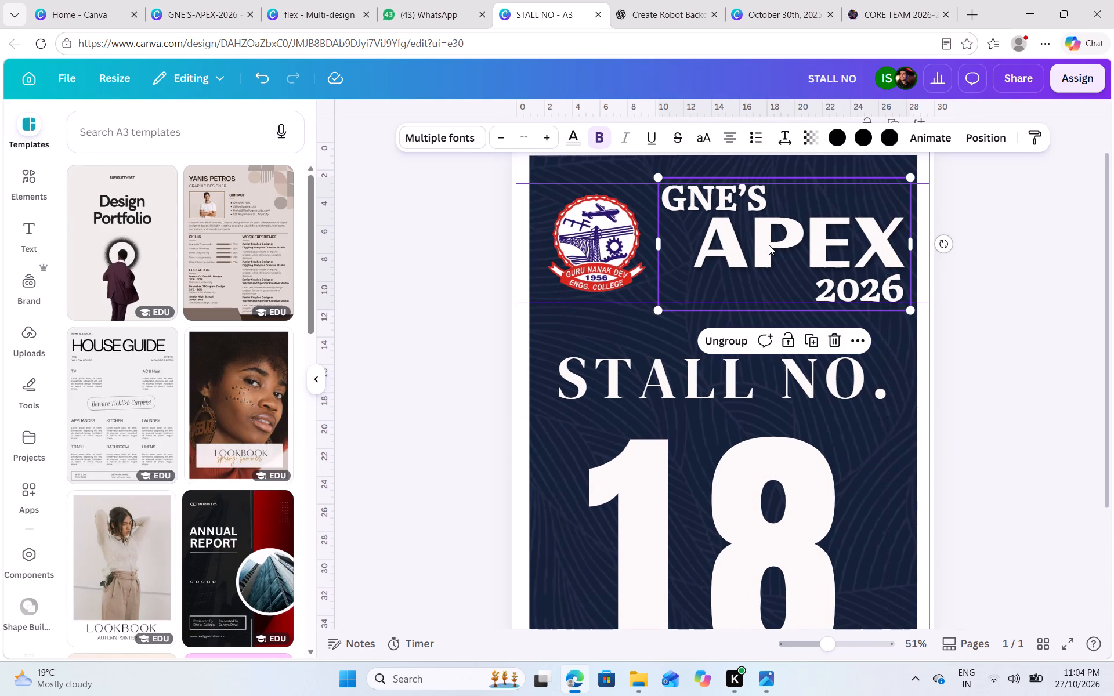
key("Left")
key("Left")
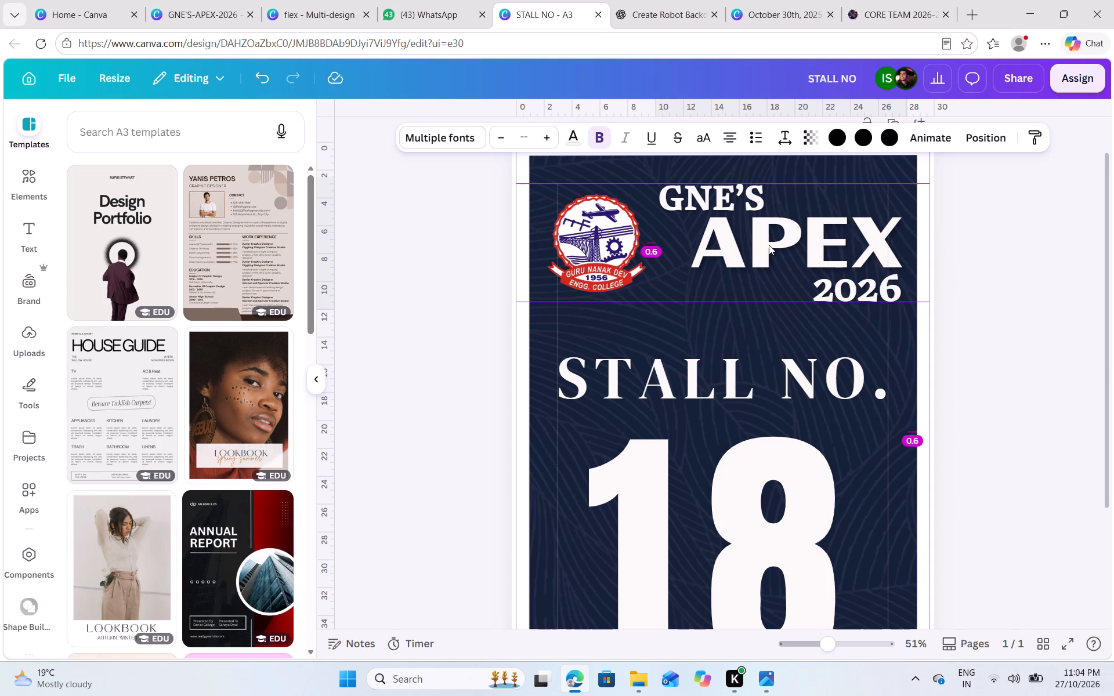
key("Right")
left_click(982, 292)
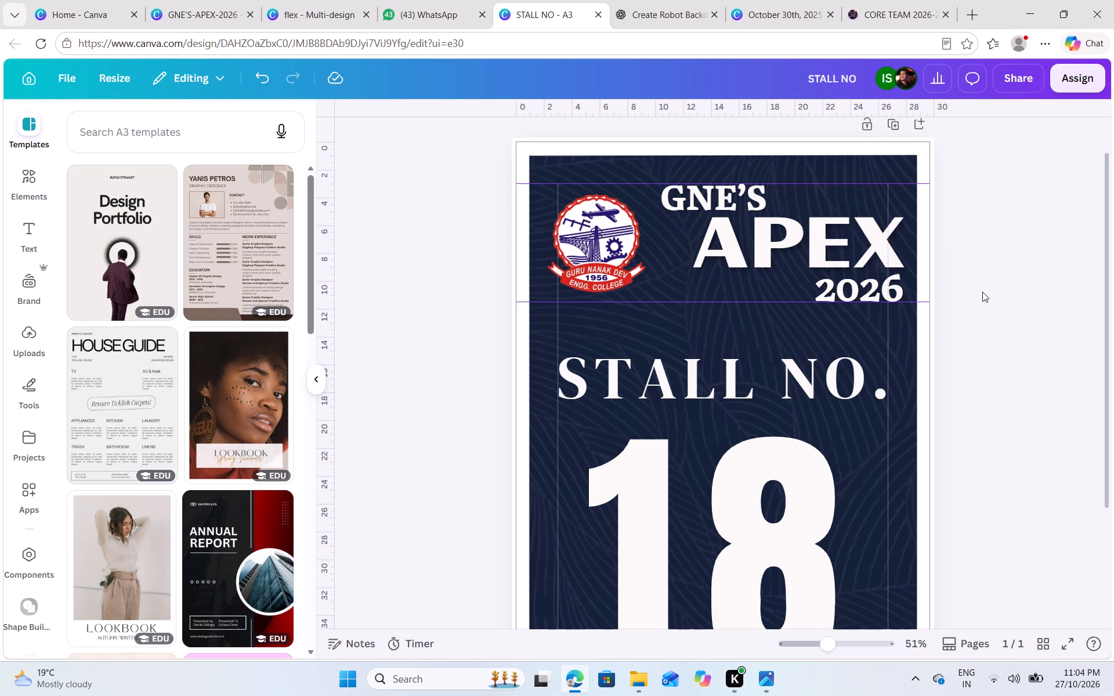
Nudge the poster's left vertical white border line slightly outward to narrow the border on that side.
scroll(982, 292, "down", 1)
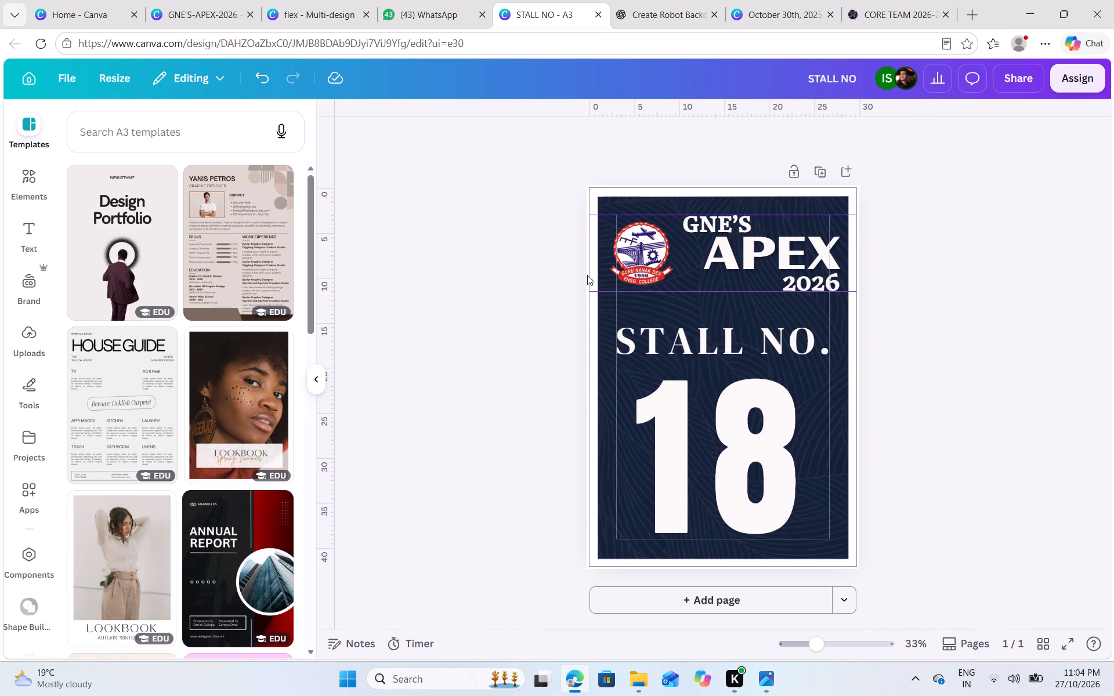
left_click(521, 378)
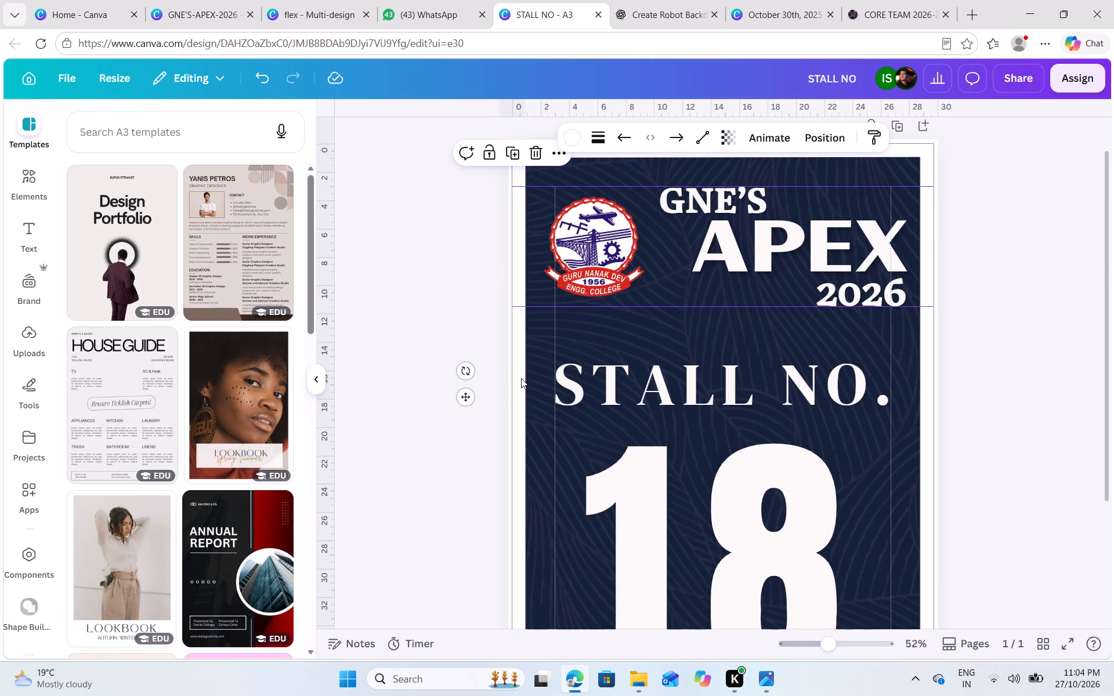
key("Left")
key("Left")
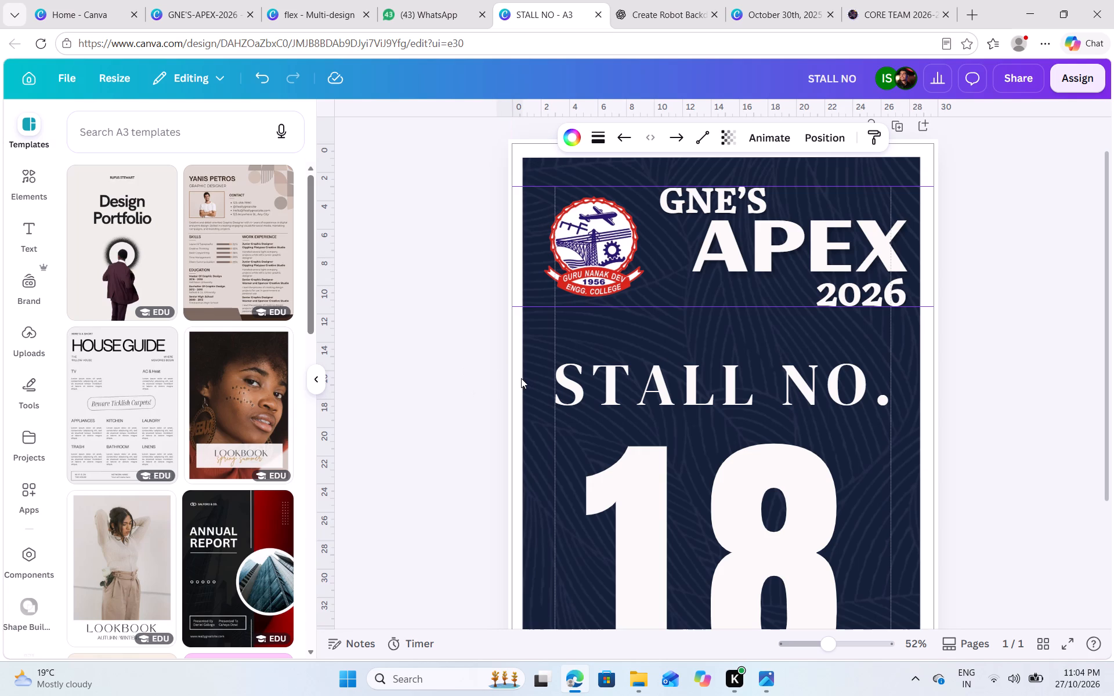
left_click(931, 411)
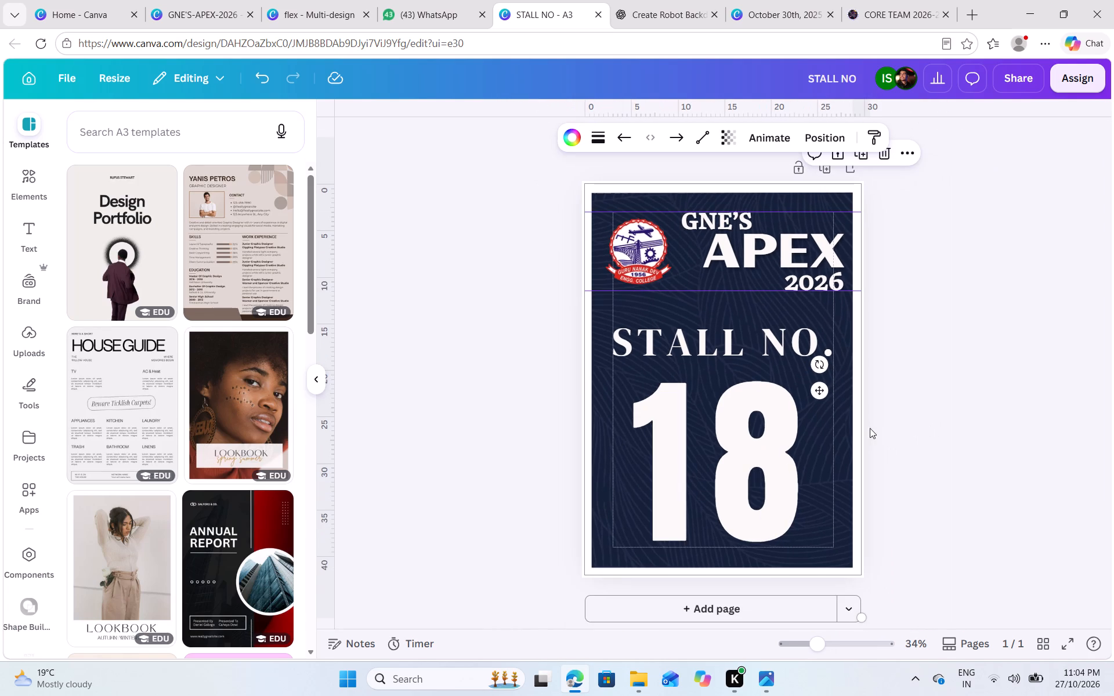
left_click(862, 414)
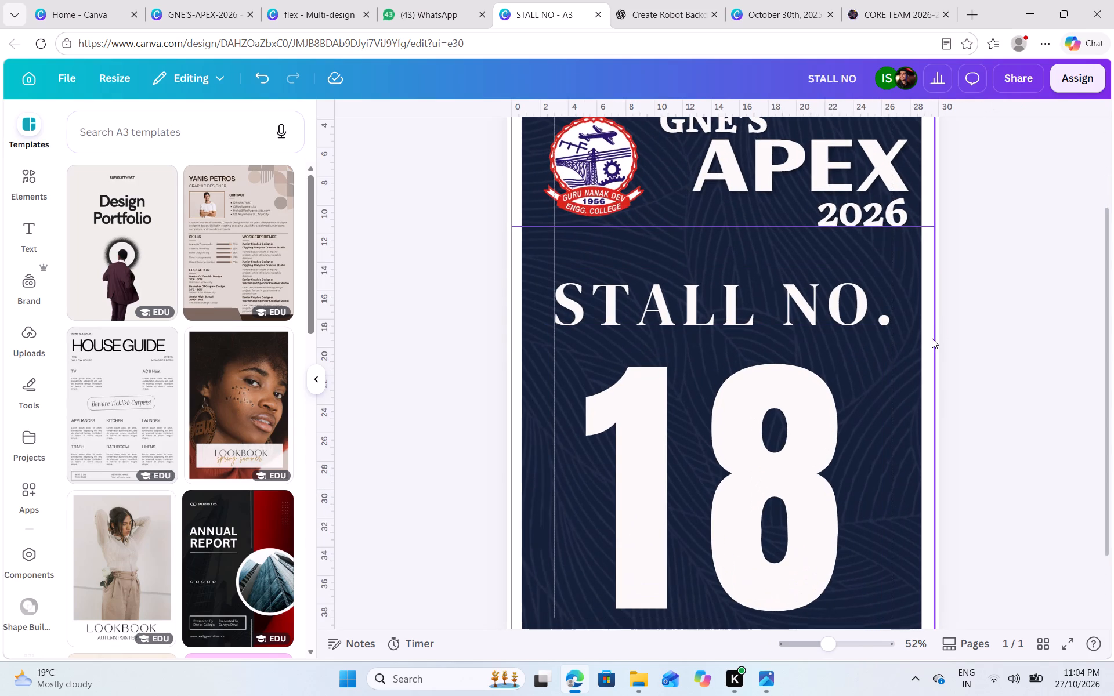
left_click(935, 335)
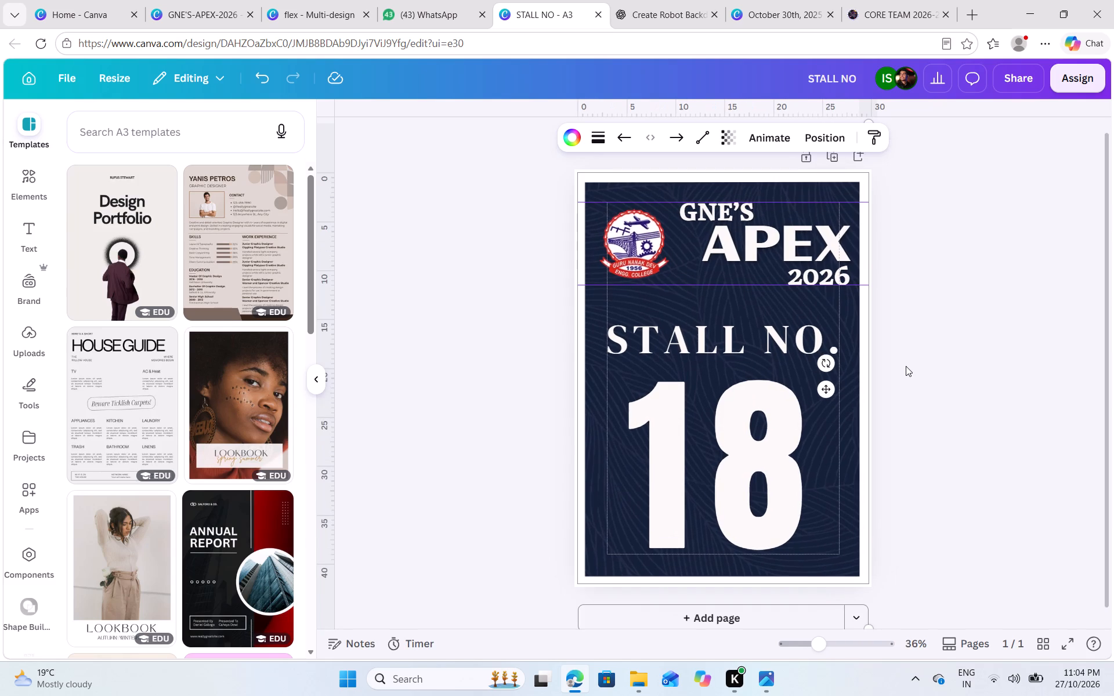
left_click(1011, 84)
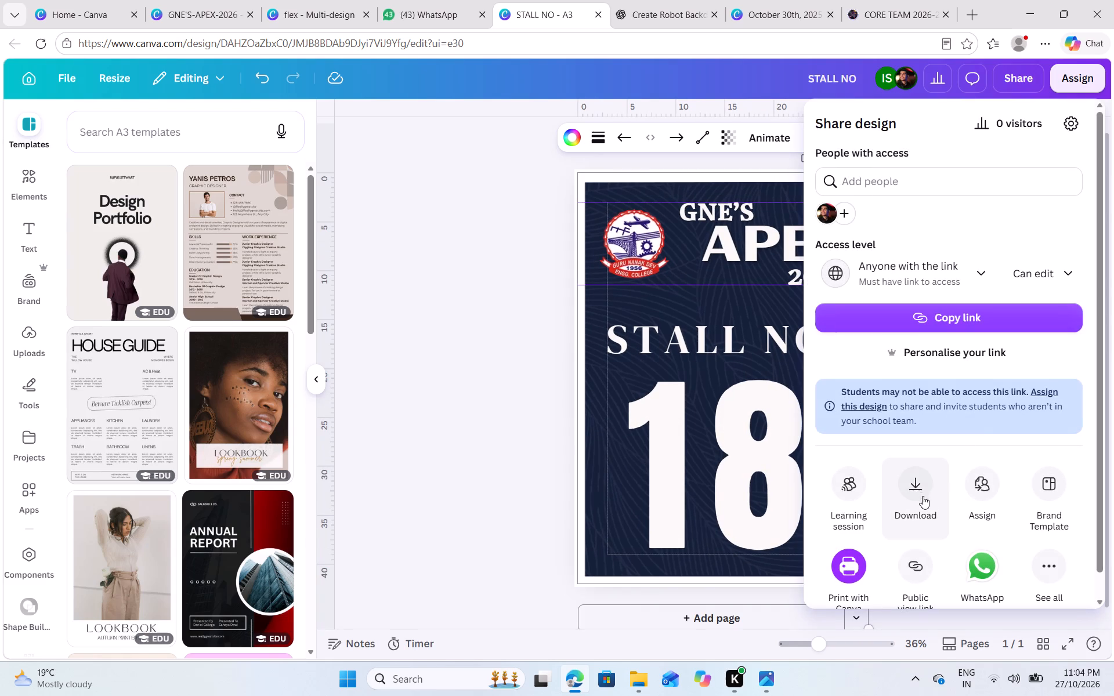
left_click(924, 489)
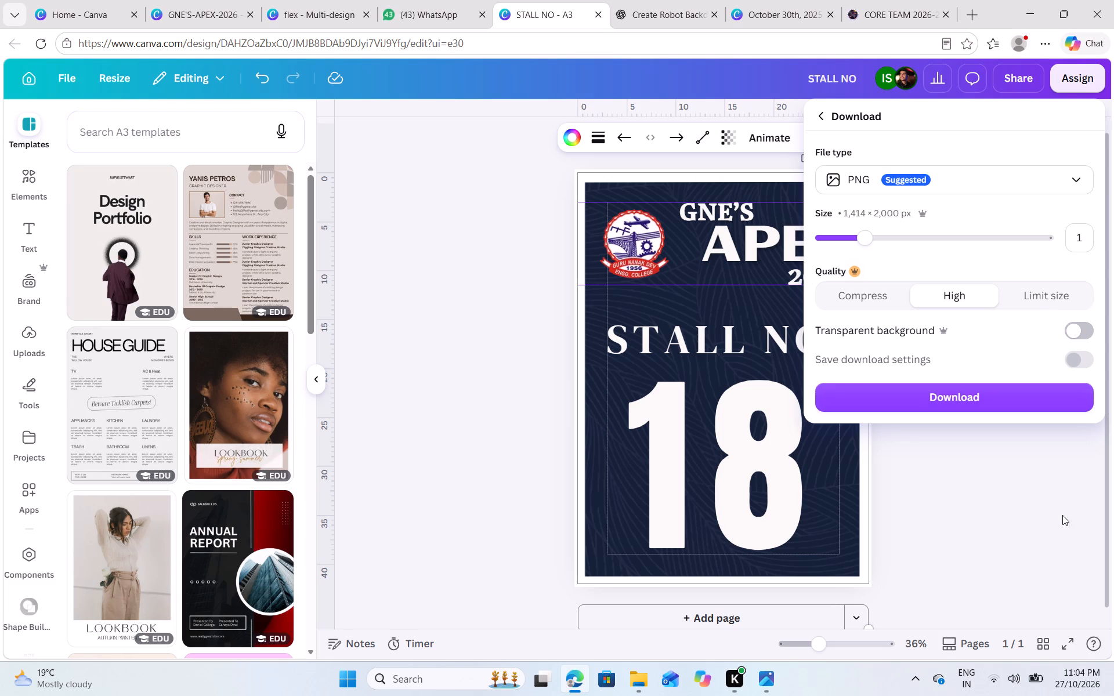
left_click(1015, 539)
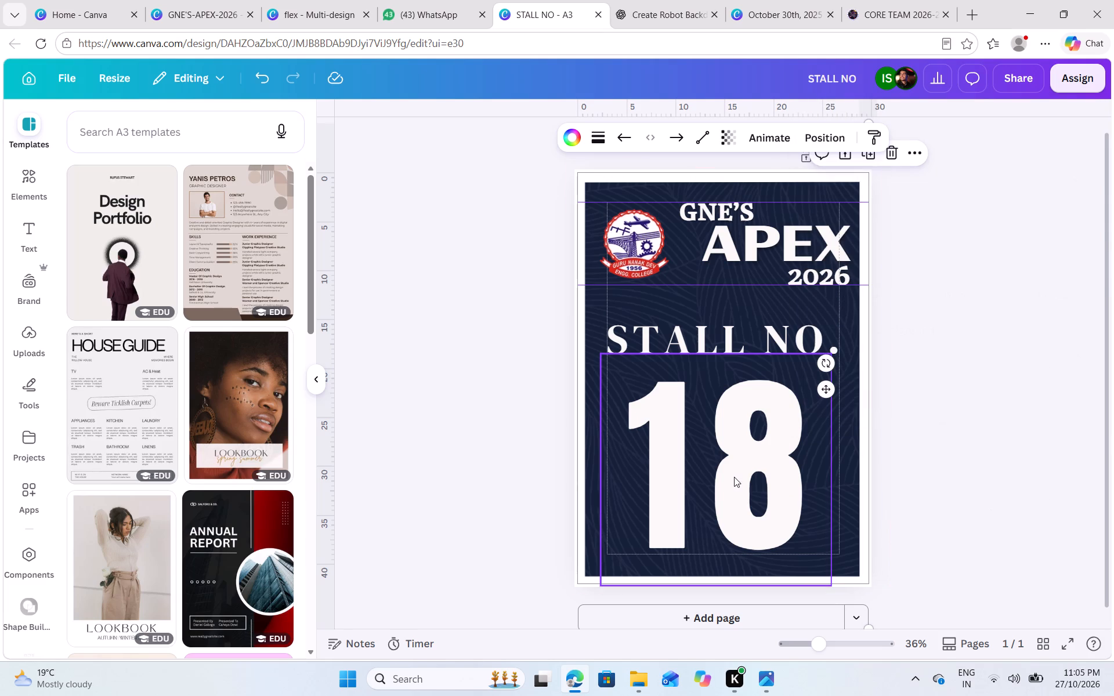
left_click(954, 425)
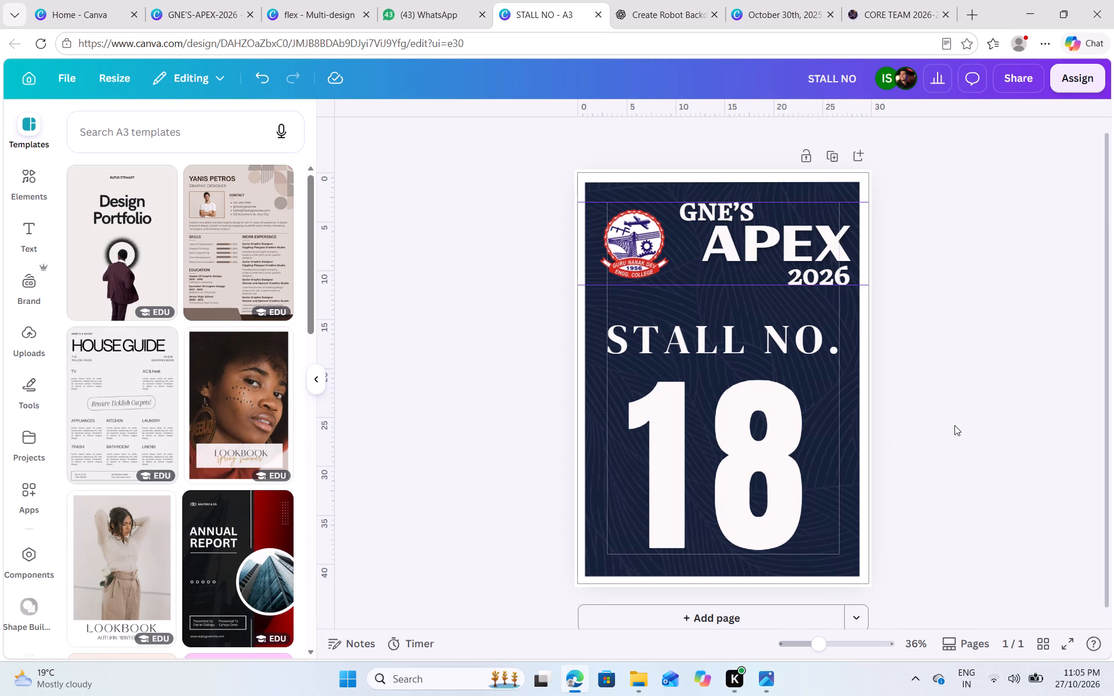
Delete the Guru Nanak Dev Engg. College logo from the poster header.
left_click(616, 226)
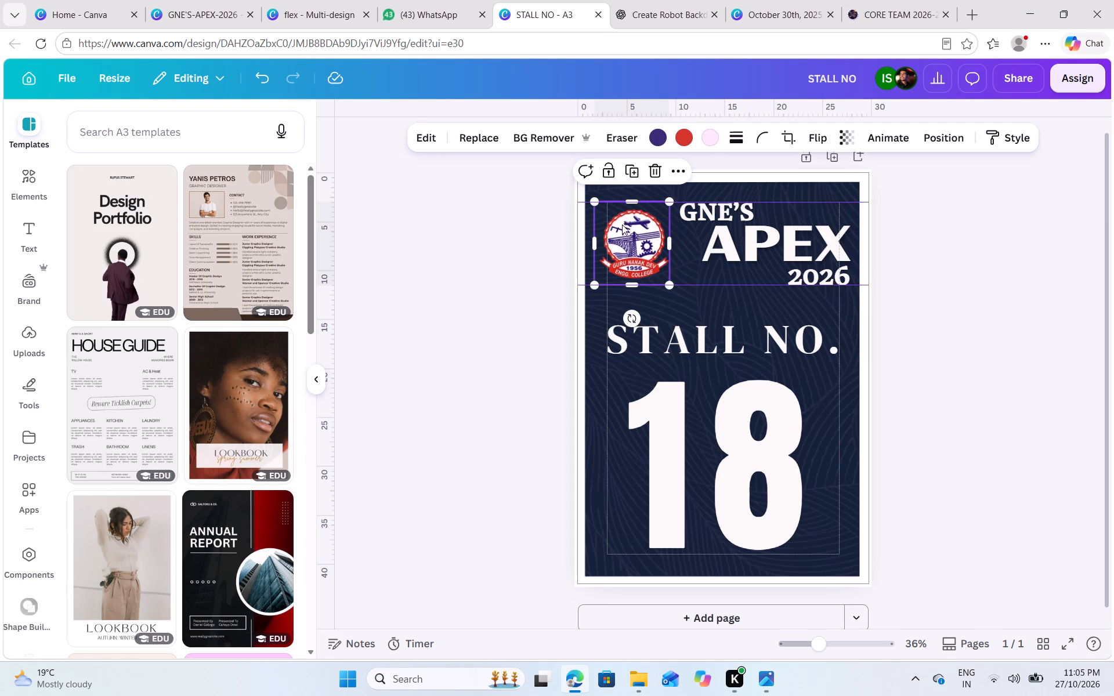
left_click(650, 165)
Move the GNE'S APEX 2026 title group to the middle of the poster's width and lower it towards STALL NO.
left_click_drag(737, 224, 714, 226)
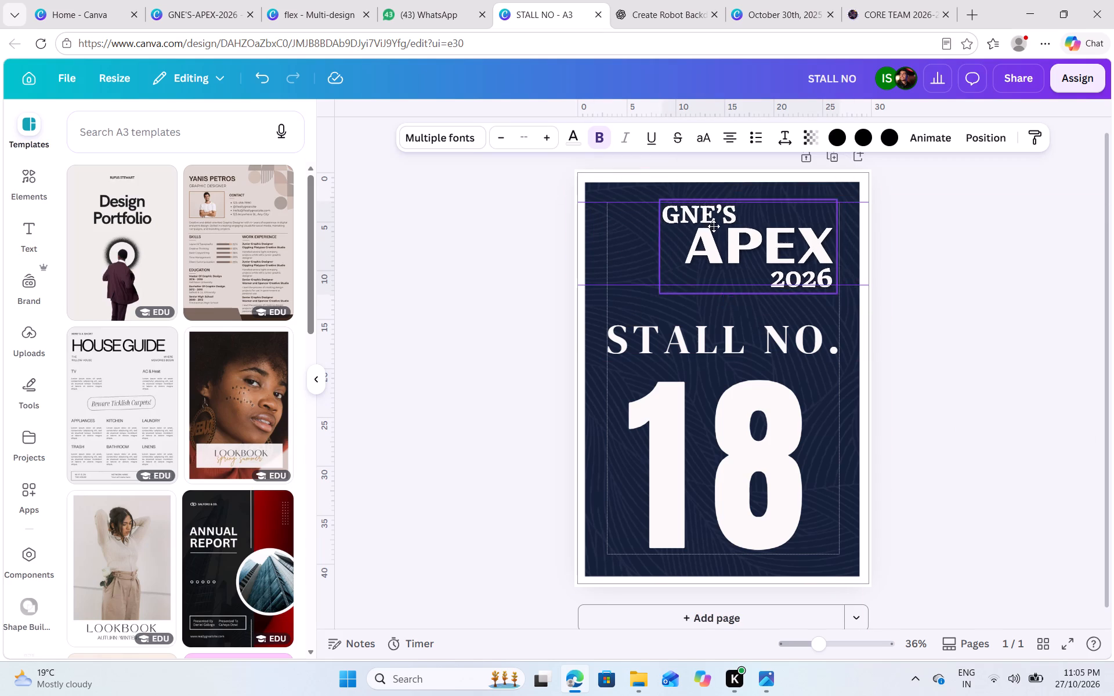
left_click_drag(714, 226, 698, 224)
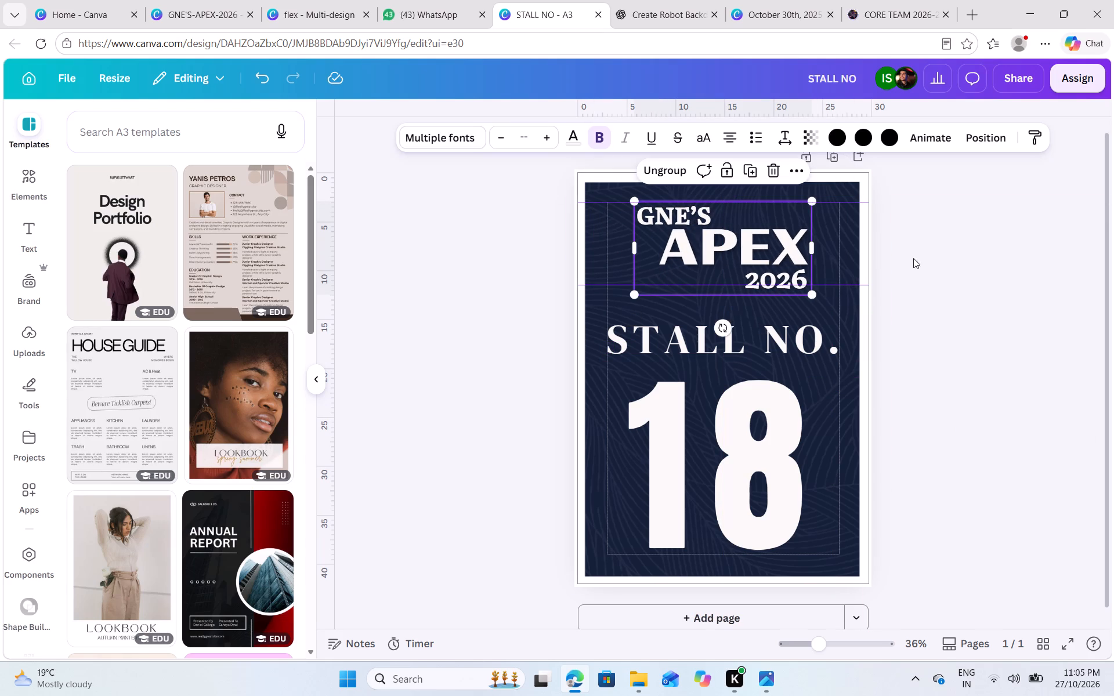
left_click(953, 274)
left_click(705, 262)
left_click(962, 134)
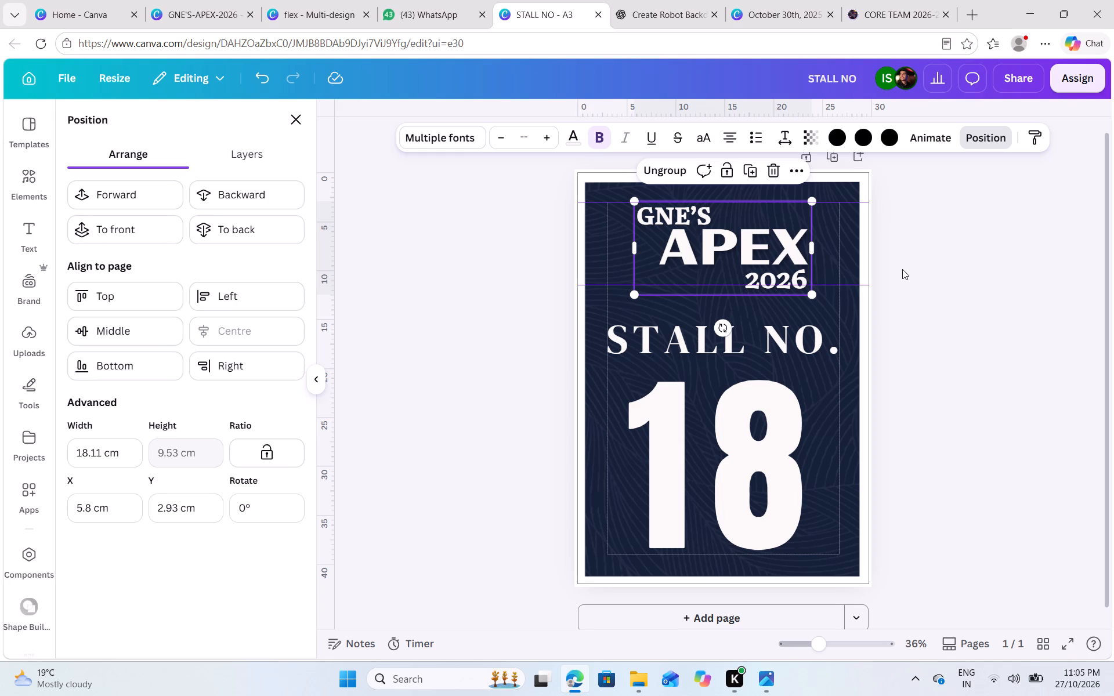
left_click_drag(740, 238, 739, 251)
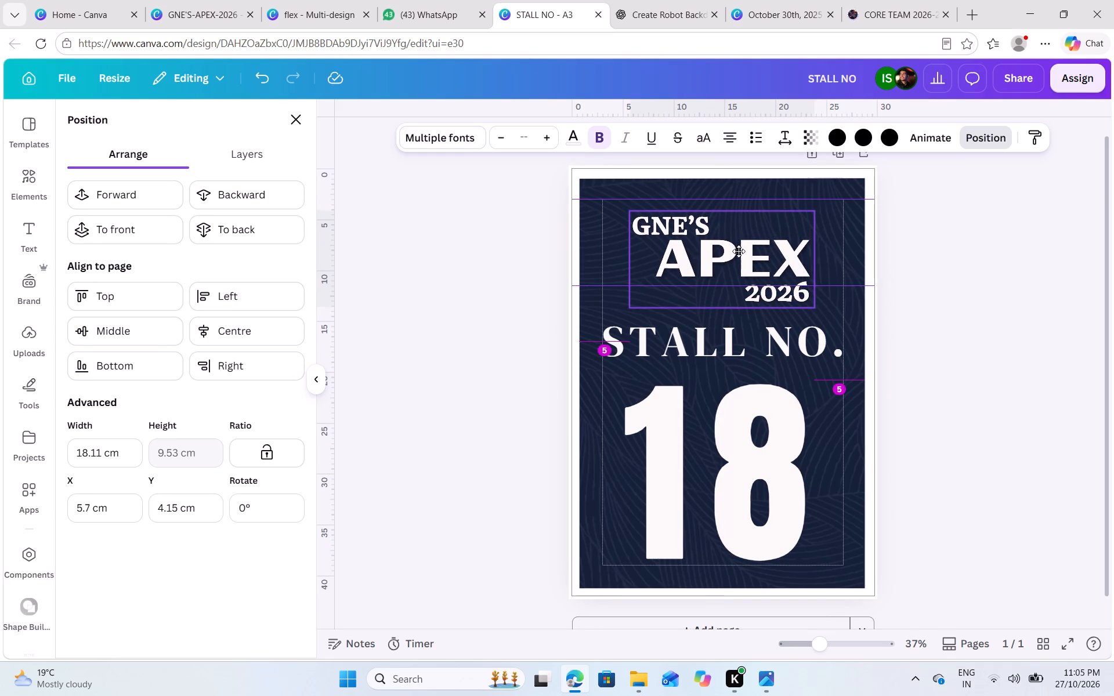
left_click_drag(739, 251, 740, 258)
left_click(924, 288)
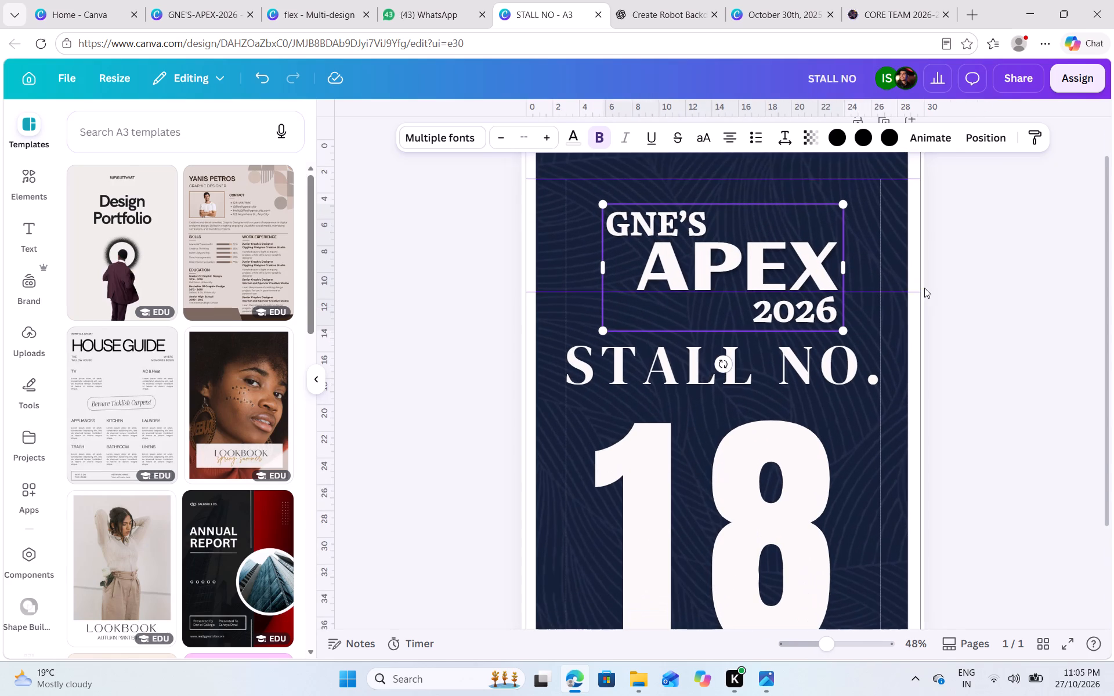
Scale the GNE'S APEX 2026 title group down to about 15.6 × 8.2 cm, keeping it just above STALL NO.
left_click_drag(844, 329, 813, 309)
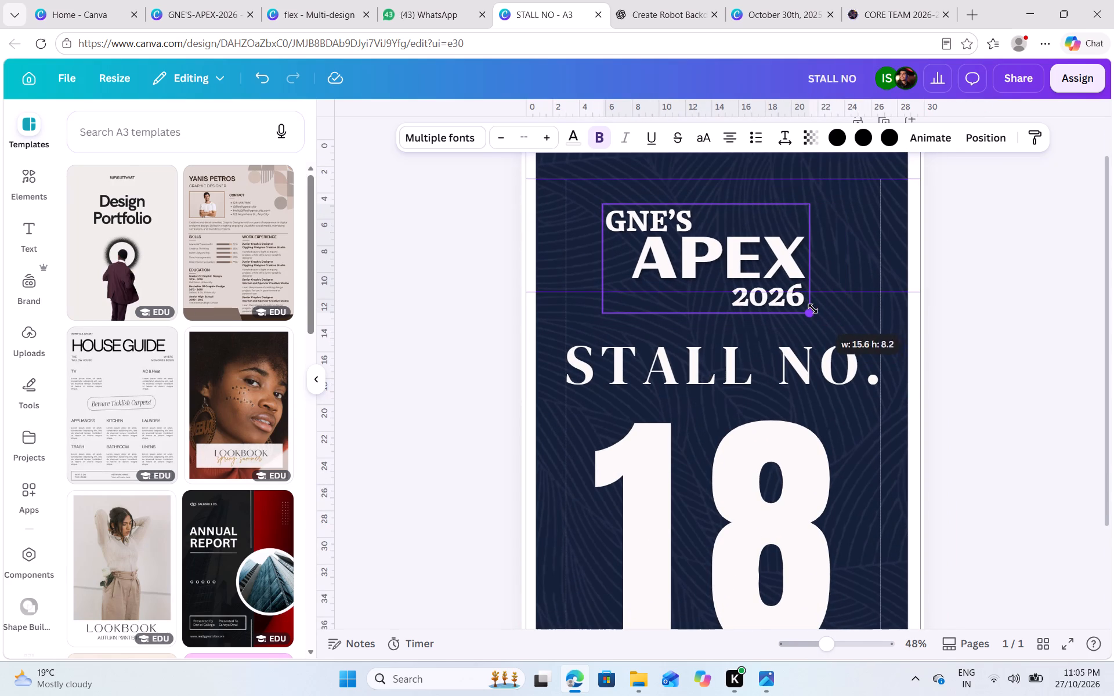
left_click_drag(695, 250, 705, 267)
left_click(931, 299)
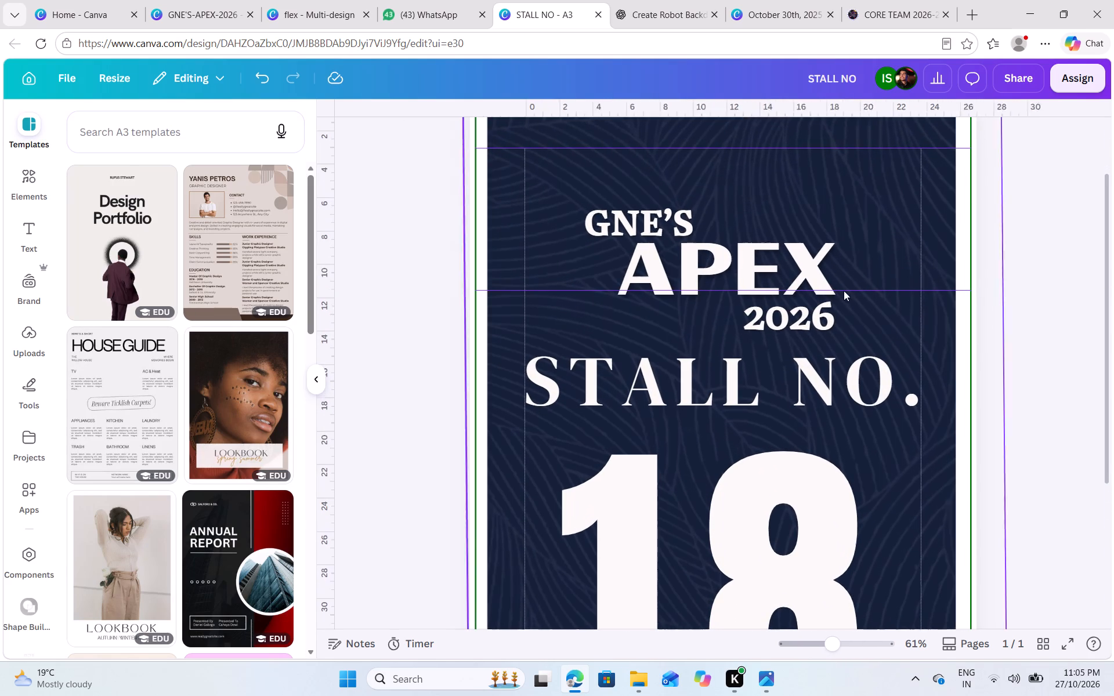
Nudge the title group slightly right and align it to the horizontal centre of the page.
left_click(730, 259)
key("Right")
key("Right")
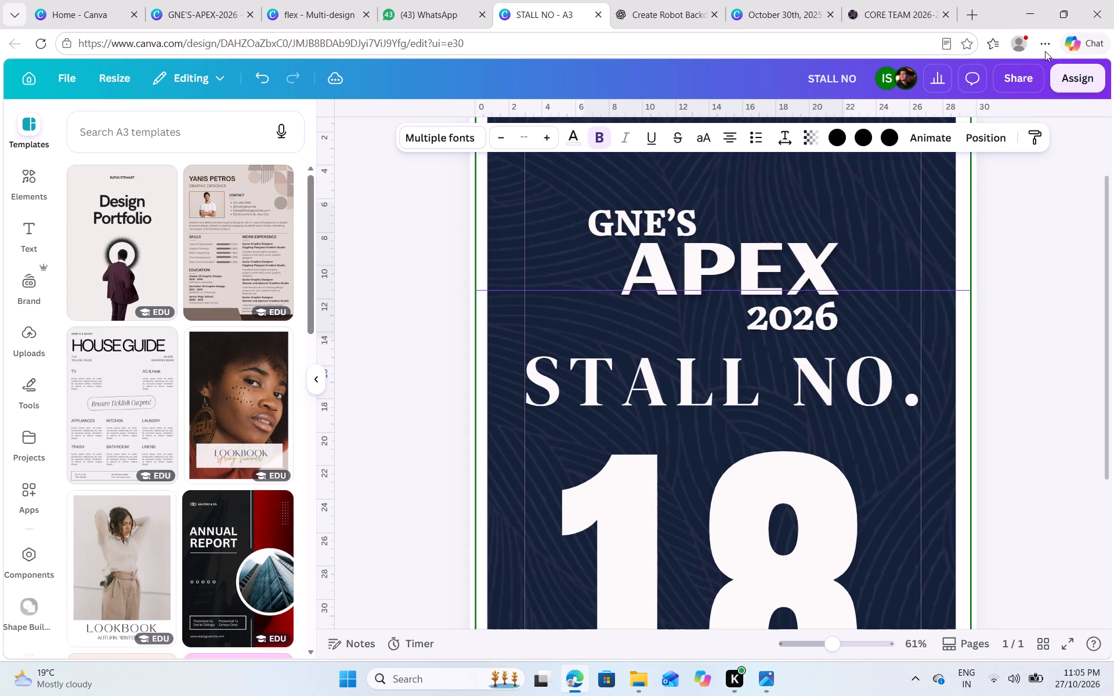
left_click(975, 133)
left_click(255, 328)
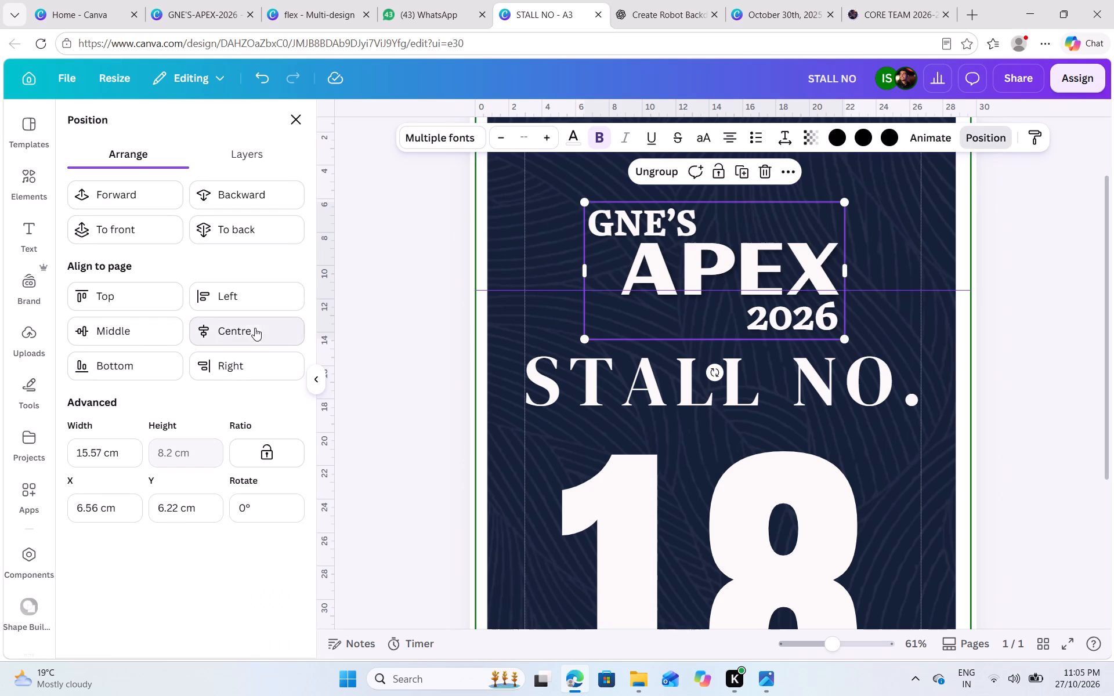
left_click(1019, 232)
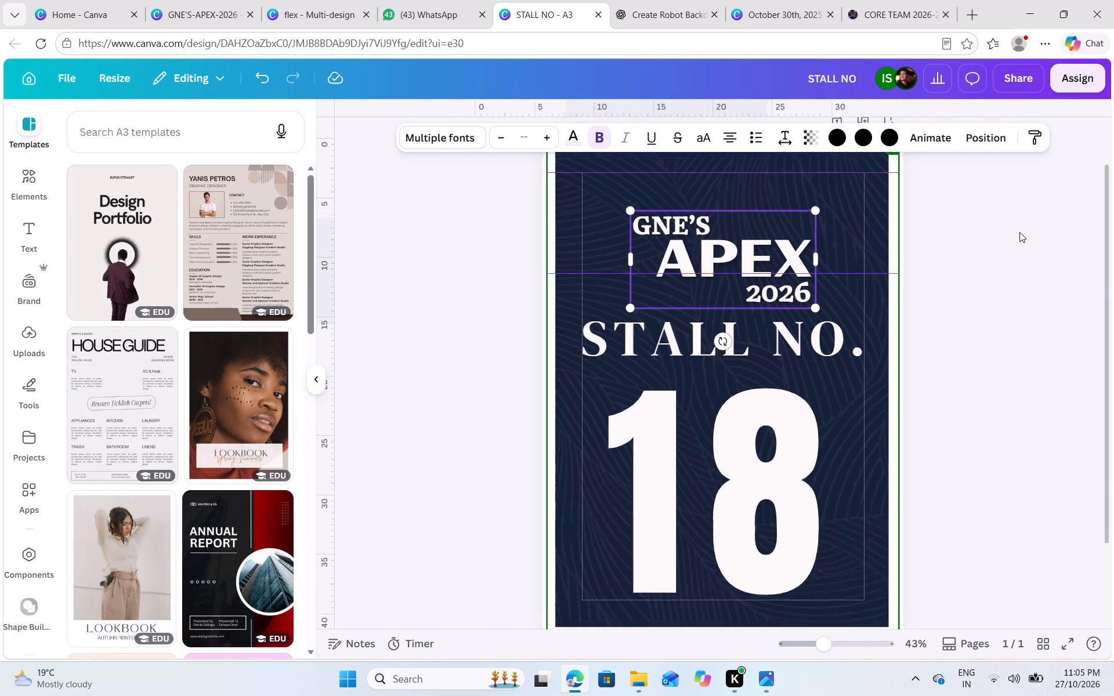
scroll(1019, 232, "up", 1)
left_click(1023, 208)
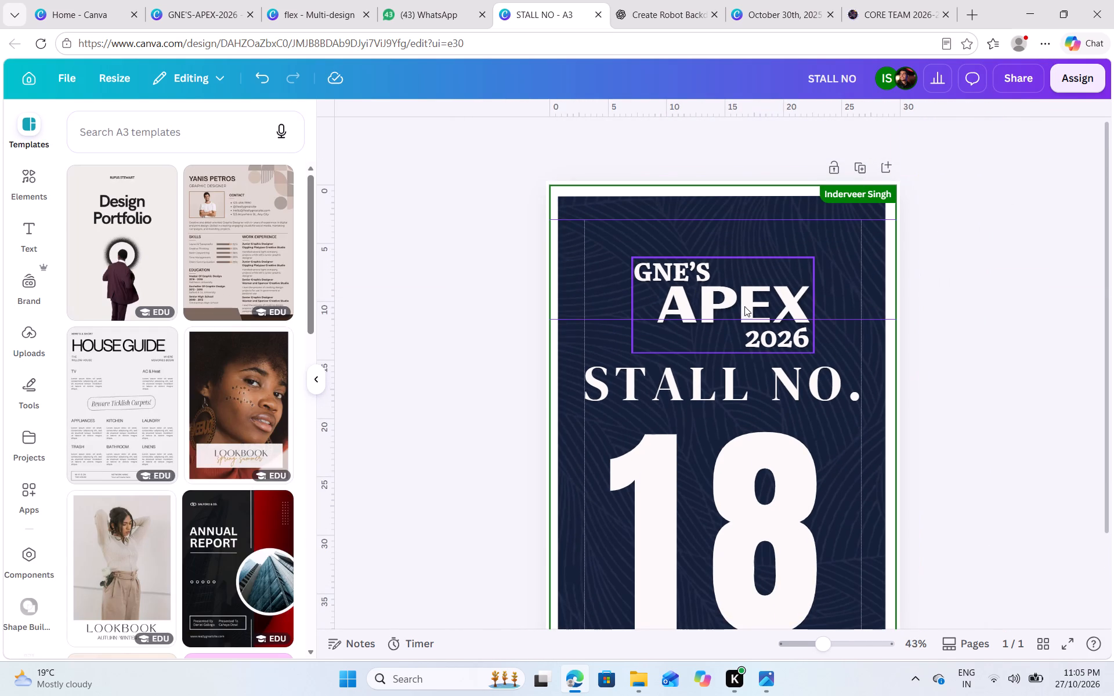
Move the title group up to about Y 3.5 cm near the header guides and align it to the page's horizontal centre.
left_click_drag(740, 289, 740, 288)
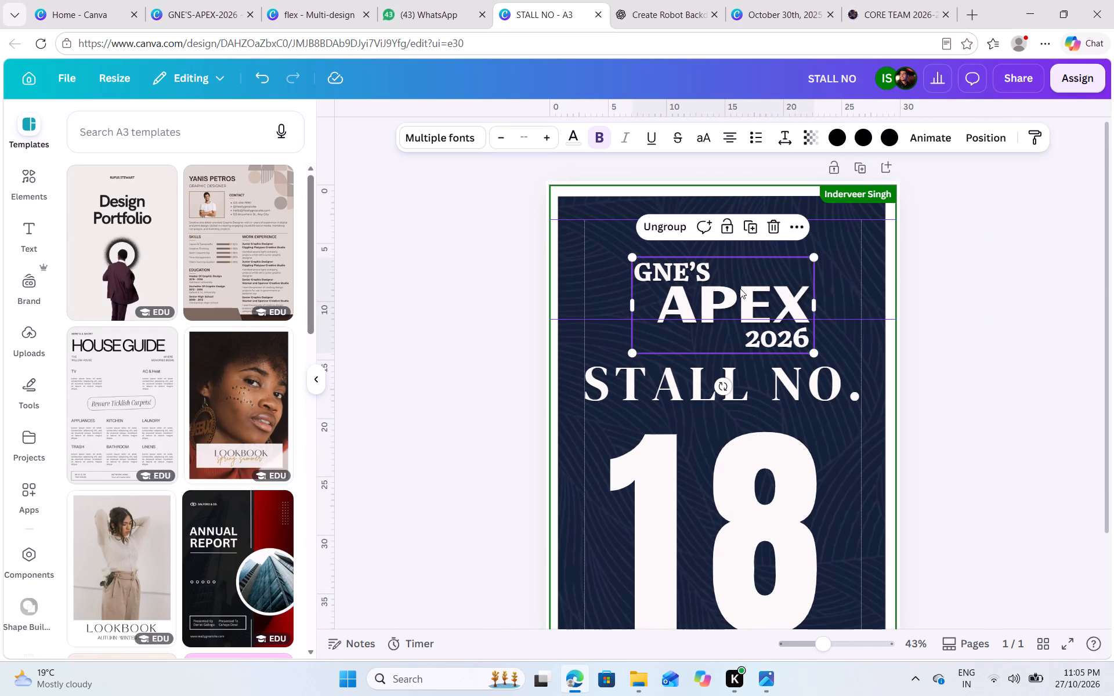
left_click_drag(740, 288, 739, 255)
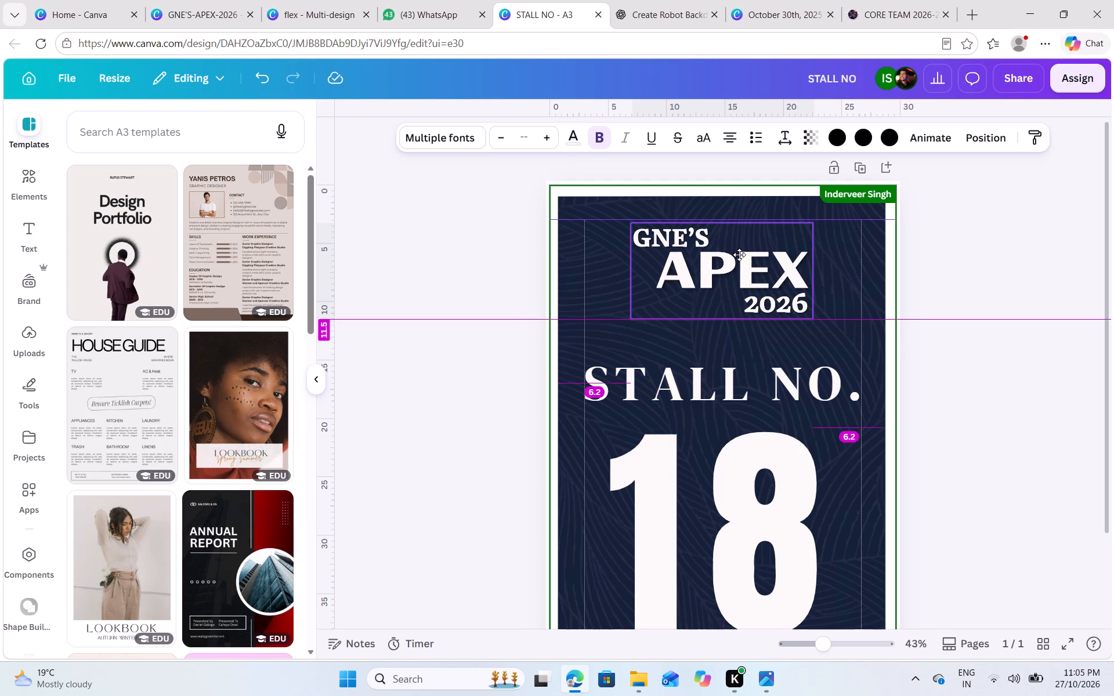
left_click_drag(739, 255, 735, 258)
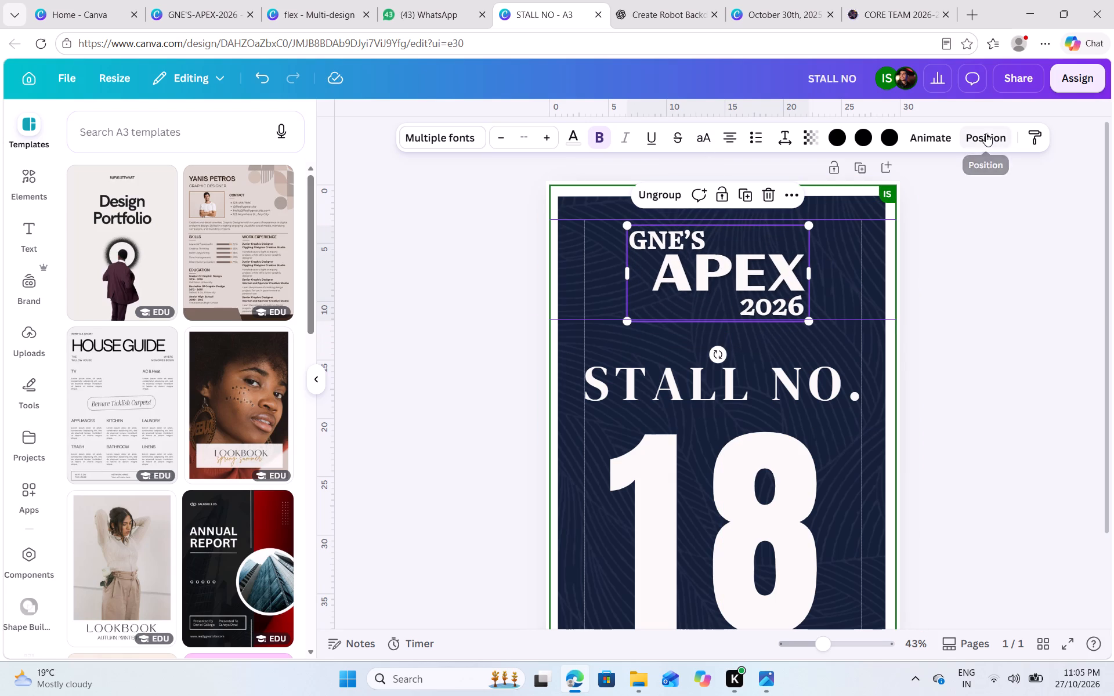
left_click(984, 133)
left_click(251, 327)
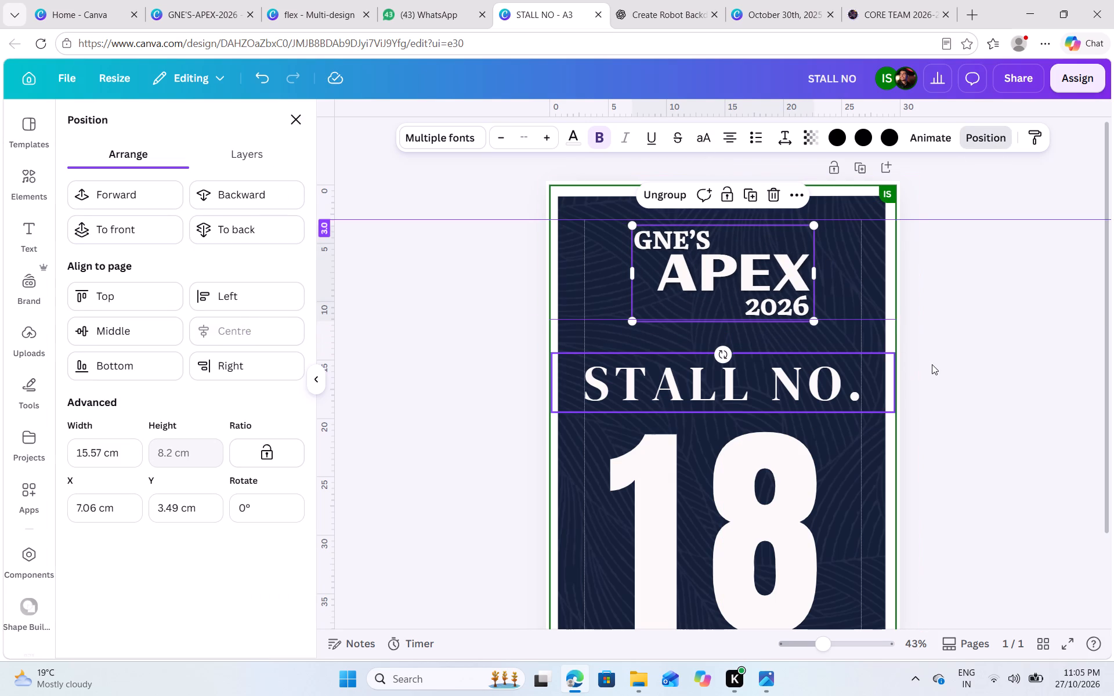
double_click(939, 359)
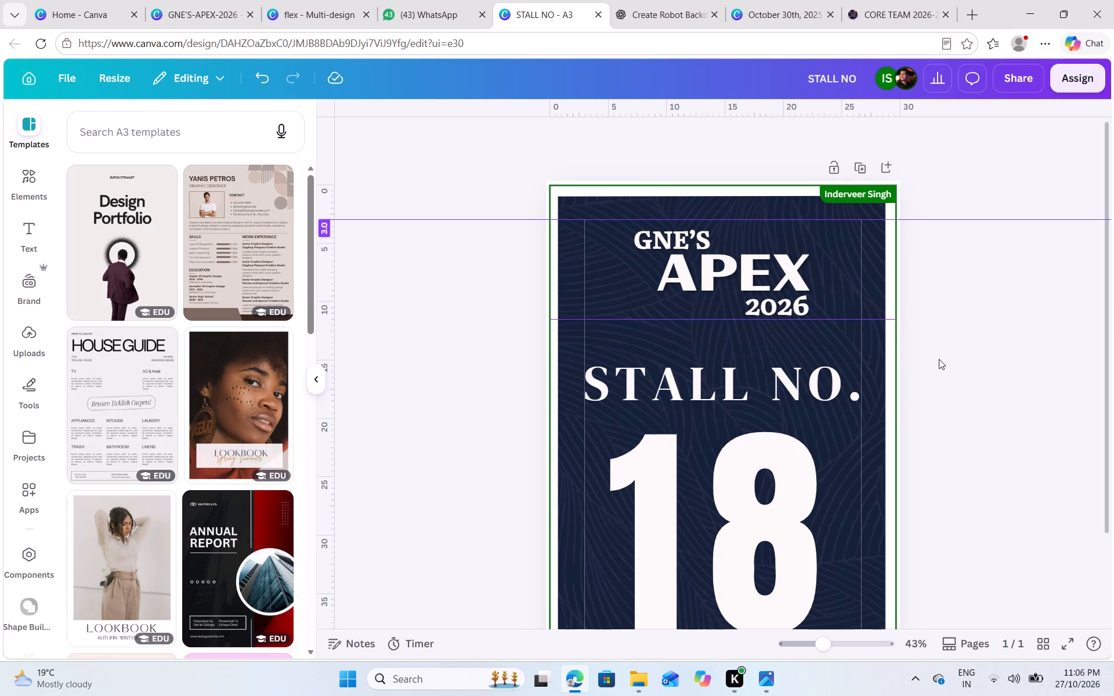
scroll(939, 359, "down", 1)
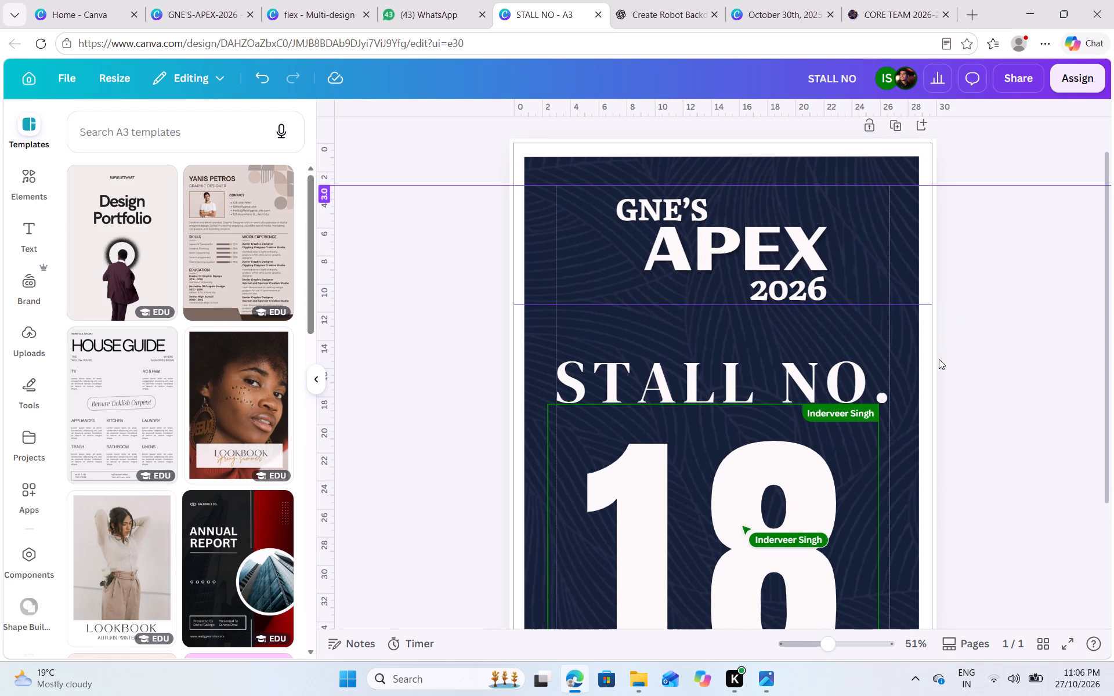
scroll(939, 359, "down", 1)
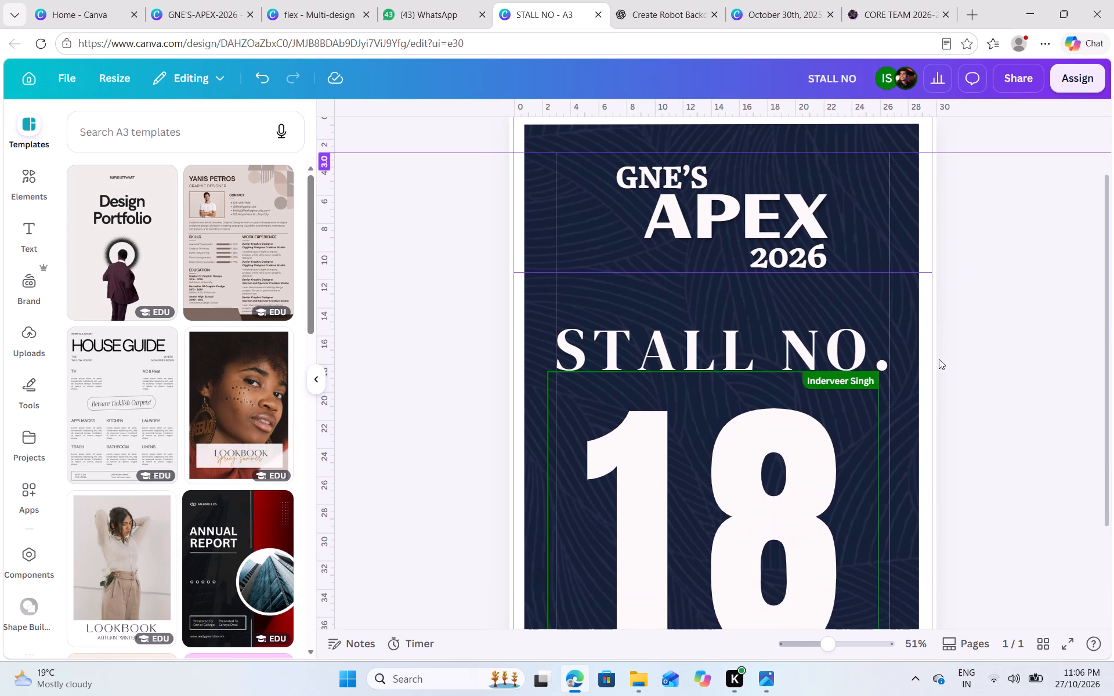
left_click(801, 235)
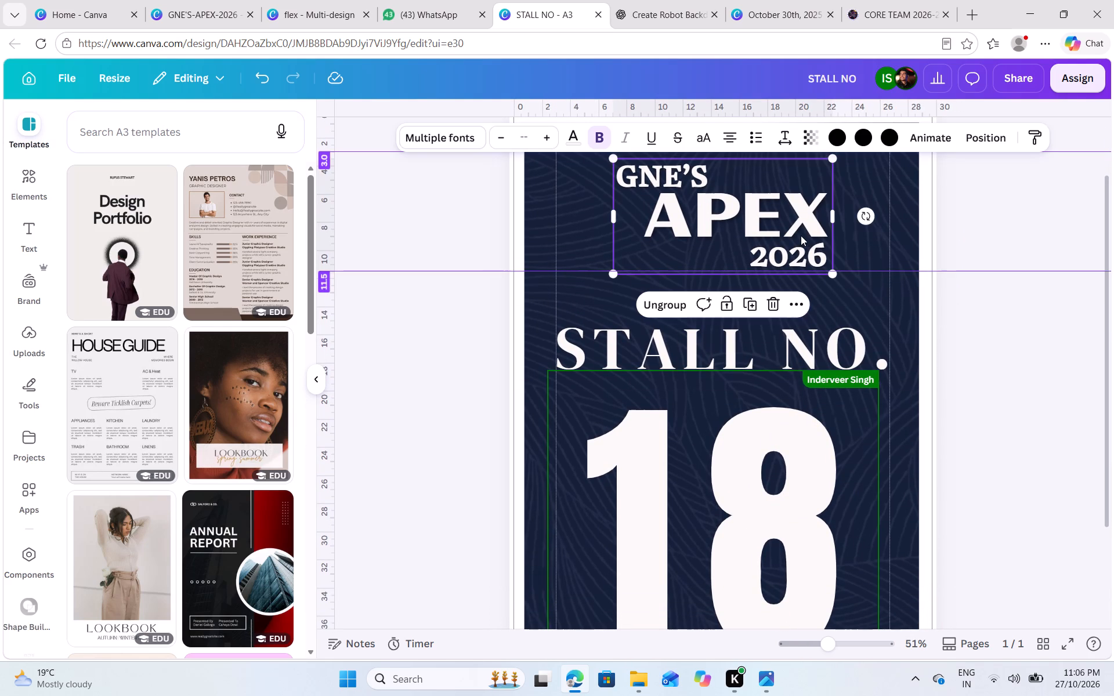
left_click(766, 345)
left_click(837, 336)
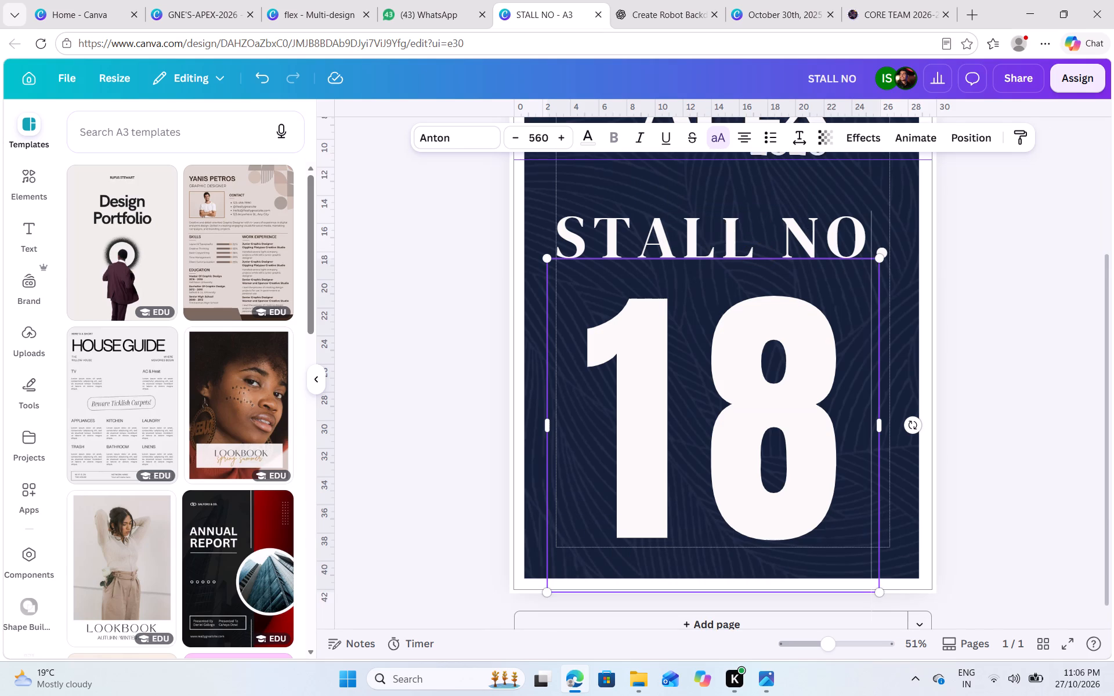
Try purple and the Brand Kit gradient on the STALL NO. text, settling on the darker beige from the photo colours.
left_click(847, 224)
left_click(959, 249)
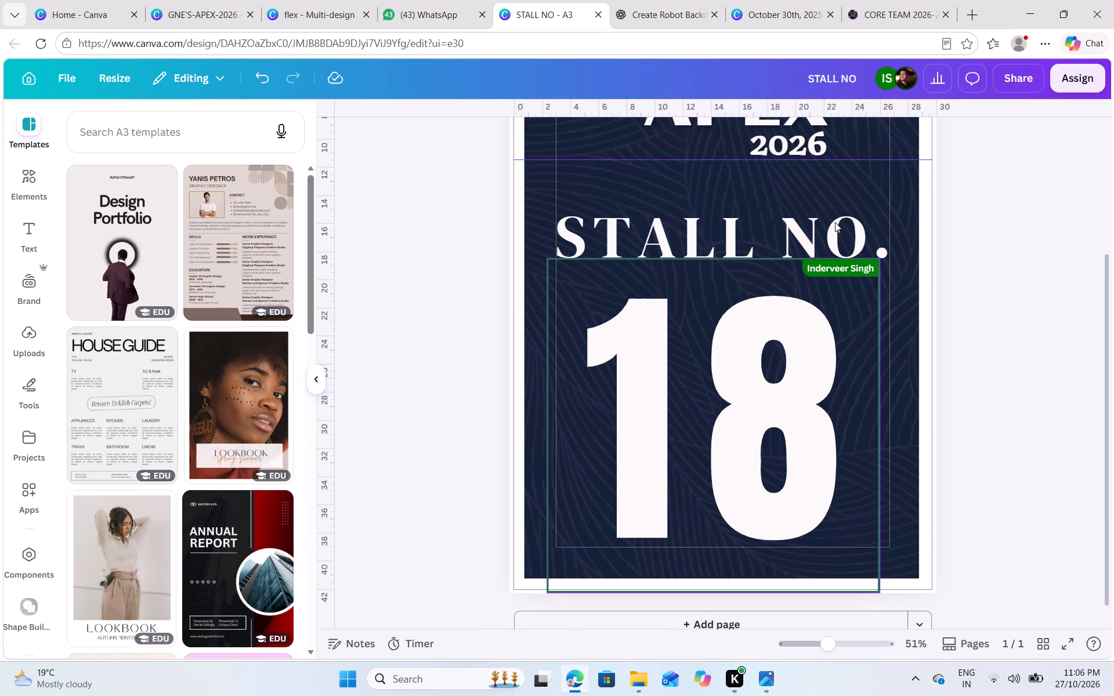
left_click(911, 245)
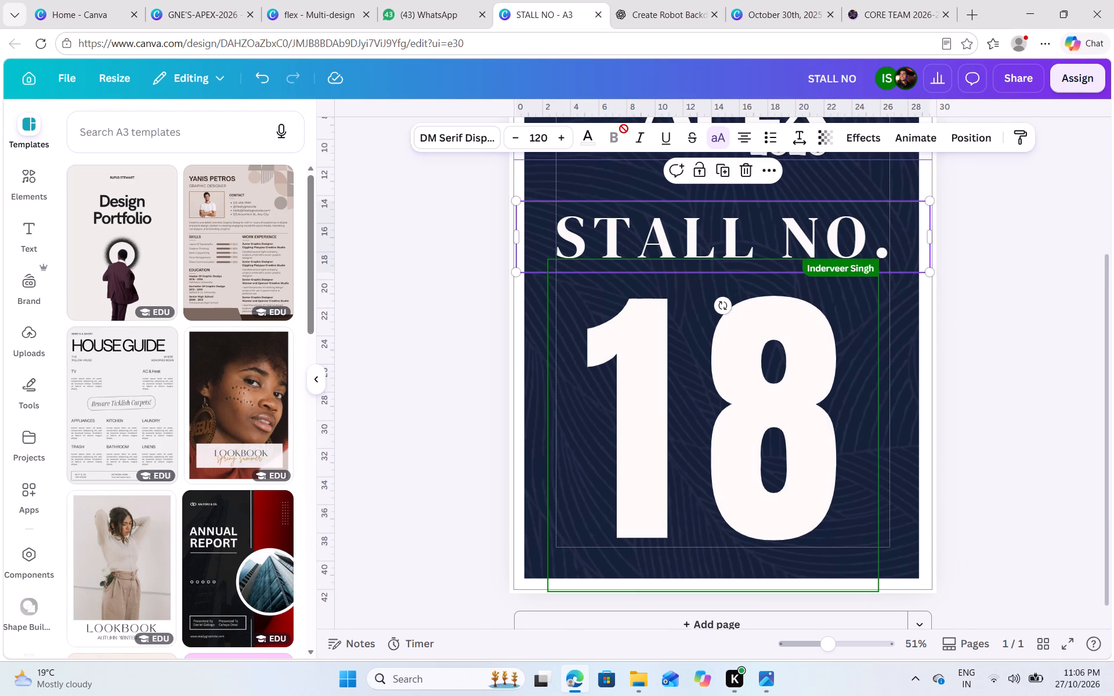
left_click(594, 133)
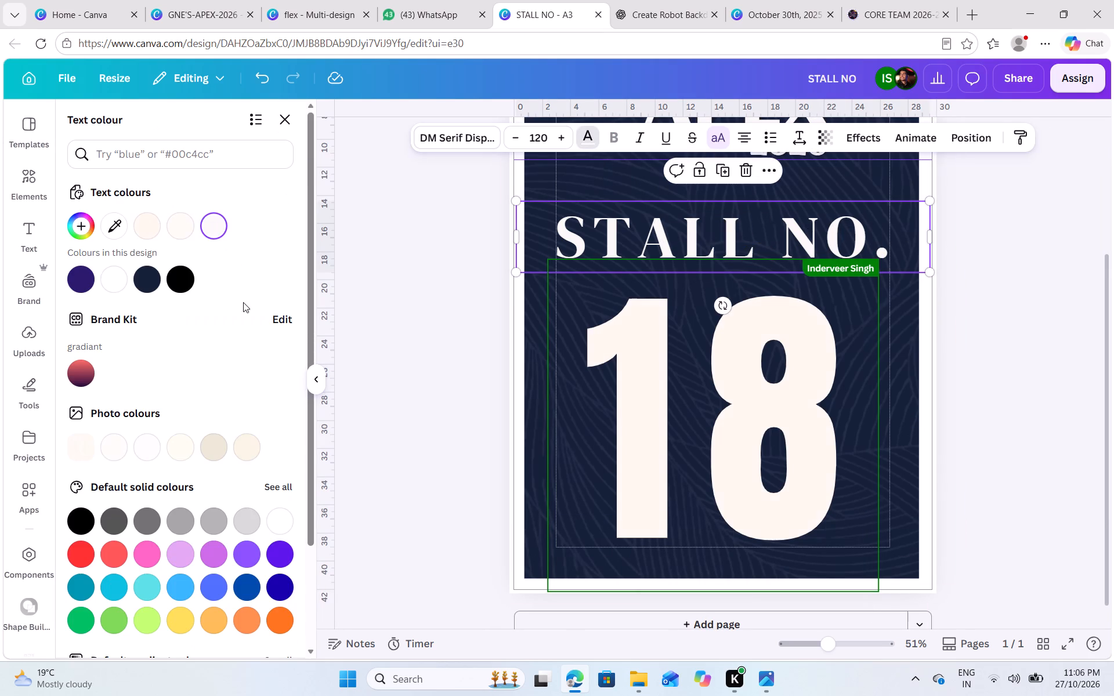
left_click(245, 556)
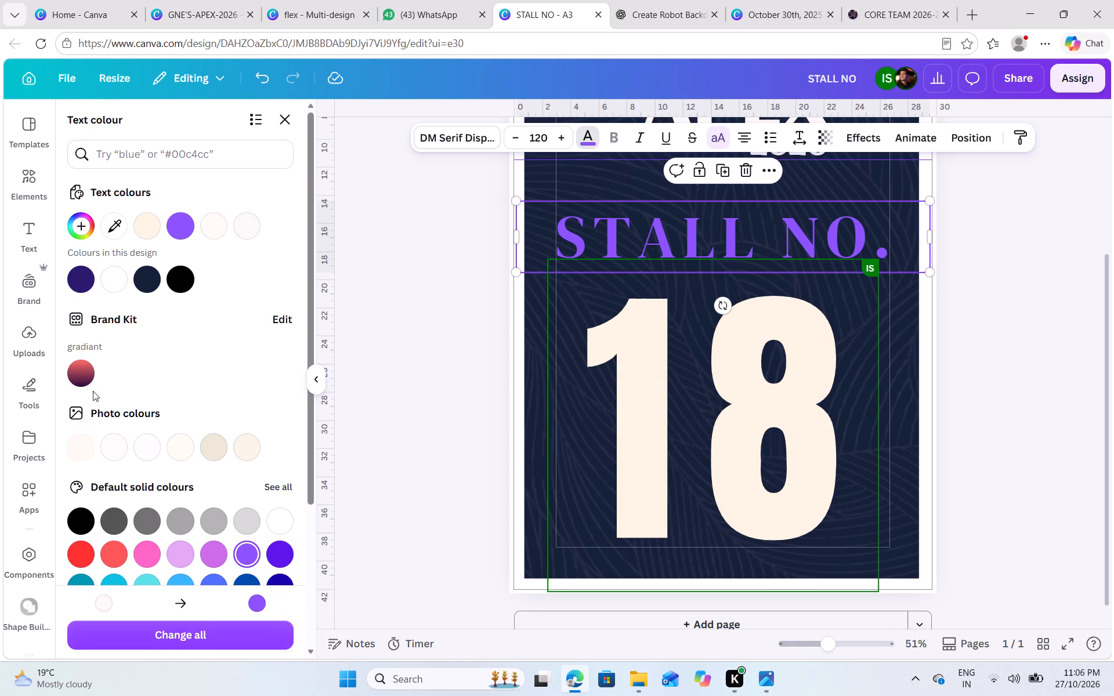
left_click(79, 369)
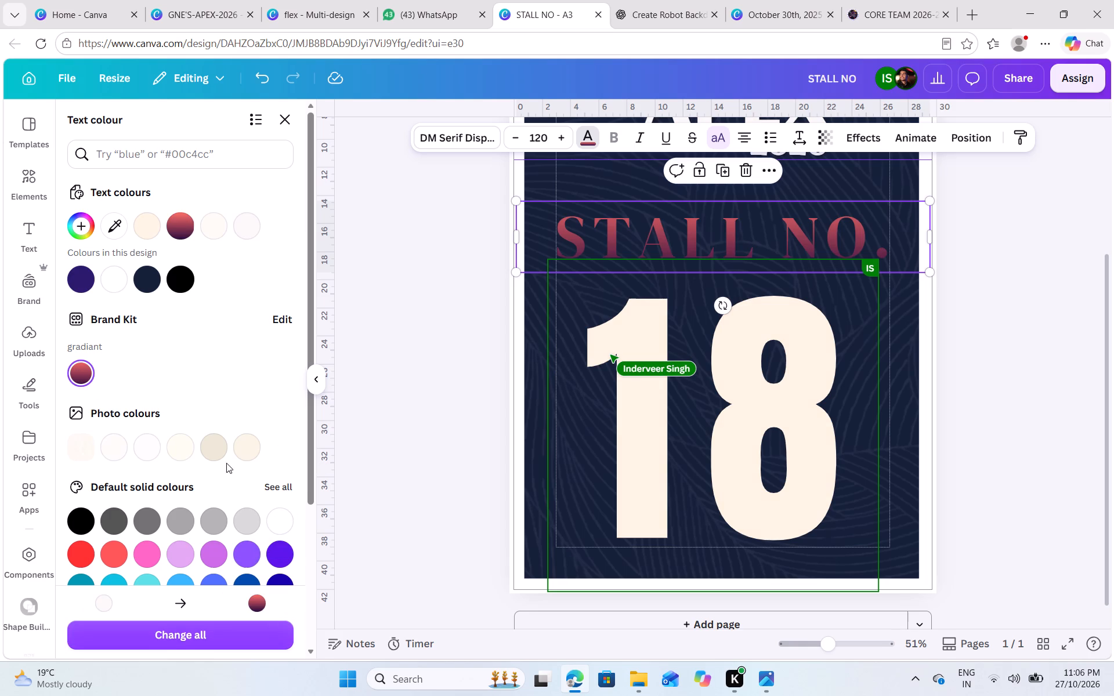
left_click(213, 451)
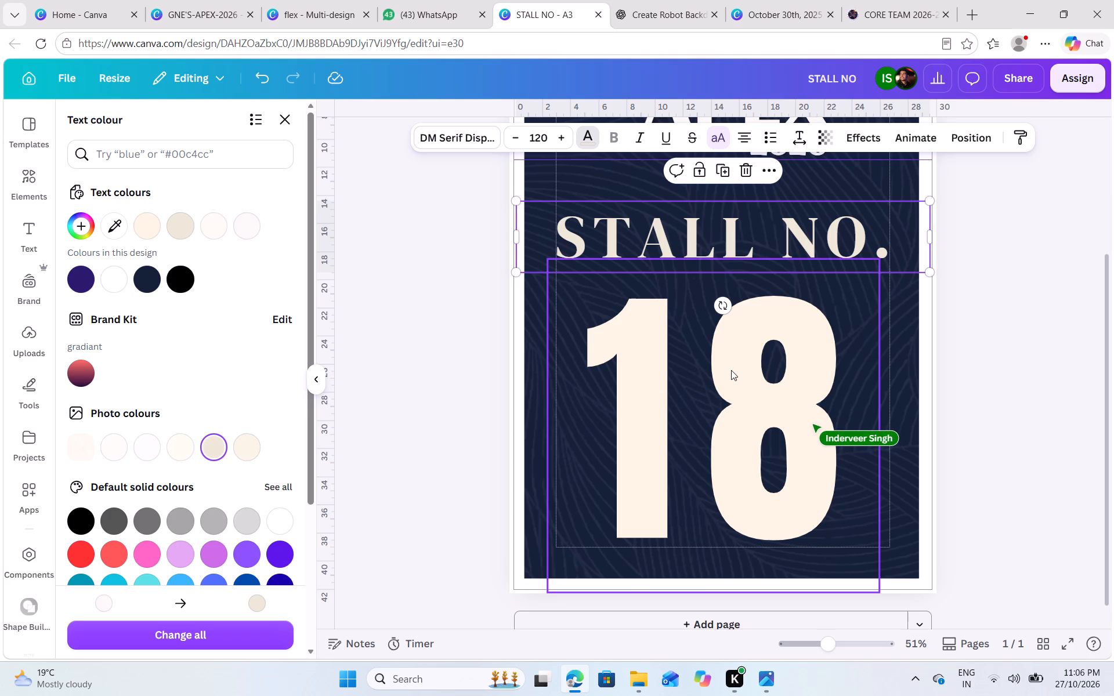
left_click(880, 322)
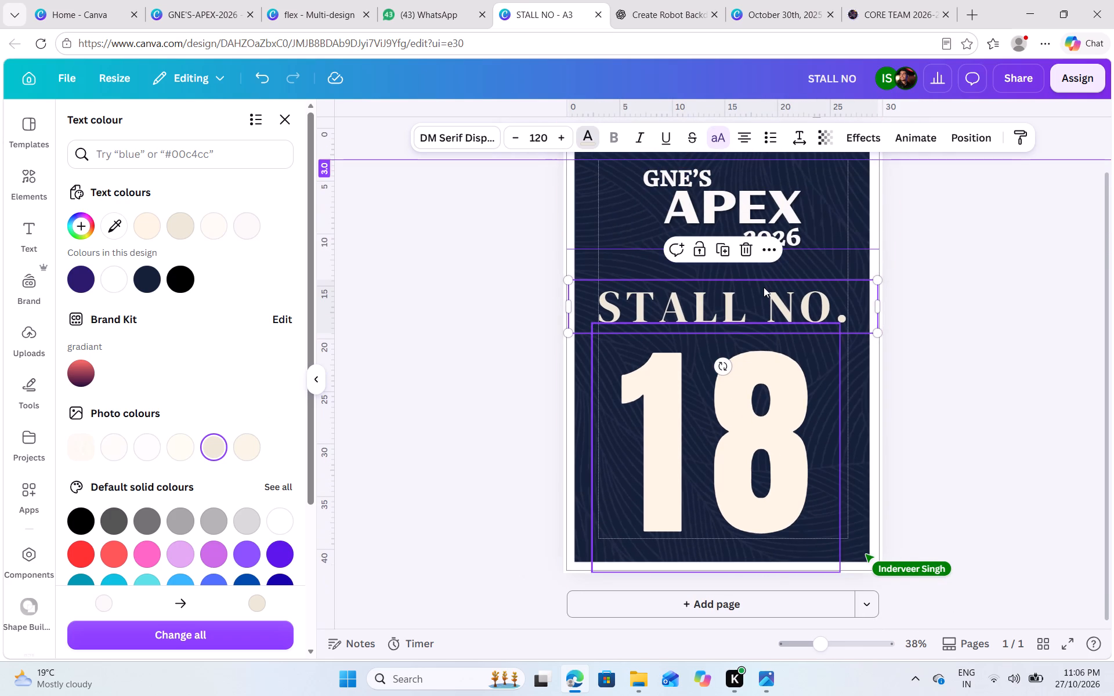
Switch to the GNE'S-APEX-2026 design and copy the gold colour code #F8C34D from its cover's GNE'S text.
left_click(748, 1)
left_click(663, 0)
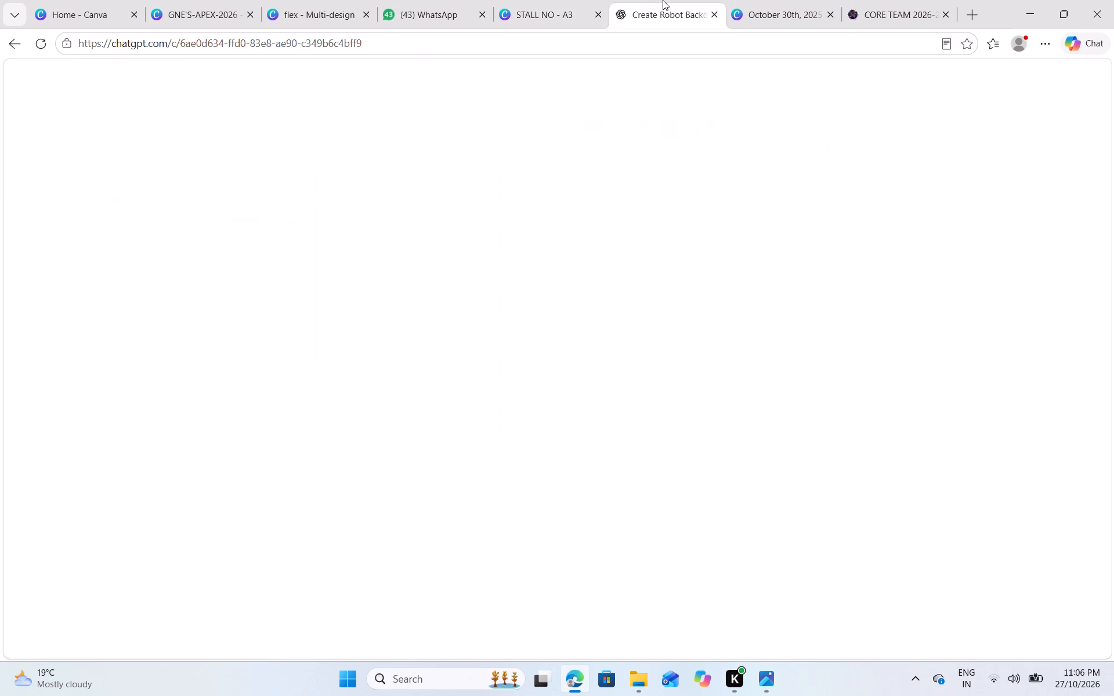
left_click(571, 1)
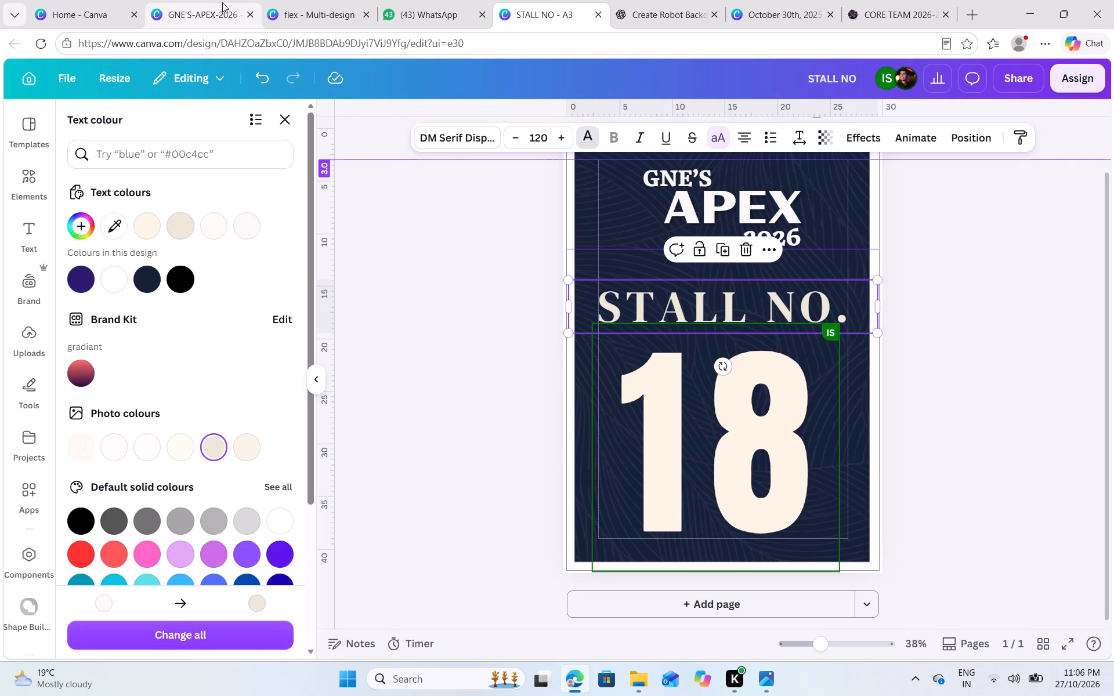
left_click(334, 1)
left_click(193, 2)
left_click(325, 2)
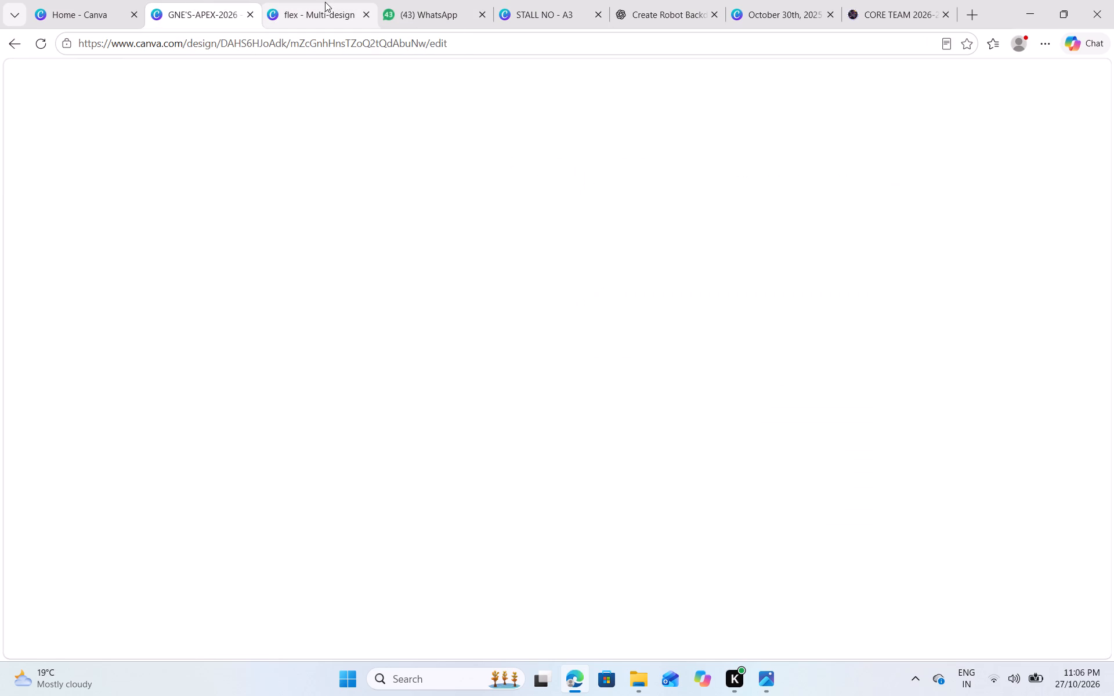
left_click(237, 1)
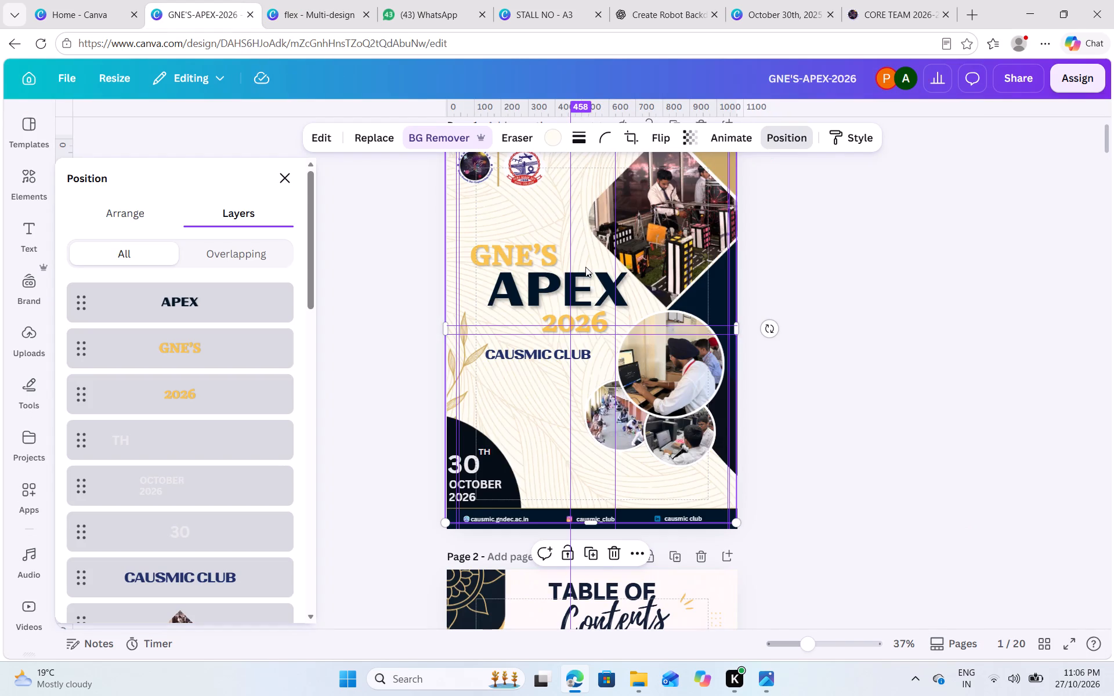
left_click(515, 249)
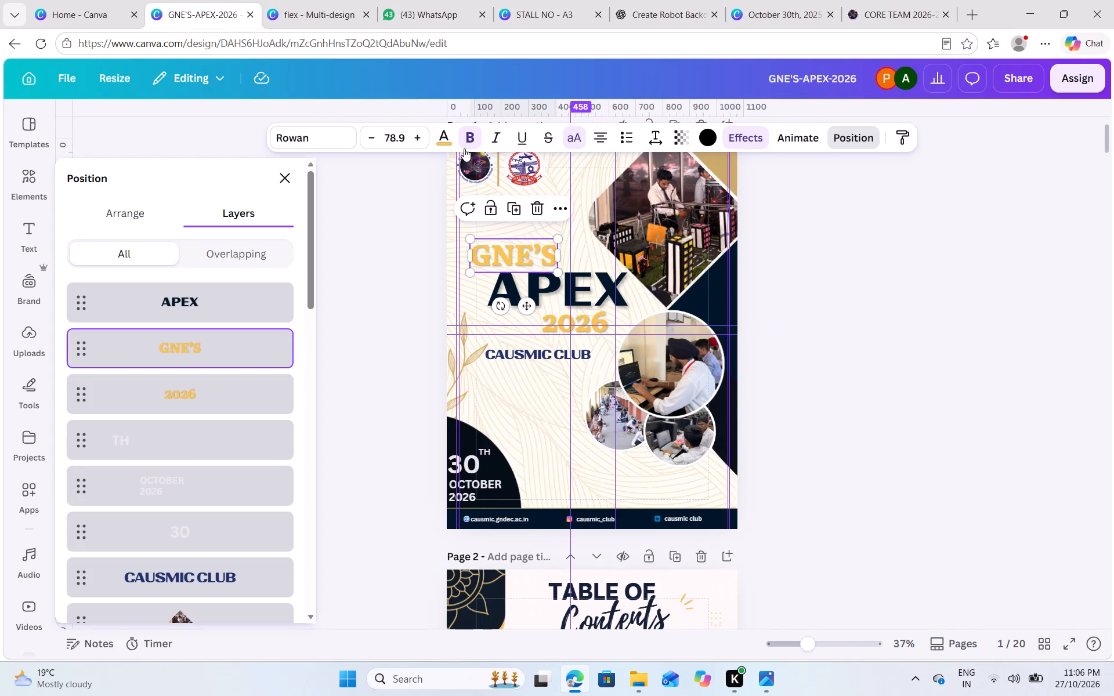
left_click(444, 140)
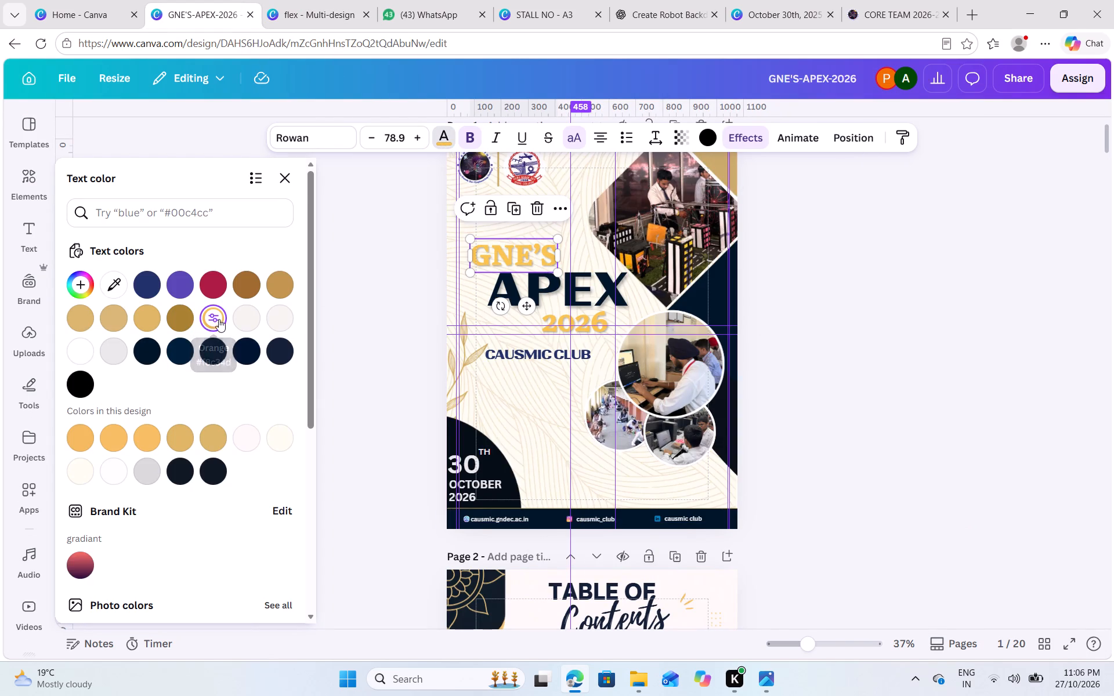
left_click(216, 320)
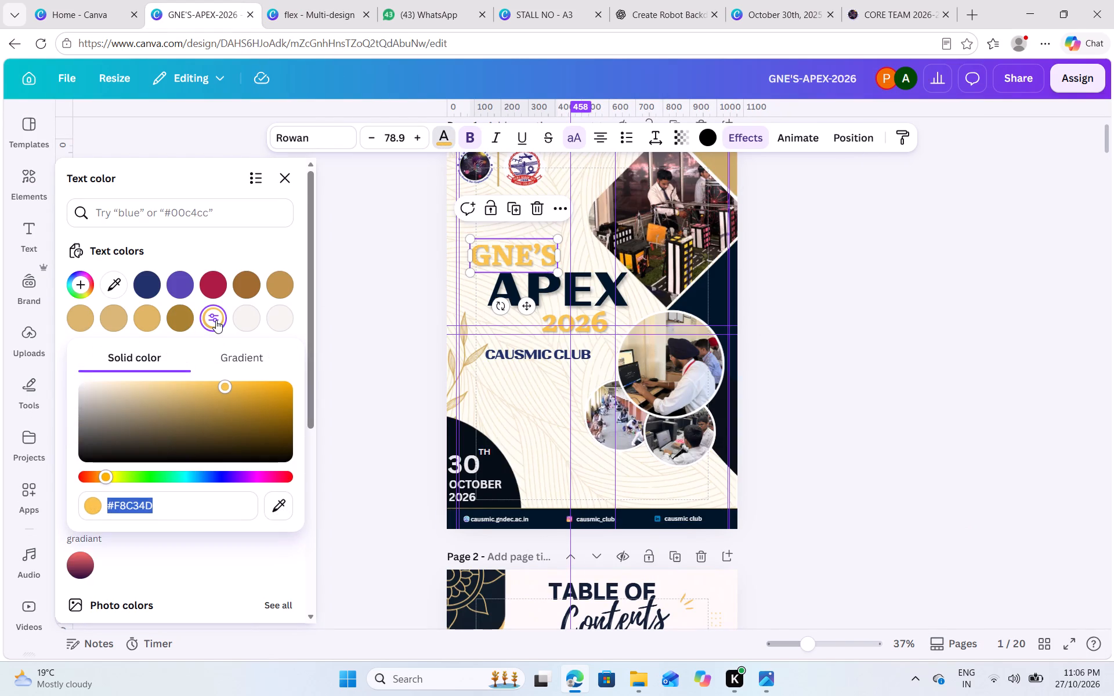
key("ctrl+c")
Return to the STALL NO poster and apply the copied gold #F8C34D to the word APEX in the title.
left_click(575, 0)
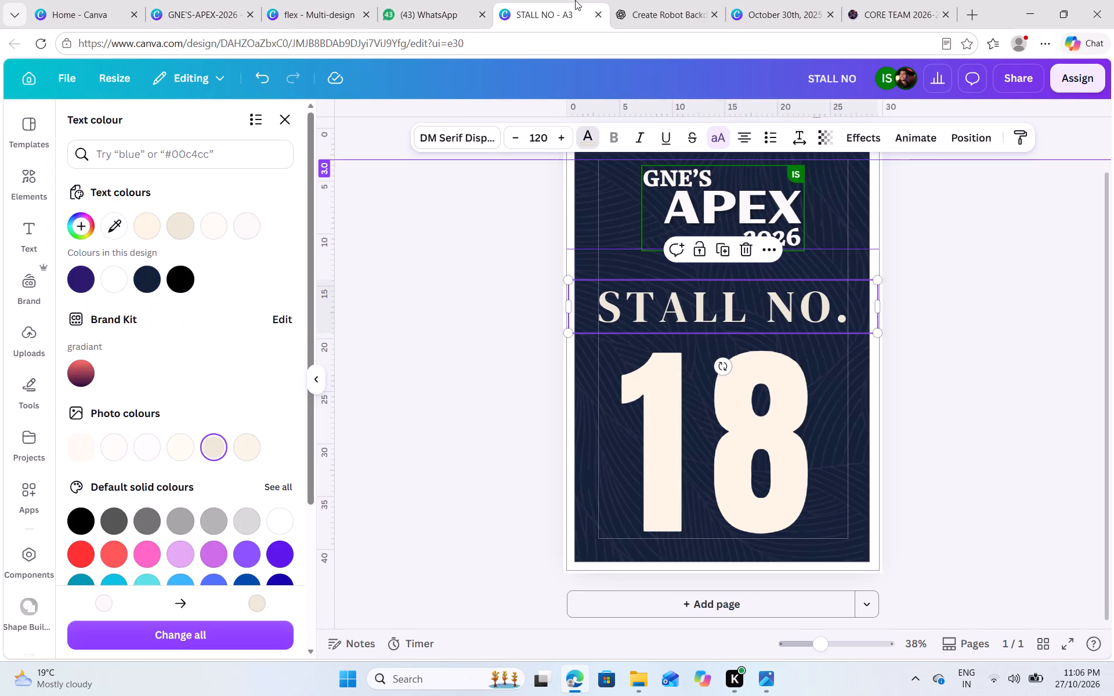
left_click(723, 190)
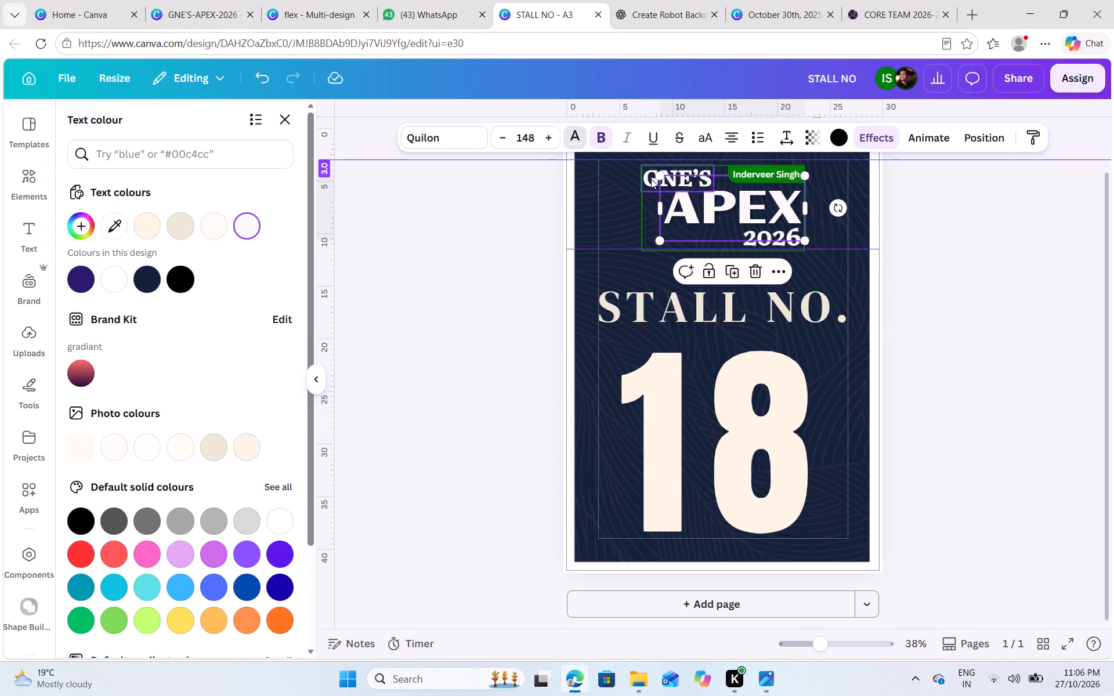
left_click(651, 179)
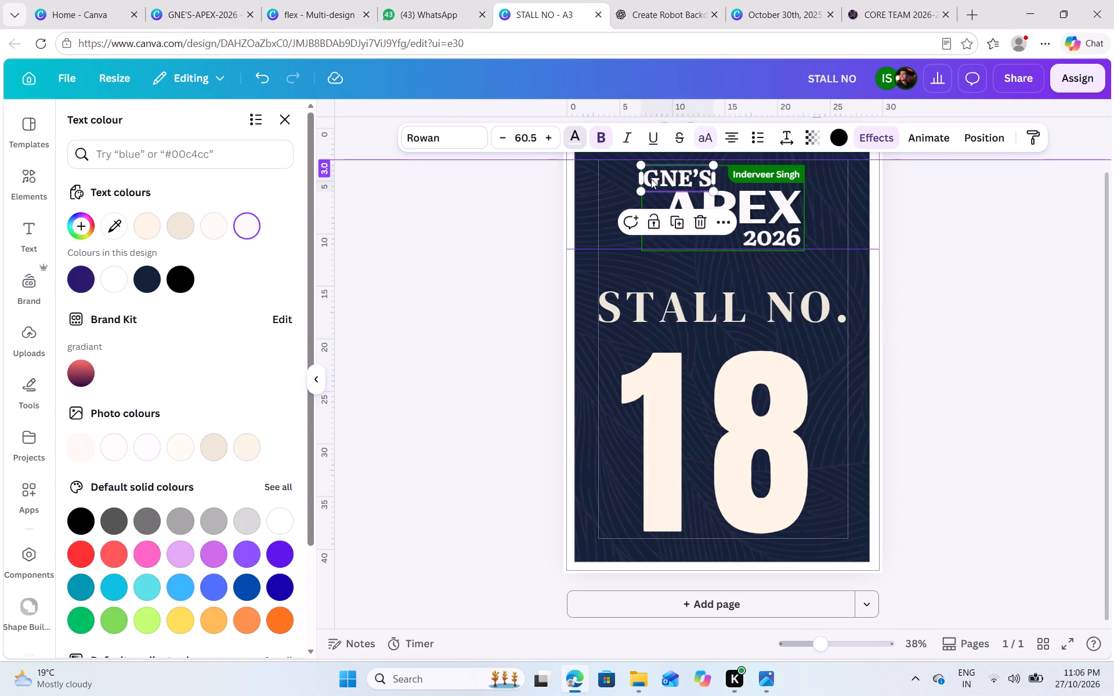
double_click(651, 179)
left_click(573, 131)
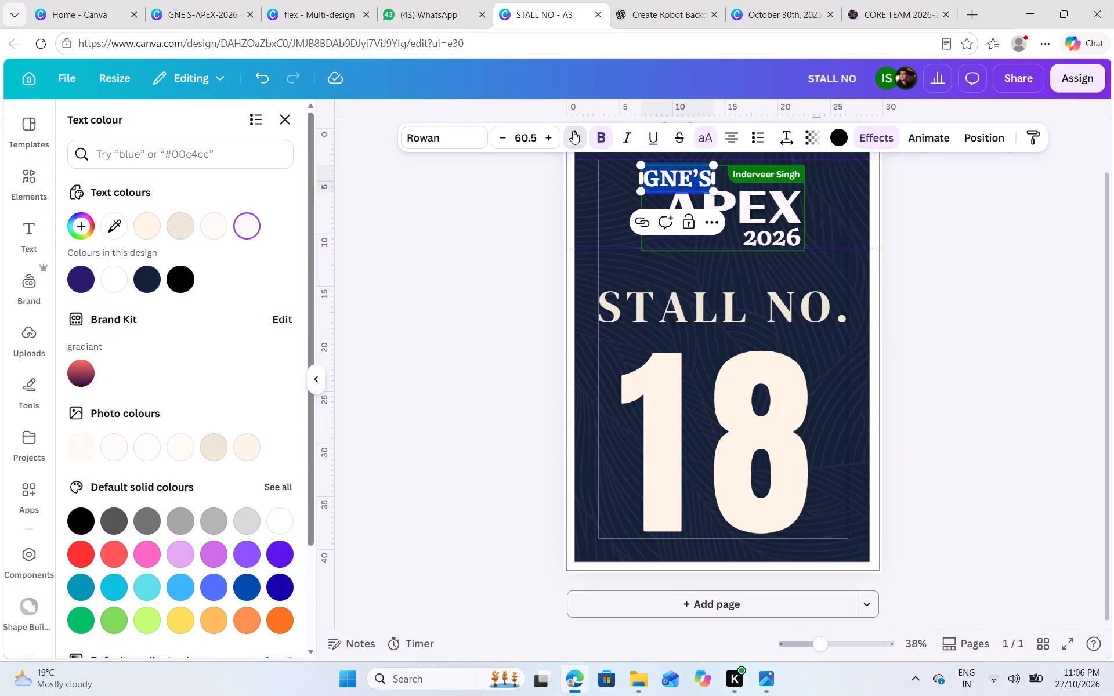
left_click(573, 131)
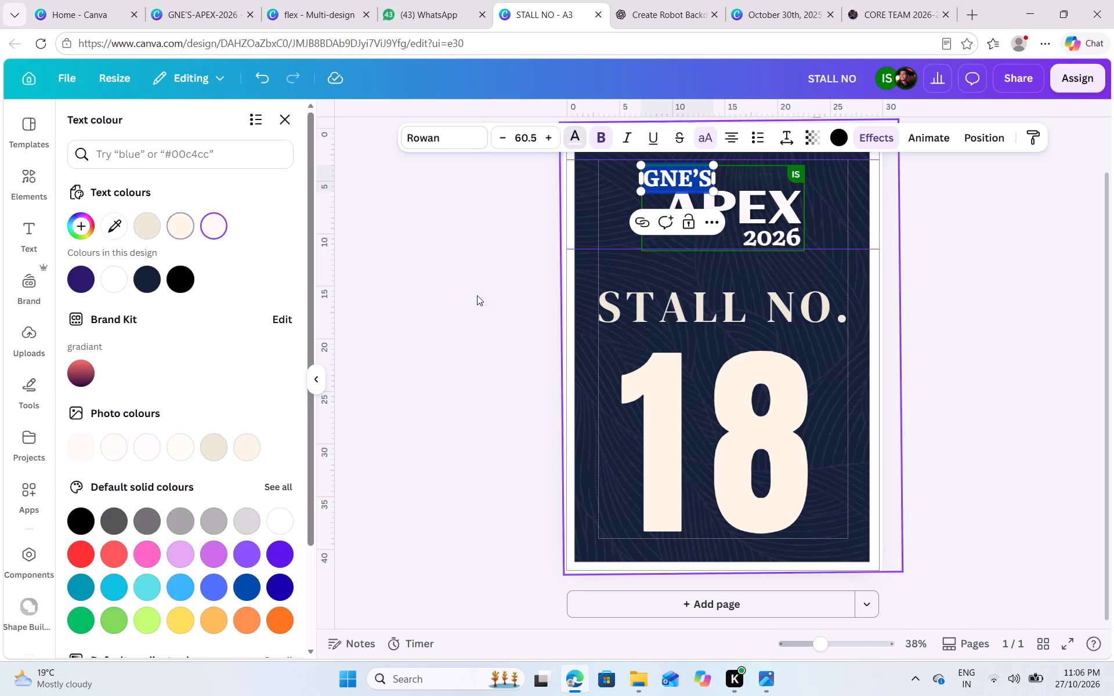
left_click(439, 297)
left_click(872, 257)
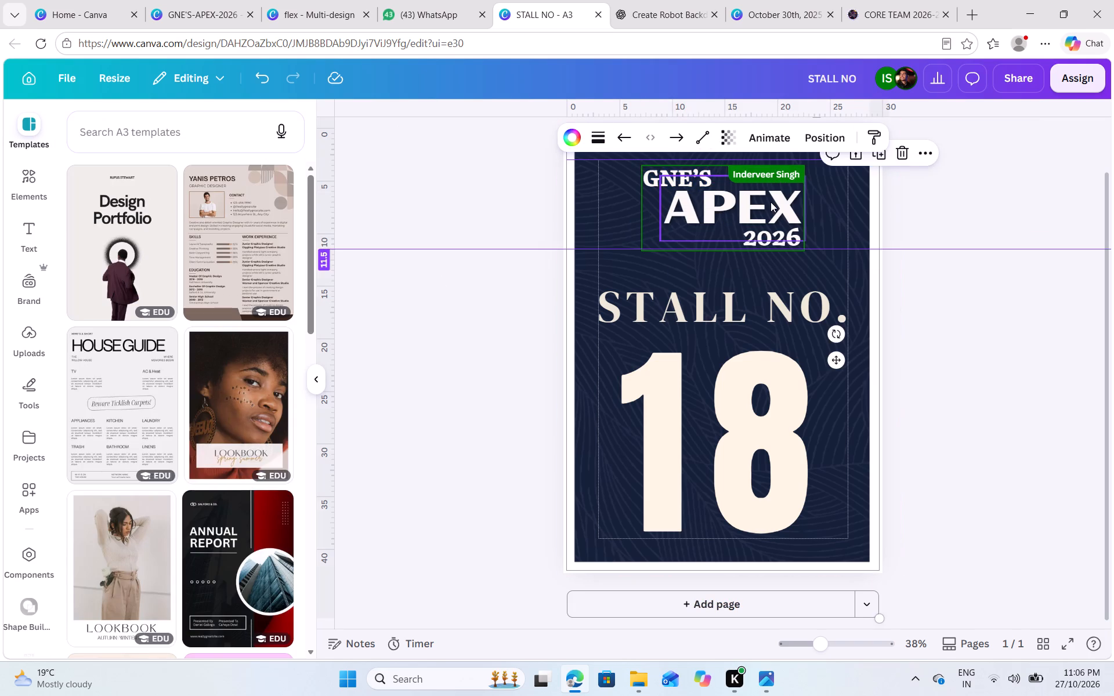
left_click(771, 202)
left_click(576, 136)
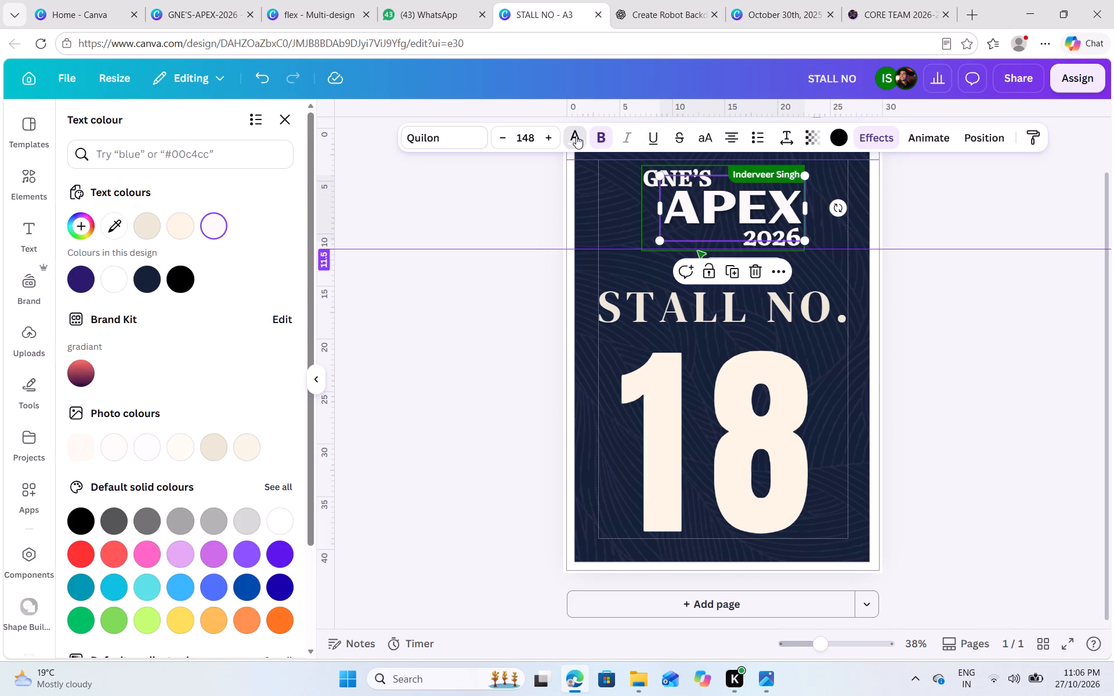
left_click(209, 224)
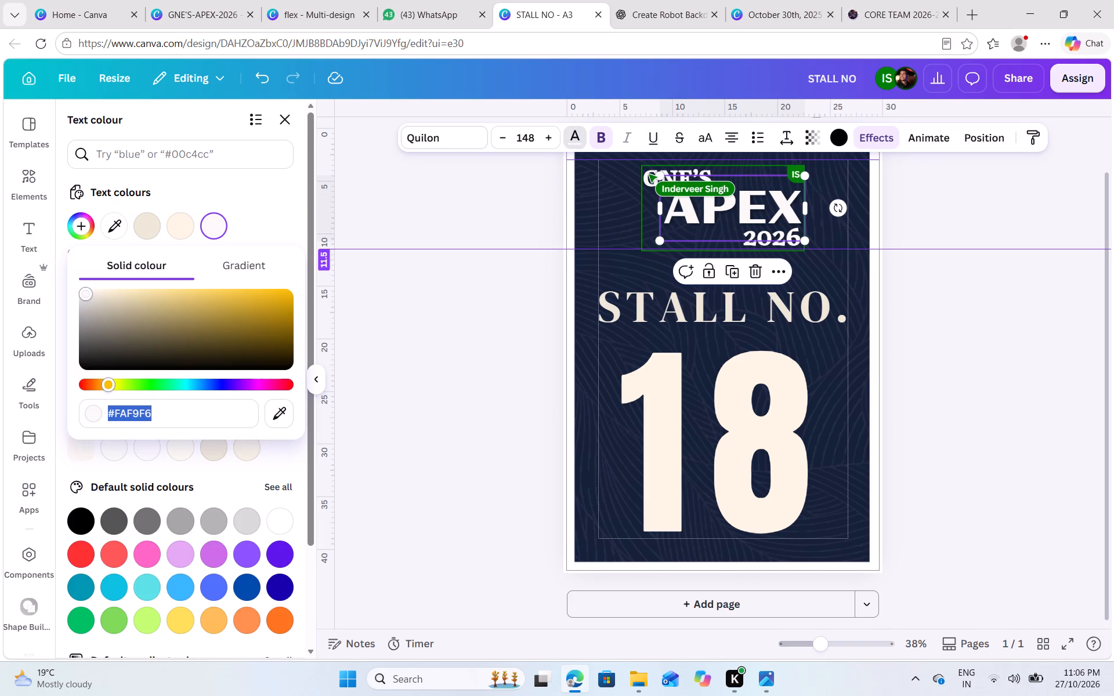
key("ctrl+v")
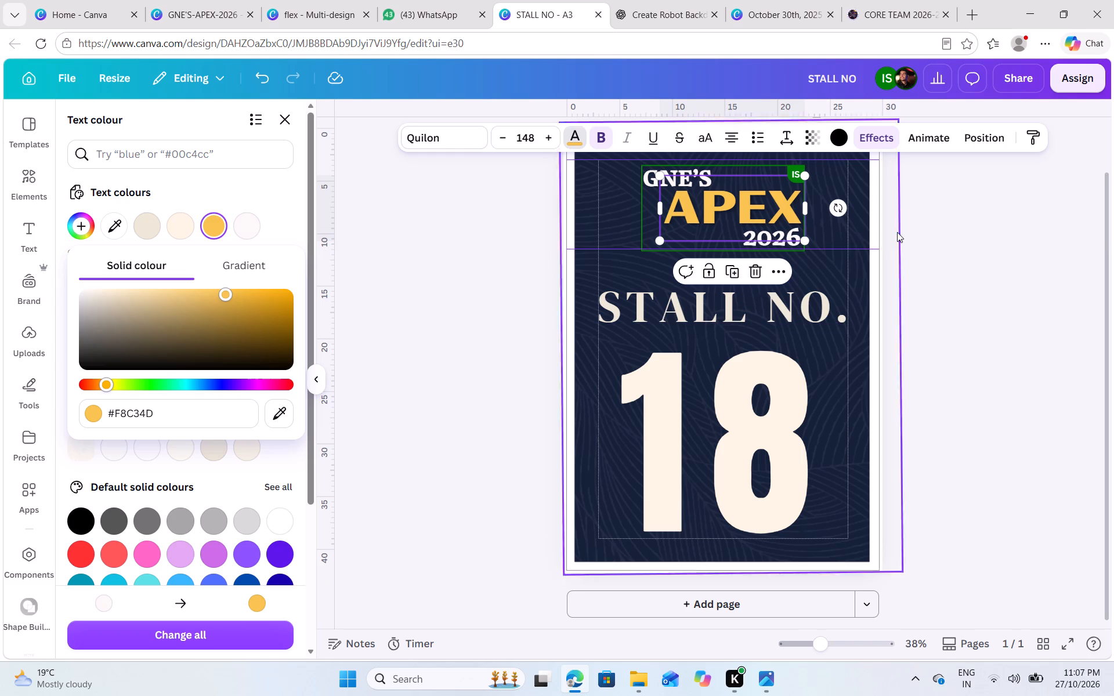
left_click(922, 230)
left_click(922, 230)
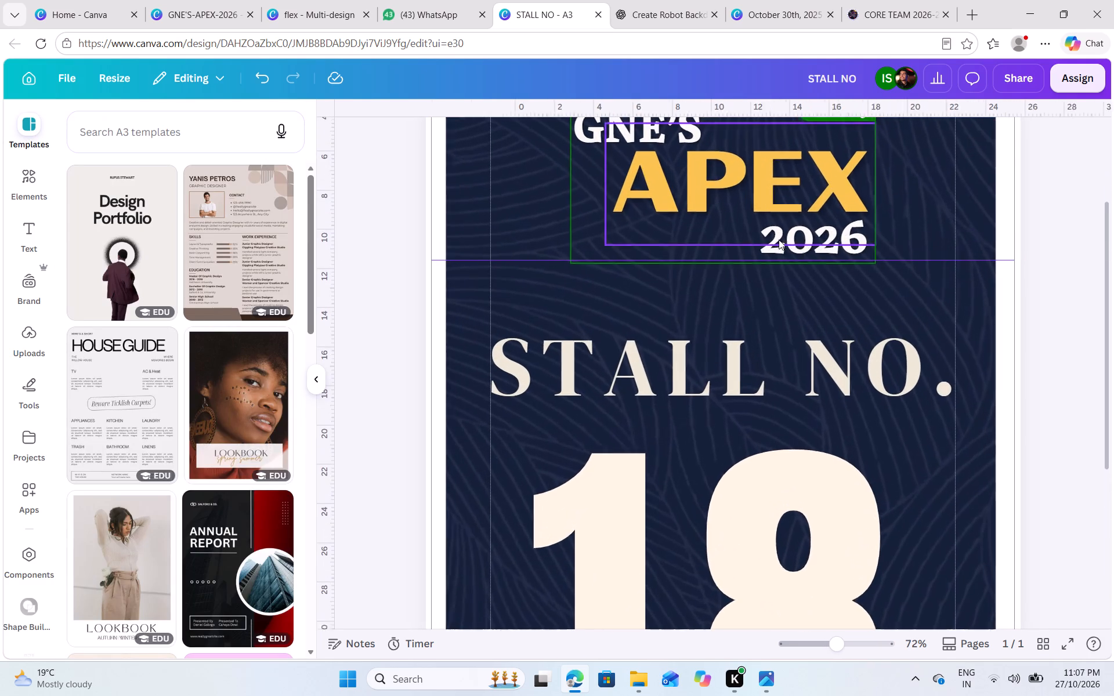
Select the word APEX in the poster's title and open its text colour choices.
scroll(535, 157, "up", 1)
left_click(535, 198)
scroll(535, 198, "up", 1)
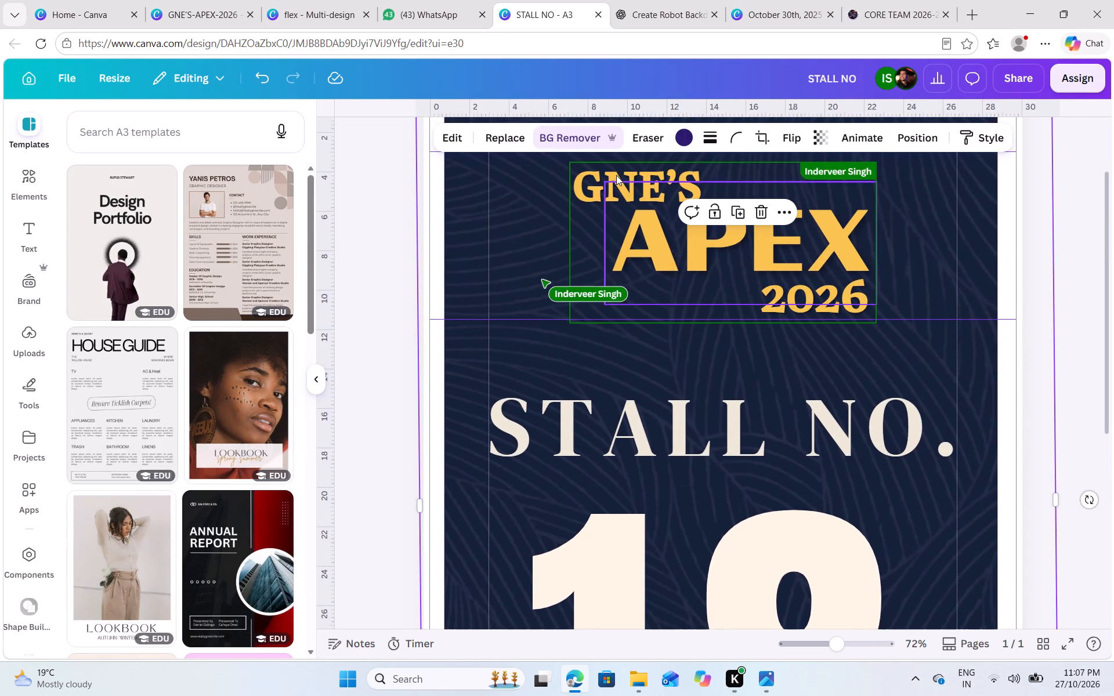
left_click(589, 181)
left_click(714, 243)
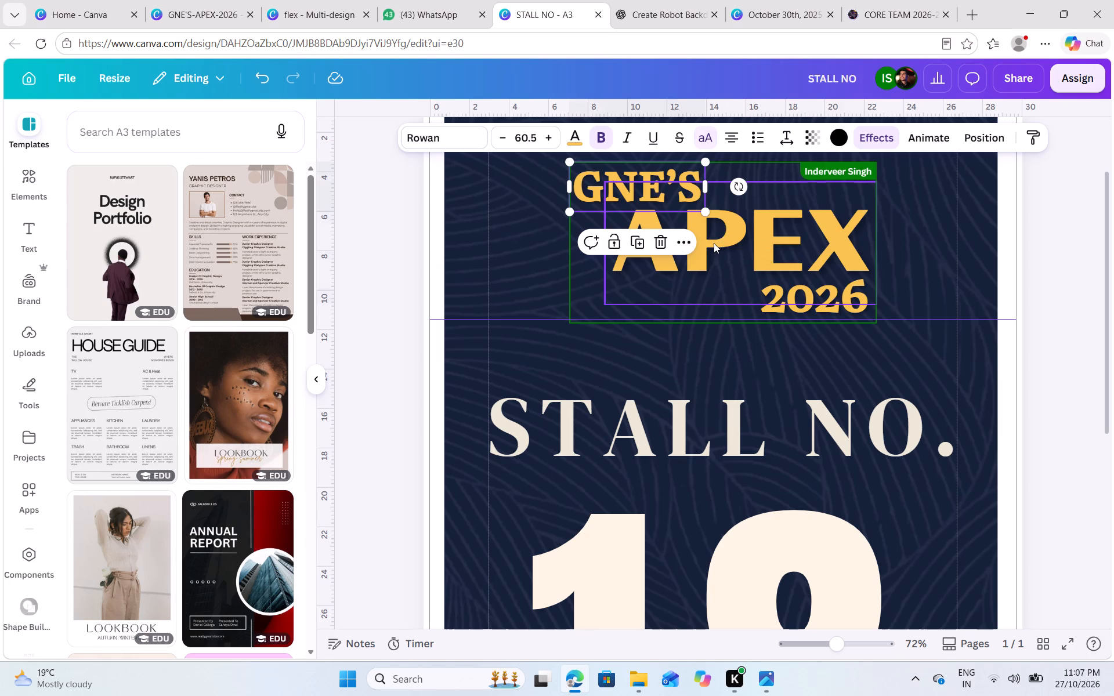
left_click(577, 136)
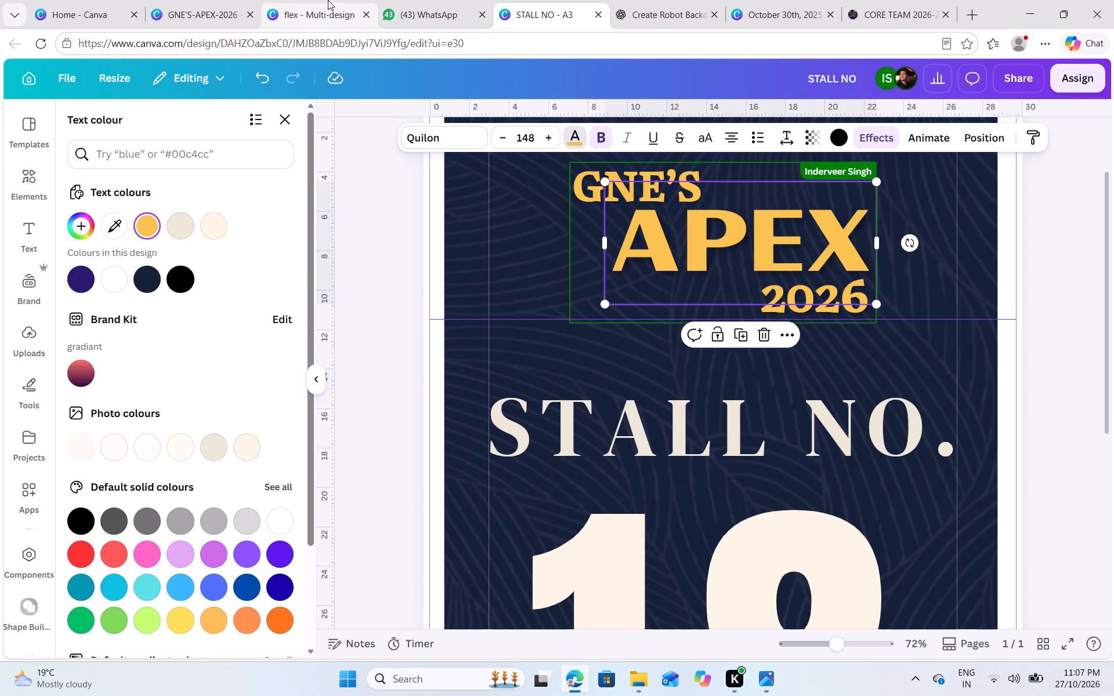
Move the GNE'S-APEX-2026 browser tab directly before the STALL NO tab and return to the poster.
left_click(327, 0)
left_click(229, 3)
left_click_drag(229, 3, 339, 17)
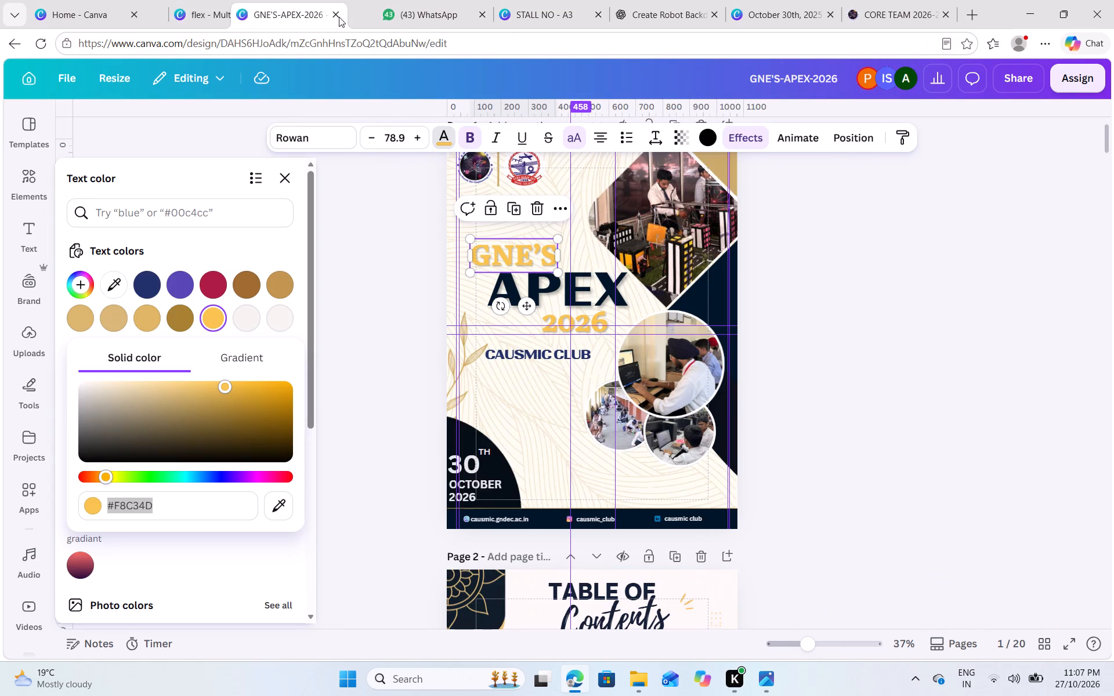
left_click_drag(339, 17, 455, 19)
left_click(534, 13)
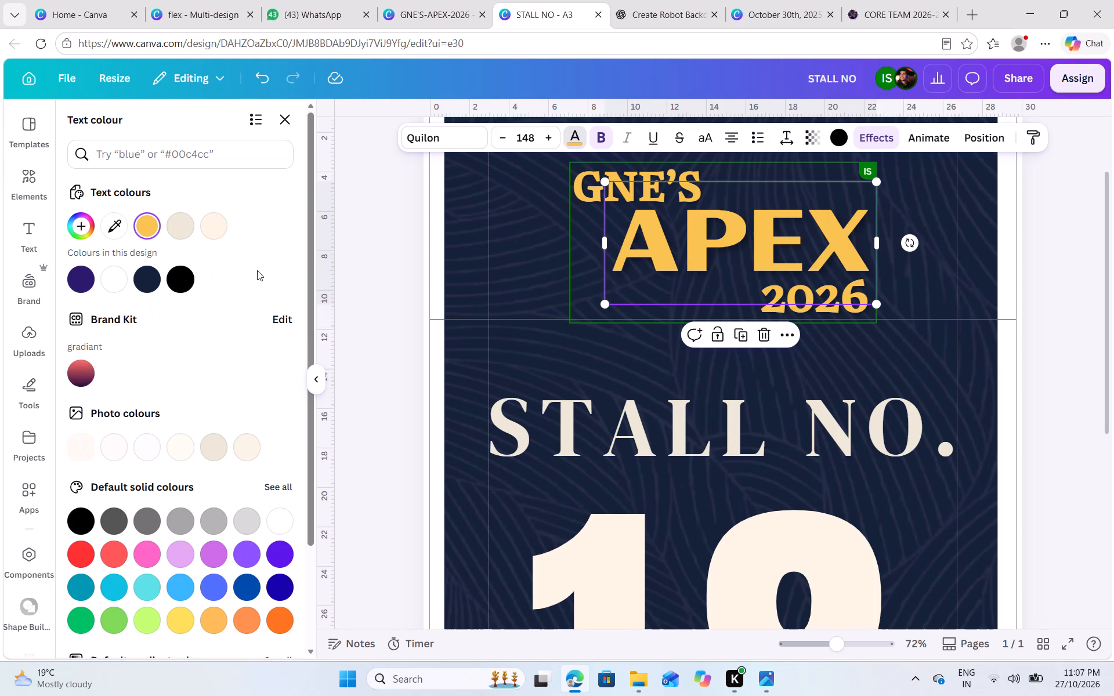
Set the text colour of APEX to light orange #fff4e3, matching the number 18, and deselect it.
left_click(180, 230)
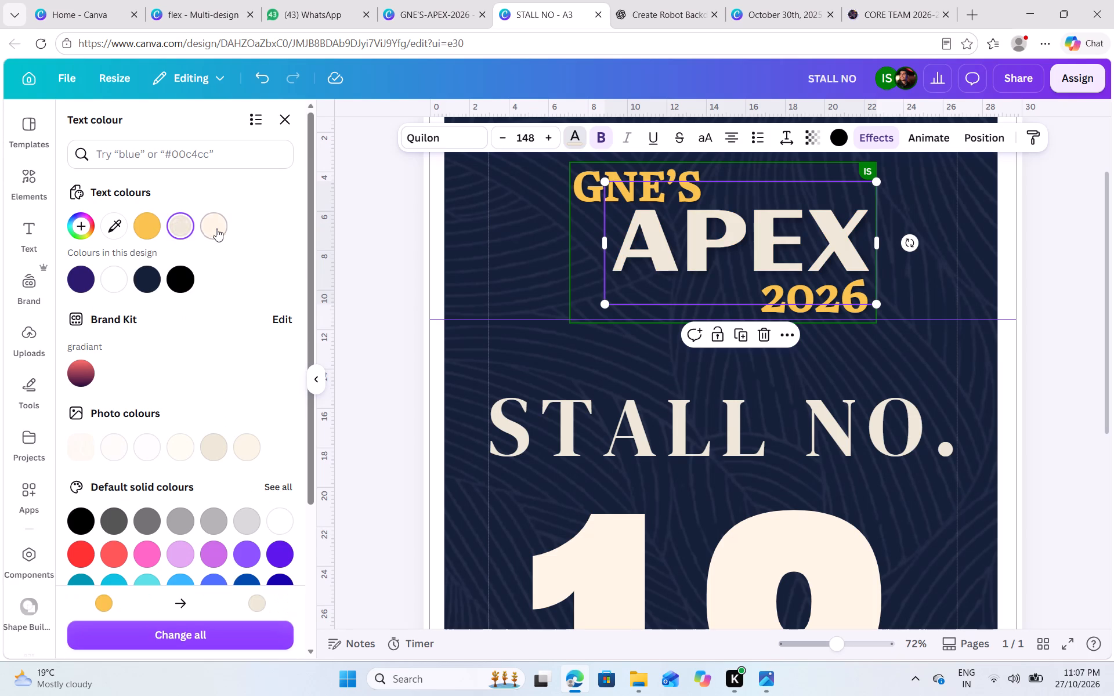
left_click(216, 229)
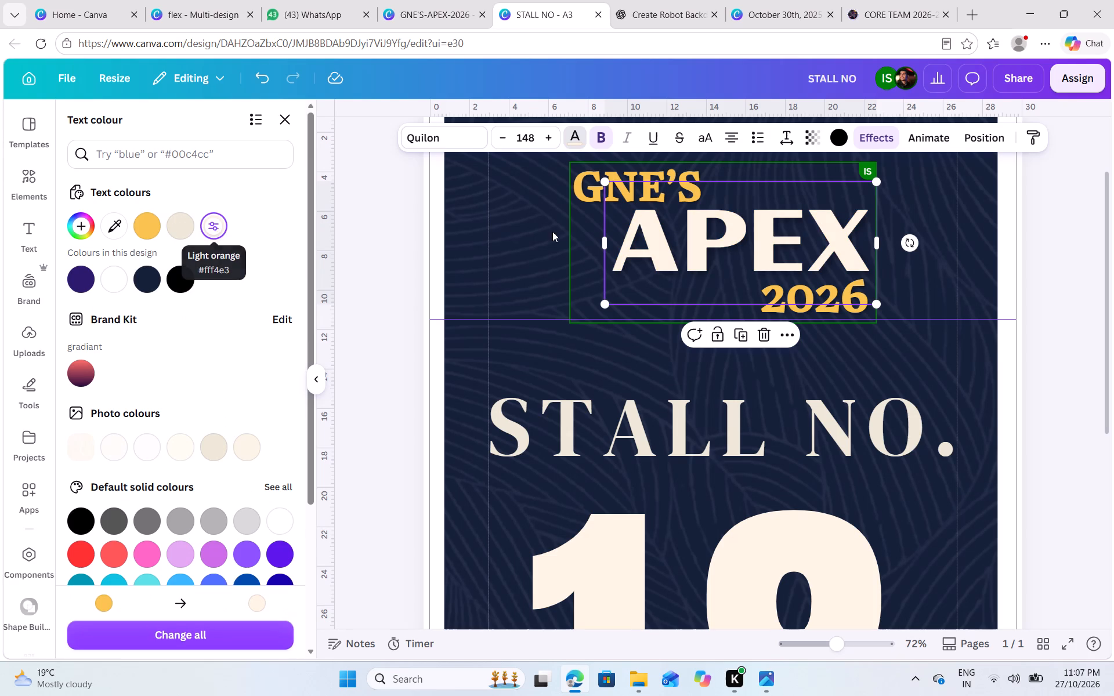
left_click(969, 240)
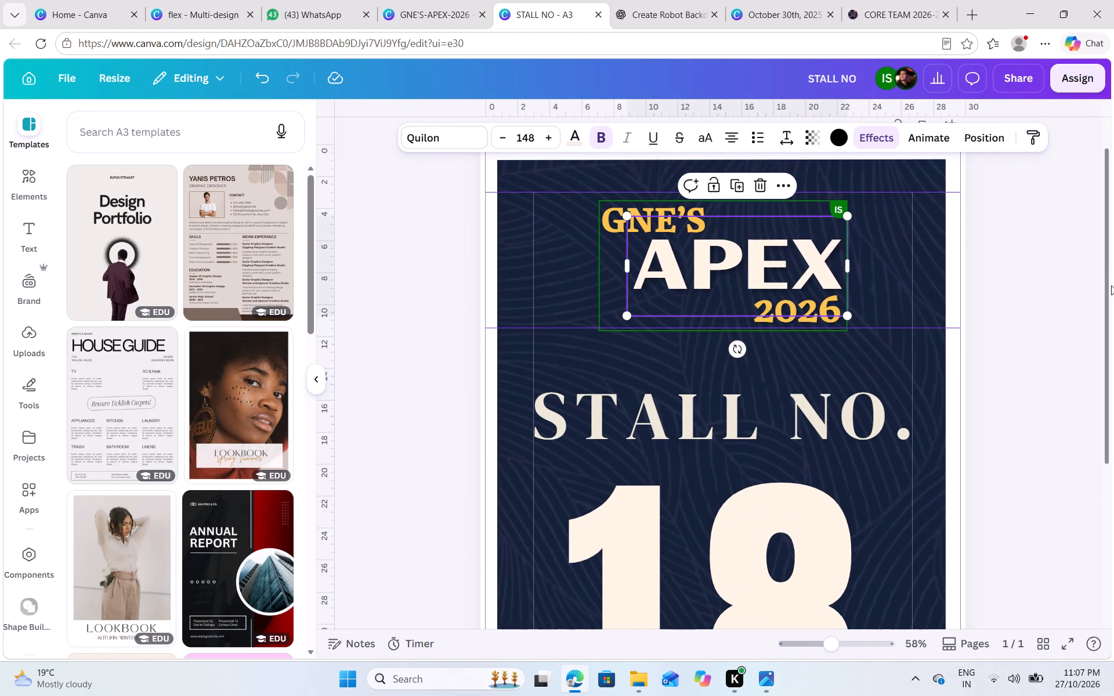
left_click(1038, 234)
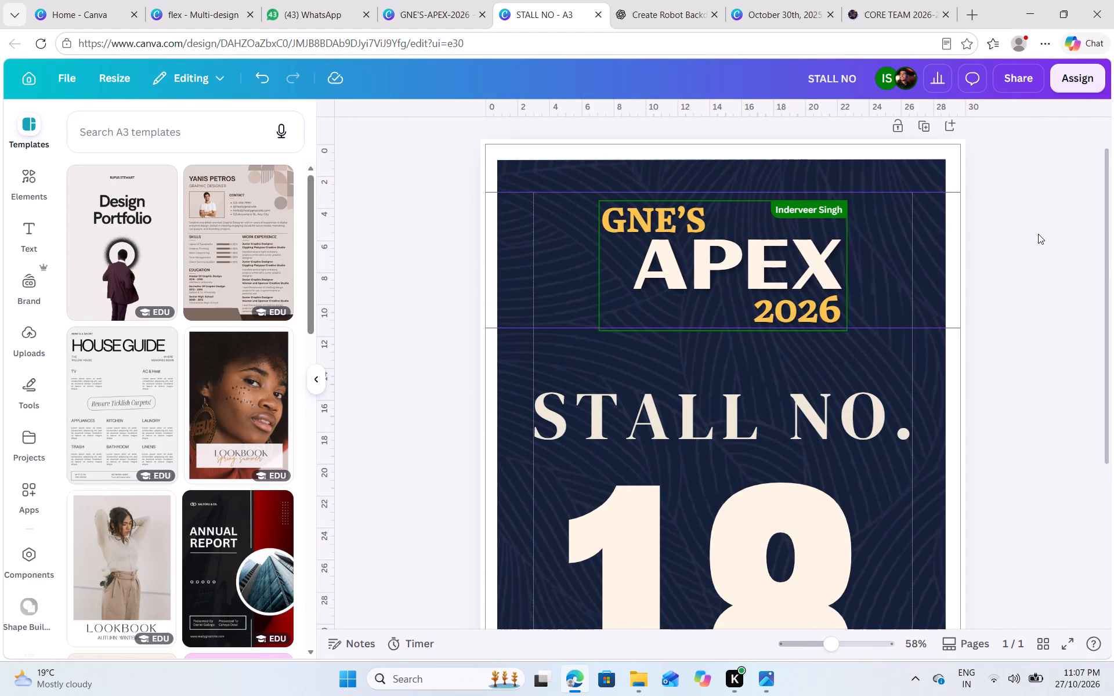
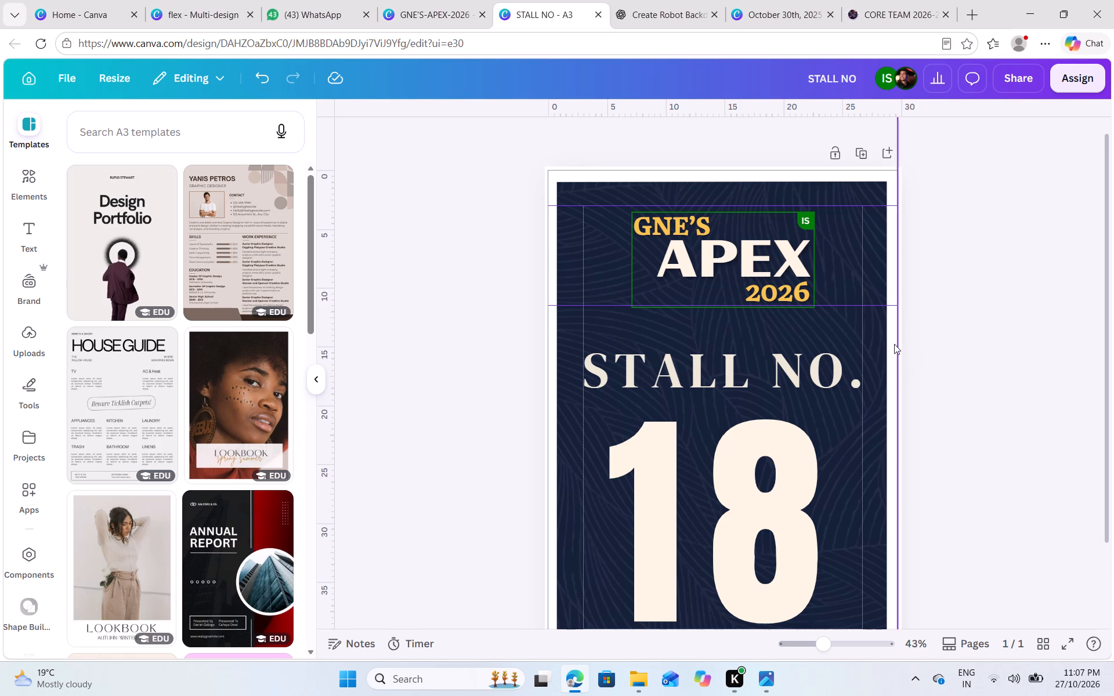
Group the GNE'S and APEX text elements of the poster's title.
left_click(870, 265)
left_click(729, 251)
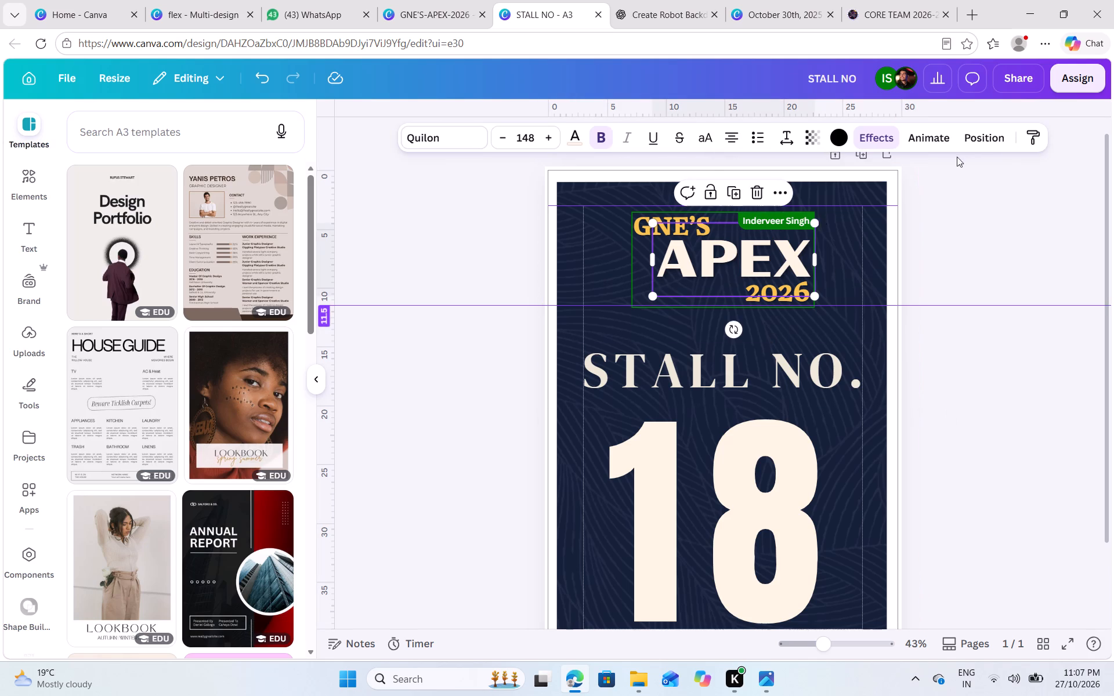
left_click(983, 137)
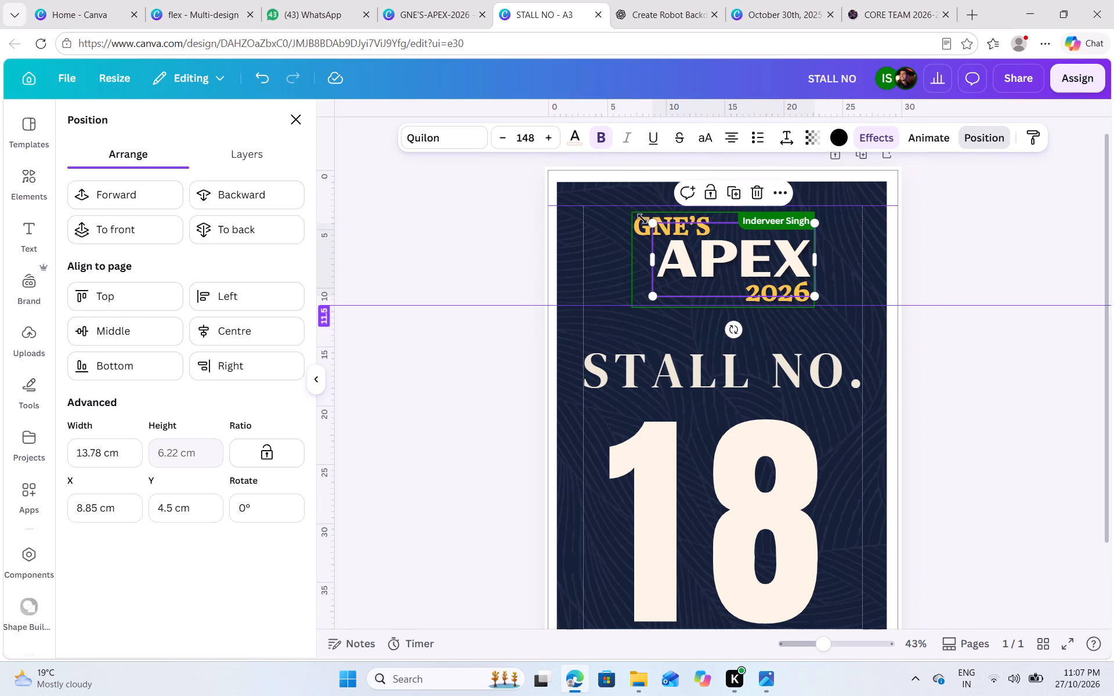
left_click(636, 222)
left_click(733, 254, "shift")
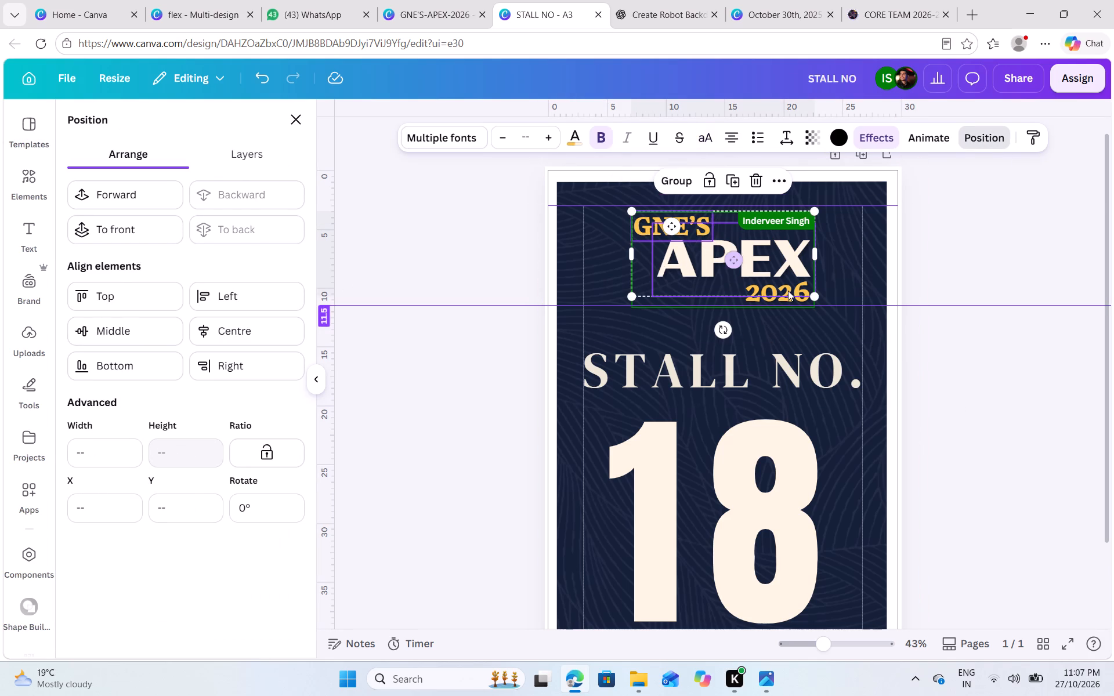
left_click(782, 300, "shift")
left_click(782, 298, "shift")
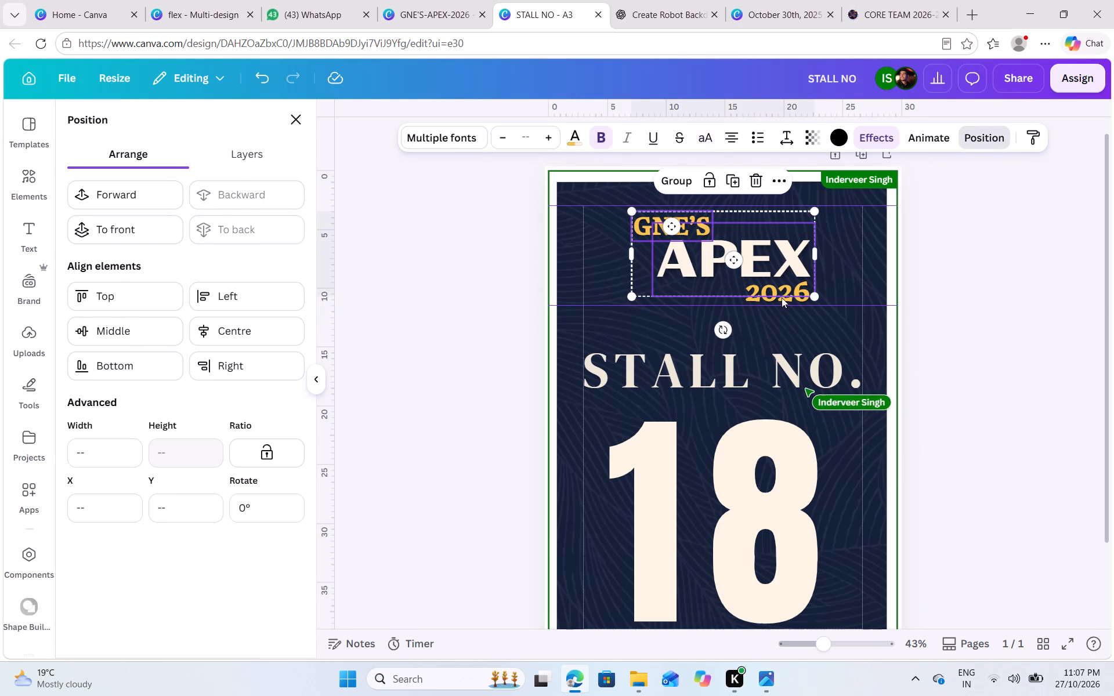
left_click(686, 182)
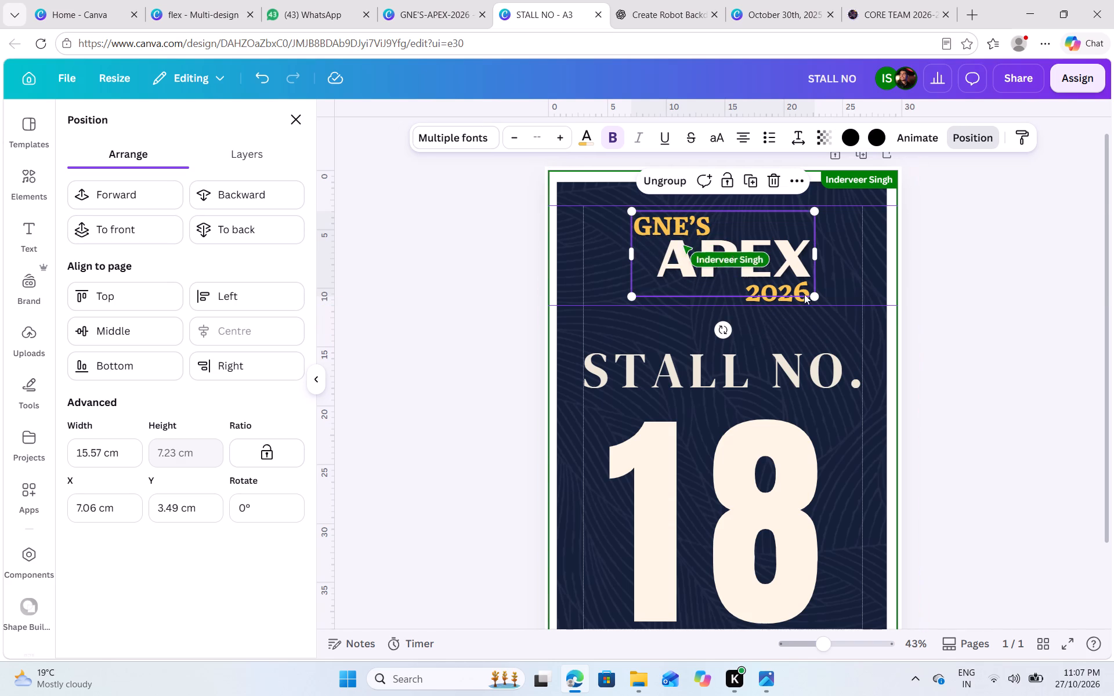
Pick the 2026 text from the layer list, group it with the GNE'S APEX group, and deselect the title.
left_click(780, 302)
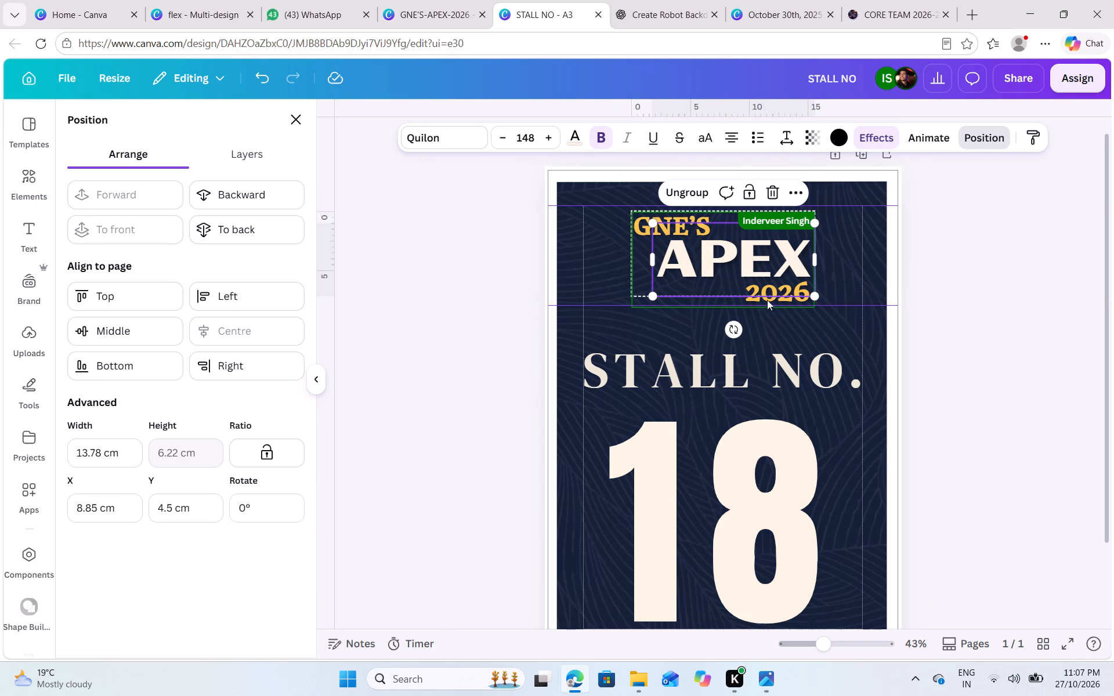
left_click(266, 158)
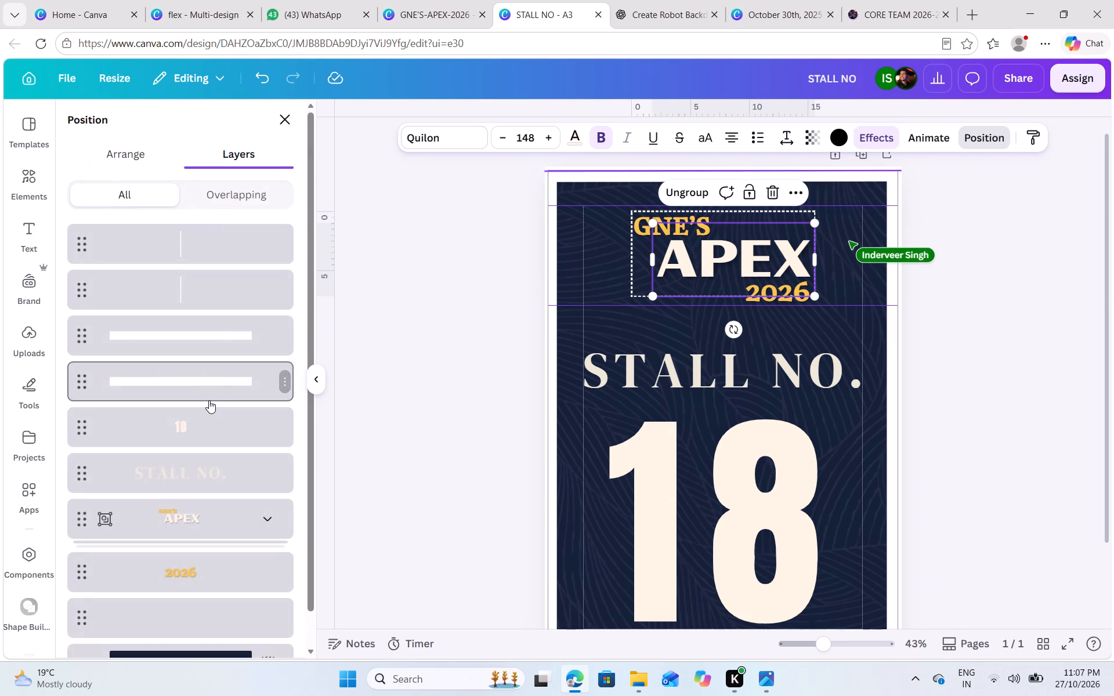
scroll(209, 400, "down", 2)
left_click(188, 534)
left_click(675, 267, "shift")
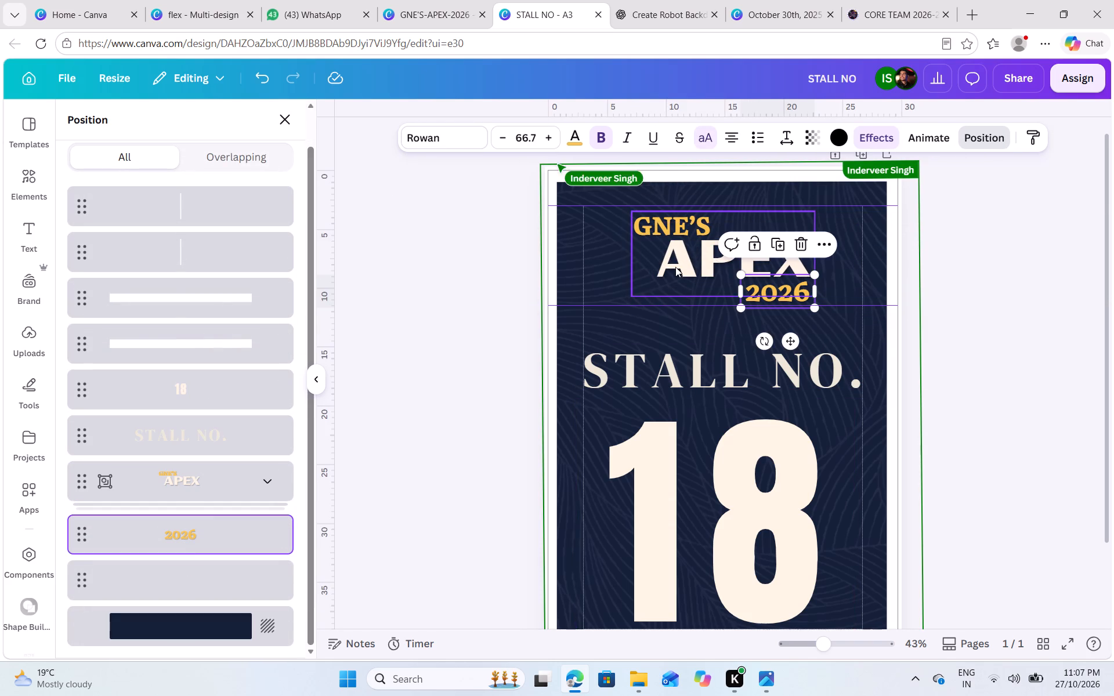
left_click(683, 184)
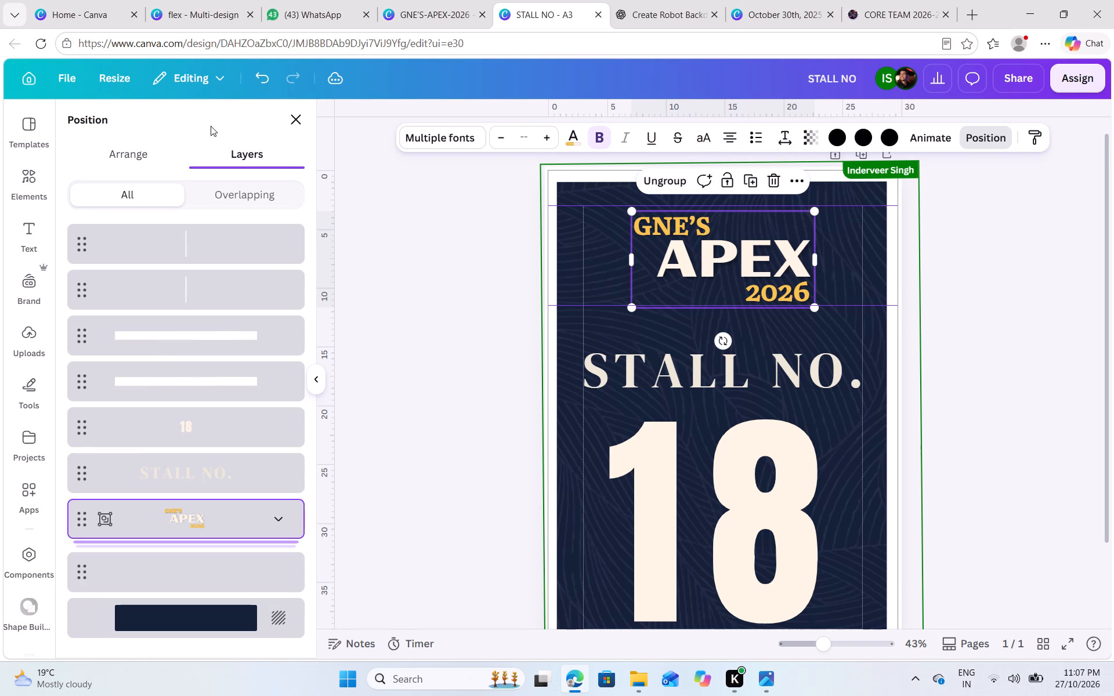
left_click(132, 158)
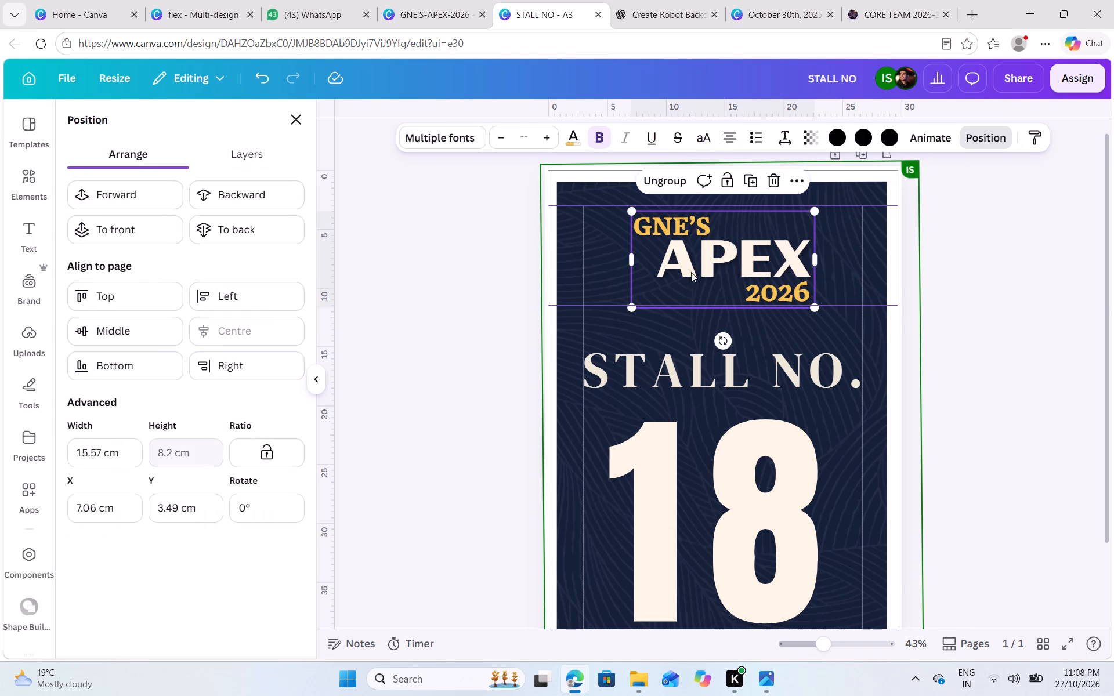
left_click(537, 283)
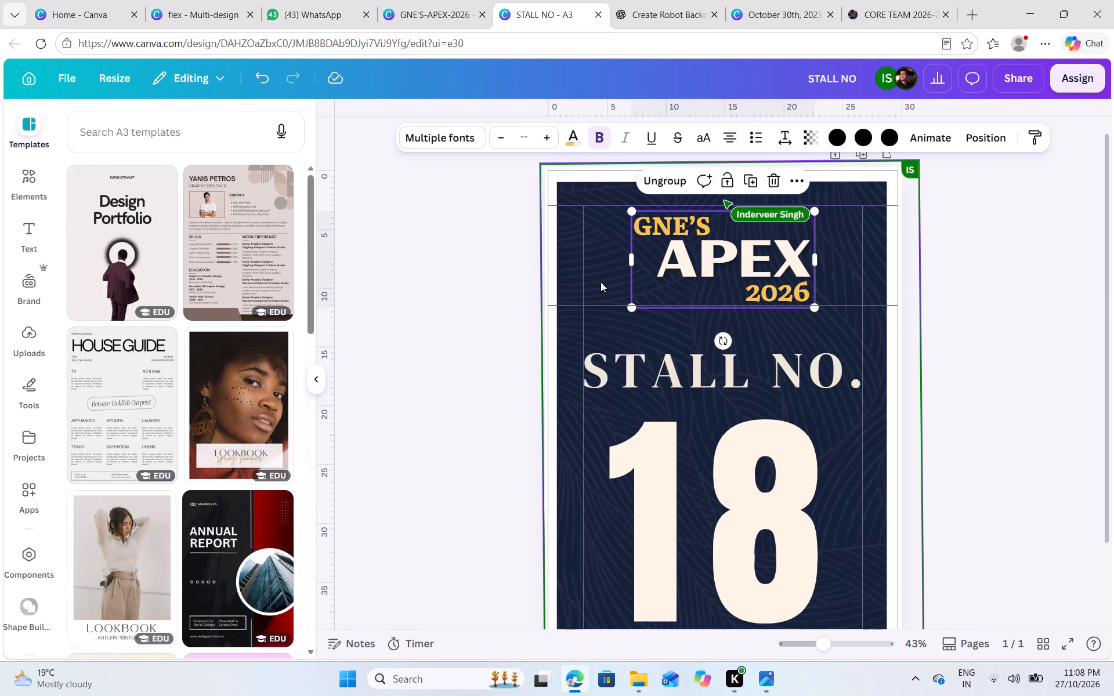
right_click(601, 282)
left_click(544, 283)
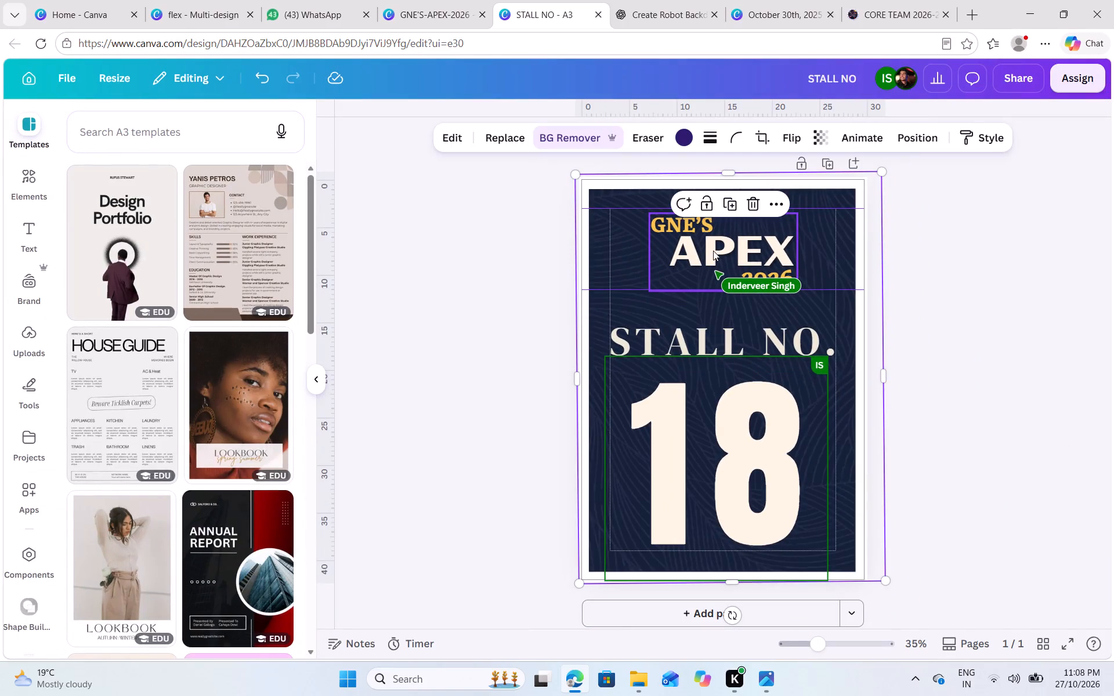
Nudge the STALL NO. text slightly upward, away from the number 18.
left_click(735, 322)
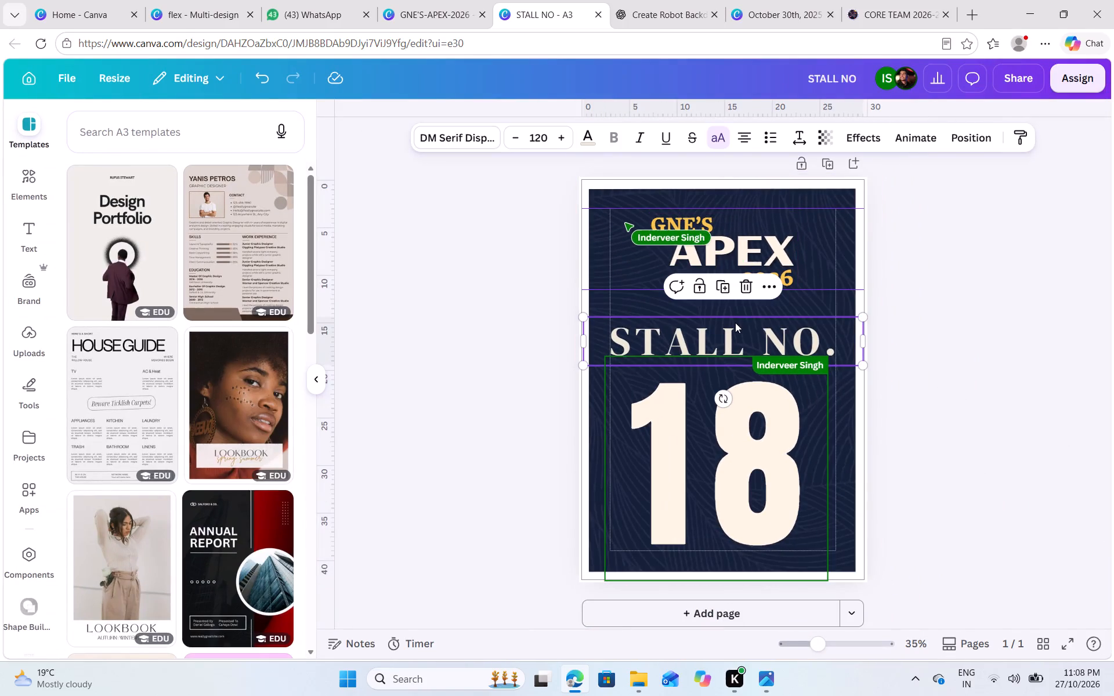
key("Up")
key("Down")
key("Up")
key("Up")
key("Up")
key("Up")
key("Up")
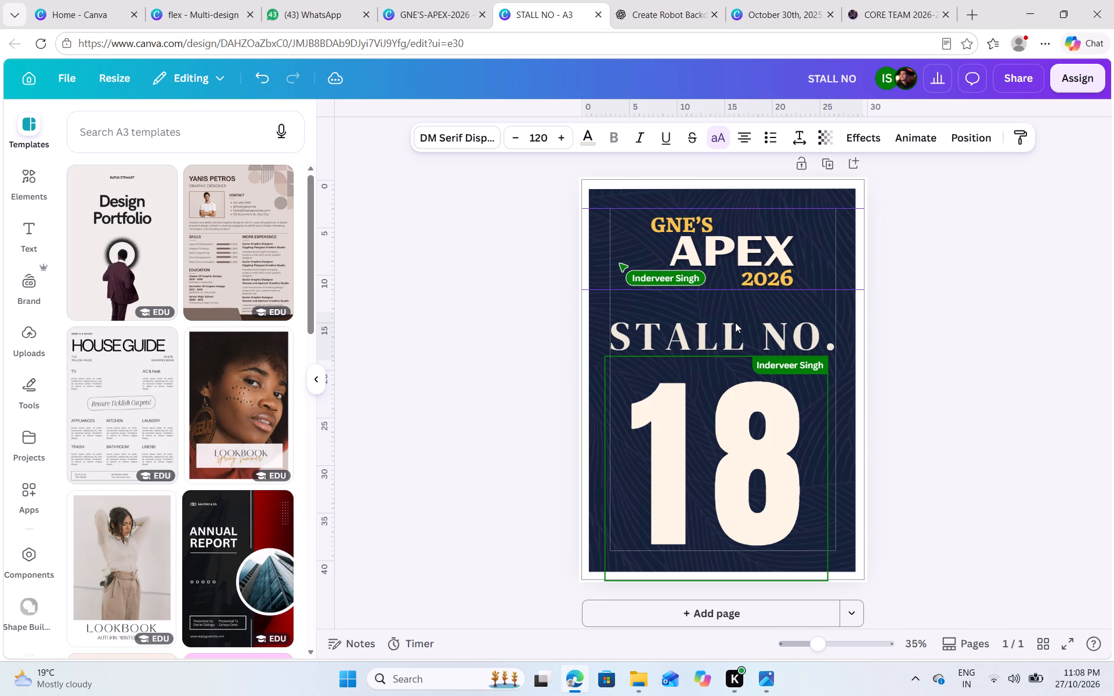
left_click(756, 322)
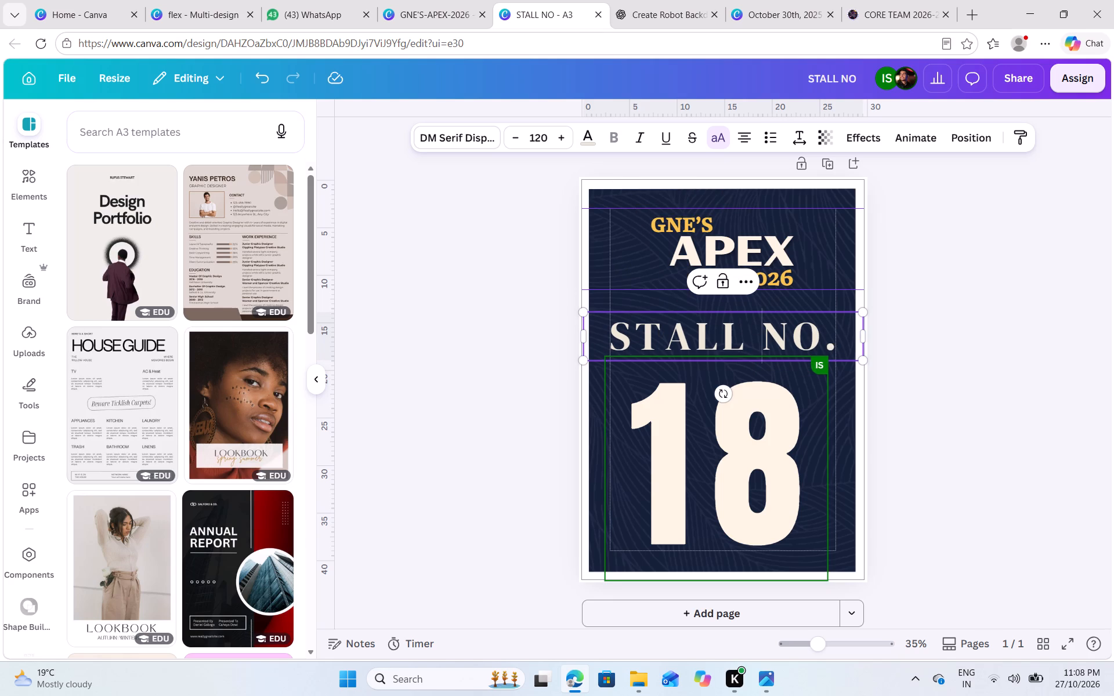
Look through the GNE'S-APEX-2026 document and the October 30th badge design, including the STALL INCHARGE page.
left_click(432, 13)
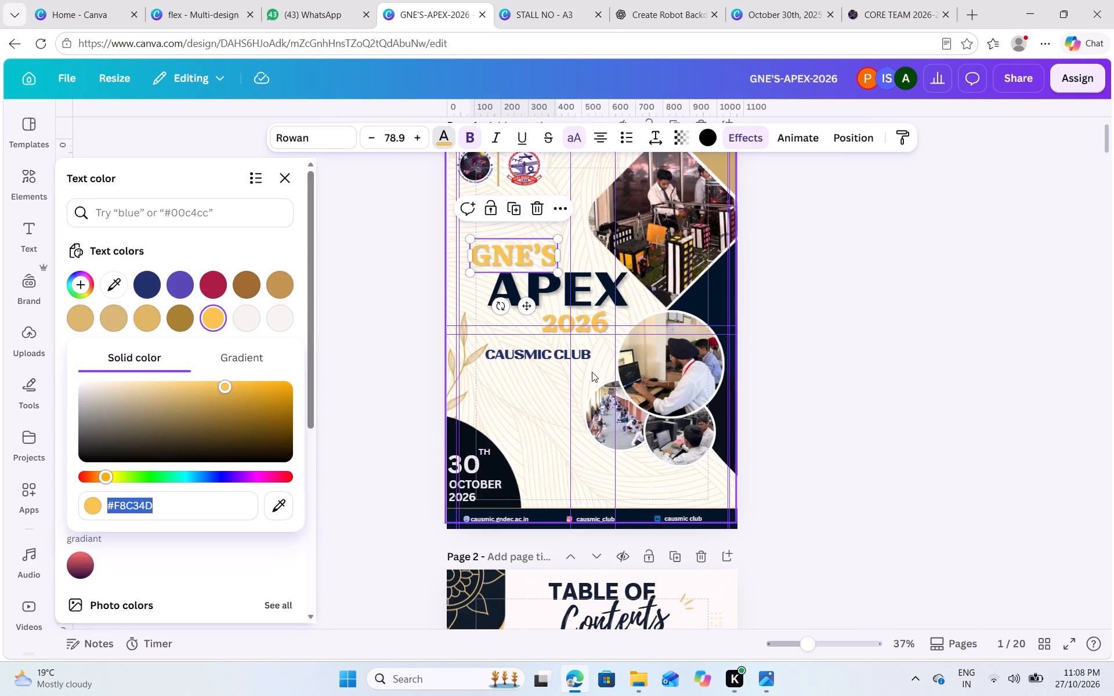
scroll(592, 372, "down", 4)
left_click(734, 0)
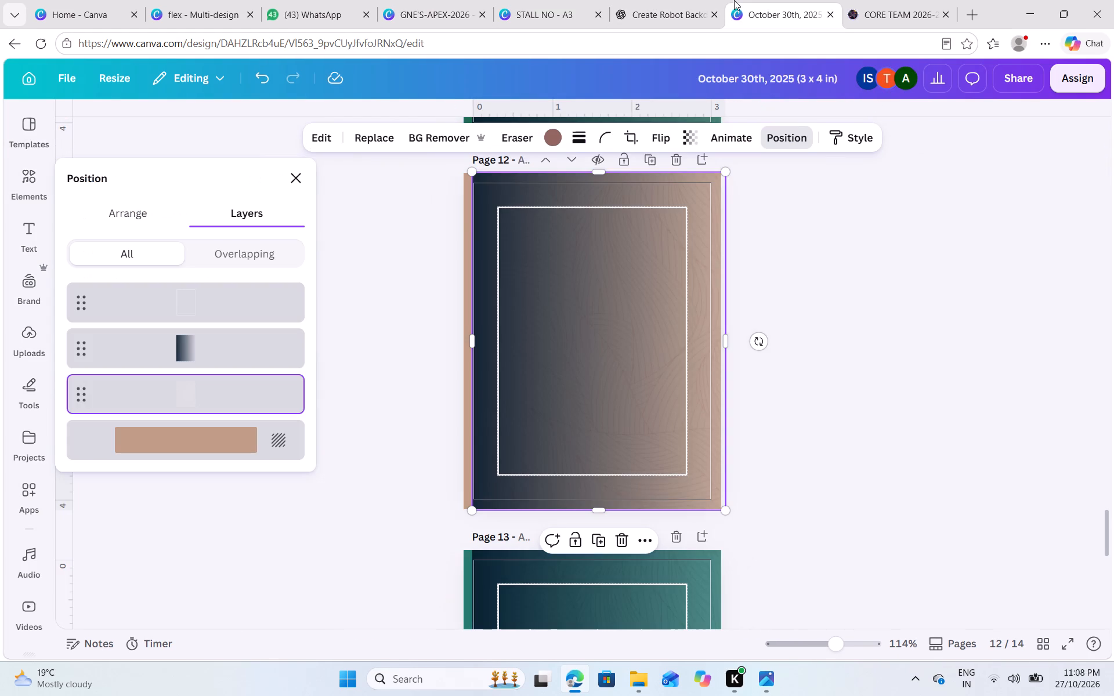
scroll(607, 289, "up", 9)
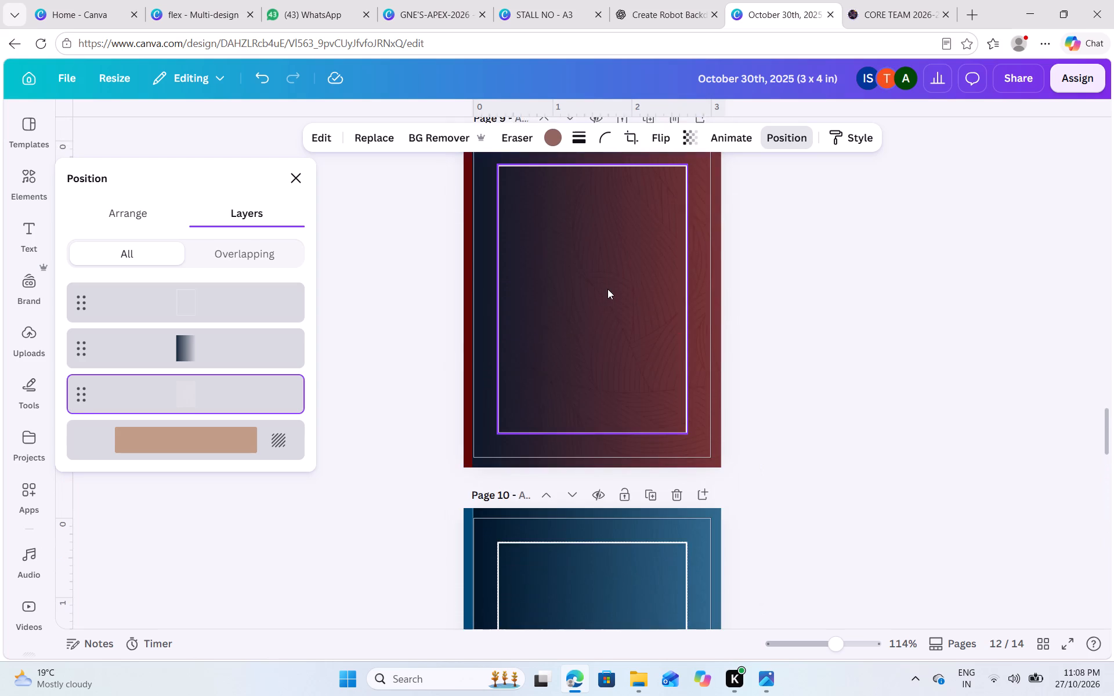
scroll(607, 289, "up", 9)
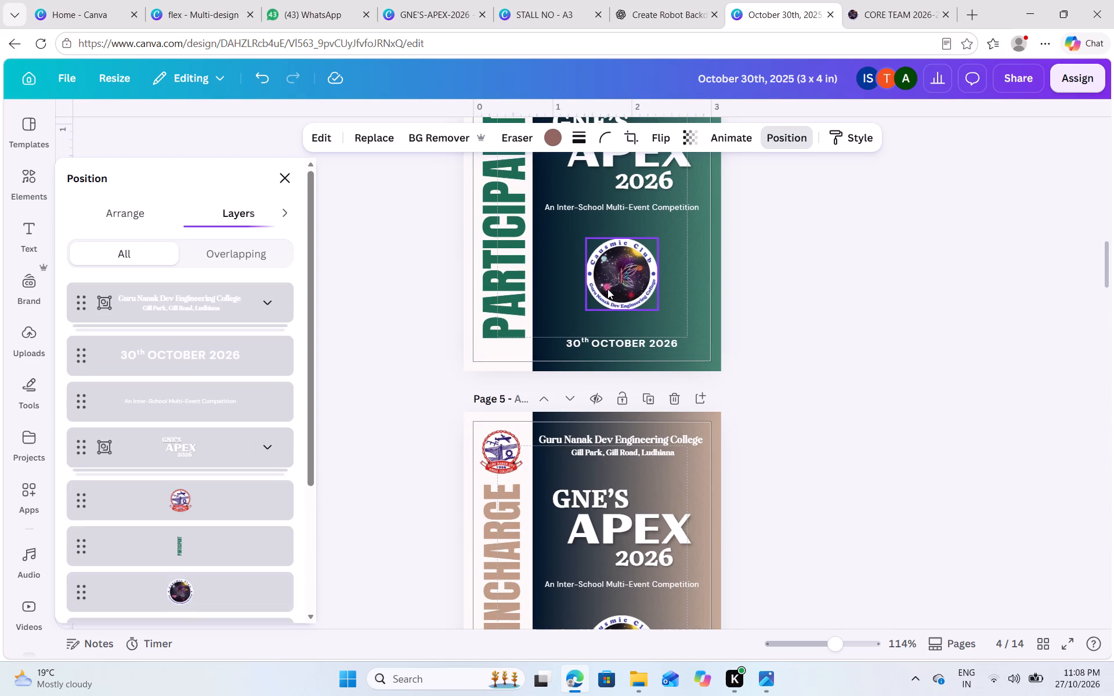
scroll(607, 289, "down", 2)
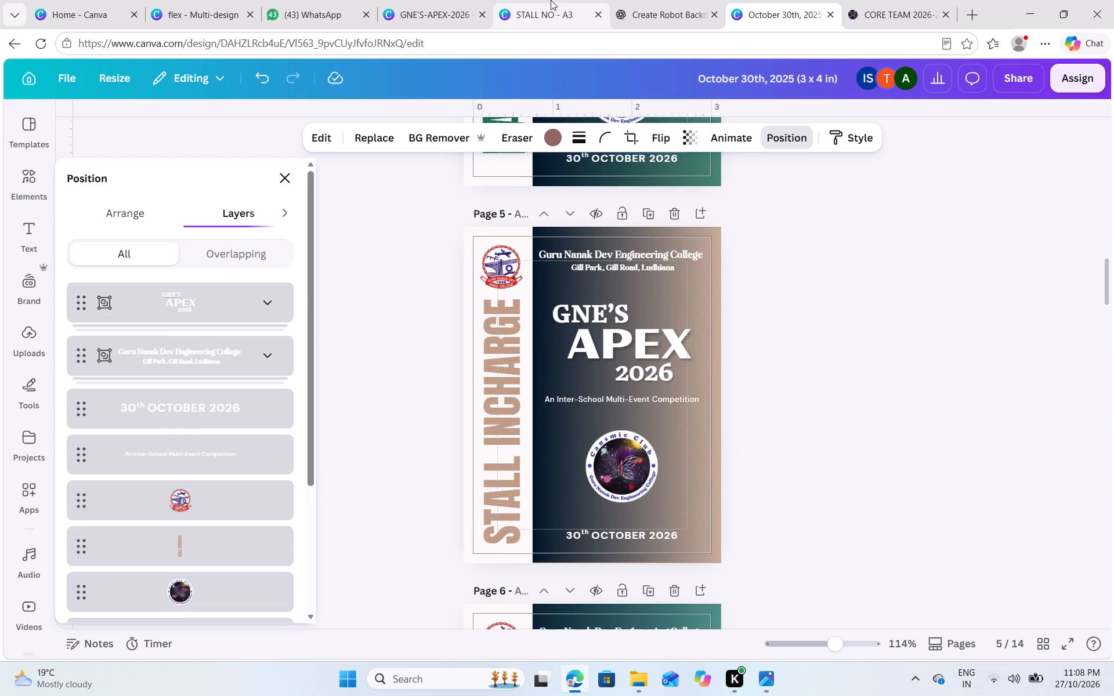
Return to the STALL NO poster, select the STALL NO. text and open its font choices.
left_click(551, 0)
left_click(714, 342)
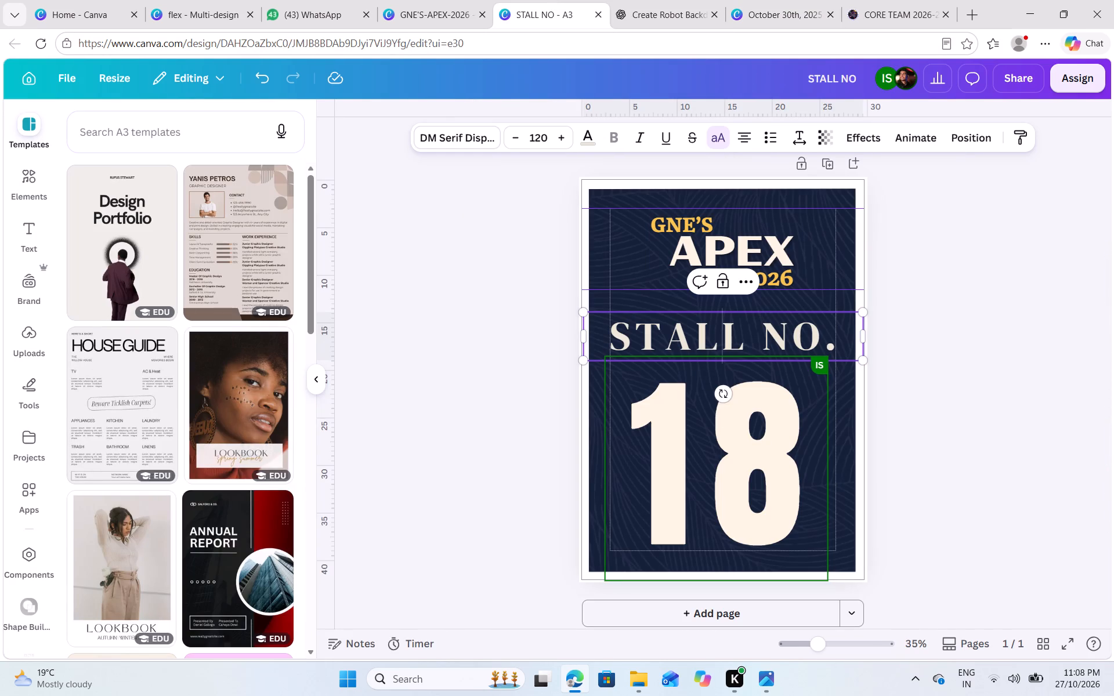
triple_click(701, 335)
left_click(456, 132)
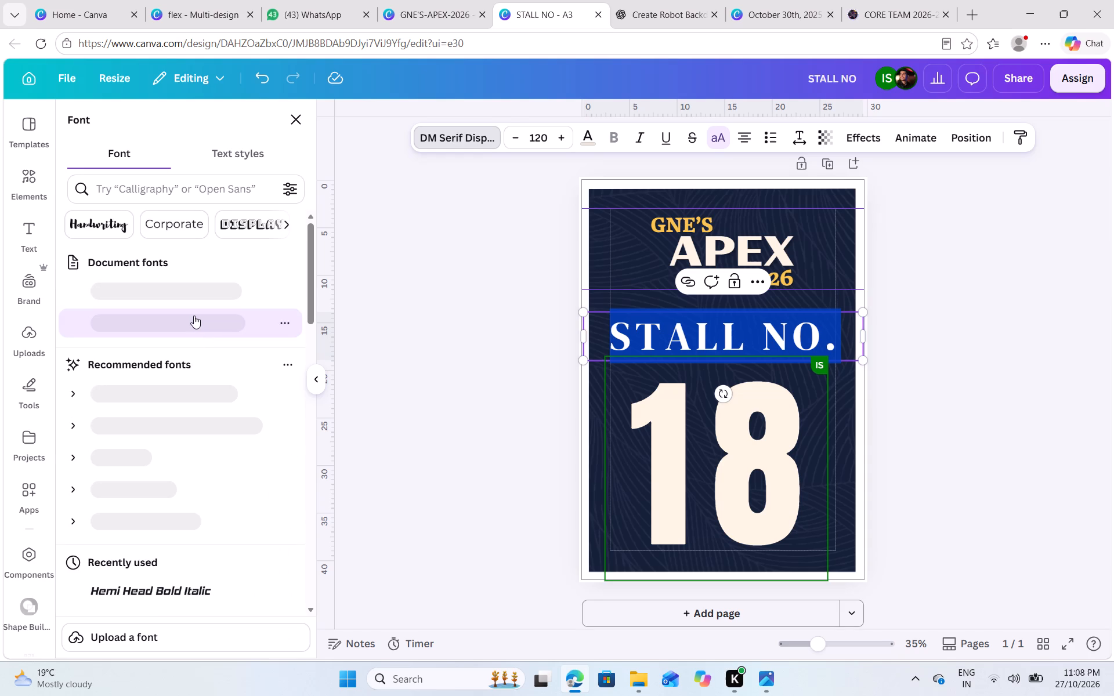
left_click(386, 212)
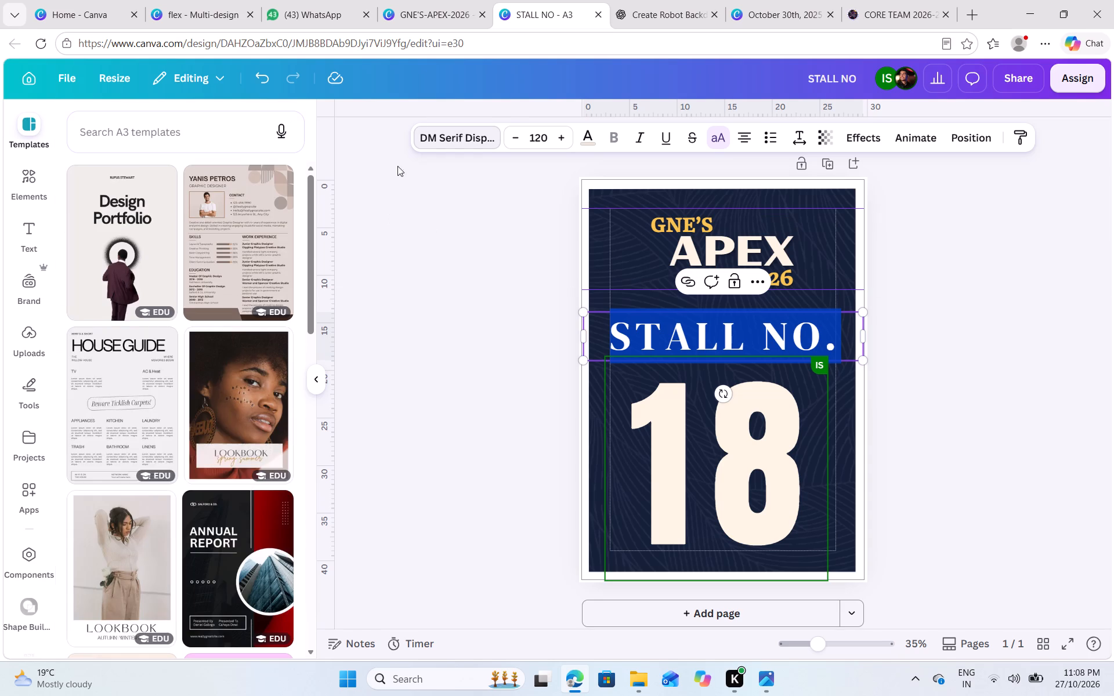
Copy the round Causmic Club logo from the GNE'S-APEX-2026 cover page and paste it onto the STALL NO poster.
left_click(432, 0)
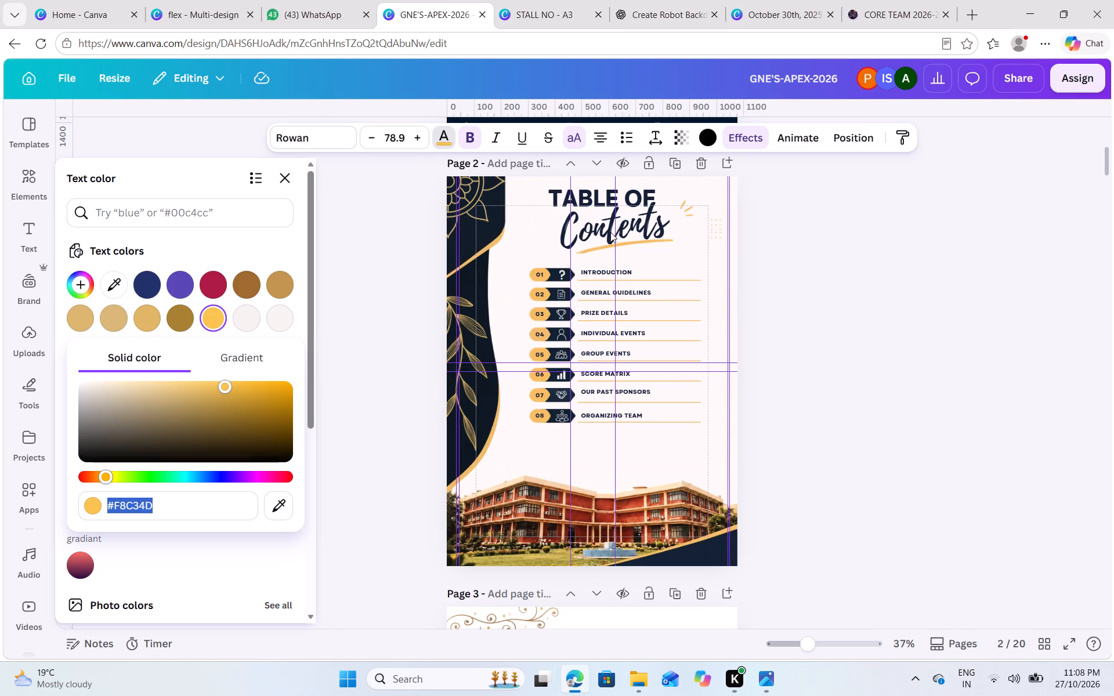
scroll(610, 238, "up", 6)
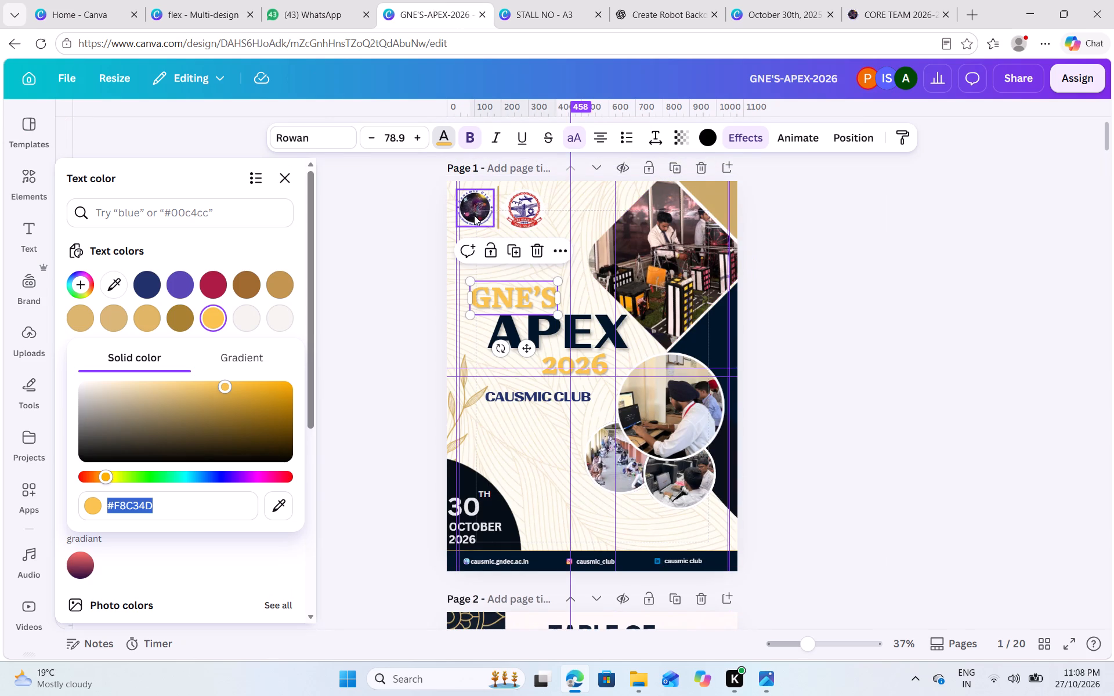
left_click(474, 215)
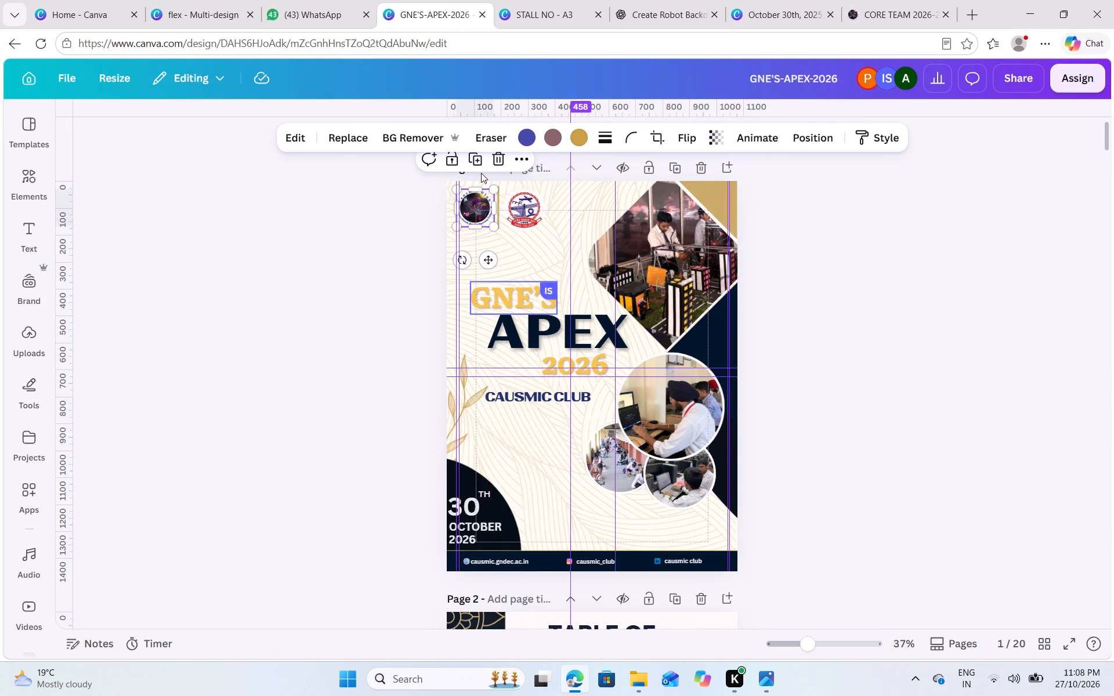
key("ctrl+c")
left_click(591, 1)
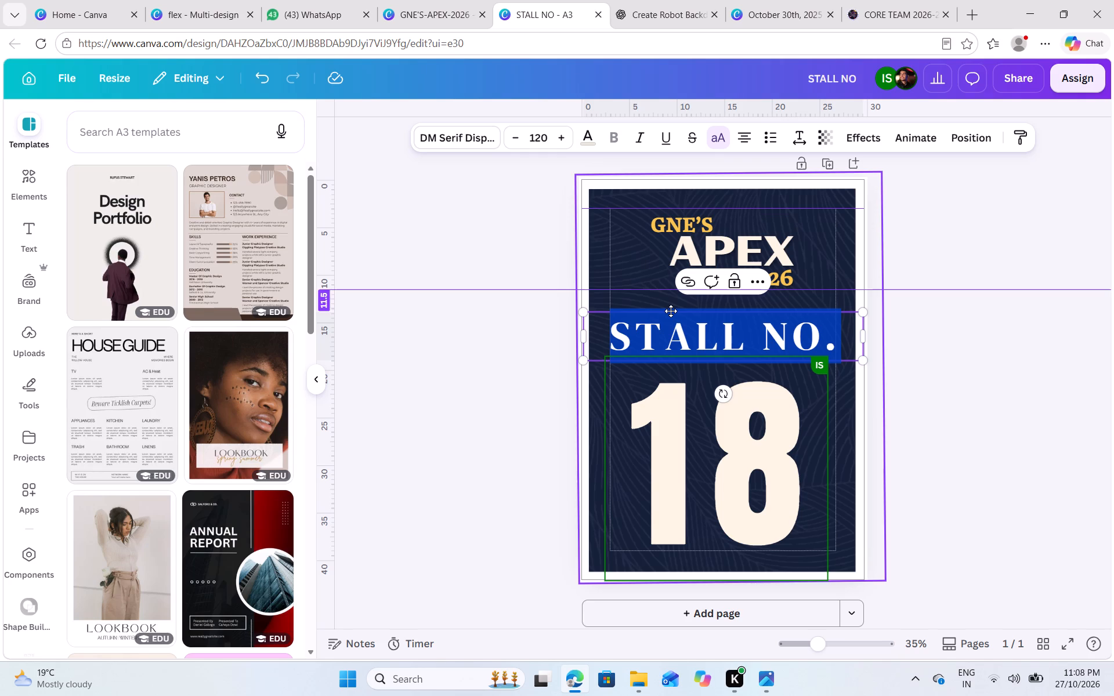
key("ctrl+v")
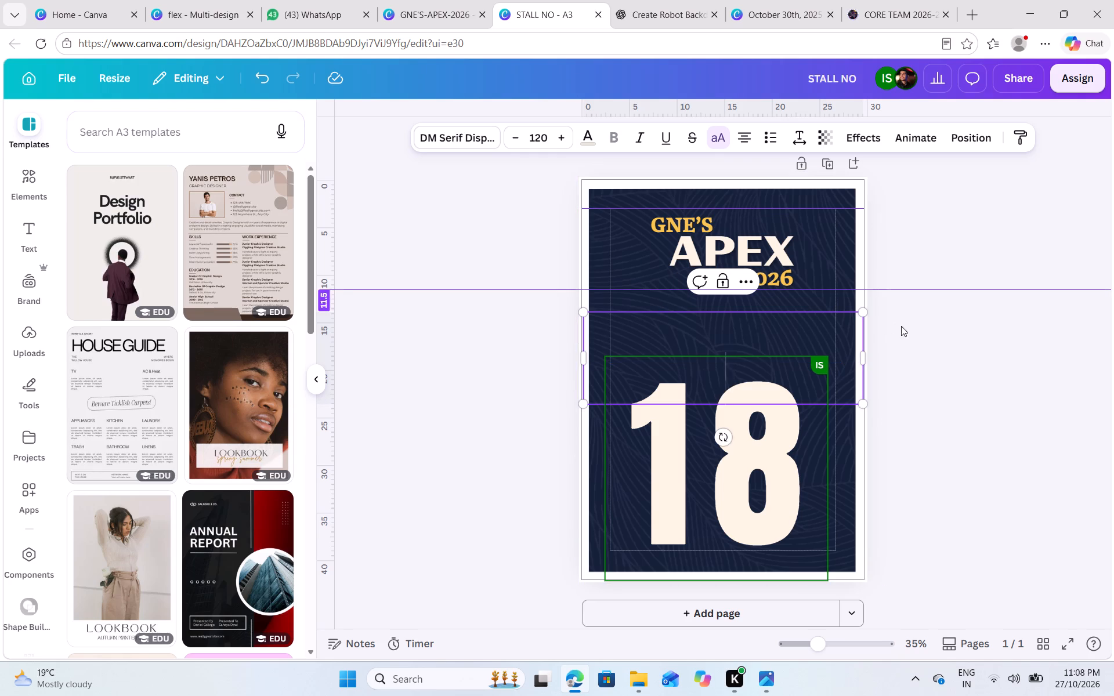
left_click(258, 76)
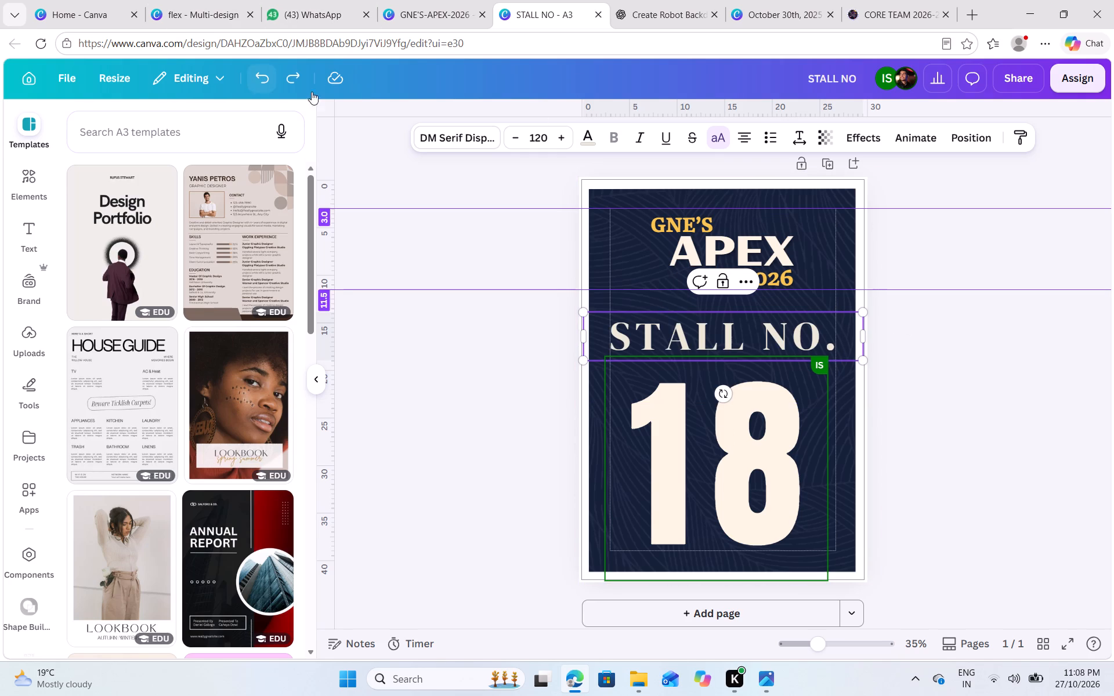
left_click(566, 199)
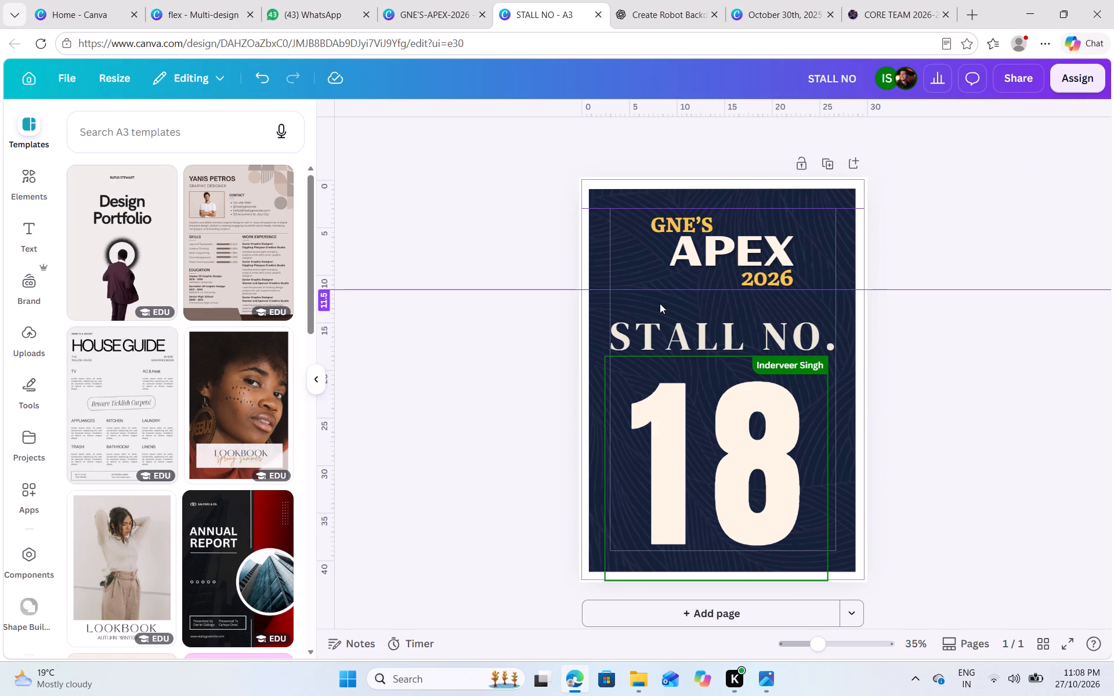
key("ctrl+v")
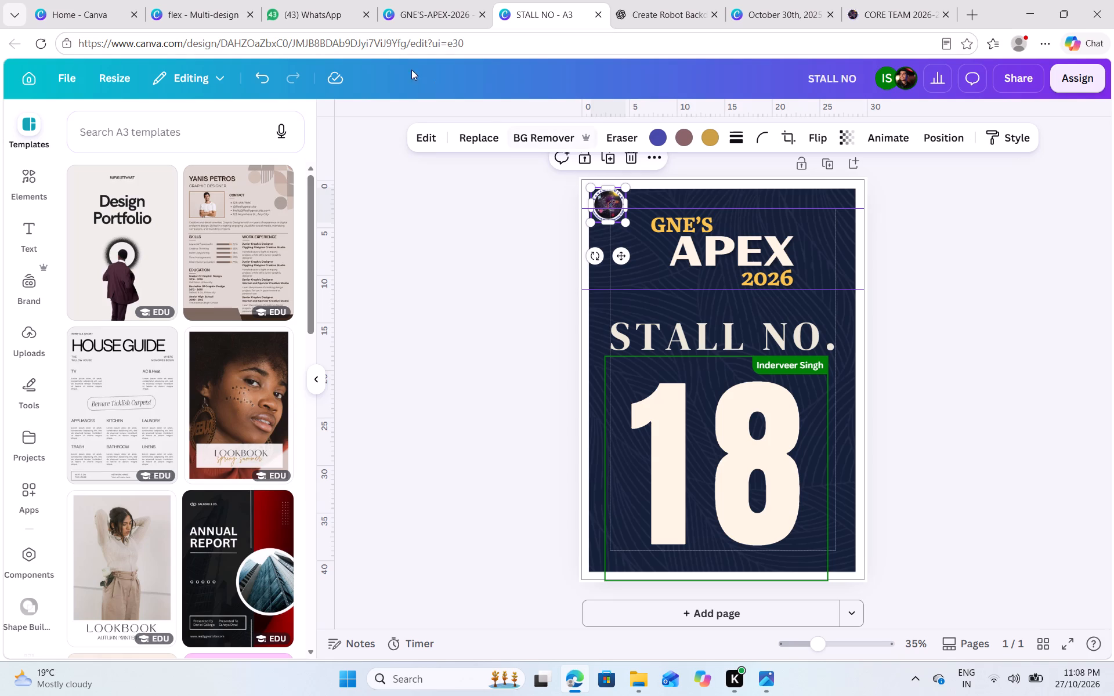
Copy the red-and-blue college emblem from the GNE'S-APEX-2026 cover, paste it onto the STALL NO poster and move it above APEX near the page centre.
left_click(412, 0)
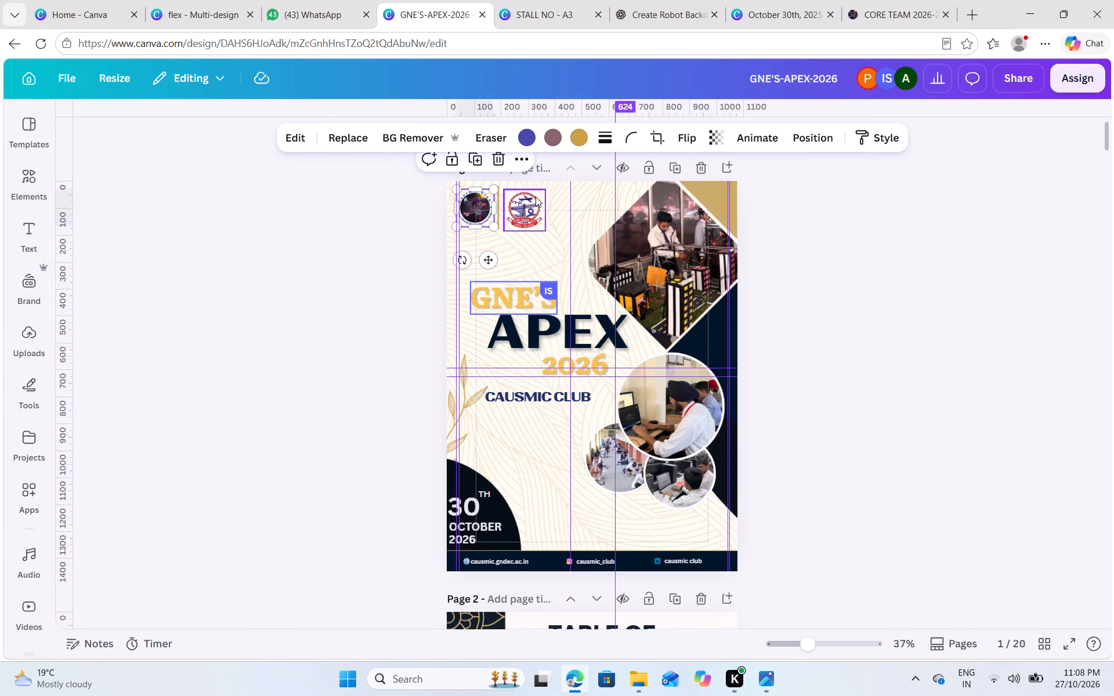
left_click(531, 201)
key("ctrl+c")
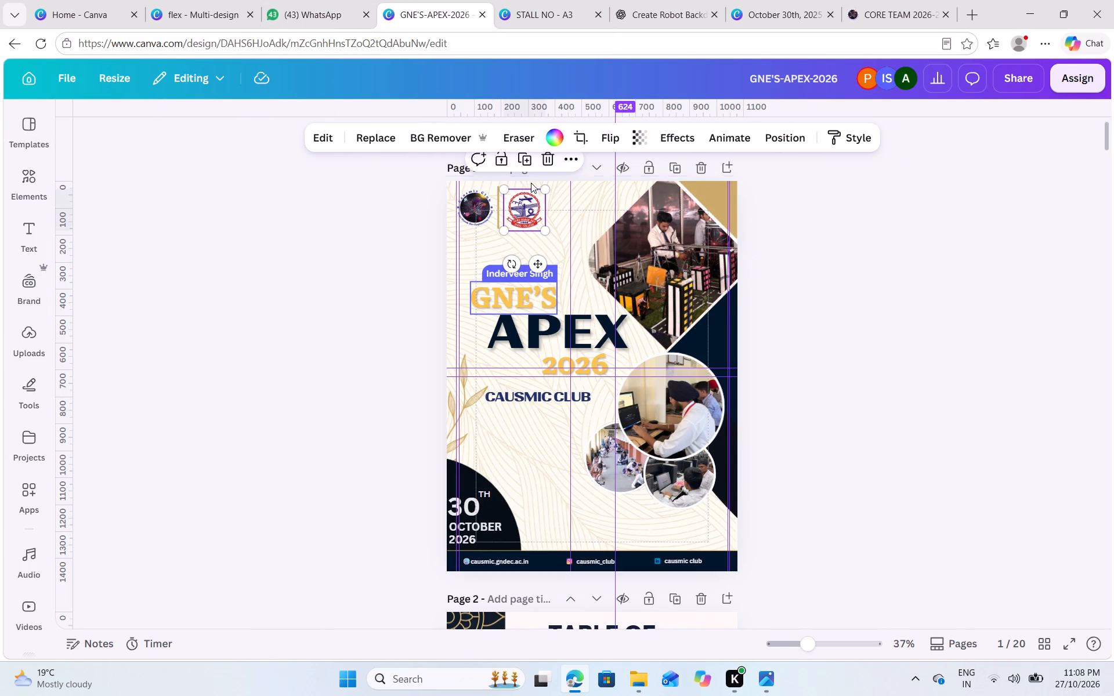
left_click(542, 0)
key("ctrl+v")
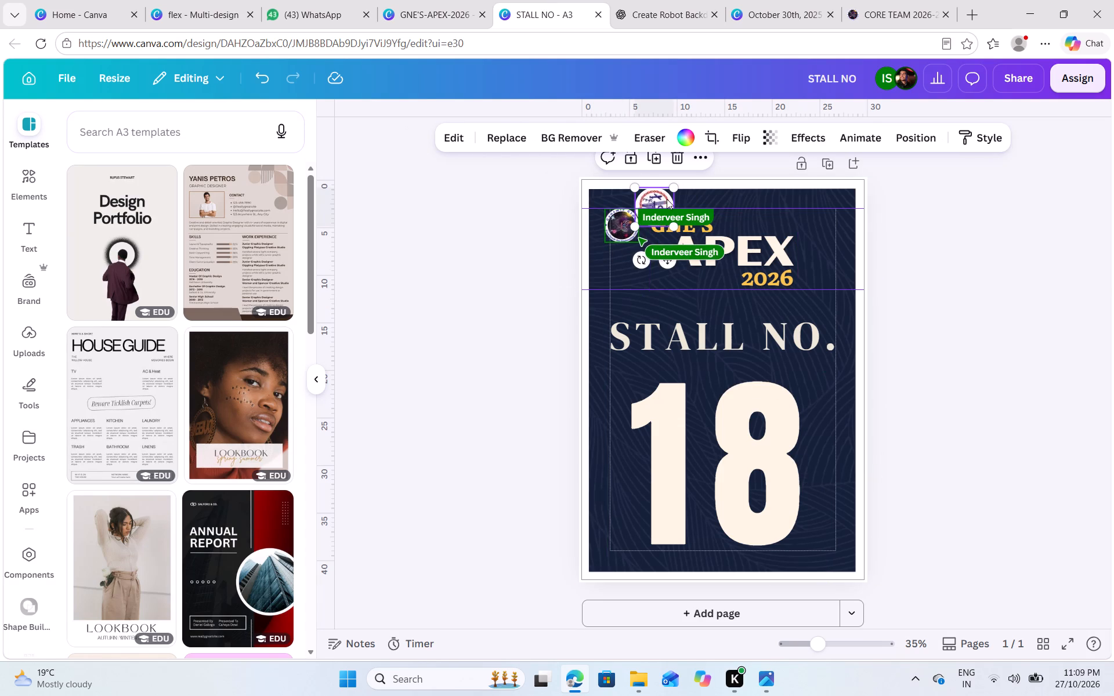
left_click_drag(656, 195, 736, 197)
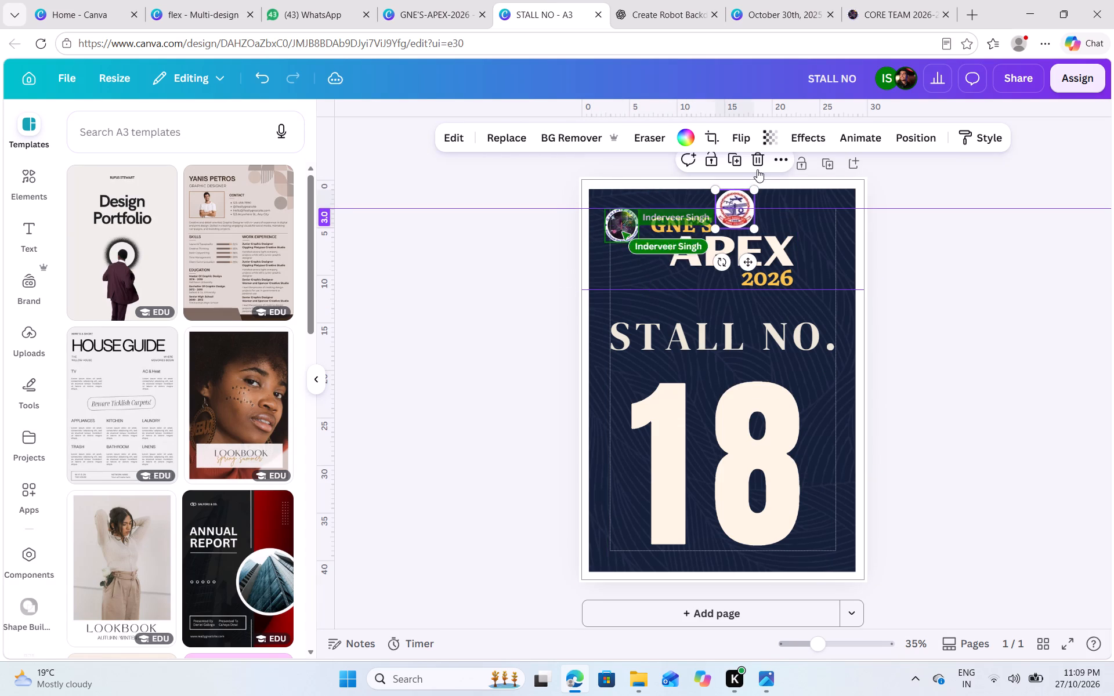
left_click(758, 164)
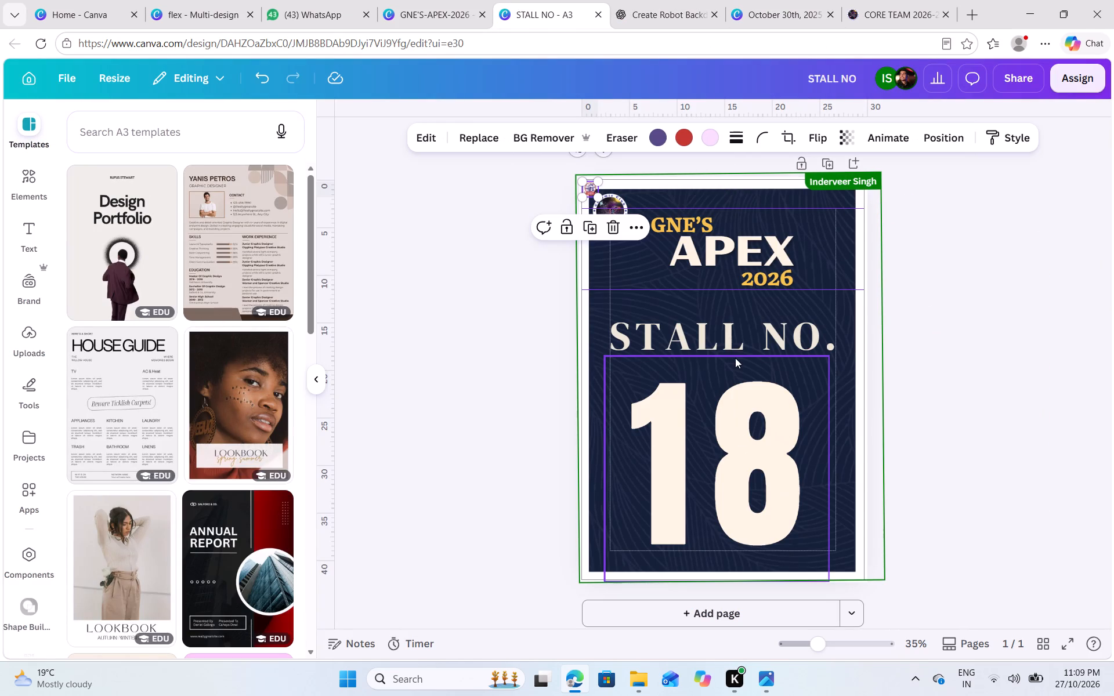
left_click_drag(597, 193, 613, 205)
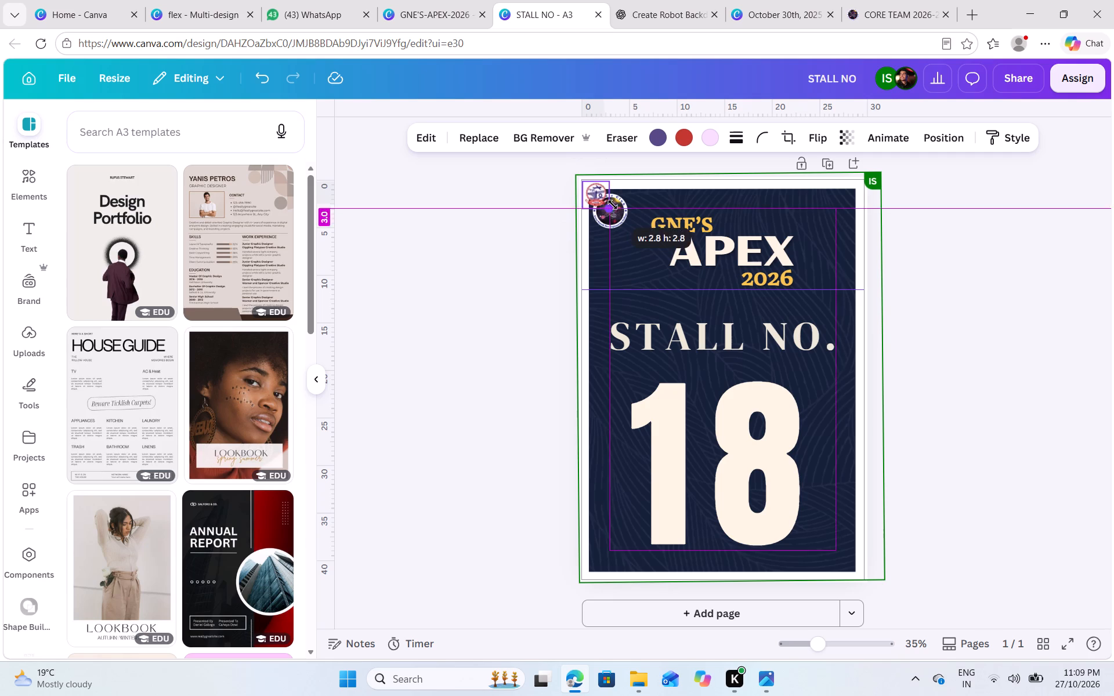
left_click_drag(613, 205, 638, 229)
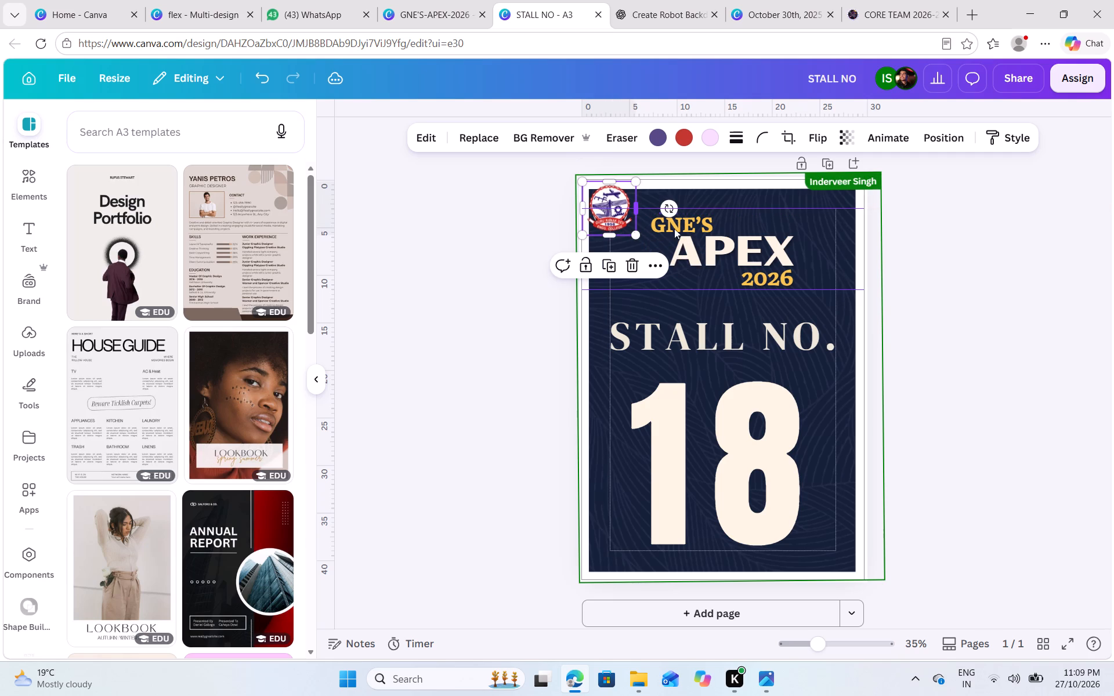
Nudge the grouped GNE'S APEX 2026 title down towards the STALL NO. text.
left_click(775, 256)
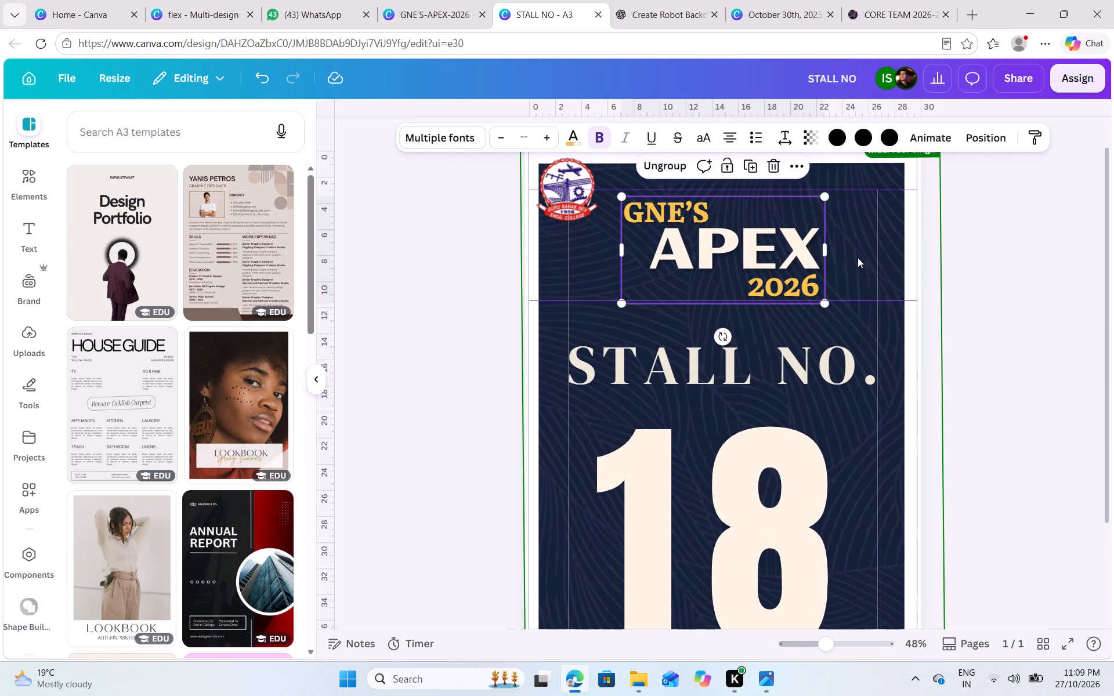
key("Down")
key("Down")
key("Down")
key("Down")
key("Down")
key("Down")
key("Down")
key("Down")
key("Down")
key("Down")
key("Down")
key("Down")
key("Down")
key("Down")
key("Down")
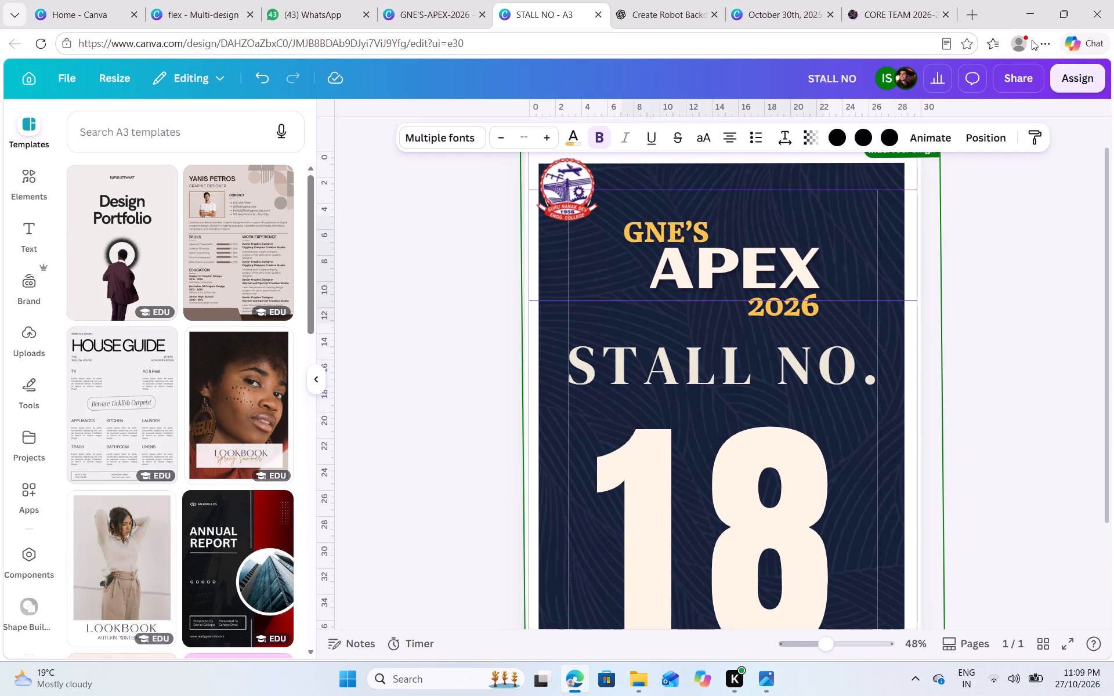
key("Down")
key("Down")
key("Down")
Set the STALL NO. text's font size to 110.
scroll(1032, 40, "down", 4, "ctrl")
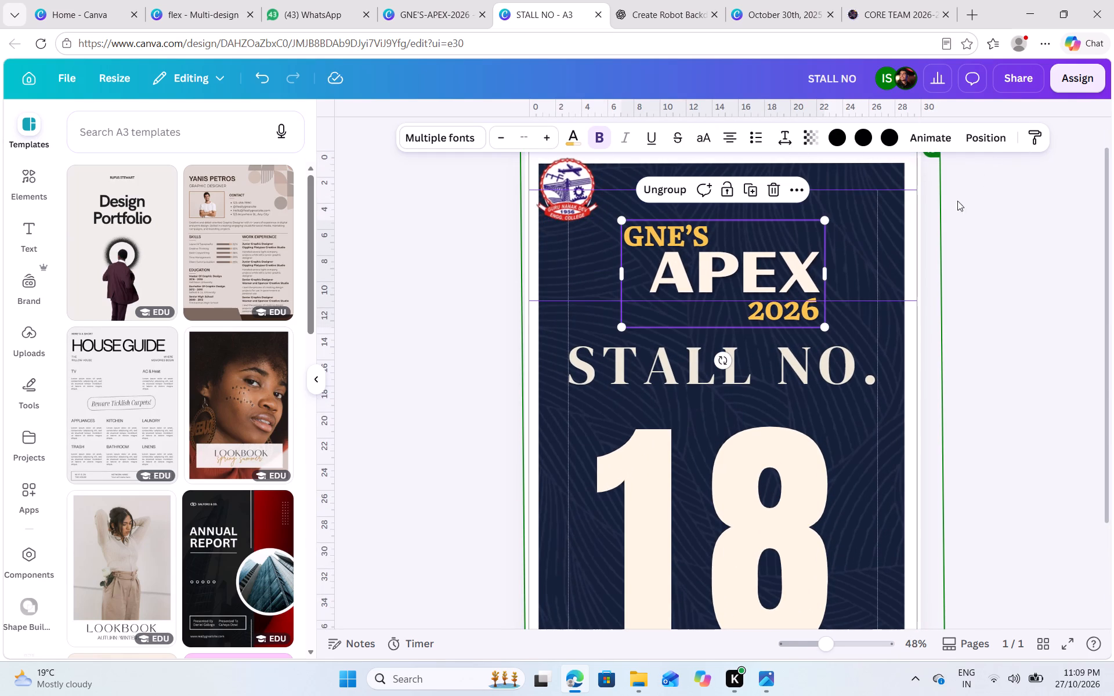
left_click(778, 368)
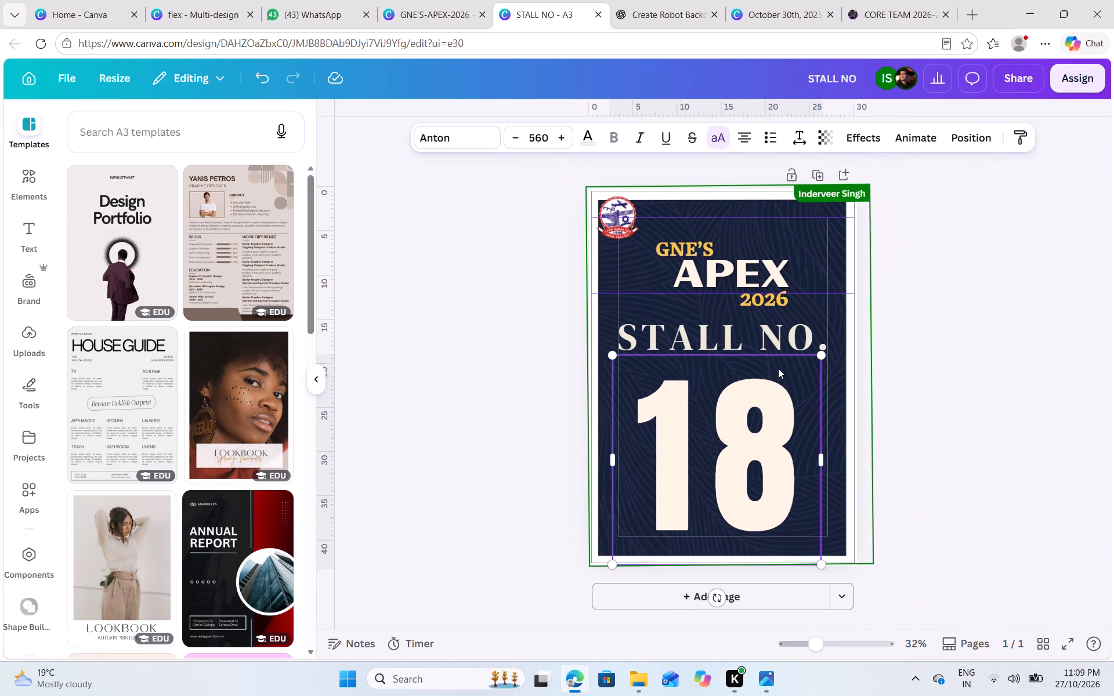
left_click(789, 328)
left_click(810, 315)
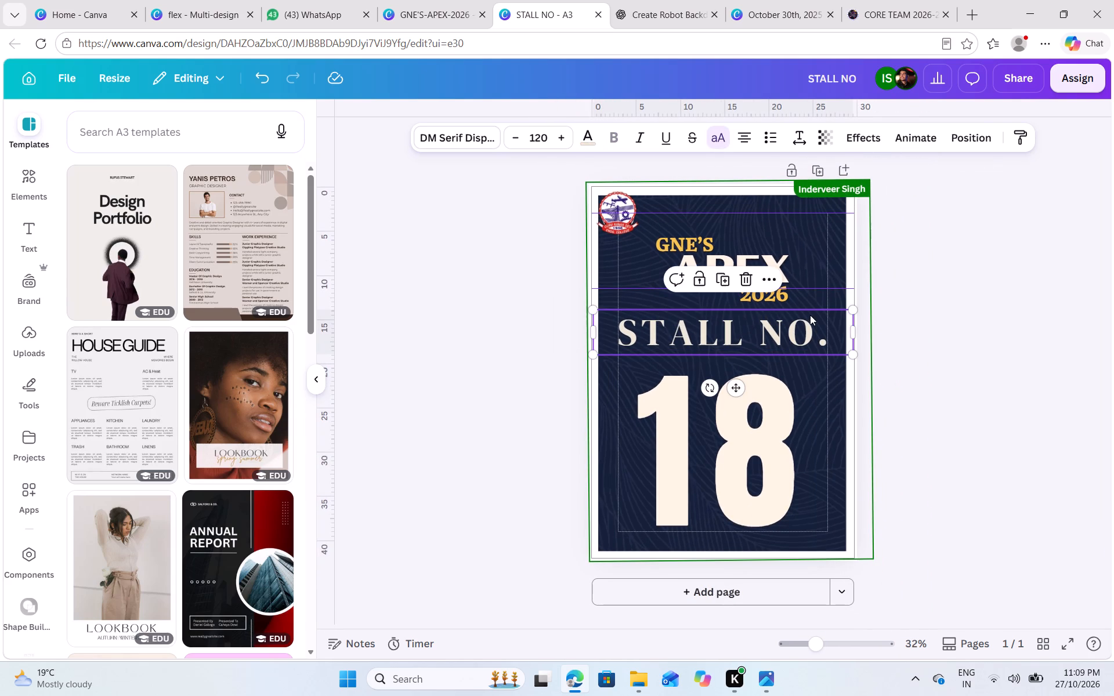
triple_click(513, 136)
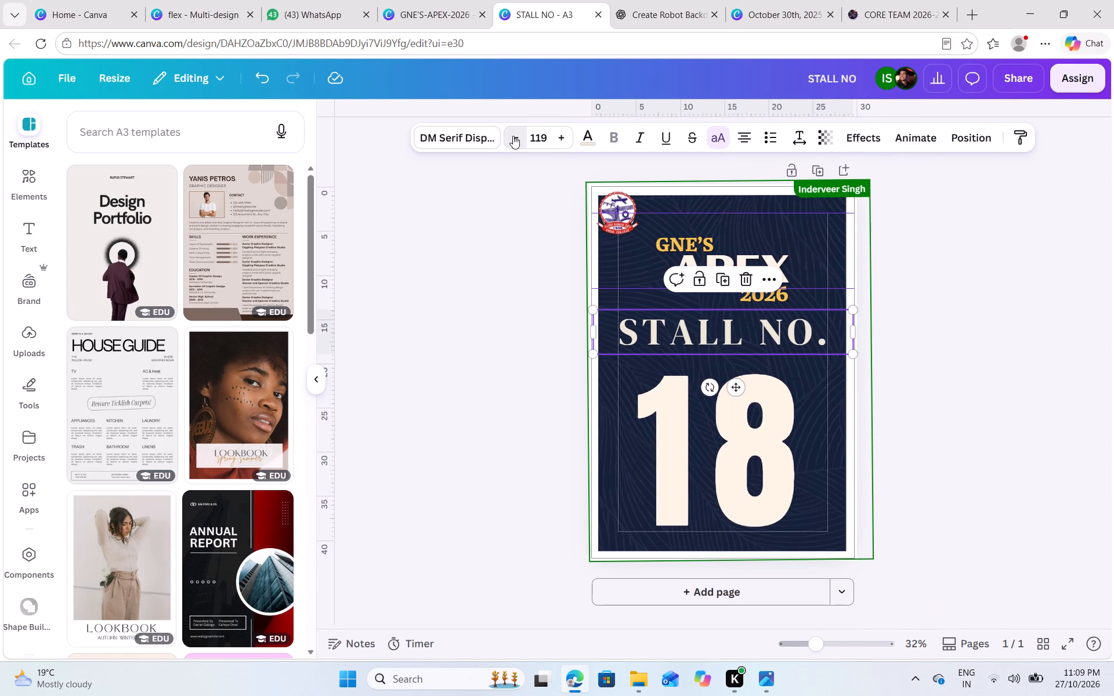
double_click(513, 136)
left_click(545, 131)
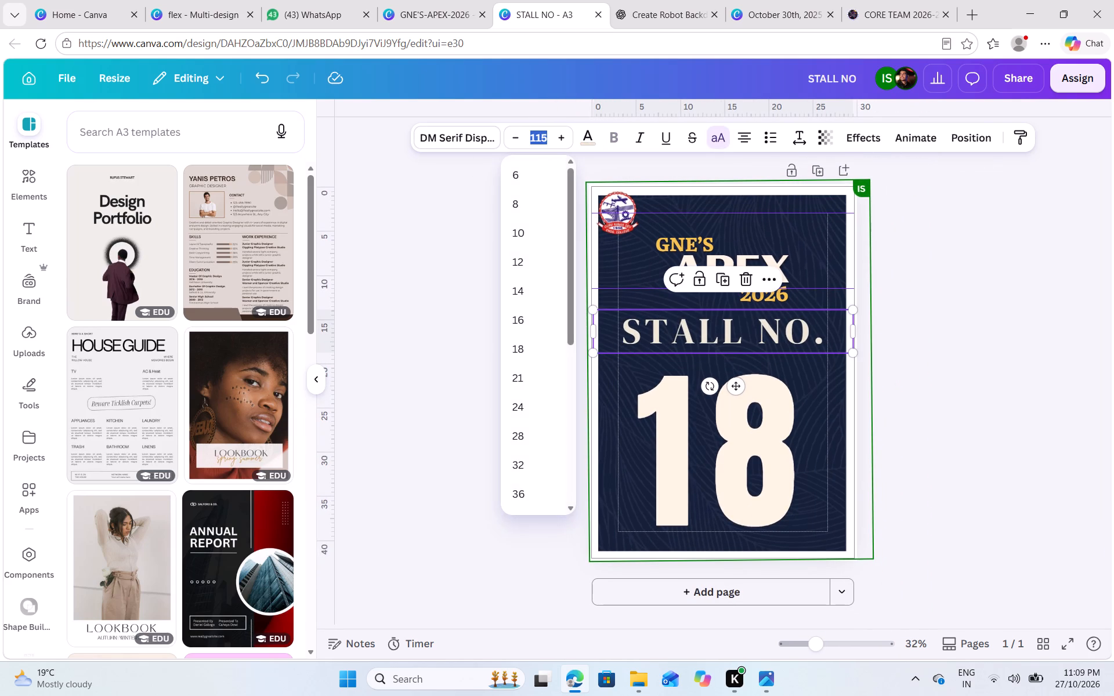
type("110")
key("Return")
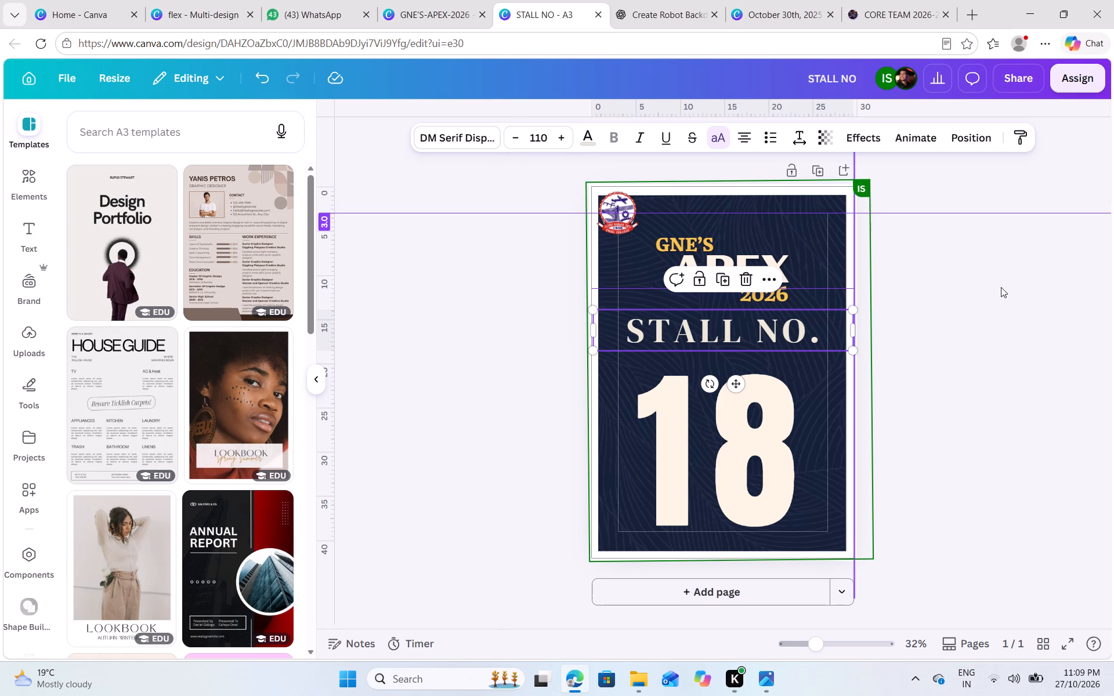
left_click(999, 270)
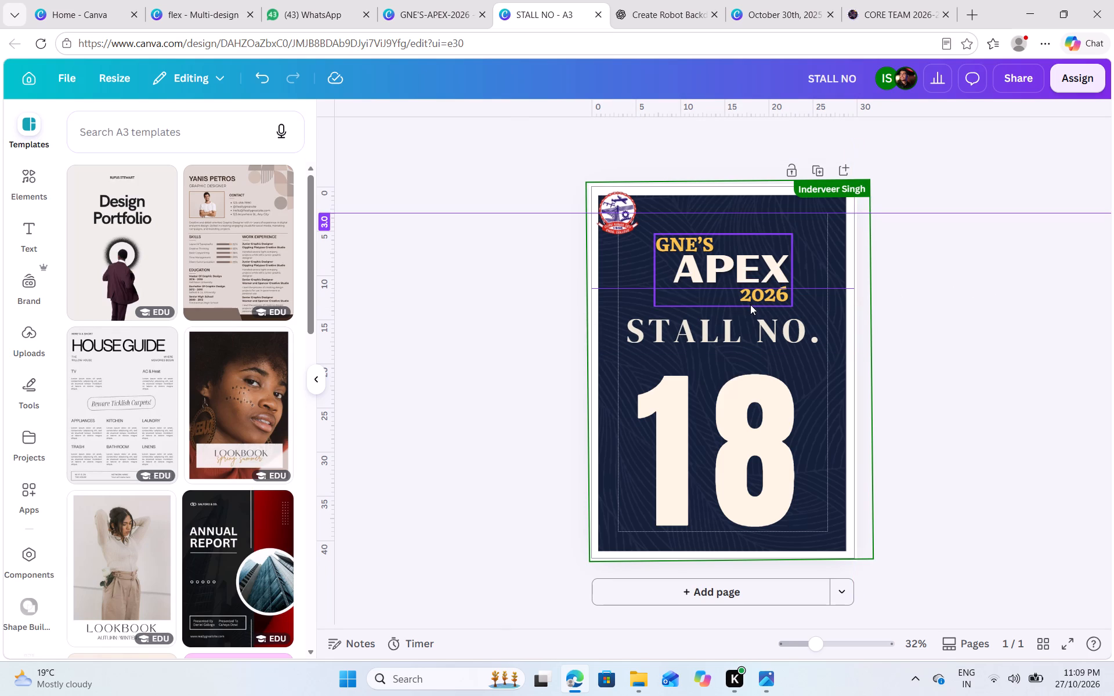
Nudge the STALL NO. text down so it sits closer above the number 18.
left_click(771, 323)
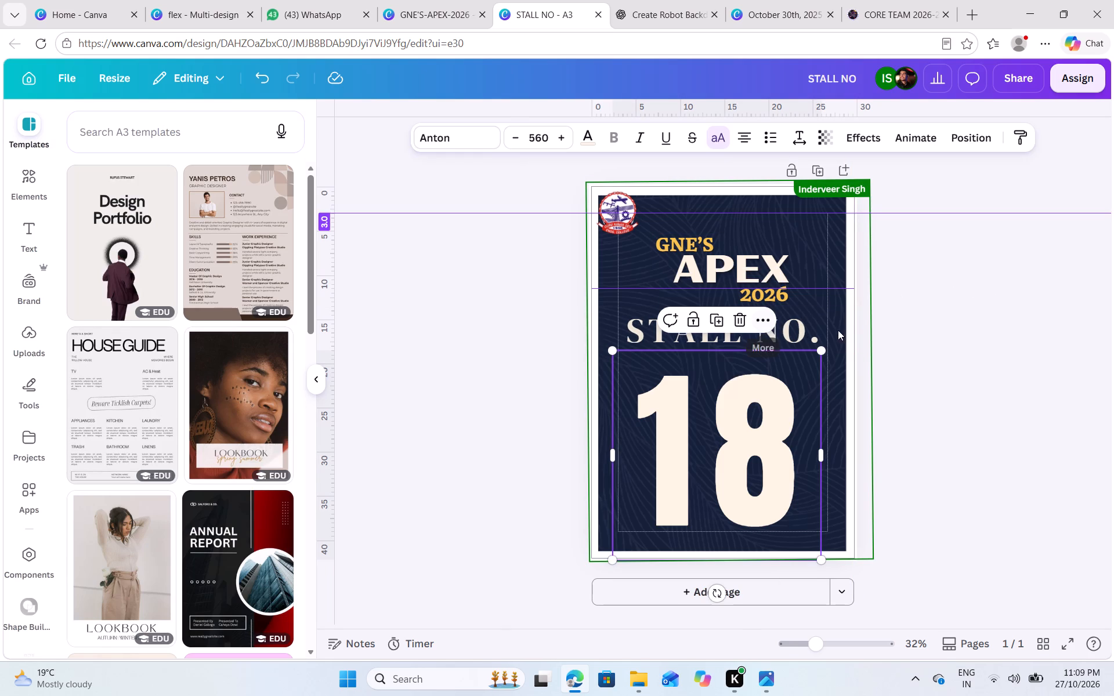
left_click(816, 329)
left_click(808, 316)
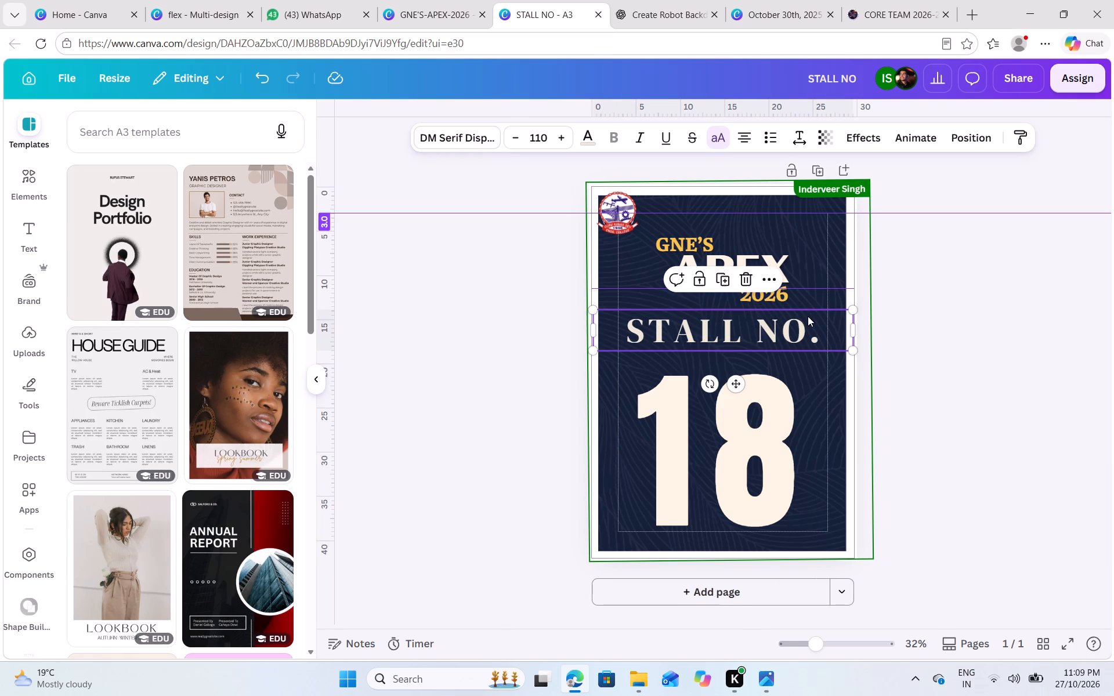
key("Down")
key("Down")
key("Down")
key("Down")
key("Down")
key("Down")
key("Down")
key("Down")
key("Down")
key("Down")
key("Down")
key("Down")
key("Down")
key("Down")
key("Down")
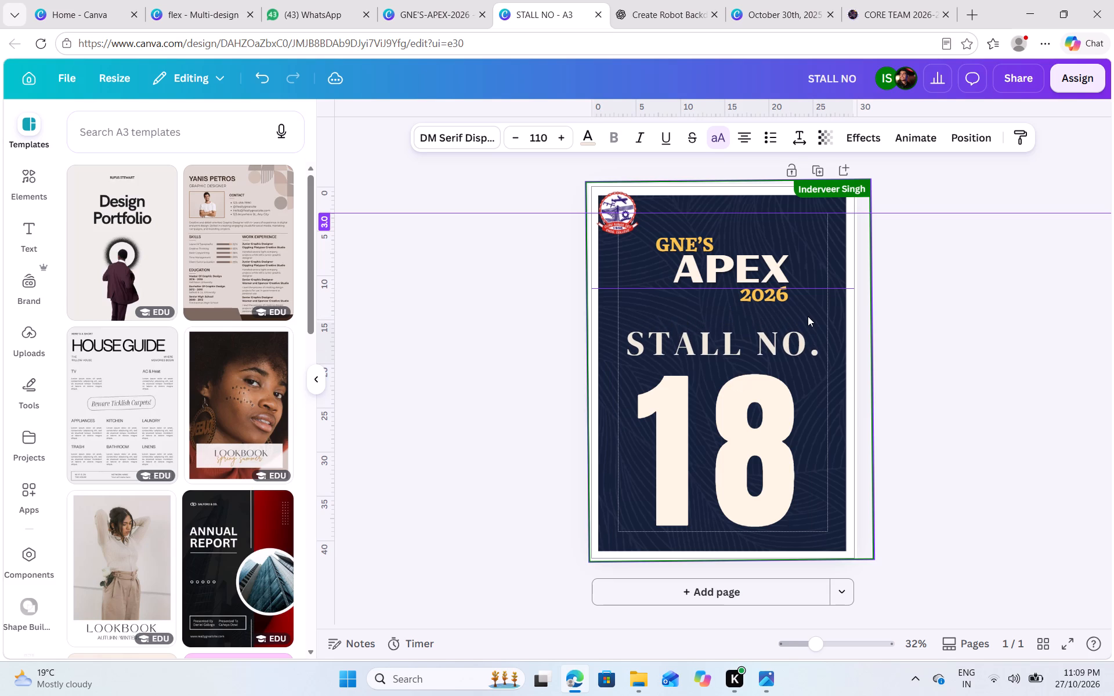
key("Up")
key("Up")
key("Up")
key("Up")
key("Up")
key("Down")
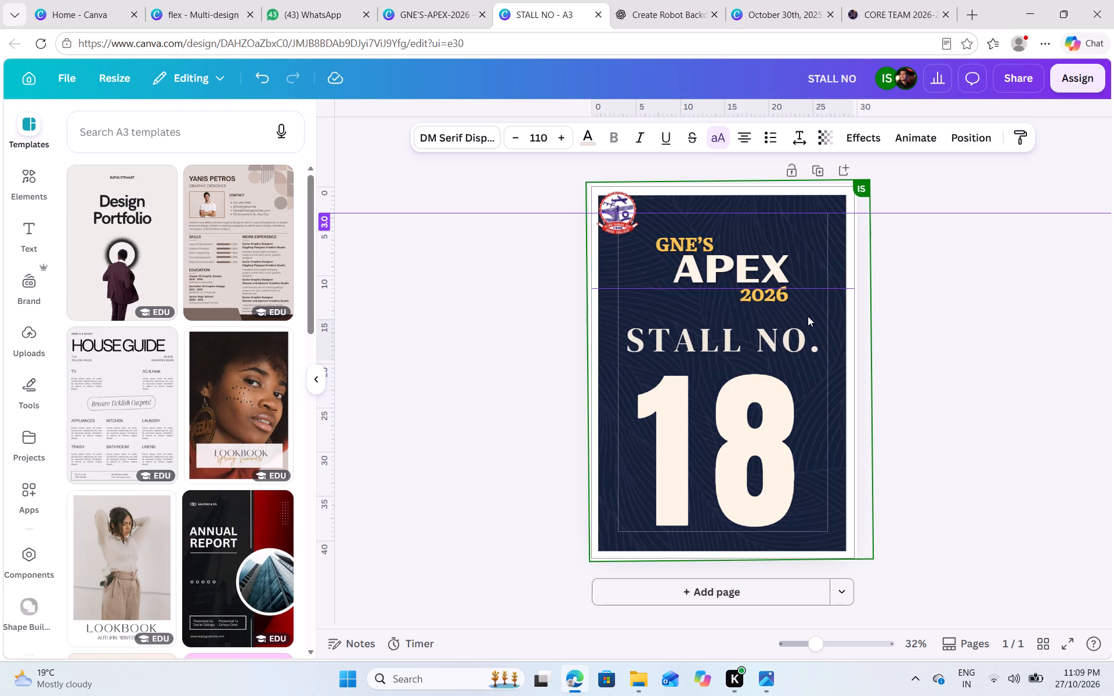
key("Down")
Nudge the grouped GNE'S APEX 2026 title down until 2026 sits just above the STALL NO. text.
left_click(723, 246)
key("Down")
key("Down")
key("Down")
key("Down")
key("Down")
key("Down")
key("Down")
key("Down")
key("Down")
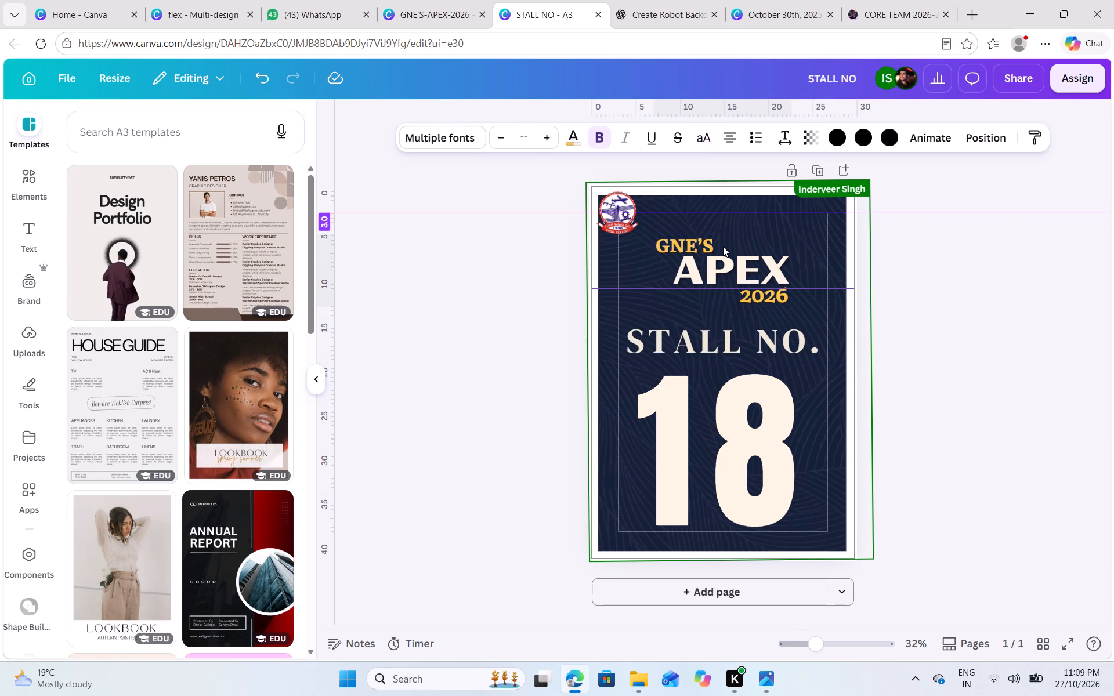
key("Down")
key("Down")
key("Down")
key("Down")
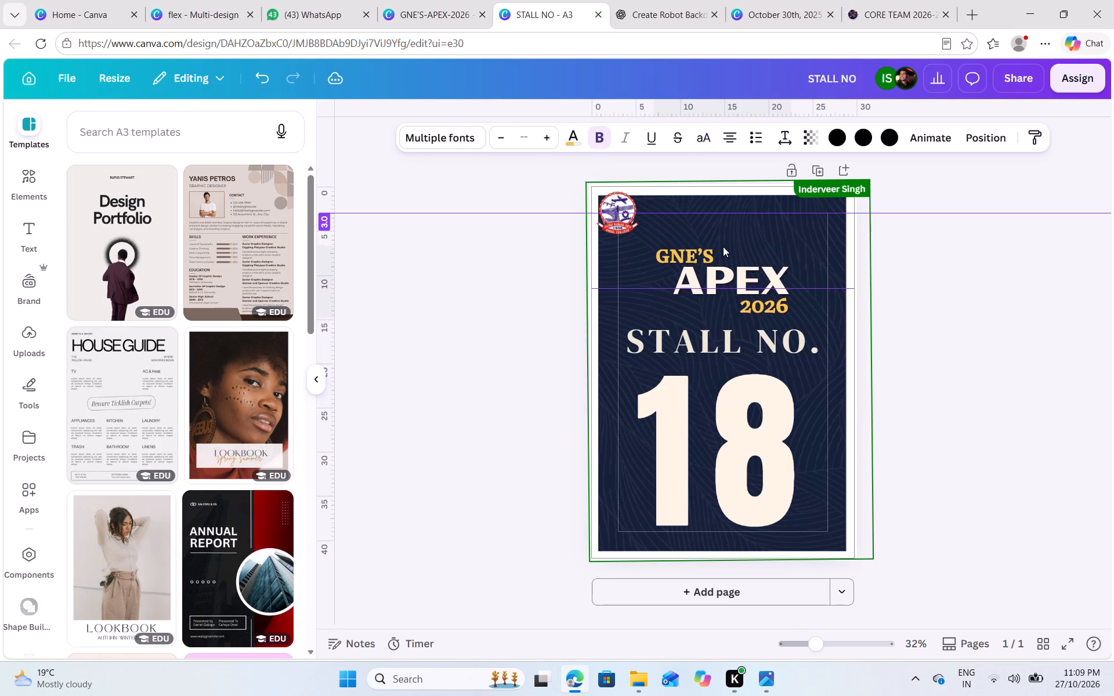
key("Down")
key("Down")
key("Down")
key("Down")
key("Down")
key("Down")
key("Down")
key("Down")
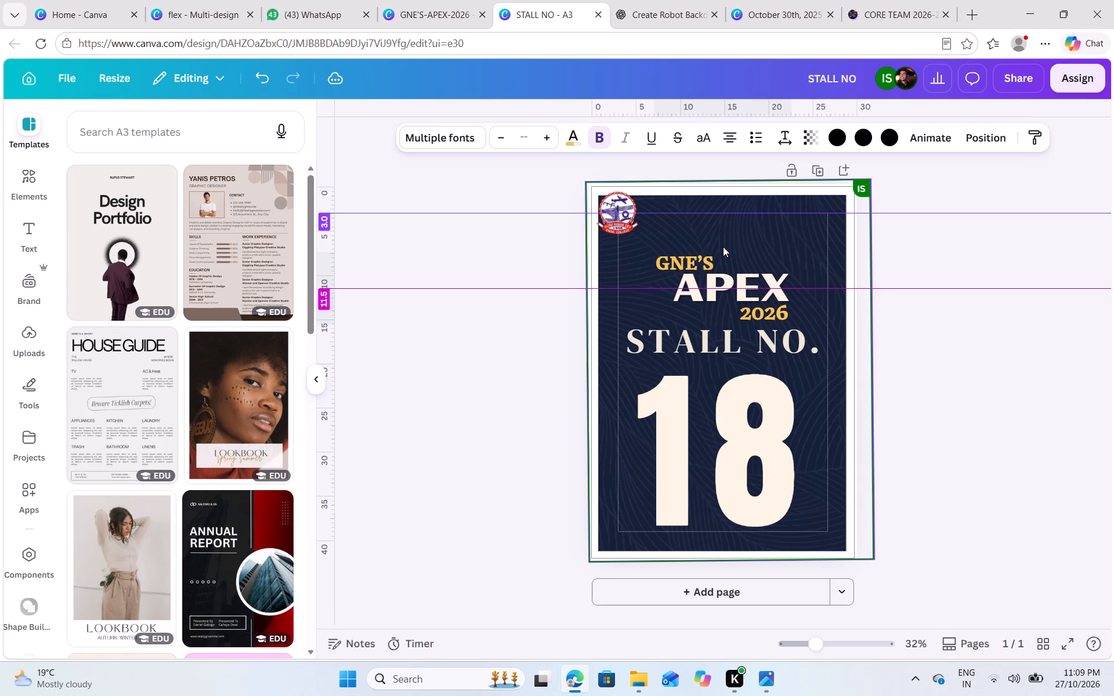
key("Down")
key("Down")
key("Down")
key("Down")
key("Up")
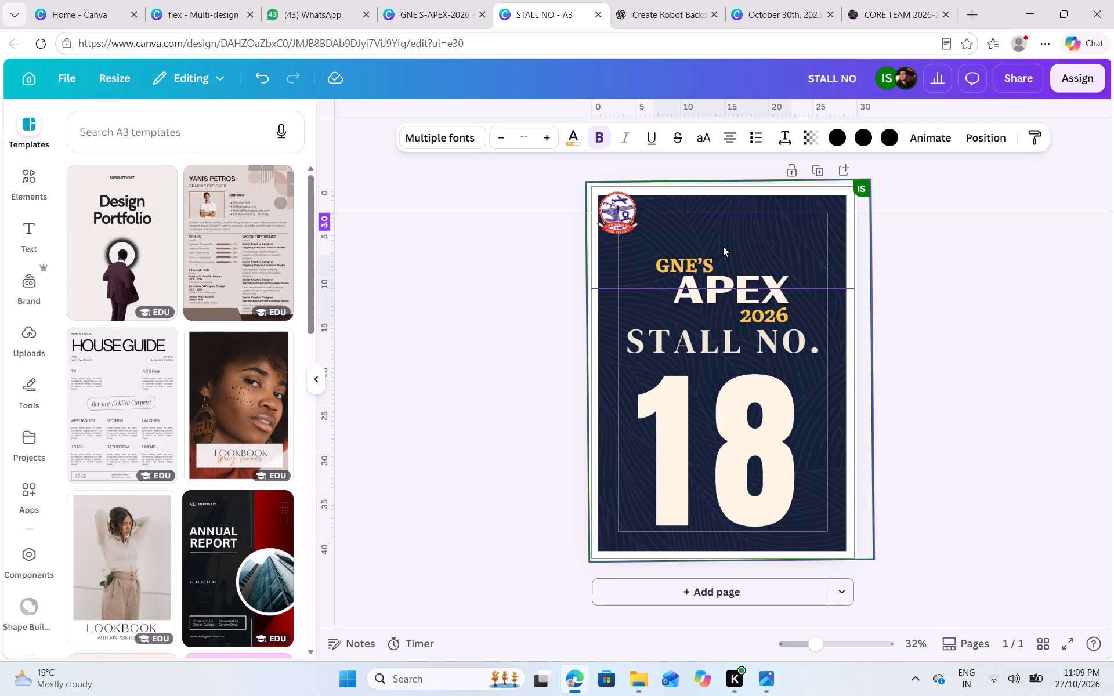
key("Up")
key("Up")
key("Up")
Move the college emblem from the poster's corner to just above the GNE'S text, slightly off the page centre.
left_click(610, 205)
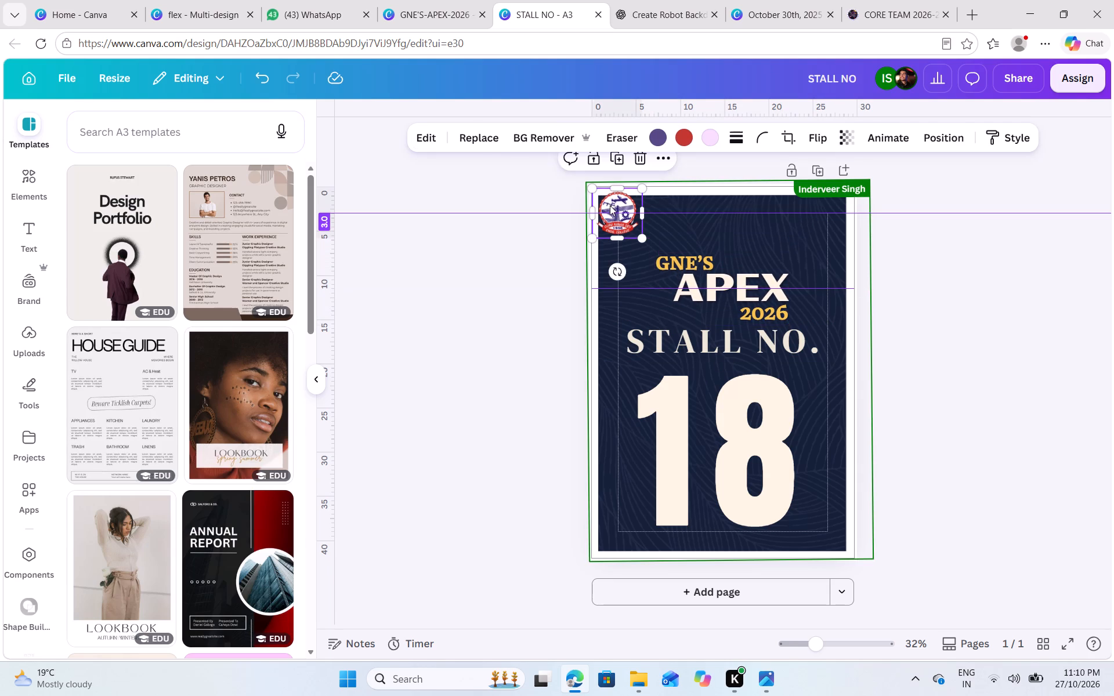
left_click_drag(610, 205, 743, 222)
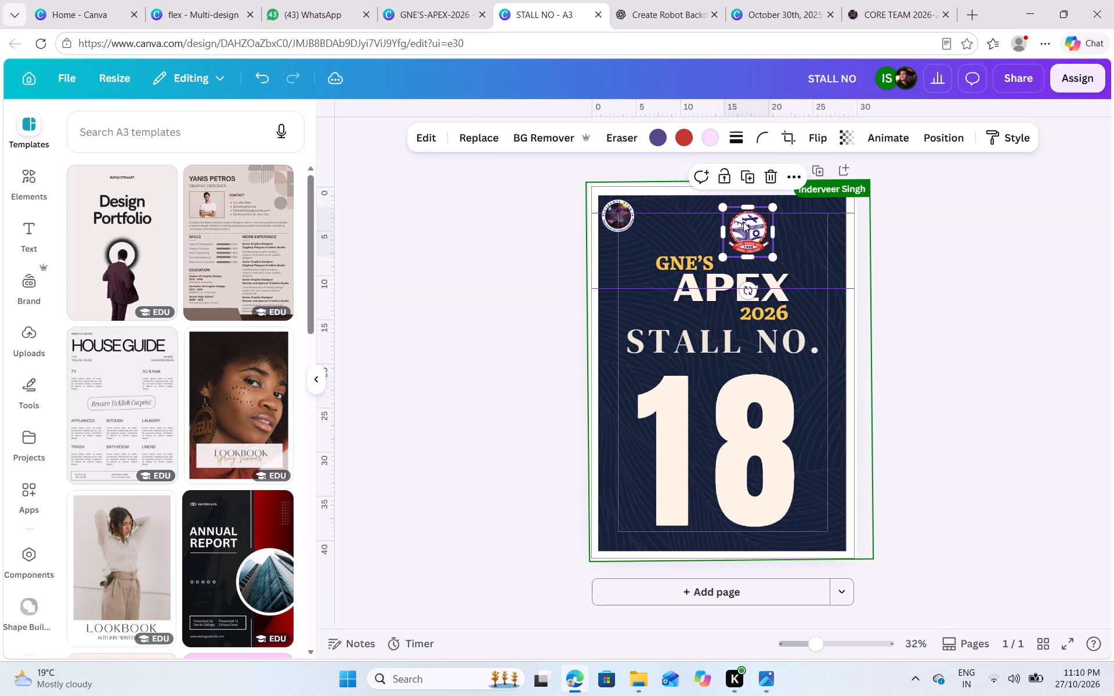
left_click_drag(820, 289, 813, 279)
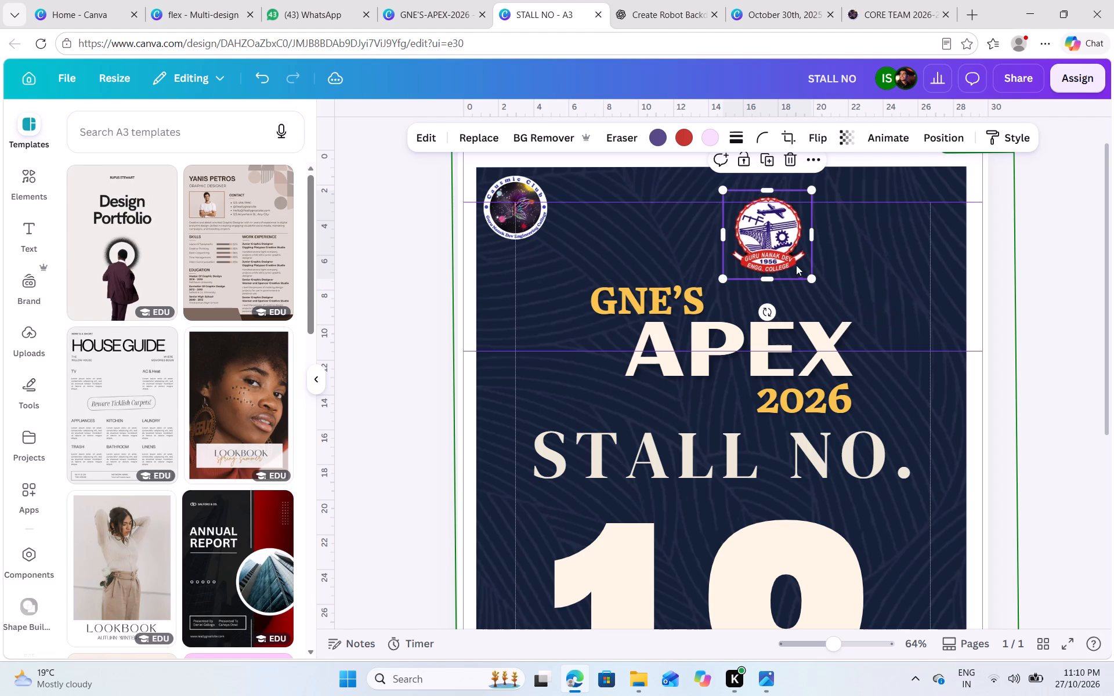
left_click_drag(769, 240, 667, 234)
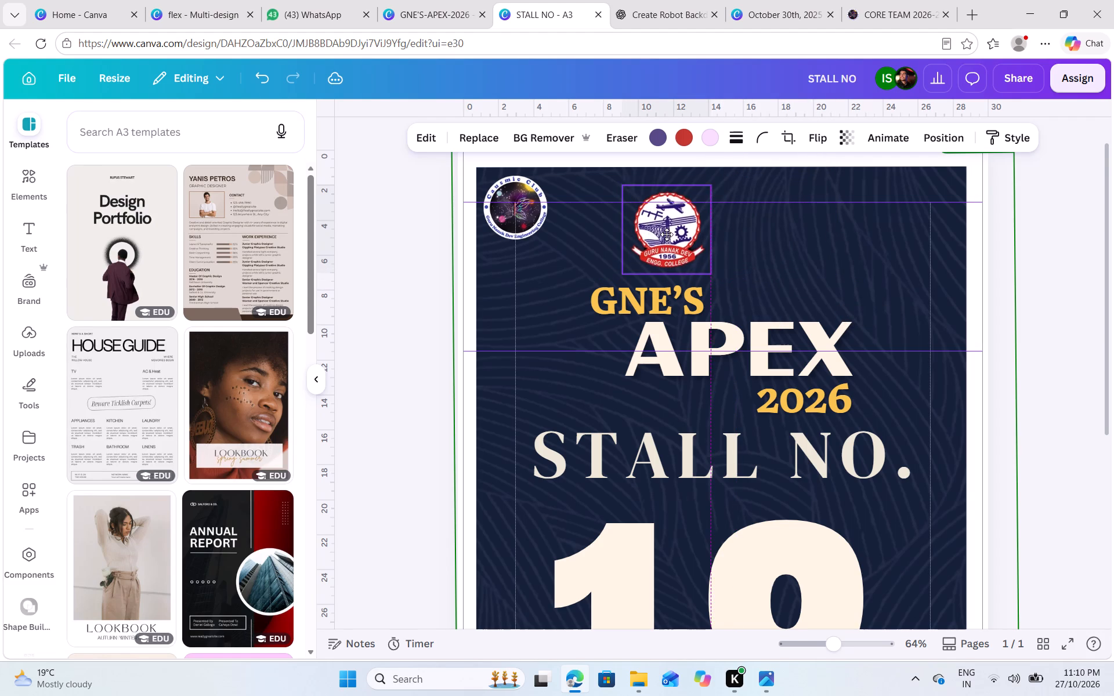
left_click_drag(667, 234, 678, 233)
Move the round Causmic Club logo onto the college emblem and enlarge it slightly to roughly match the emblem's size.
left_click(516, 217)
left_click_drag(517, 217, 526, 219)
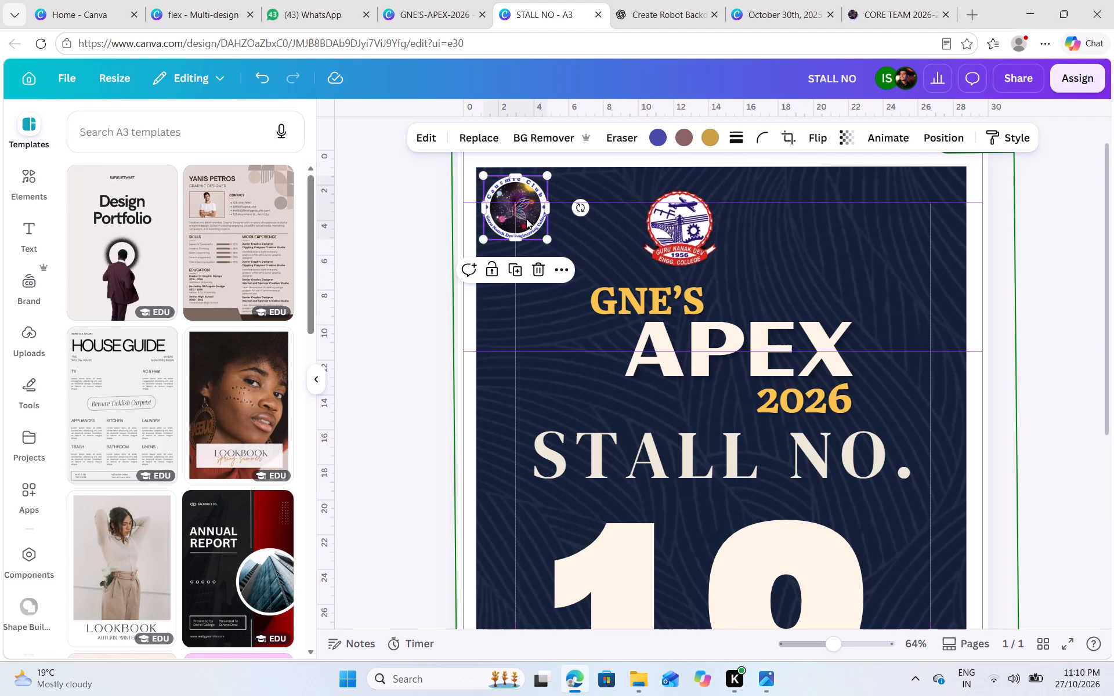
left_click_drag(526, 219, 679, 232)
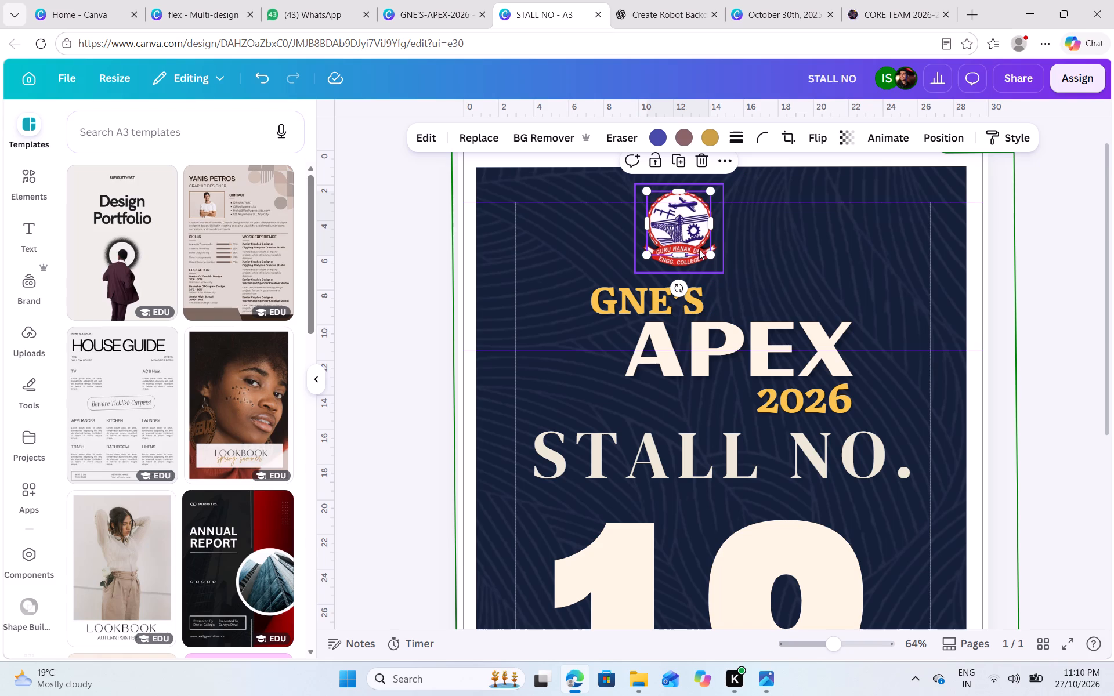
left_click_drag(711, 256, 719, 258)
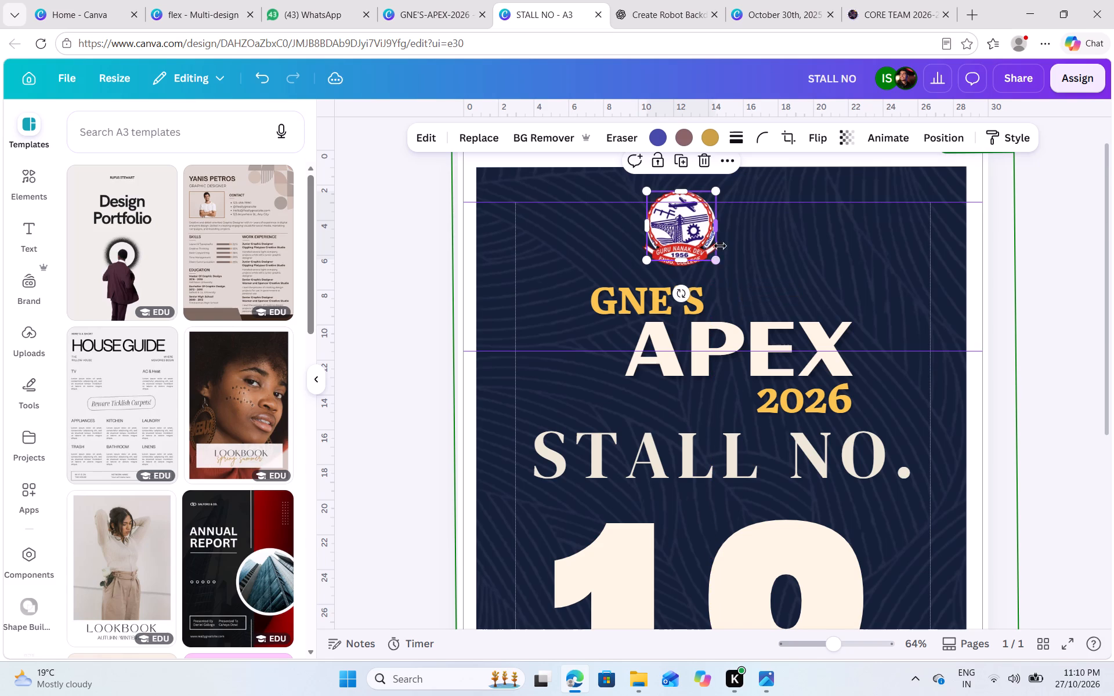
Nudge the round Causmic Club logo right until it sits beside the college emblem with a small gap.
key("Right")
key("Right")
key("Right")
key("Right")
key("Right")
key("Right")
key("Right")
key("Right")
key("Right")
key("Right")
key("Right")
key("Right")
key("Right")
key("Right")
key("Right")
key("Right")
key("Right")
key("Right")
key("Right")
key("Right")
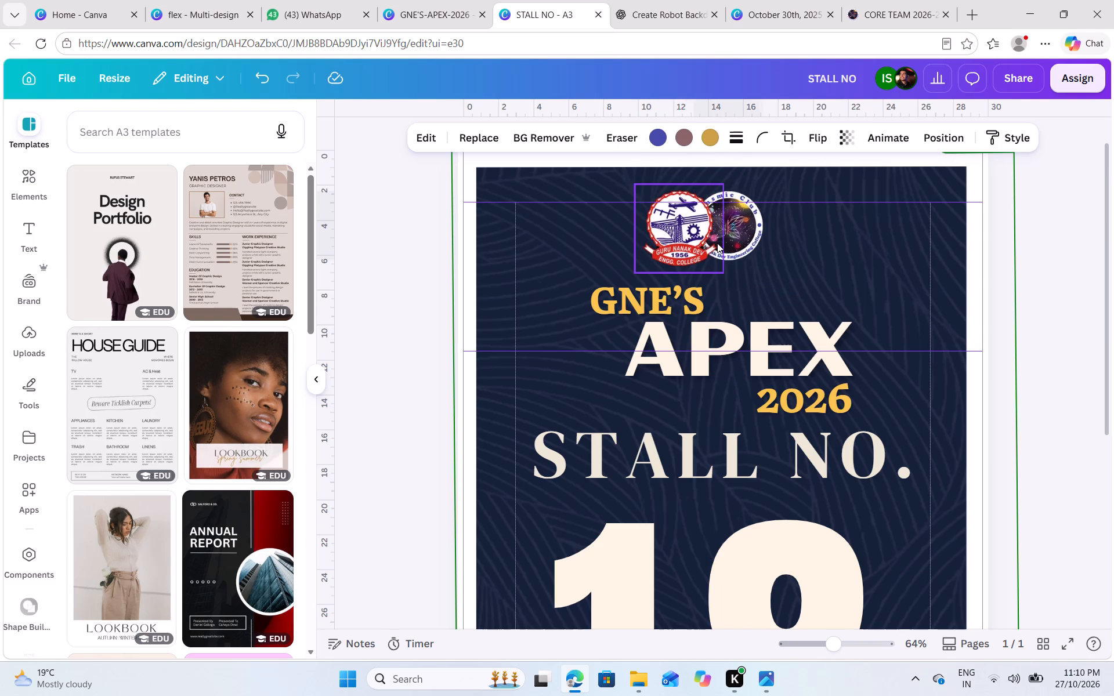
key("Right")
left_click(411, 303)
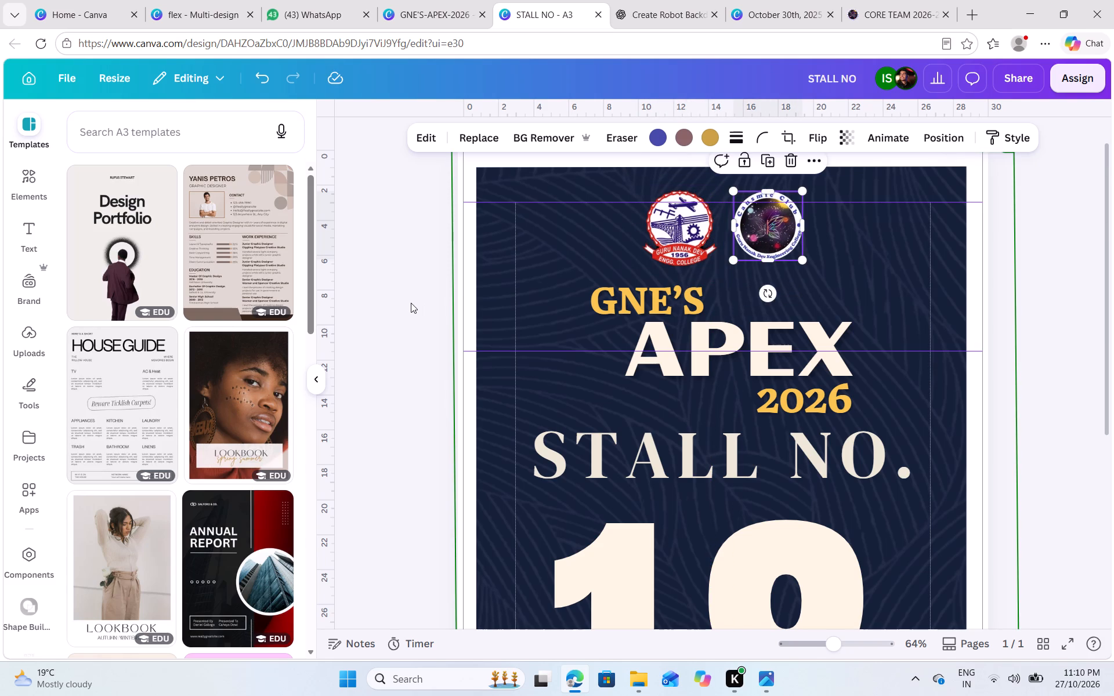
Add a blank second page below the stall-number poster page.
right_click(461, 302)
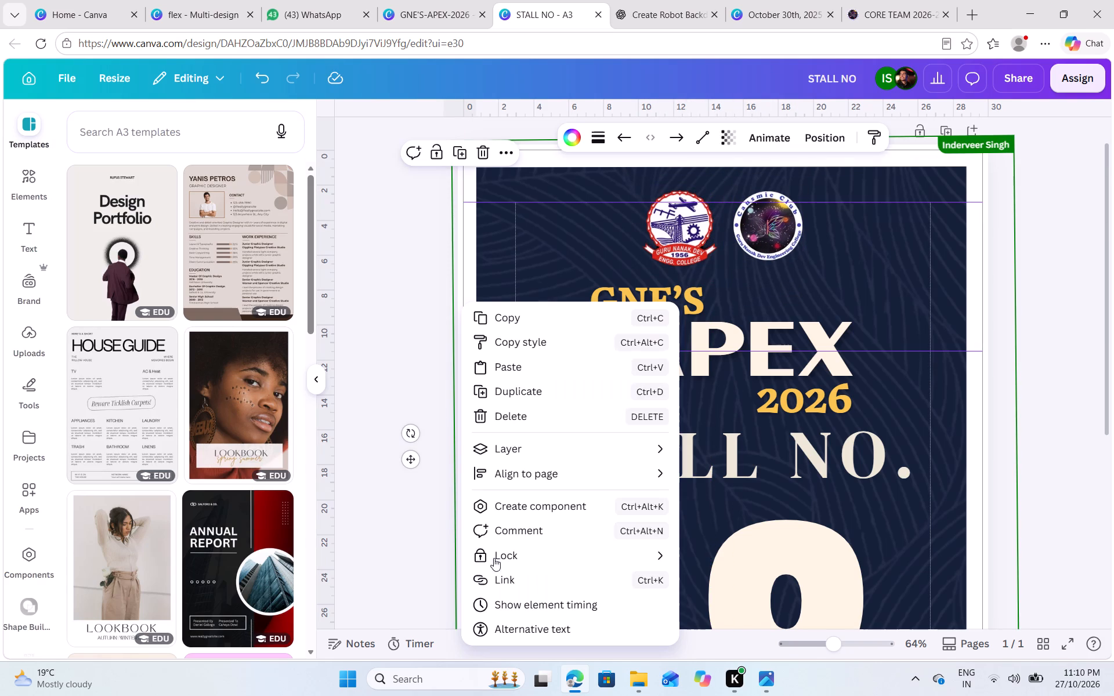
left_click(330, 447)
right_click(568, 271)
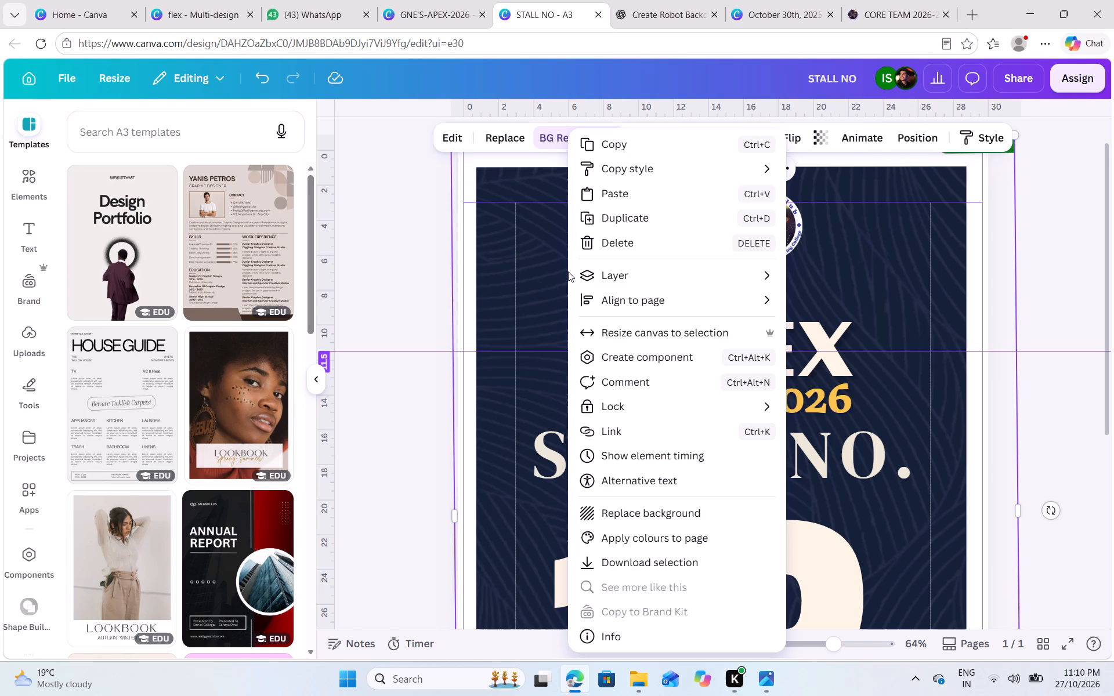
left_click(374, 552)
scroll(374, 552, "down", 3)
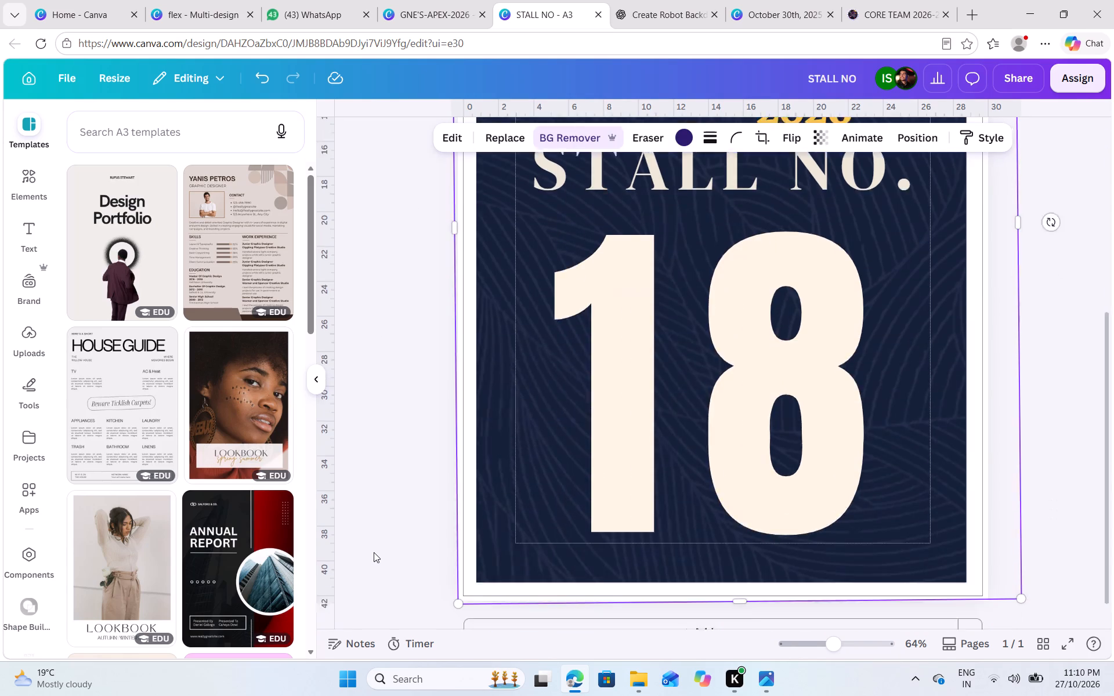
left_click(624, 594)
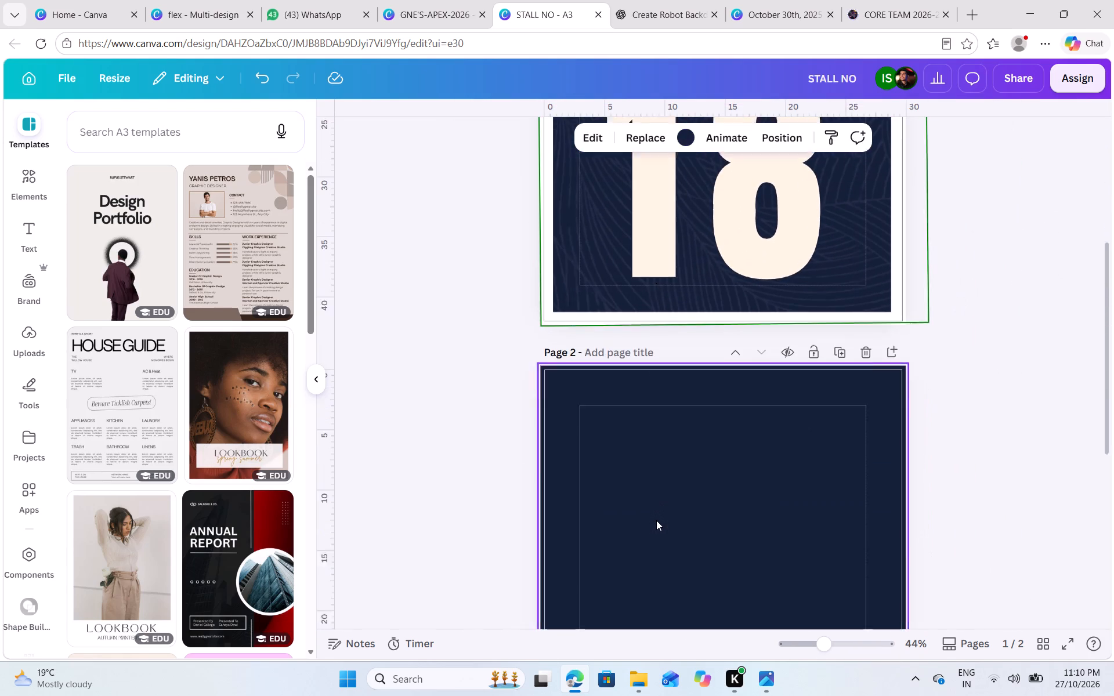
Add a vertical guide from the blank page and move it to the page centre, at about 14.9 on the ruler.
right_click(656, 520)
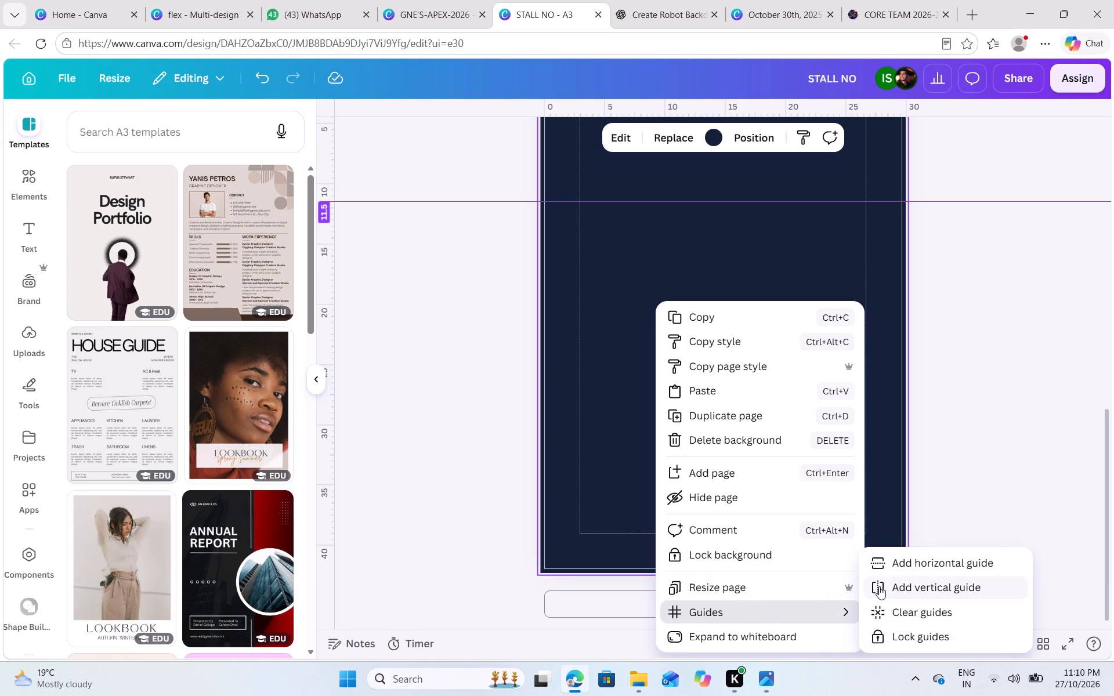
left_click(874, 590)
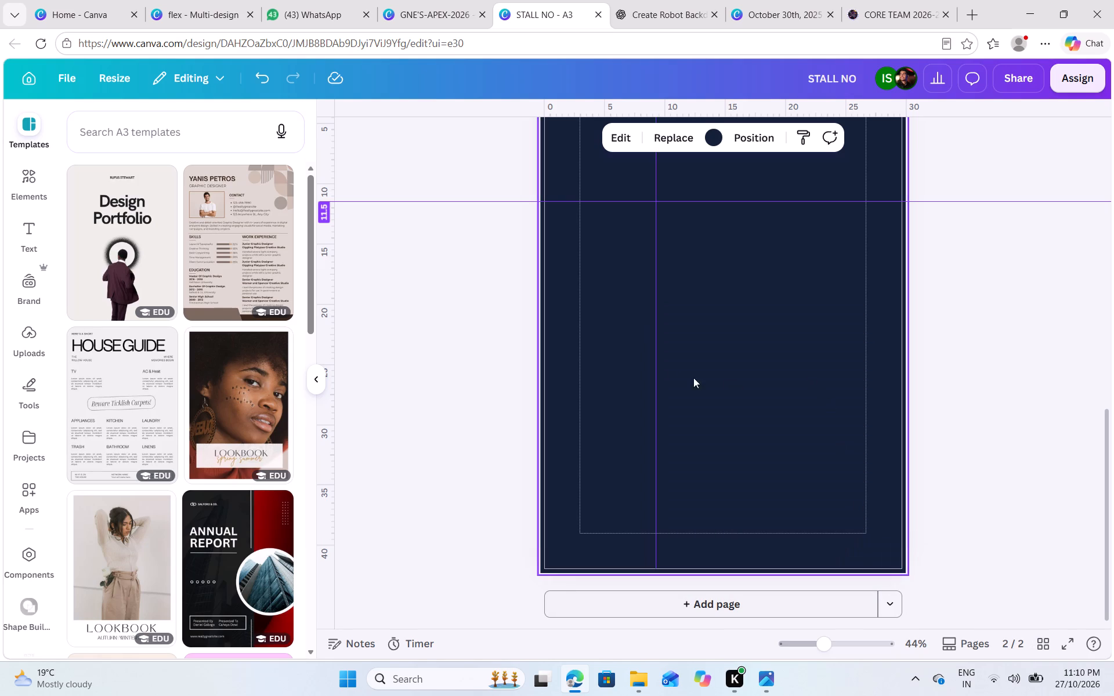
left_click_drag(656, 372, 702, 370)
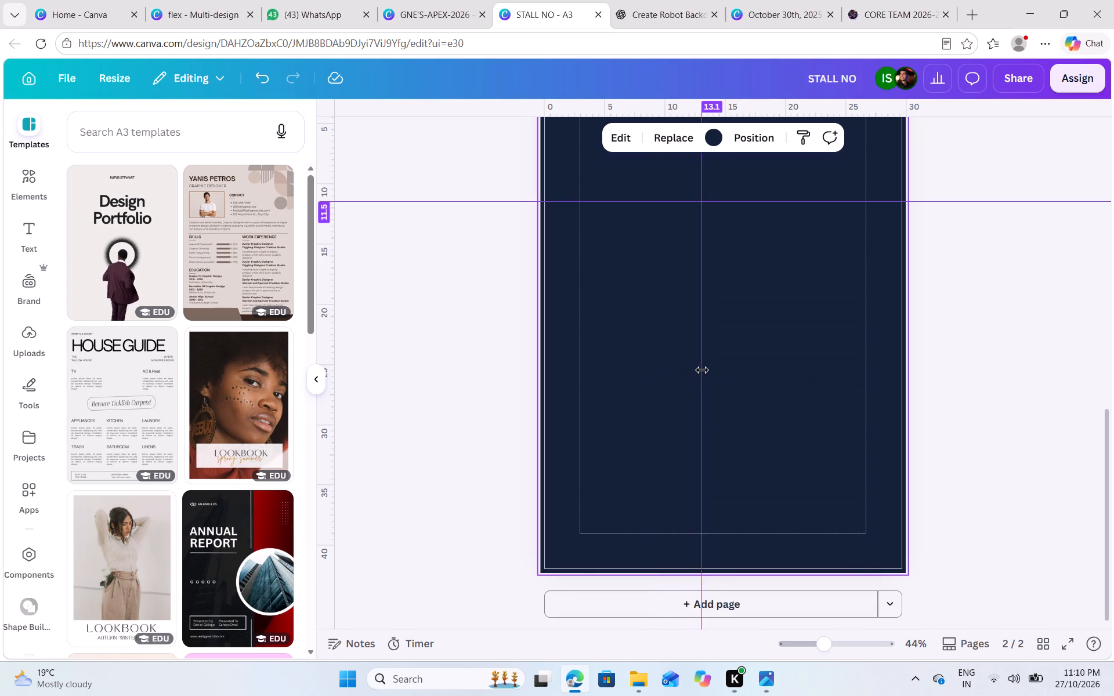
left_click_drag(702, 370, 719, 368)
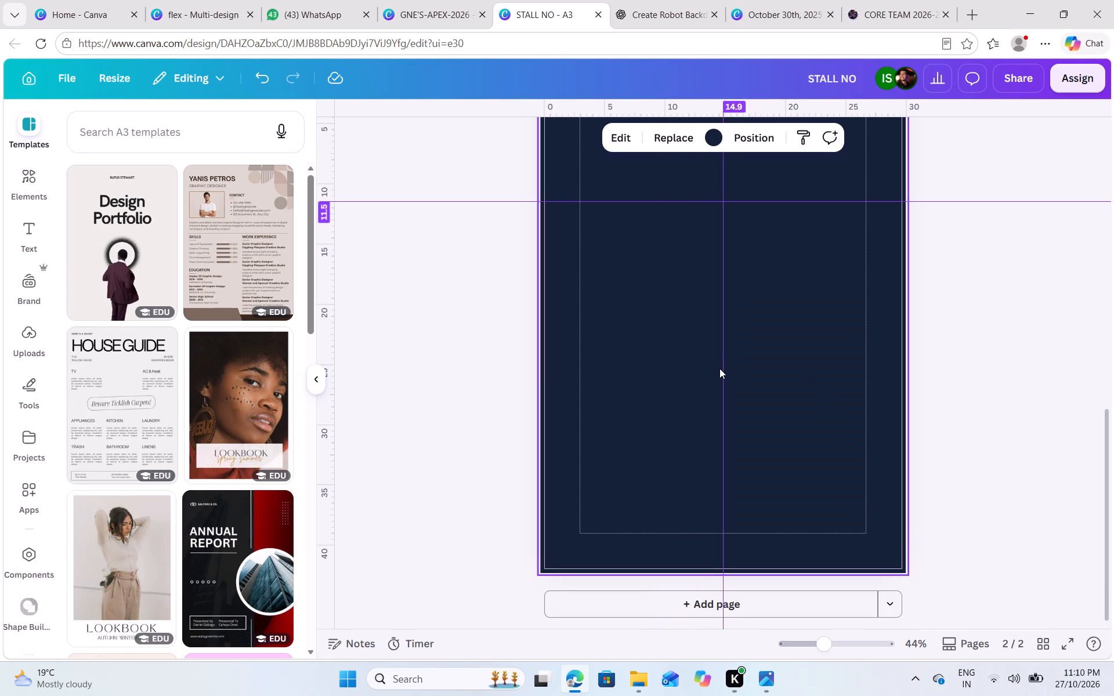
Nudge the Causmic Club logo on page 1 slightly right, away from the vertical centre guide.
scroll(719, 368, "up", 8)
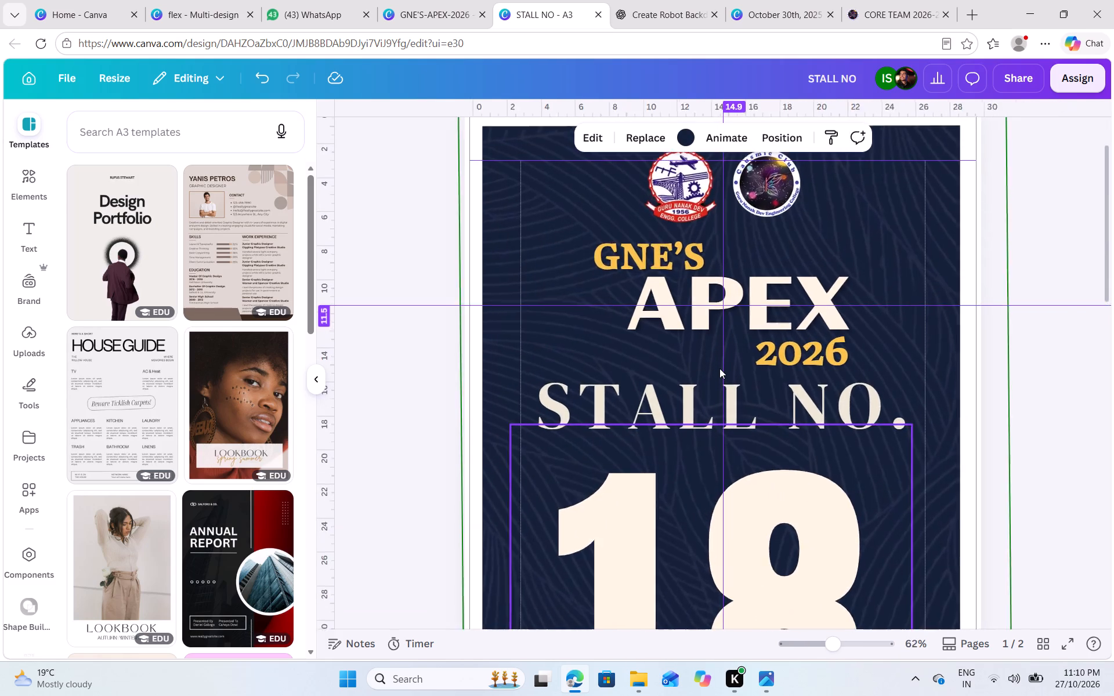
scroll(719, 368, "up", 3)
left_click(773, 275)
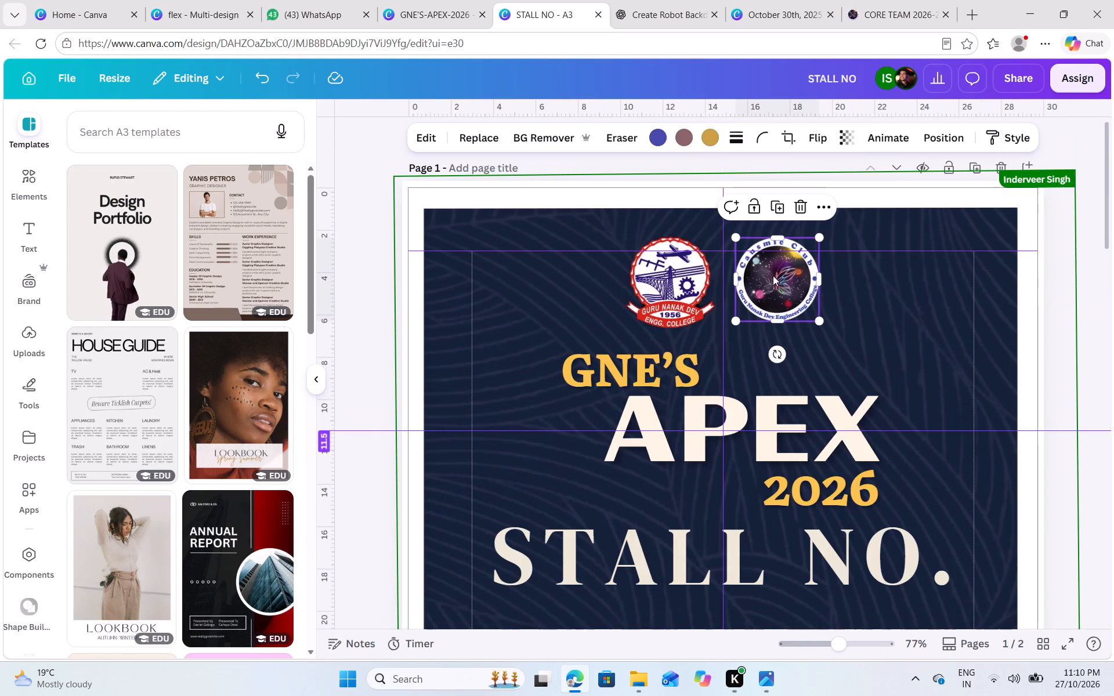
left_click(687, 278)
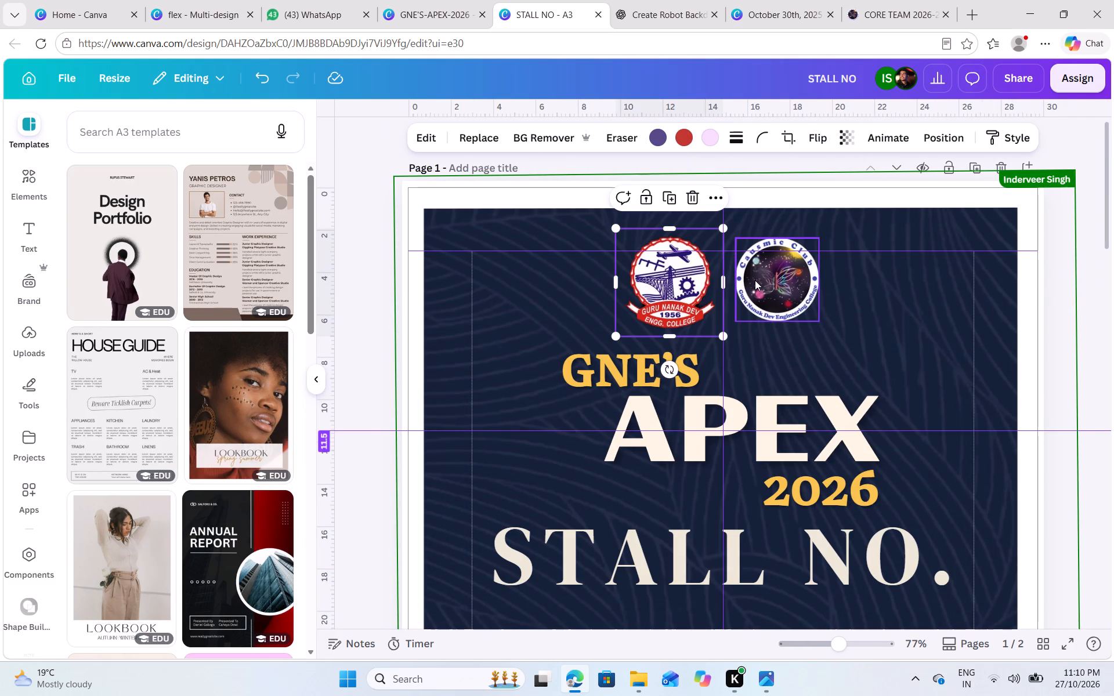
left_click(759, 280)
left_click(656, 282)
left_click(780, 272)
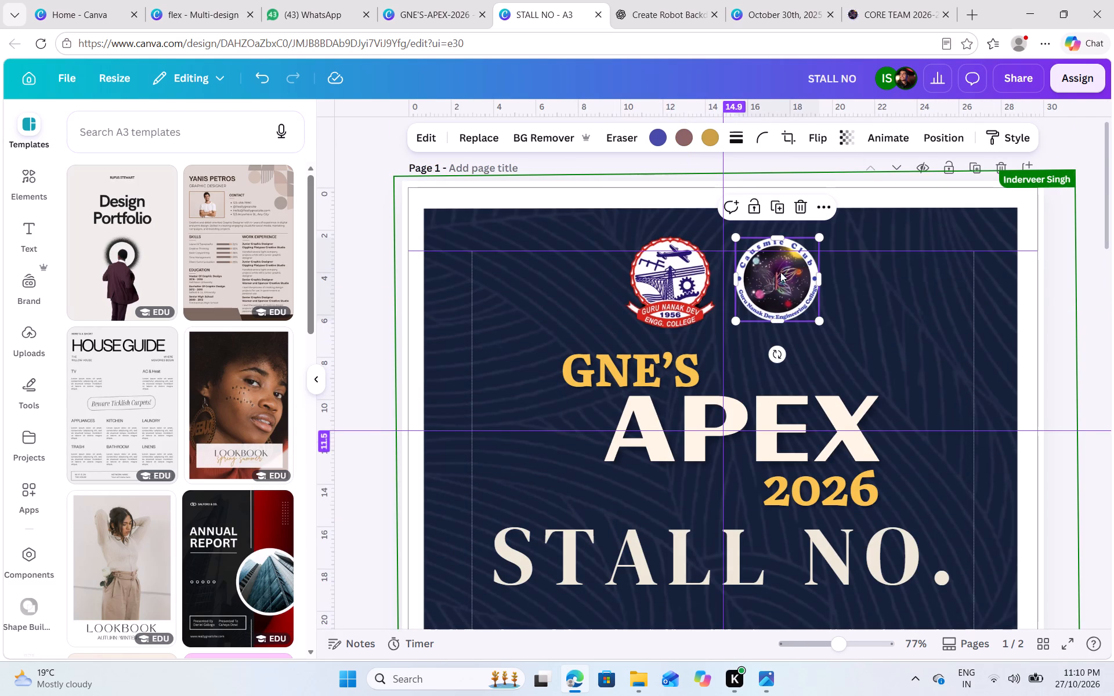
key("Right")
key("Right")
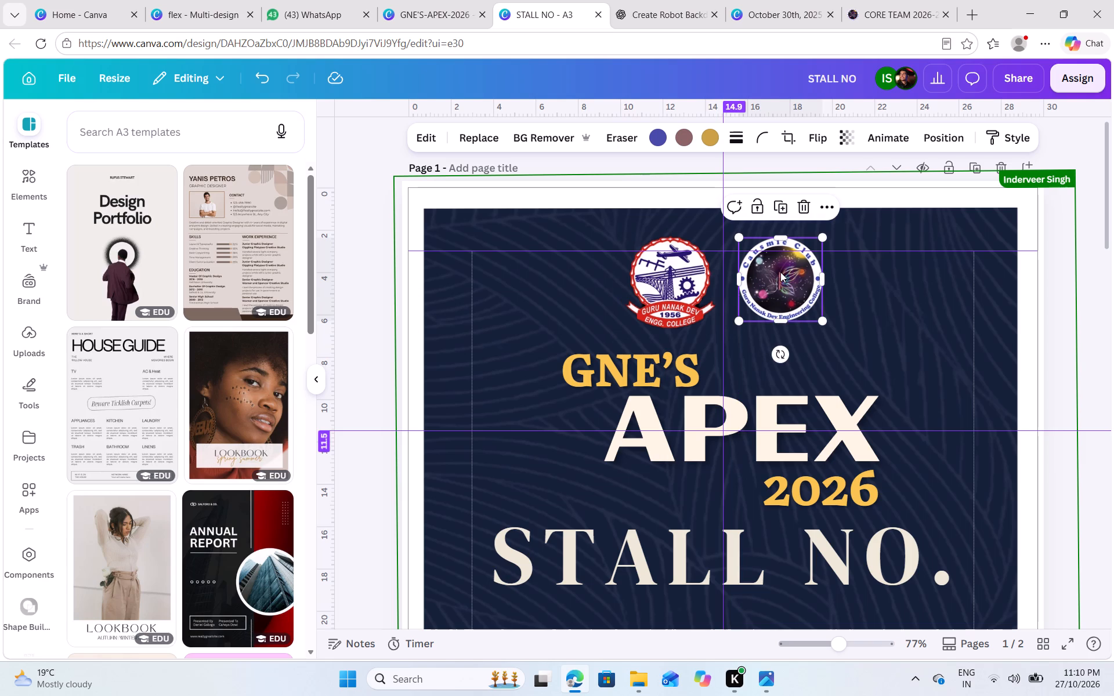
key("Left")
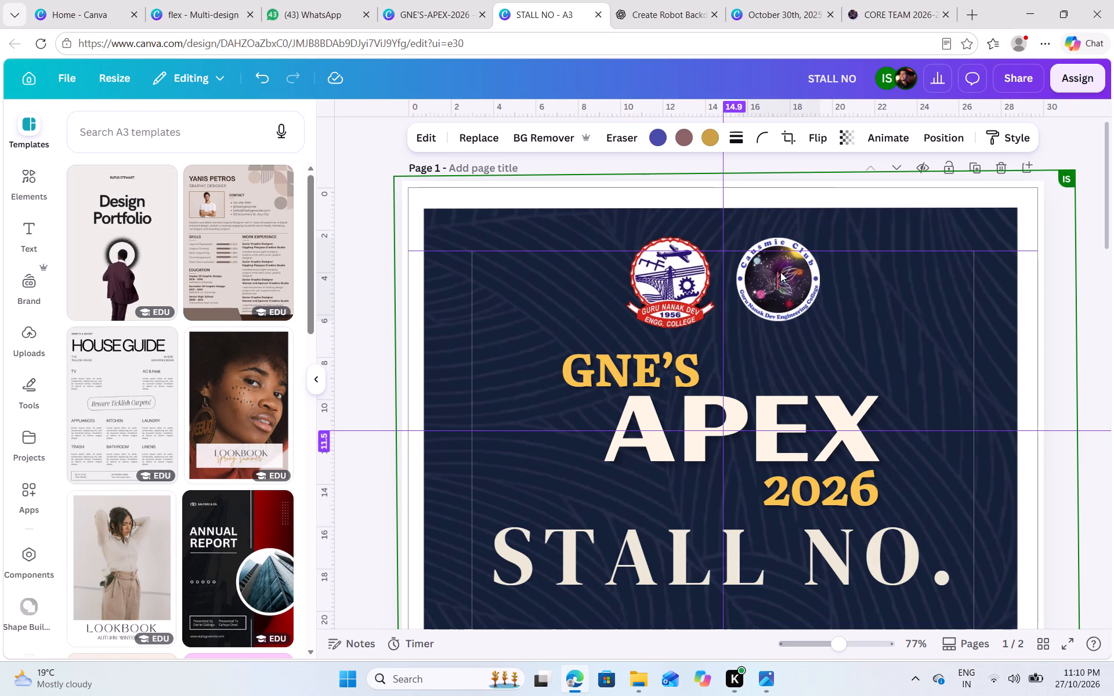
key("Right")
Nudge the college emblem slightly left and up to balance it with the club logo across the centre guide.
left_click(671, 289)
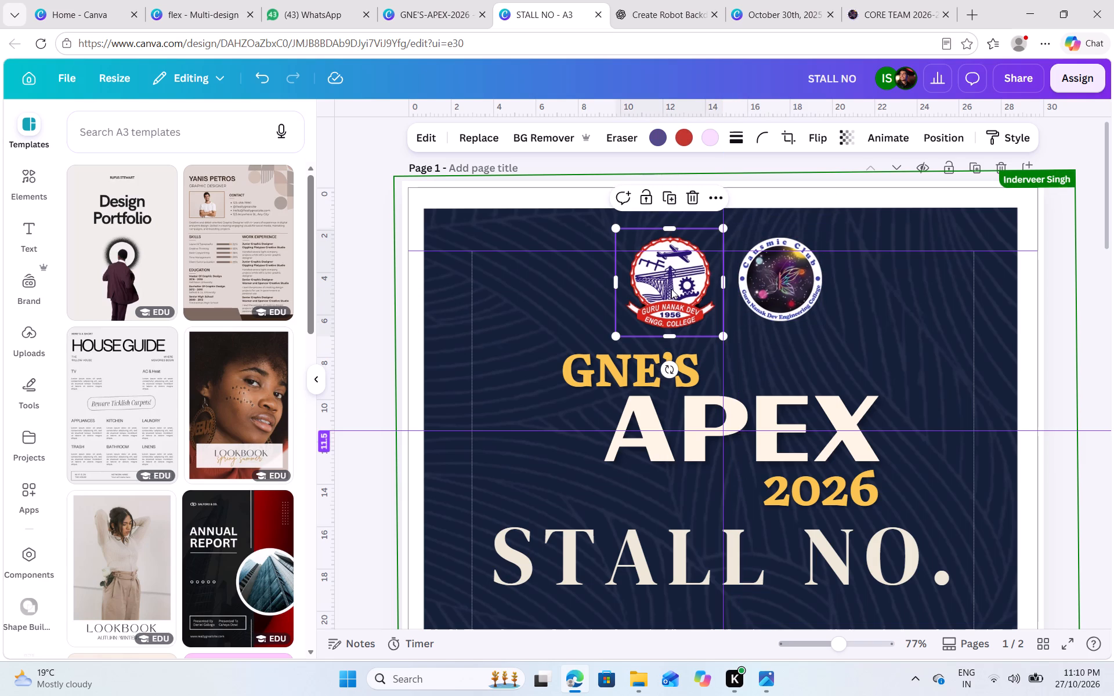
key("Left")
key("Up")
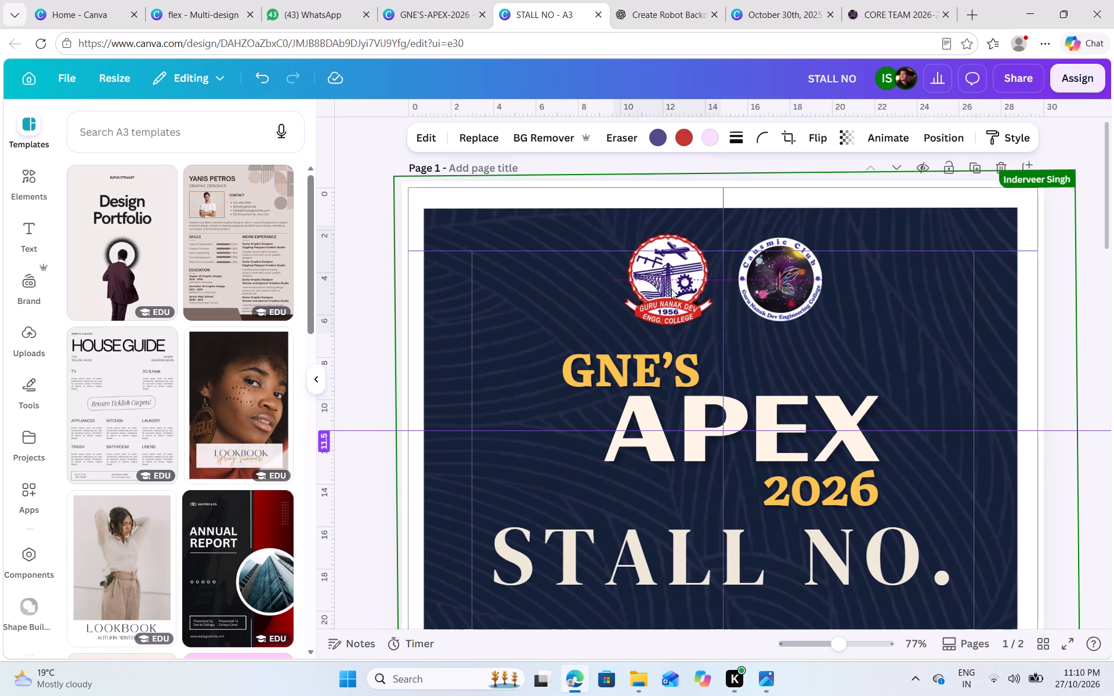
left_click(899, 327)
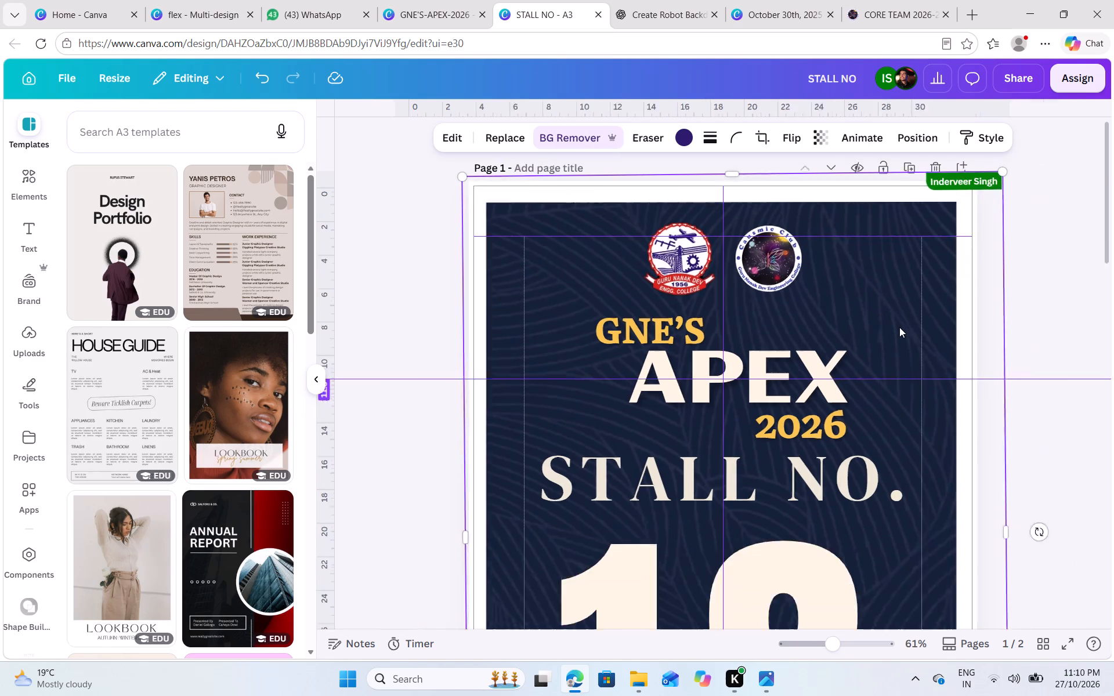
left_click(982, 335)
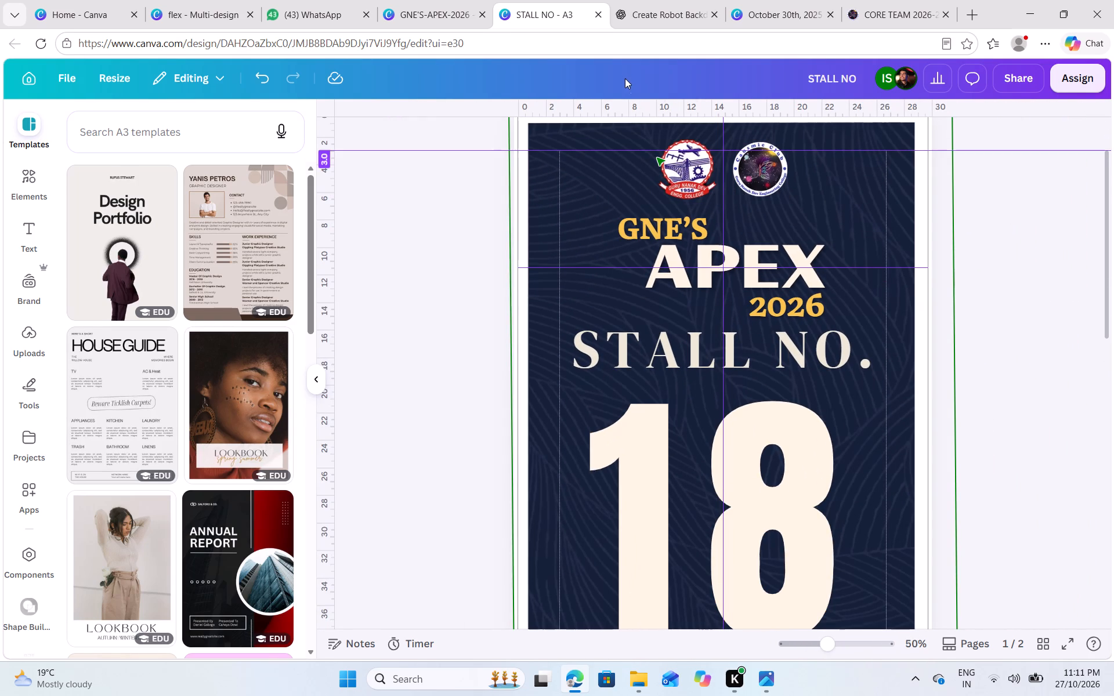
Check the GNE'S-APEX-2026 and October 30th designs for logo placement, and return to the STALL NO design.
left_click(429, 2)
scroll(653, 257, "up", 7)
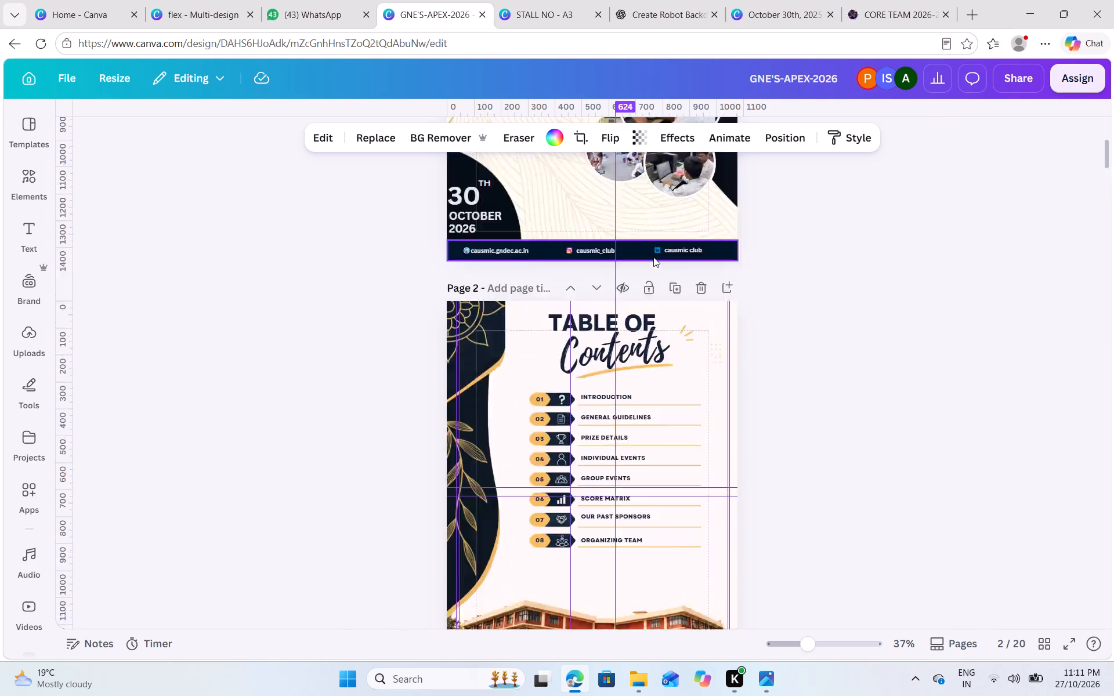
left_click(535, 1)
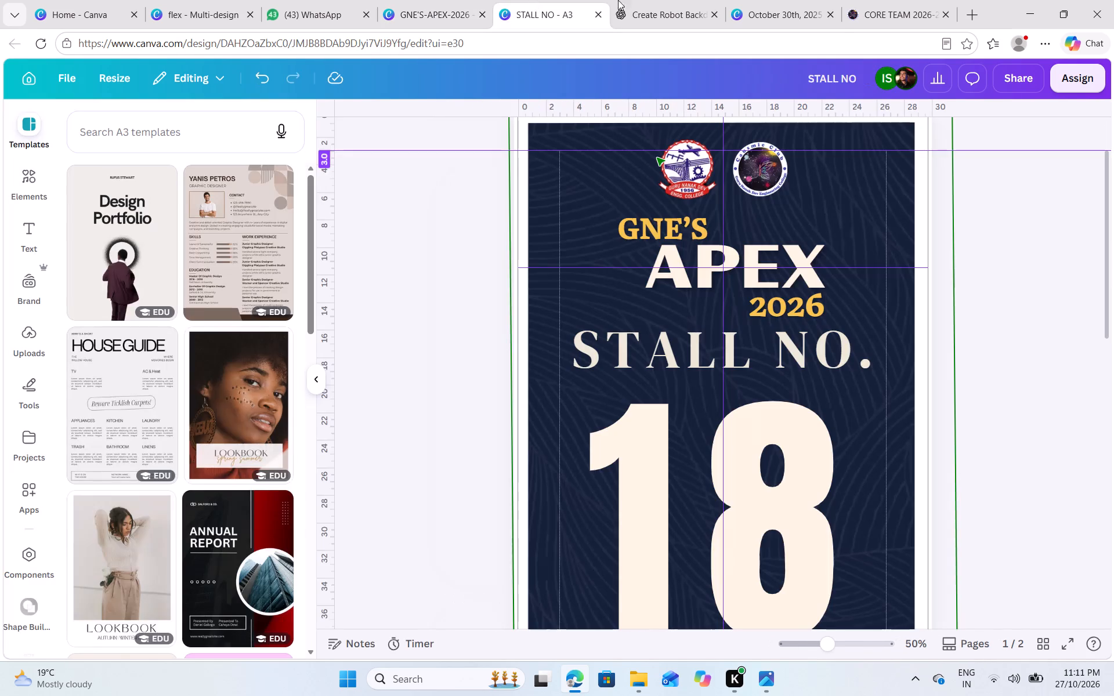
left_click(801, 5)
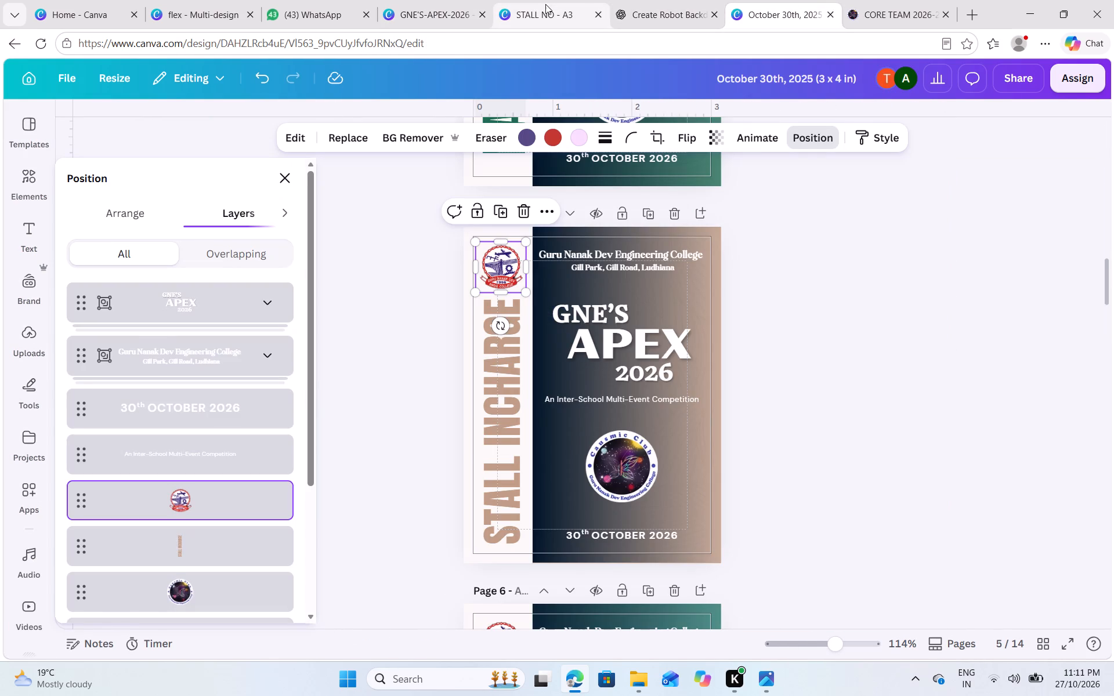
left_click(545, 4)
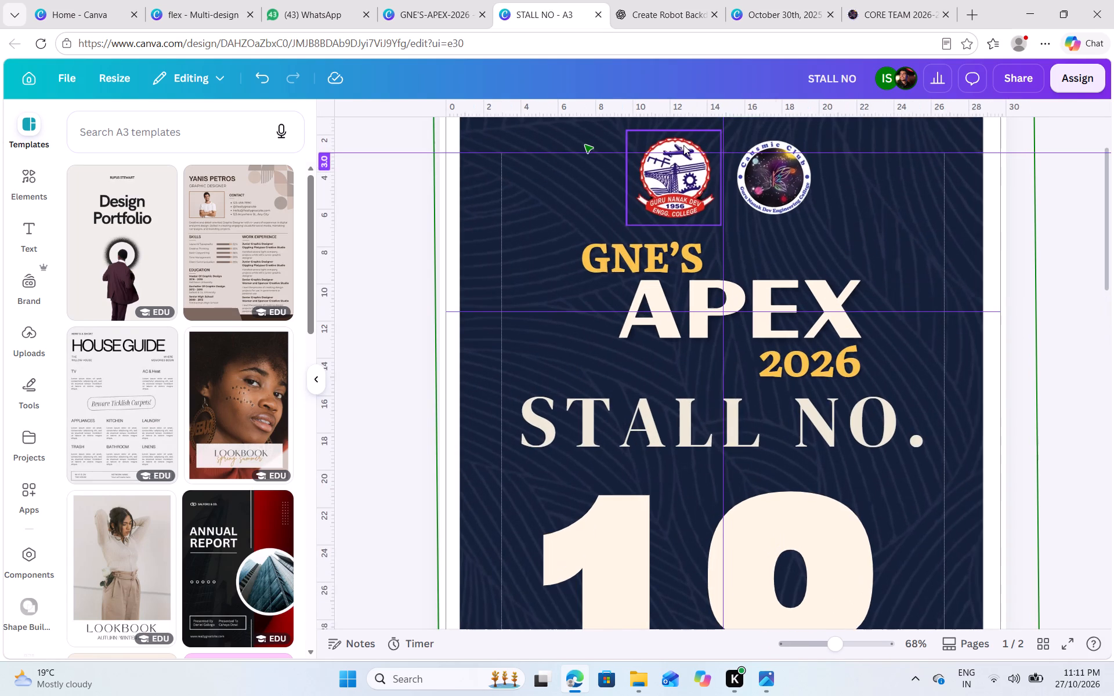
Move the Causmic Club logo to the poster's upper-left margin corner and the college emblem to the upper-right margin corner.
left_click(681, 171)
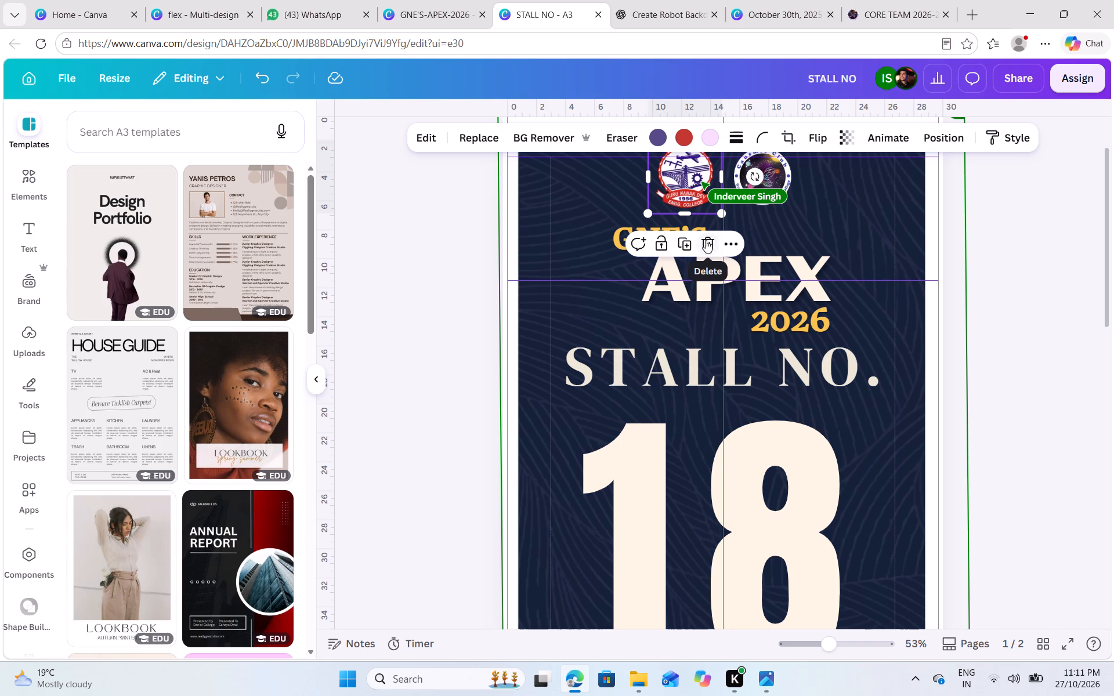
left_click_drag(772, 174, 589, 180)
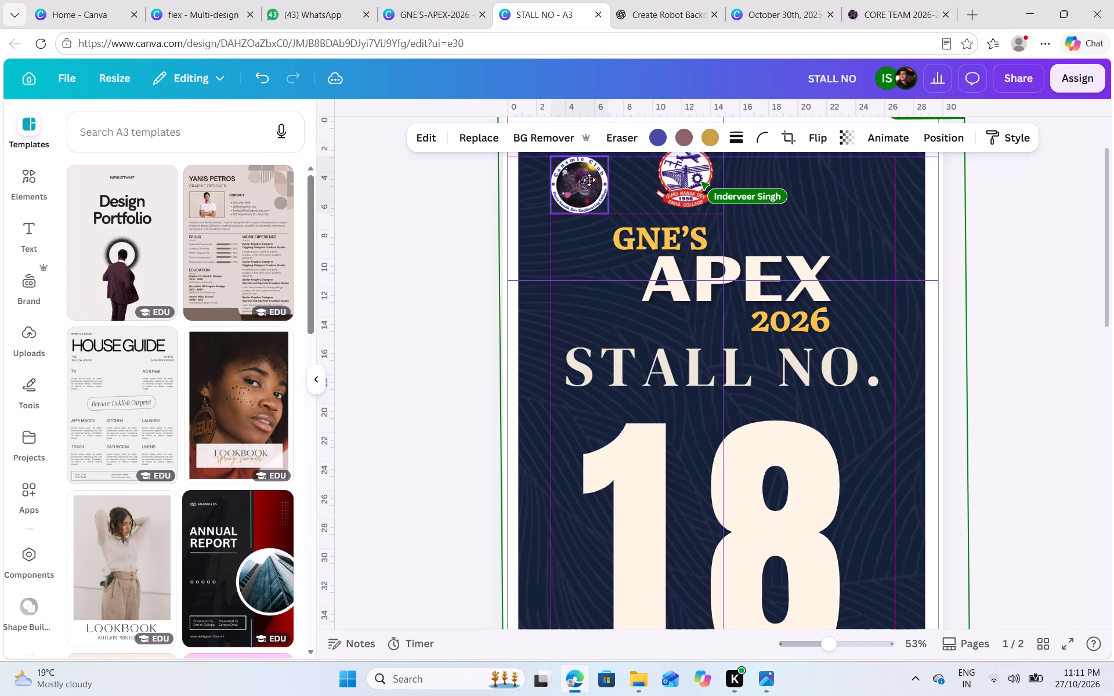
left_click_drag(589, 180, 588, 181)
left_click_drag(682, 180, 859, 204)
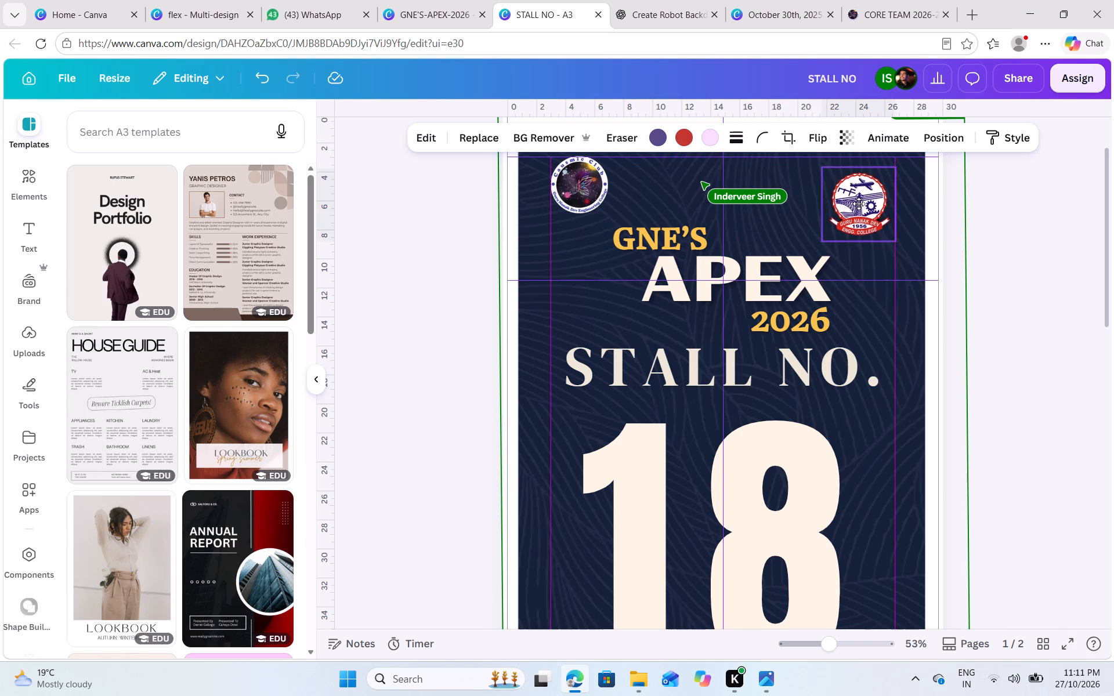
left_click_drag(859, 204, 857, 196)
scroll(857, 196, "up", 1)
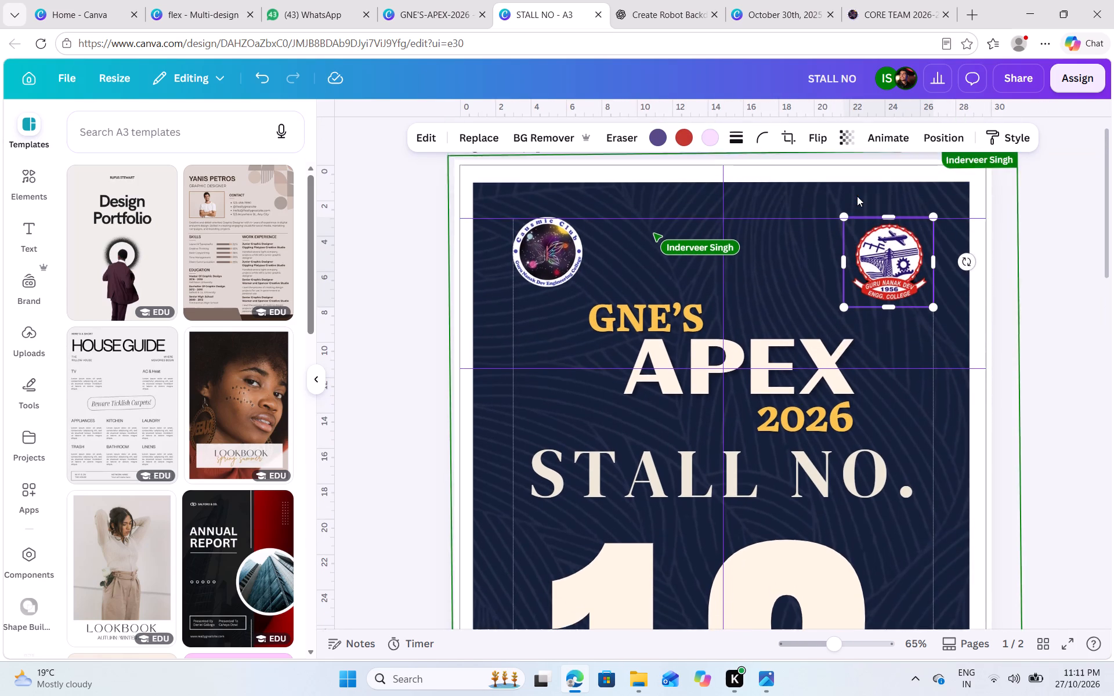
scroll(857, 196, "up", 1)
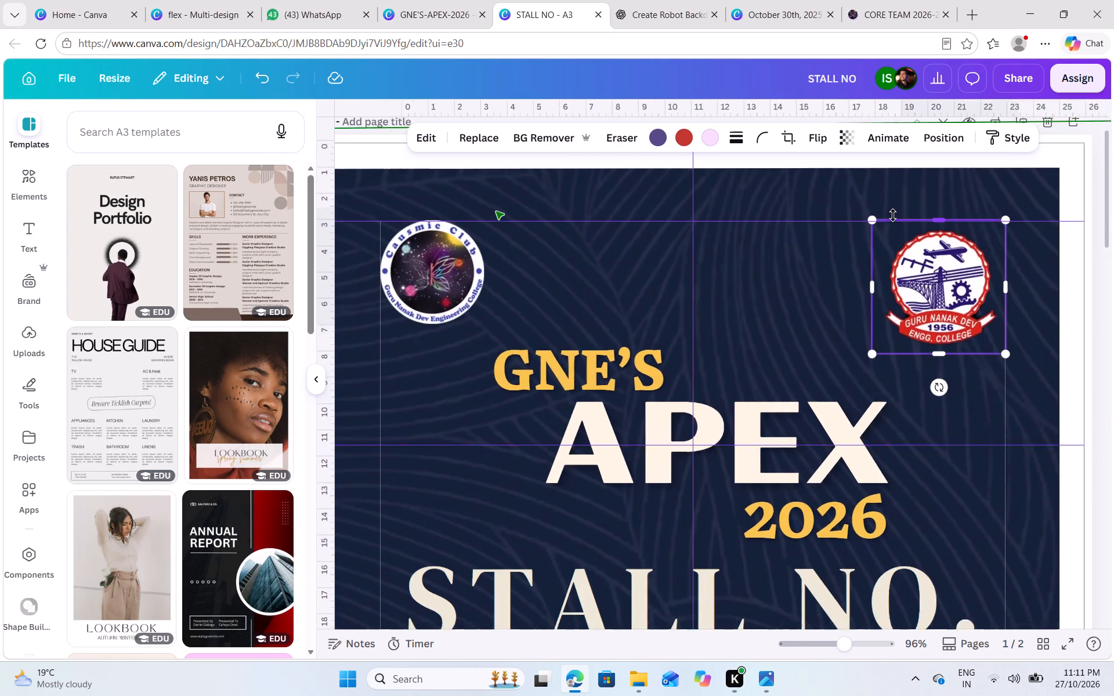
scroll(893, 215, "left", 1)
Copy the club logo, gold divider line and college emblem from the GNE'S-APEX-2026 cover page, and return to the STALL NO design.
left_click(404, 2)
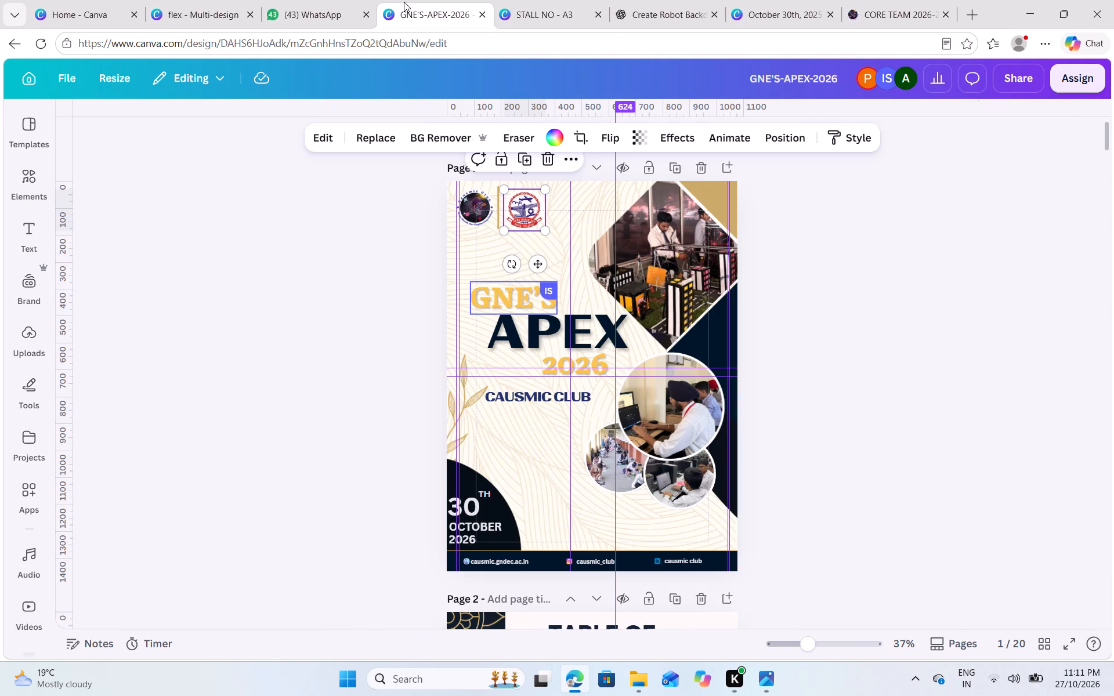
left_click(405, 240)
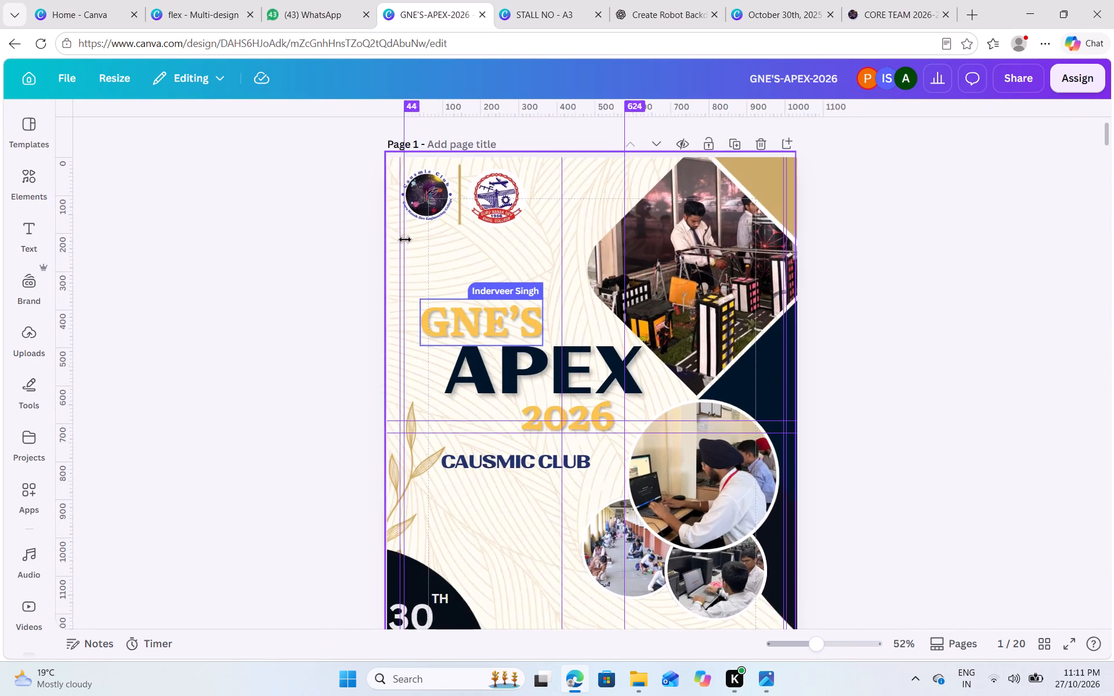
left_click(398, 193)
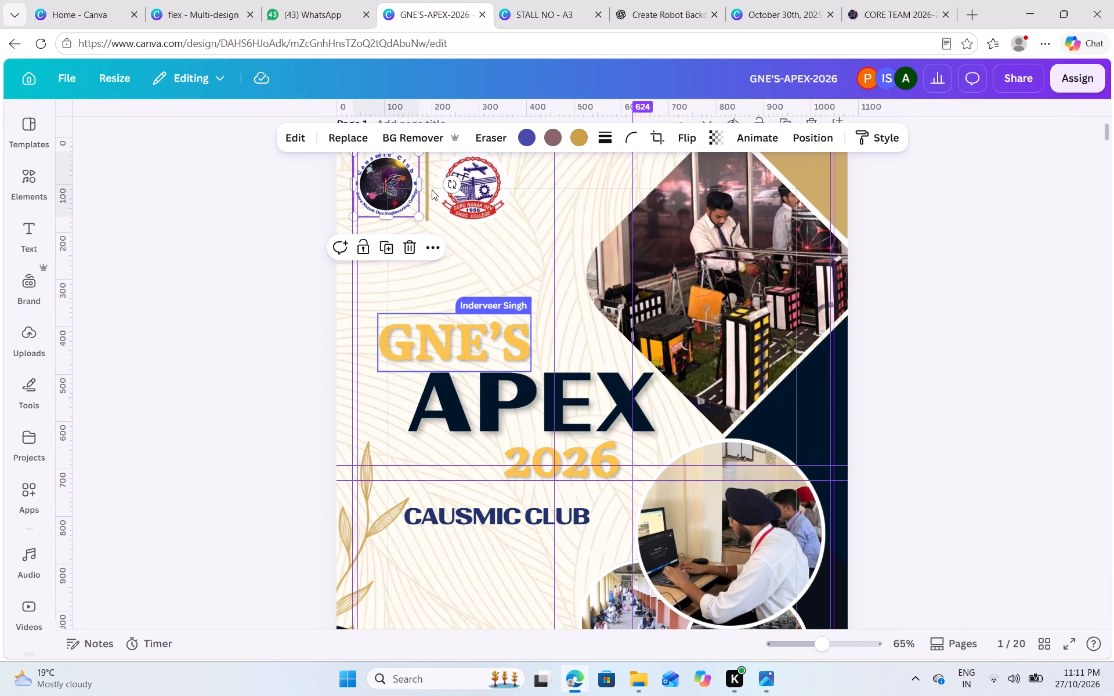
left_click(430, 191, "shift")
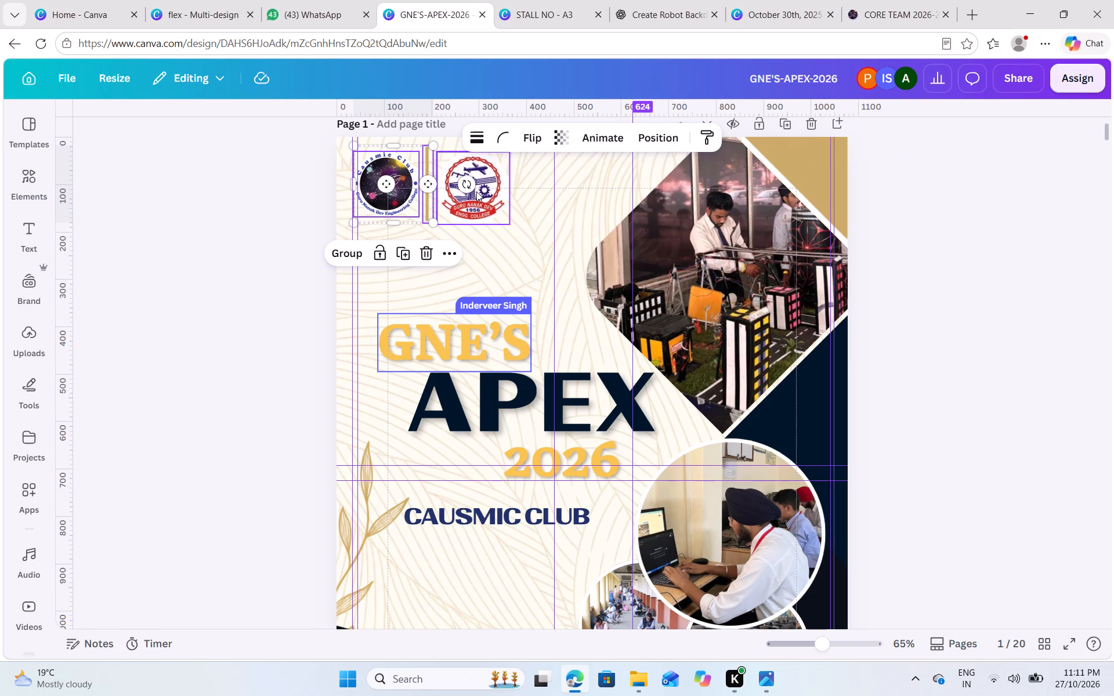
left_click(476, 191, "shift")
left_click(396, 251)
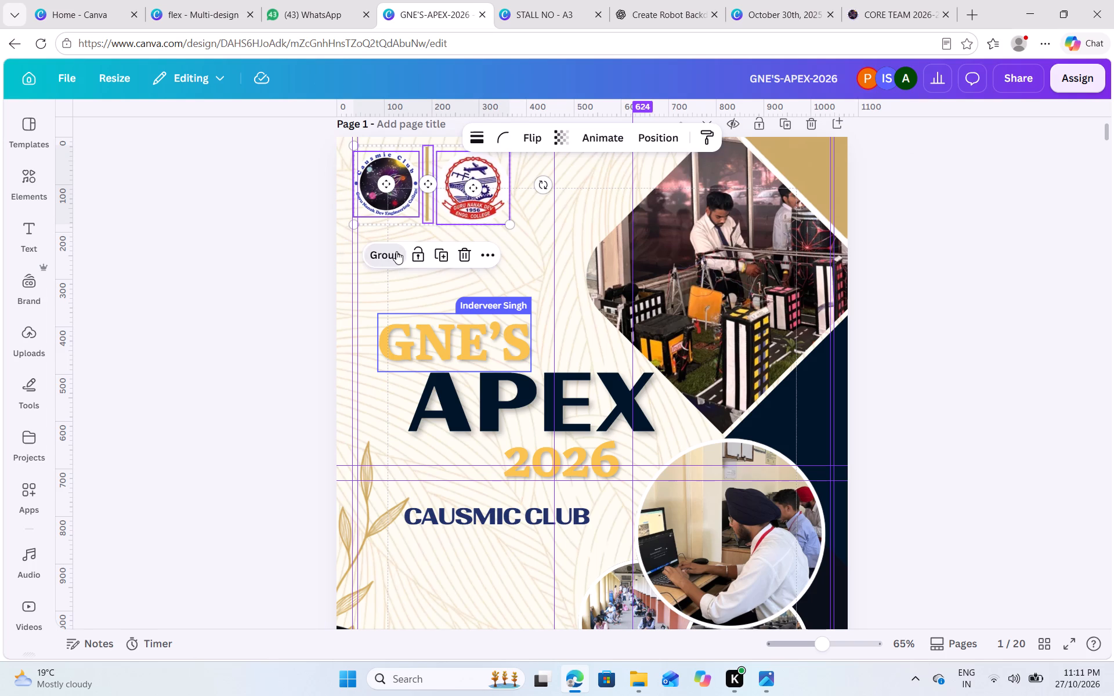
key("ctrl+c")
left_click(544, 1)
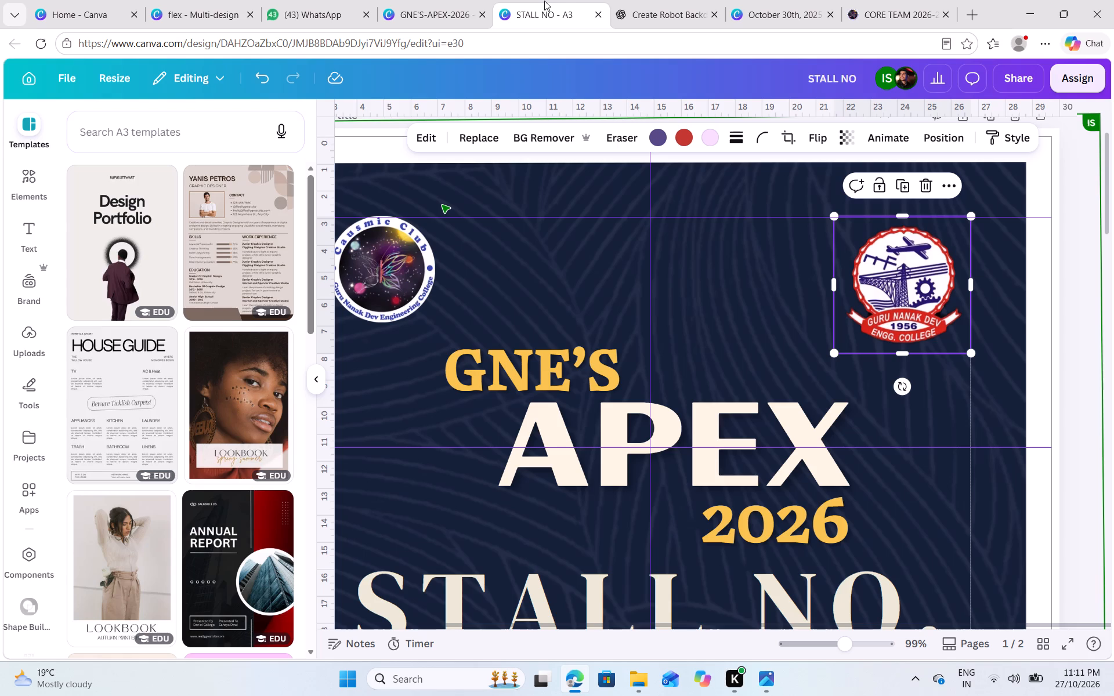
Paste the grouped club logo, gold divider and college emblem, and delete the poster's old separate club logo and college emblem.
key("ctrl+v")
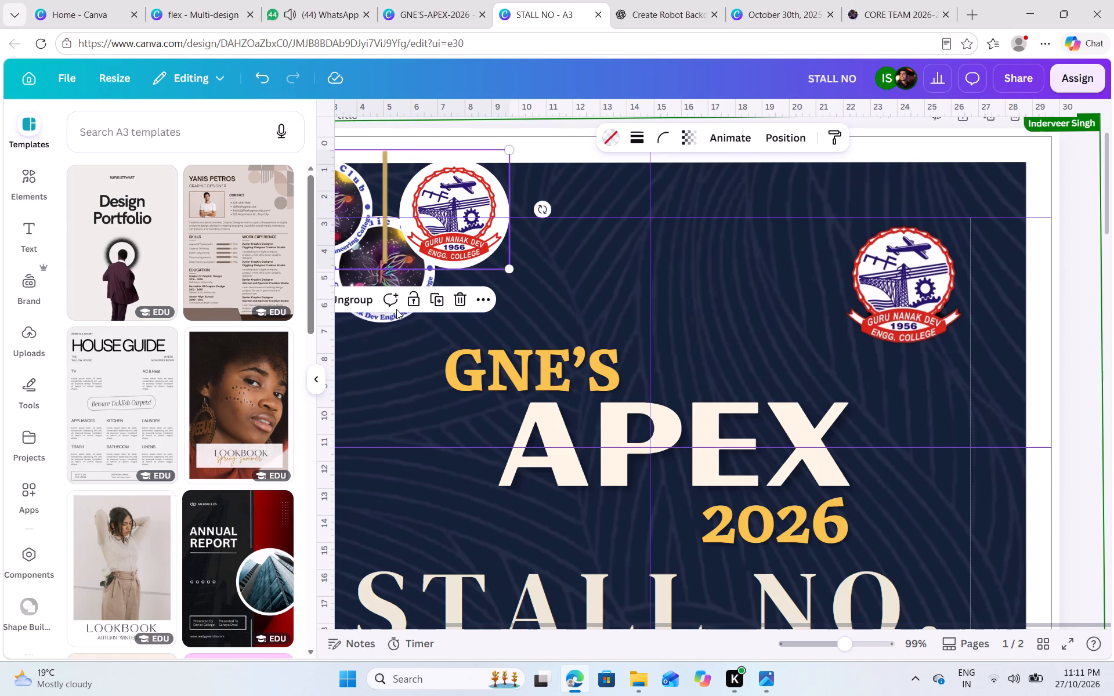
left_click(367, 319)
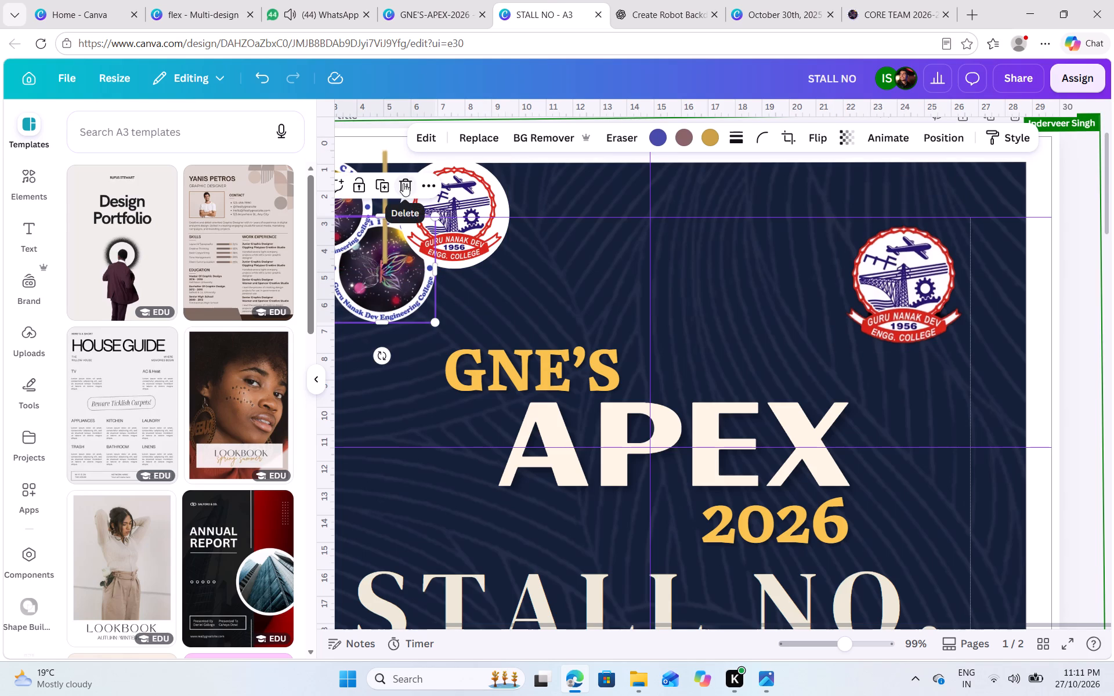
left_click(403, 183)
left_click(876, 275)
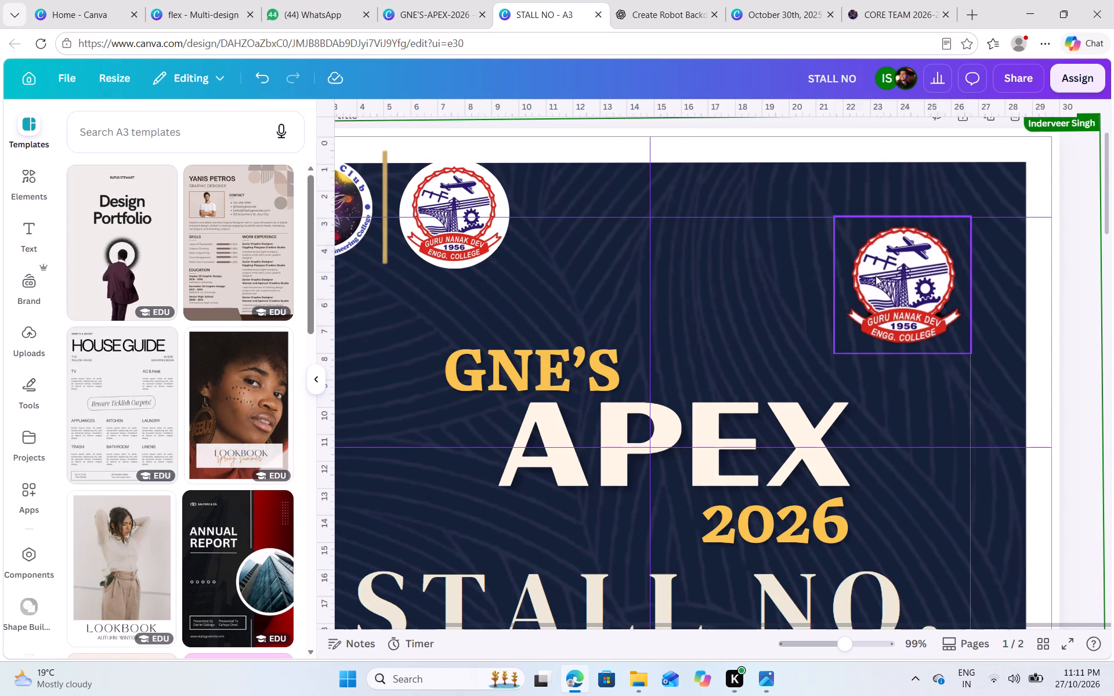
left_click(931, 183)
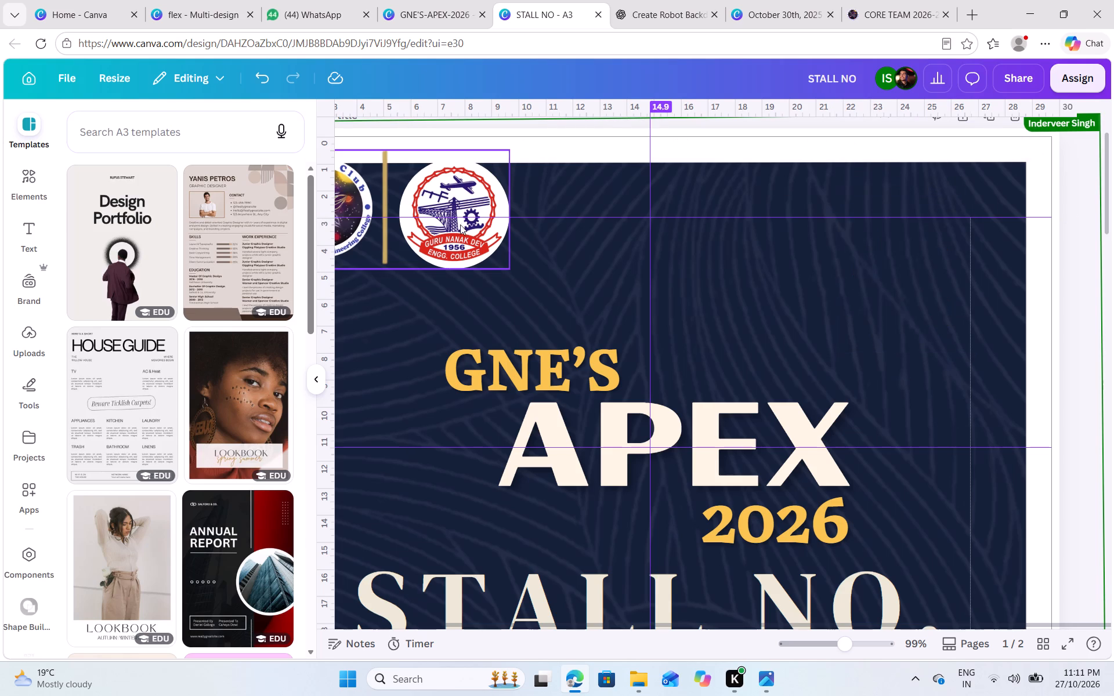
Move the pasted logo group above the GNE'S APEX title, with its gold divider near the vertical centre guide.
left_click(458, 225)
left_click_drag(428, 234, 703, 277)
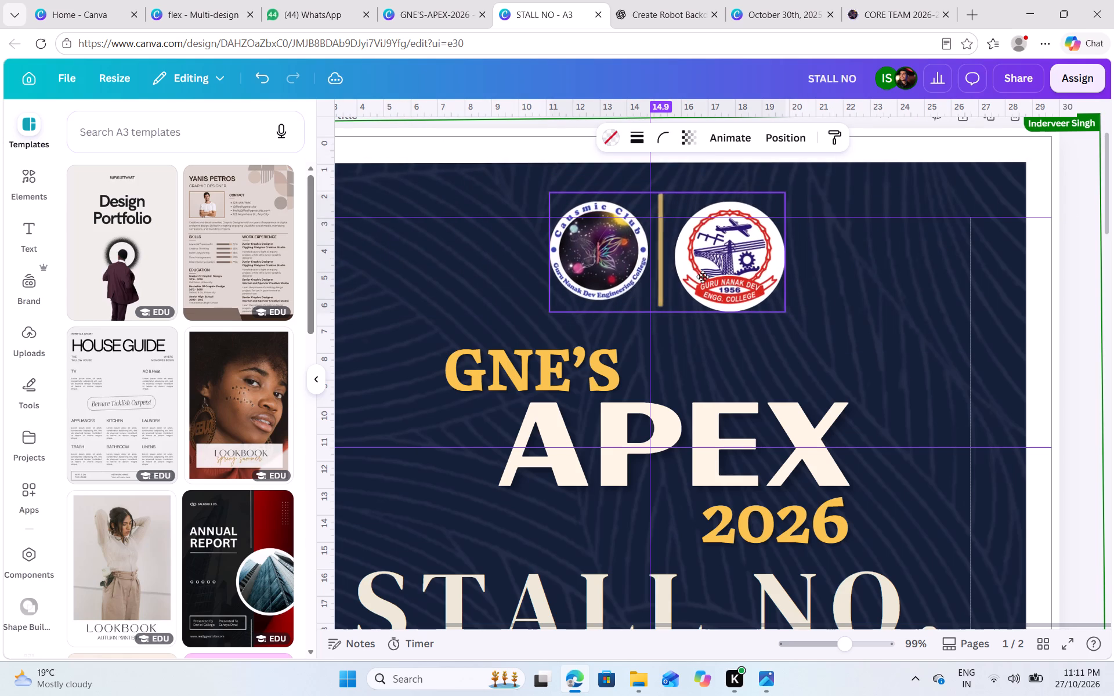
left_click_drag(703, 277, 693, 277)
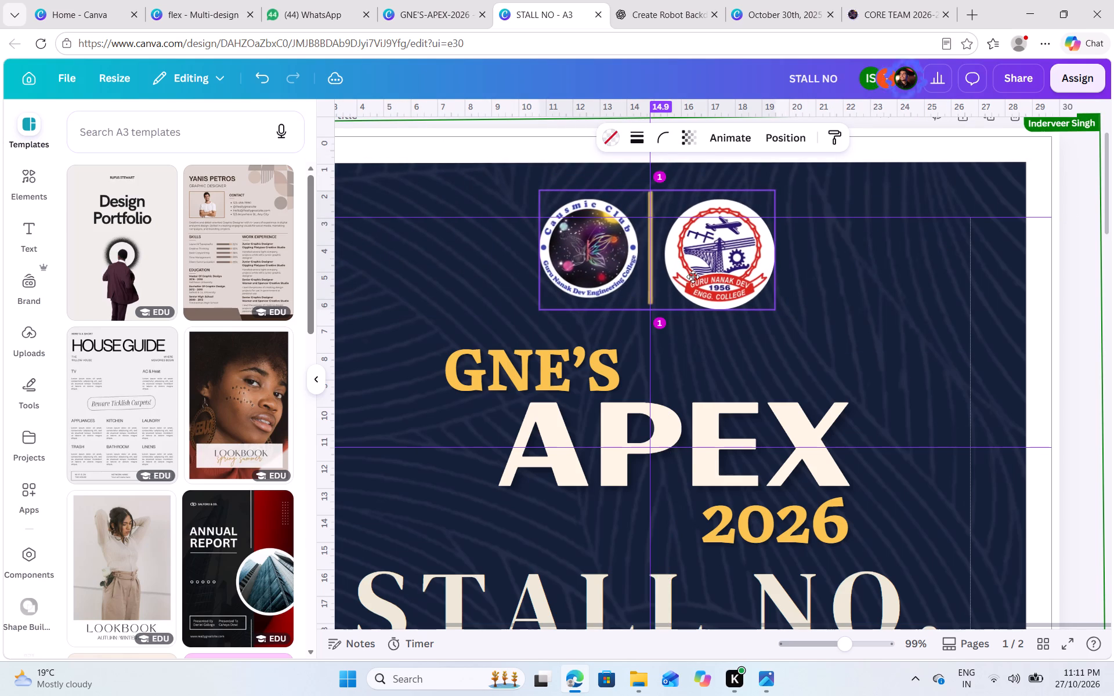
left_click_drag(693, 277, 690, 278)
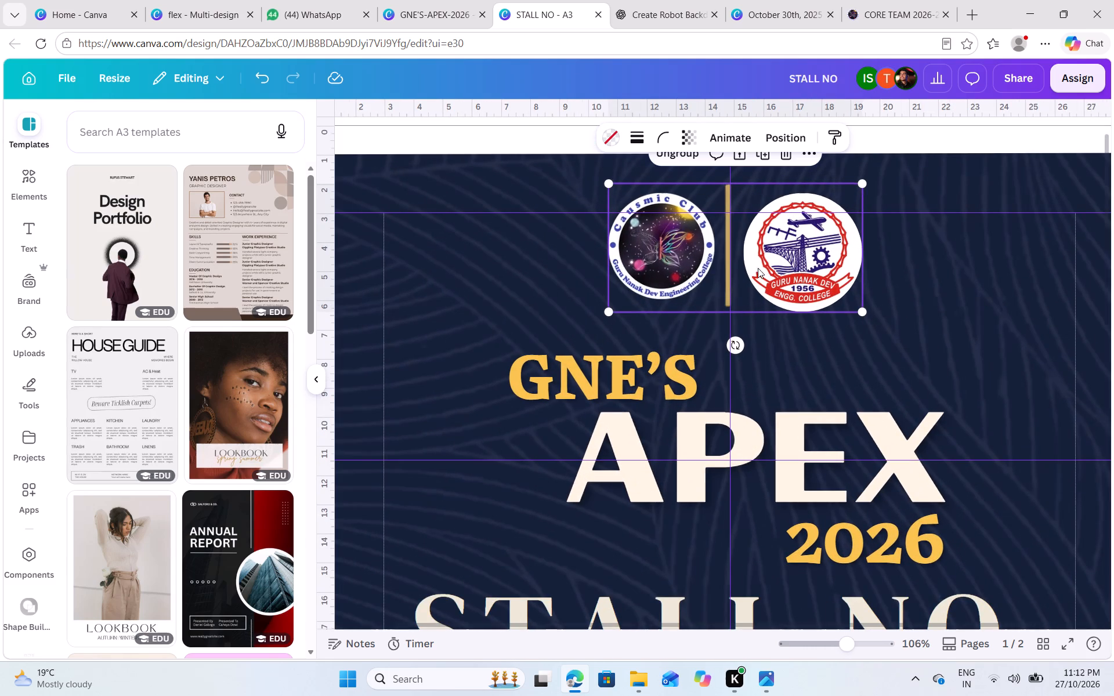
left_click_drag(805, 258, 811, 272)
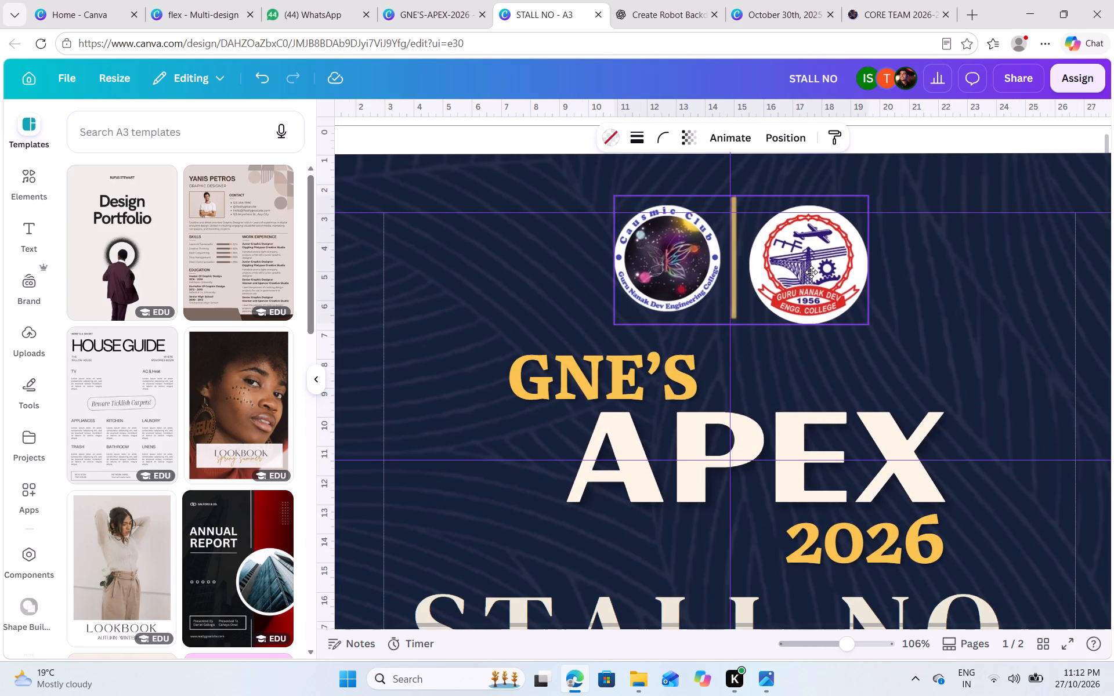
left_click_drag(811, 272, 808, 292)
Reduce the font size of the number 18 to 530.
scroll(808, 292, "down", 2)
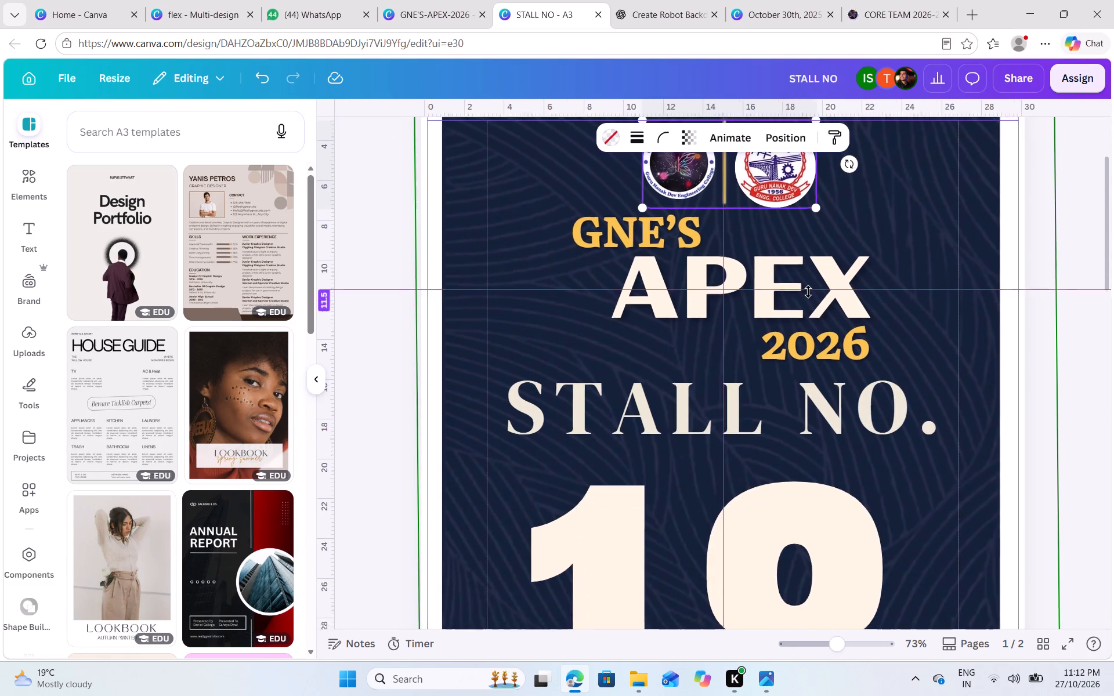
scroll(786, 469, "down", 1)
left_click(772, 385)
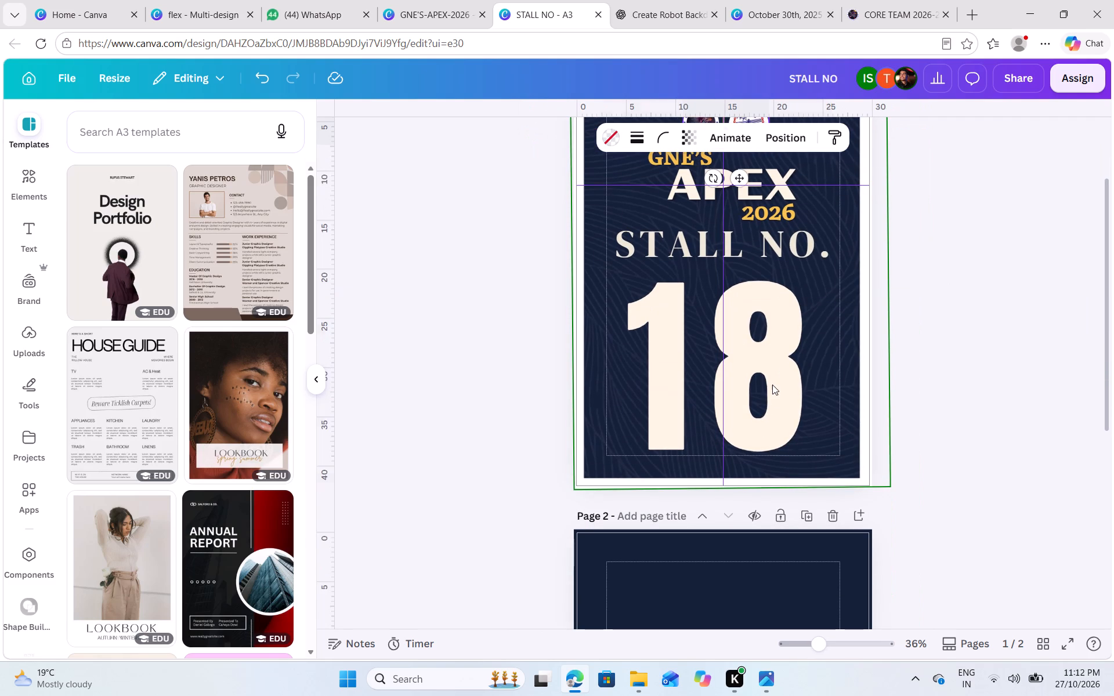
triple_click(509, 137)
triple_click(509, 137)
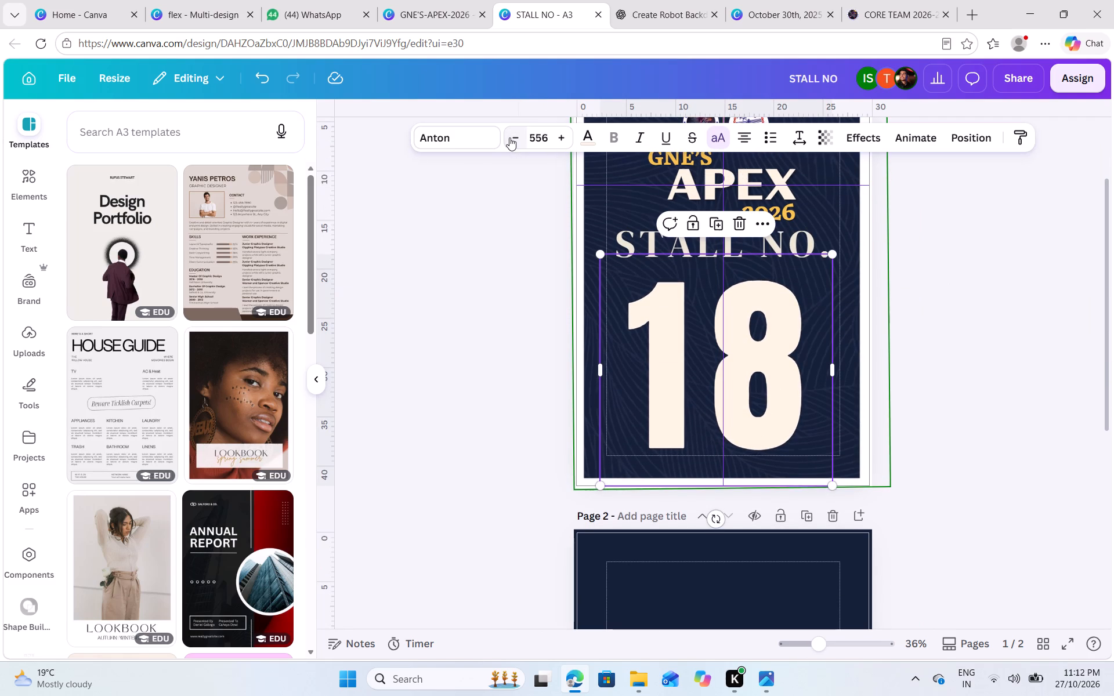
triple_click(509, 137)
triple_click(509, 137)
triple_click(509, 137)
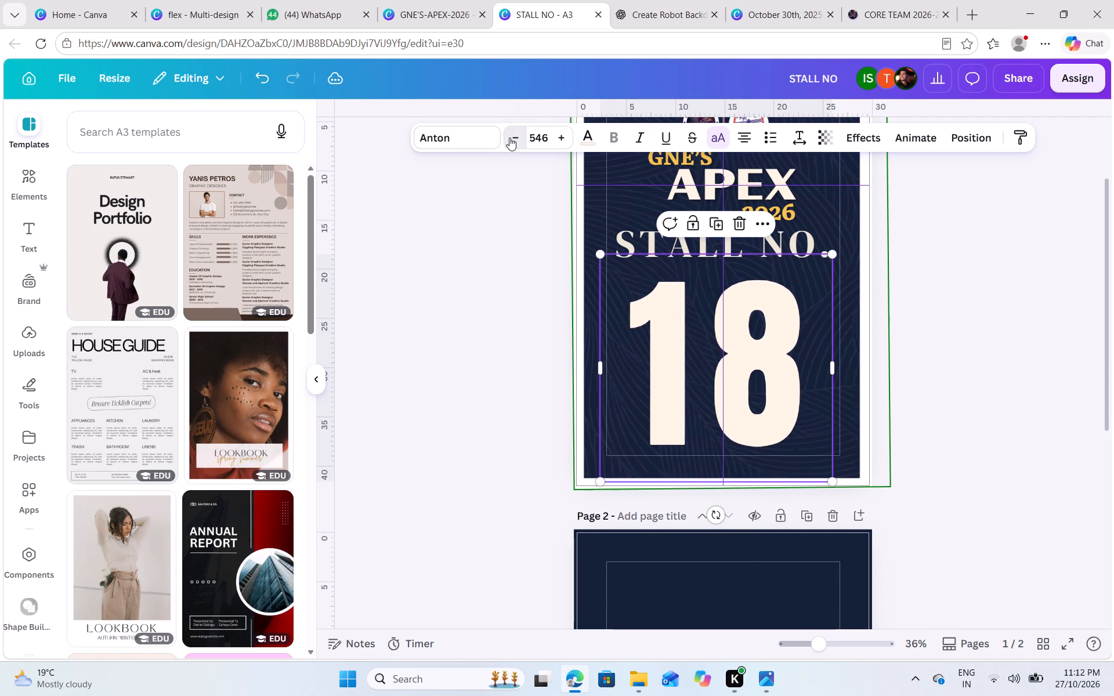
left_click(509, 137)
triple_click(509, 137)
triple_click(509, 137)
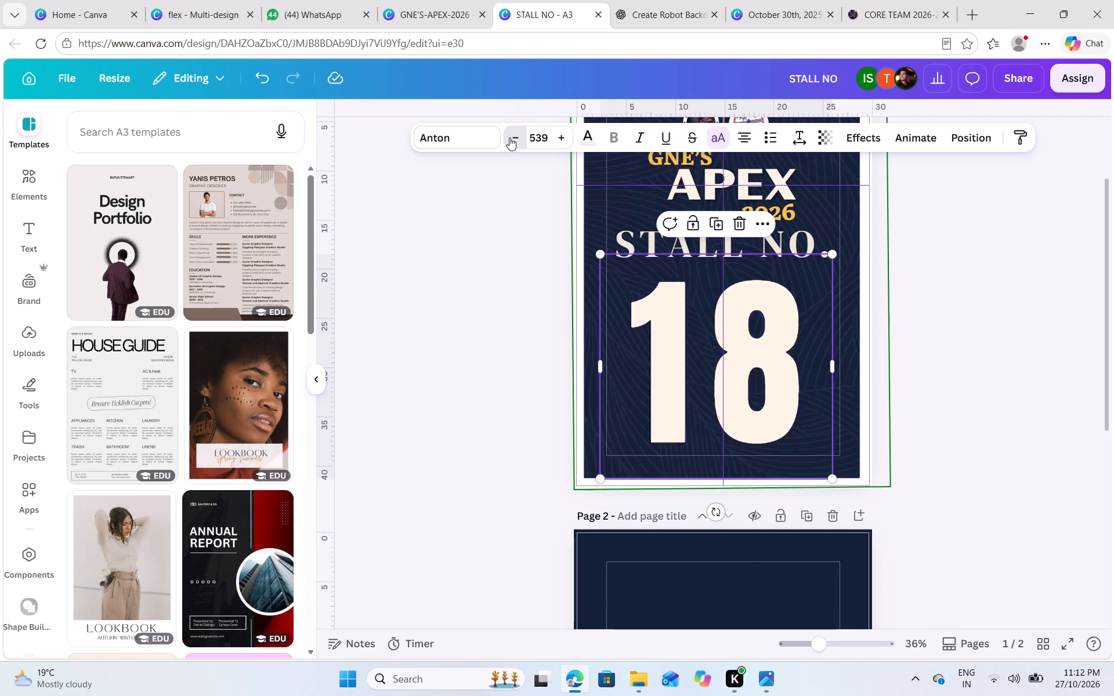
triple_click(509, 137)
triple_click(509, 137)
double_click(509, 137)
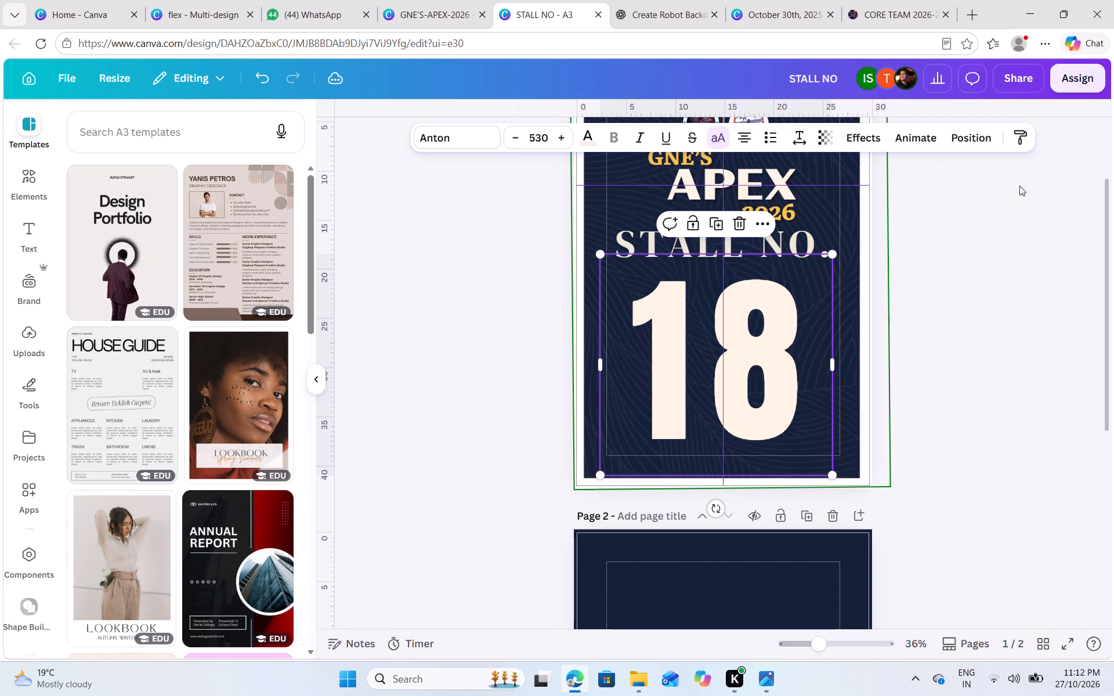
left_click(968, 227)
Nudge the number 18 slightly right and down, to a Y position of about 19.7 cm.
left_click(812, 332)
key("Down")
key("Down")
key("Down")
key("Down")
key("Down")
key("Down")
key("Down")
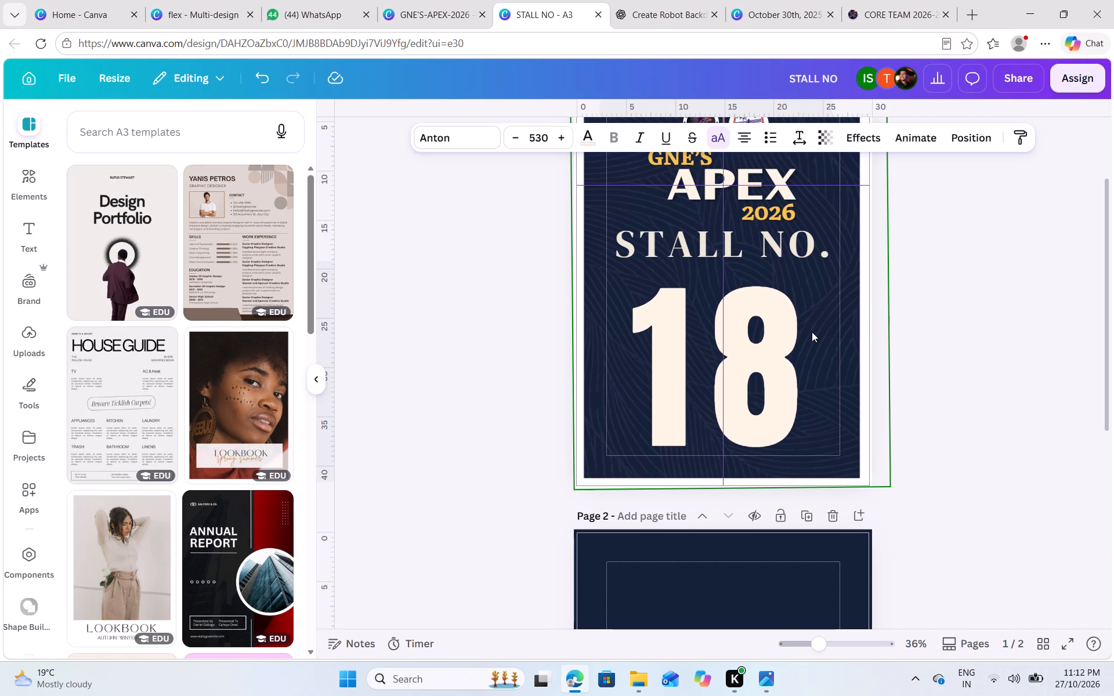
key("Down")
key("Down")
key("Down")
key("Right")
key("Right")
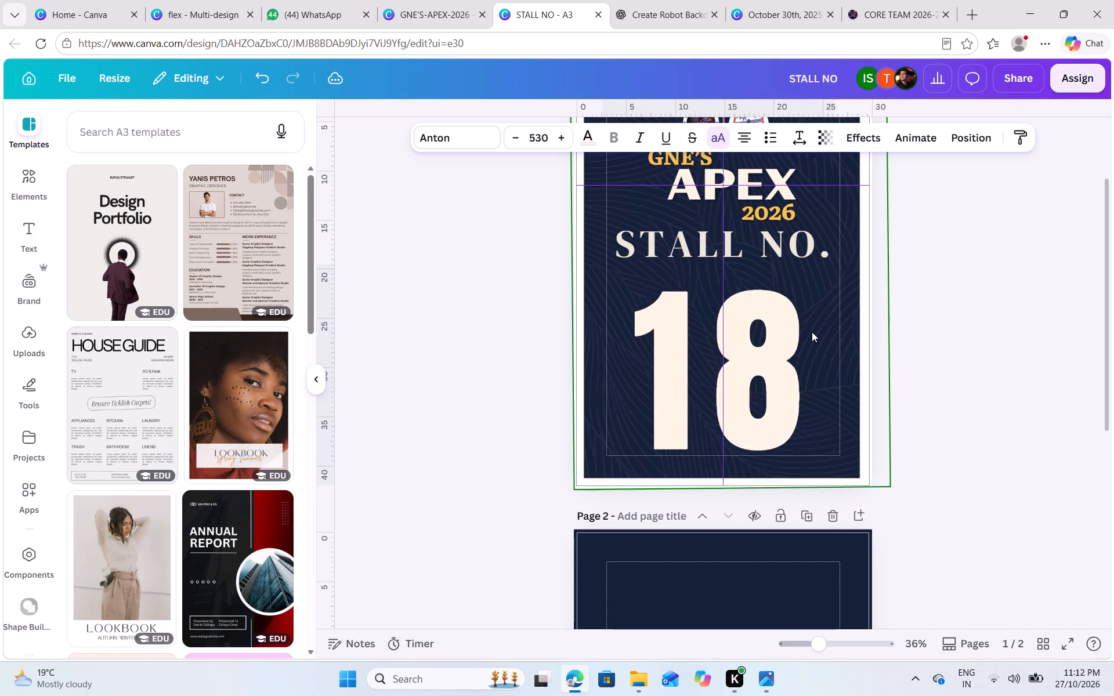
key("Down")
key("Right")
key("Down")
key("Right")
key("Down")
key("Down")
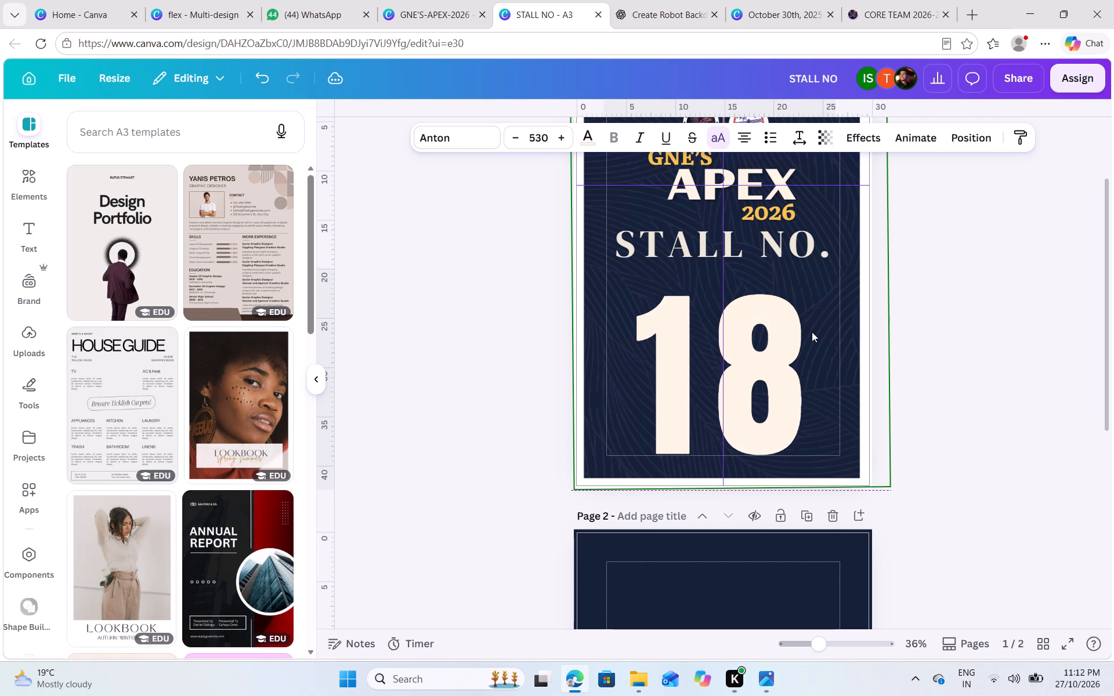
key("Up")
key("Up")
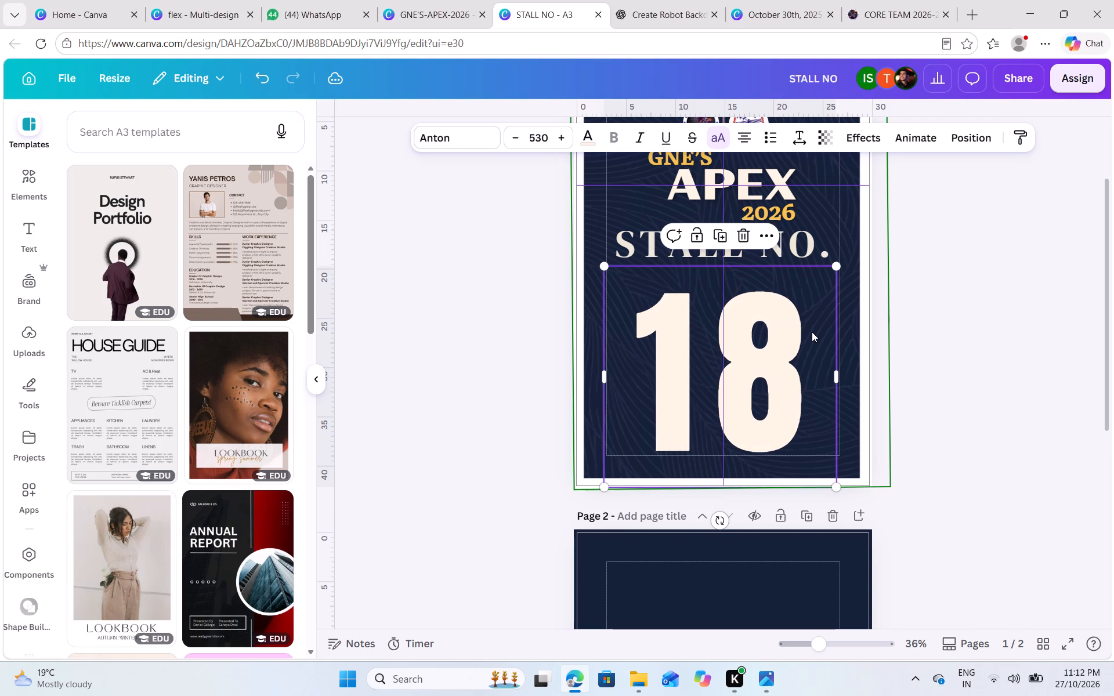
Align the number 18 to the horizontal centre of the page.
left_click(957, 127)
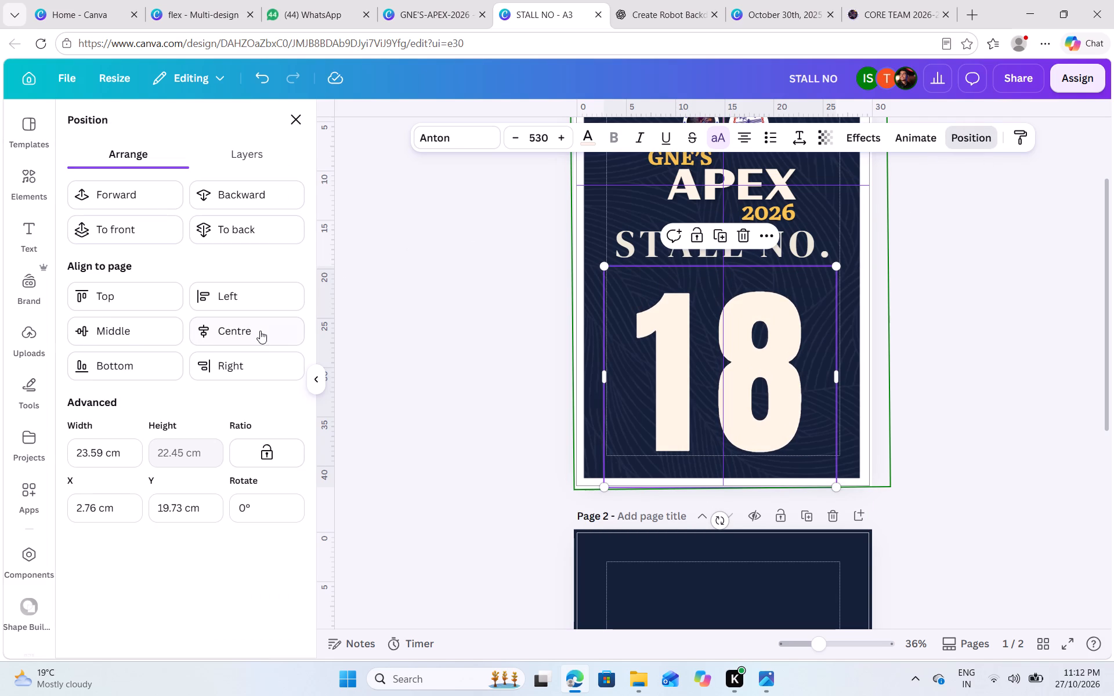
left_click(263, 331)
Set the font size of the STALL NO. text to 100.
left_click(811, 243)
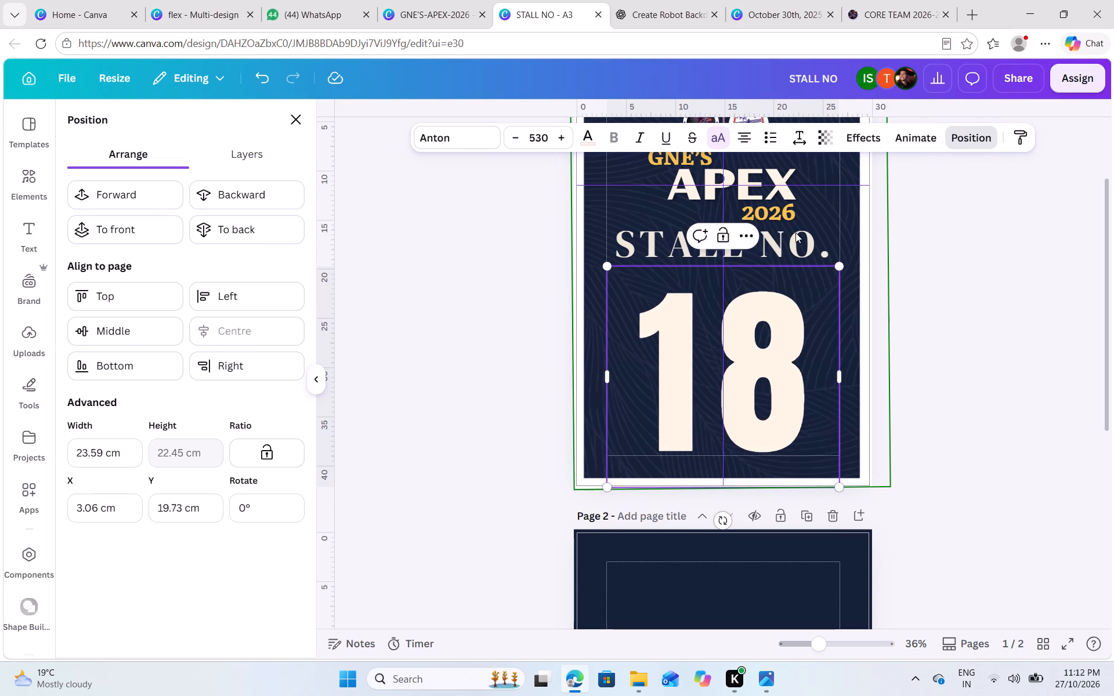
left_click(793, 235)
left_click(891, 213)
left_click(795, 231)
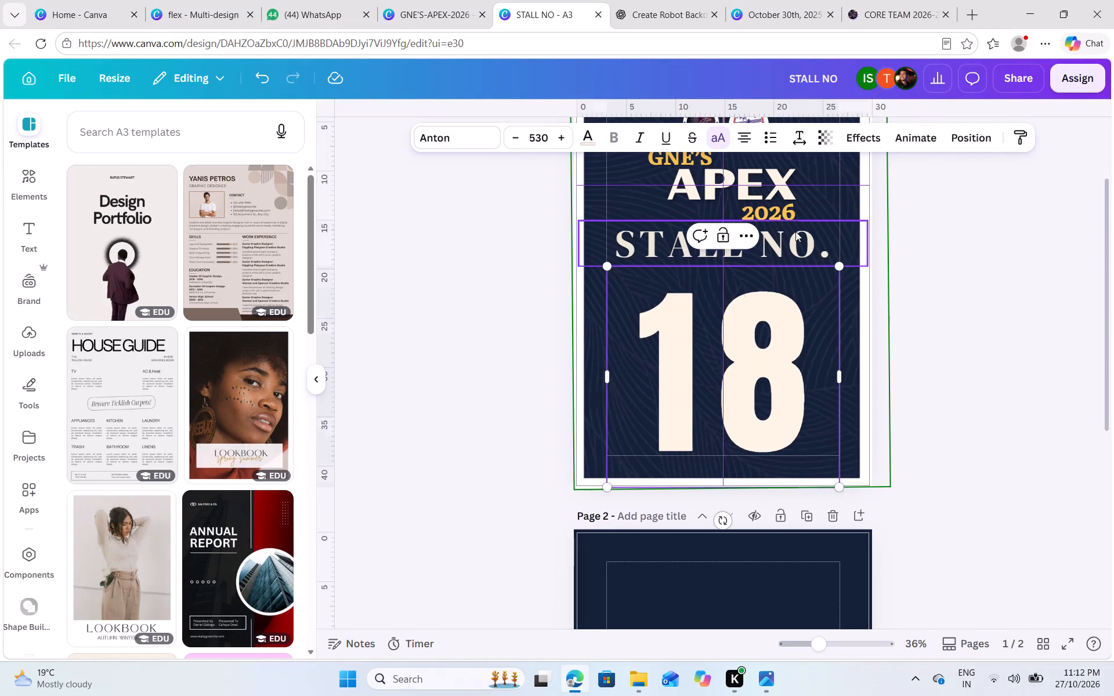
left_click(963, 134)
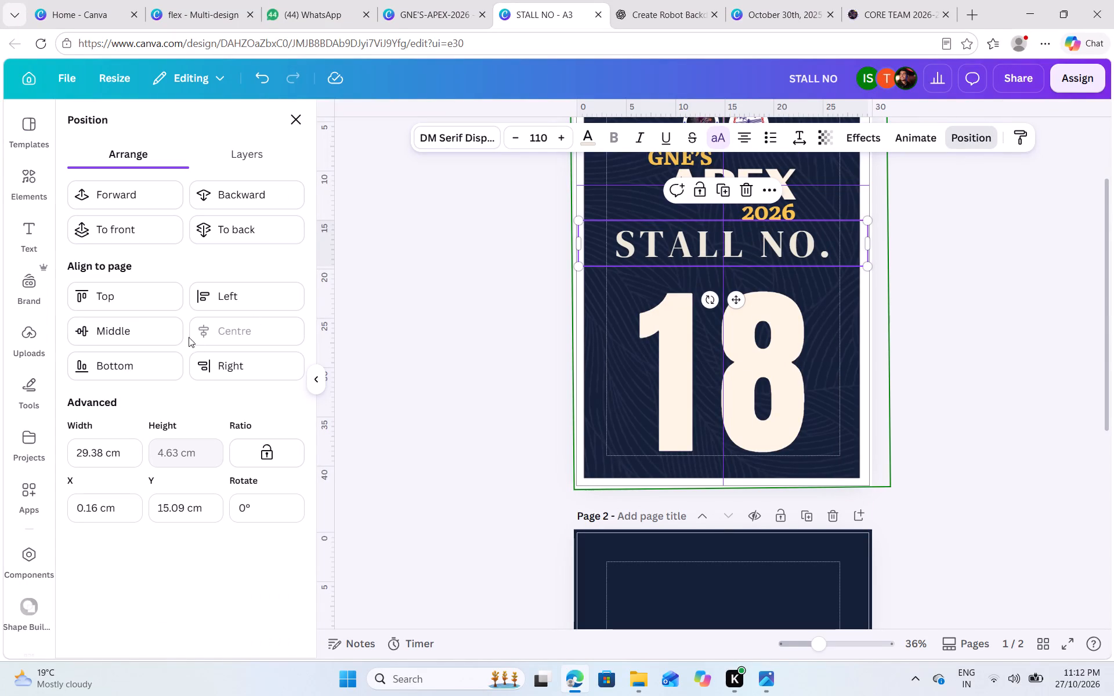
left_click(541, 136)
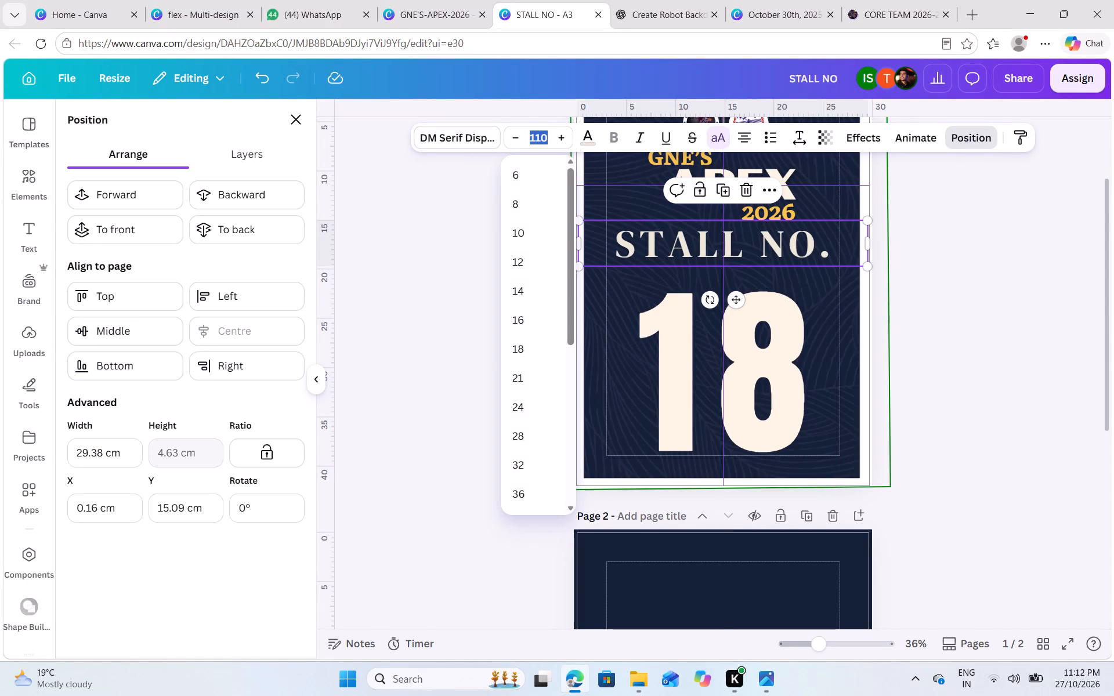
type("100")
key("Return")
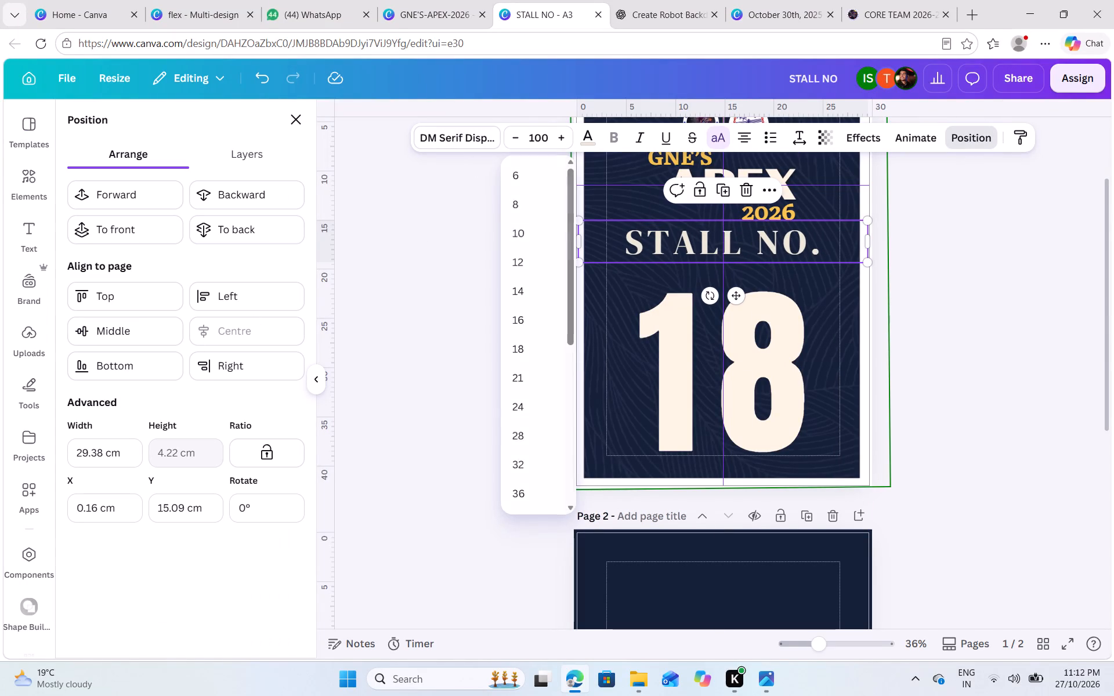
left_click(911, 241)
Nudge the STALL NO. text down, away from the 2026 line and closer to the number 18.
left_click(784, 234)
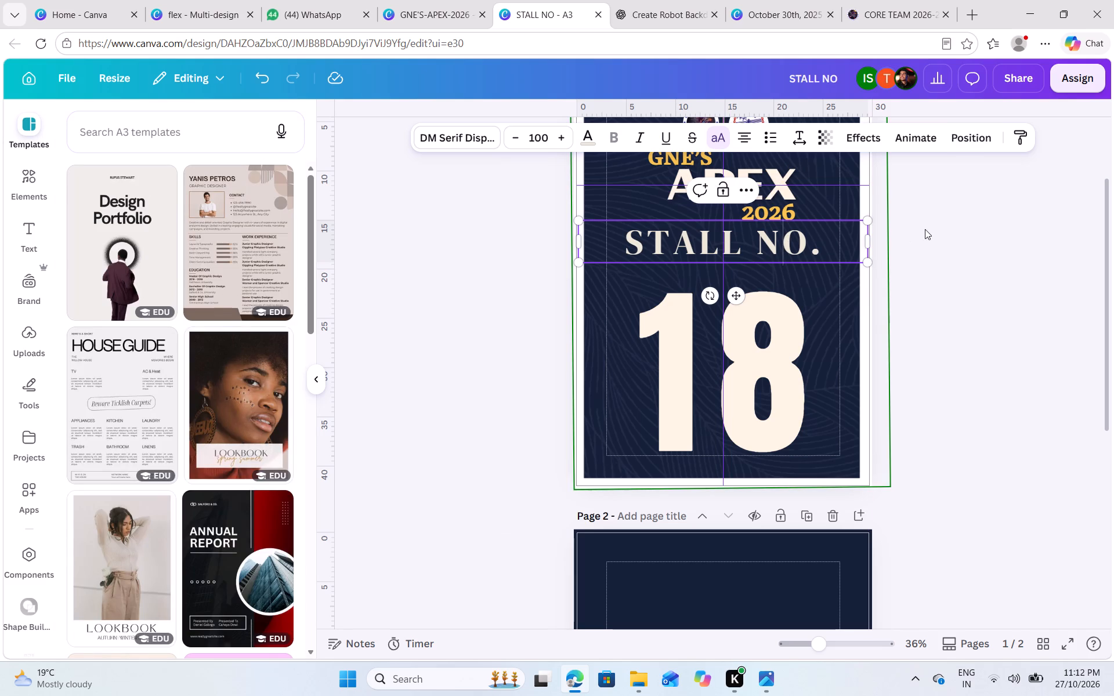
left_click(924, 230)
left_click(823, 230)
key("Down")
key("Down")
key("Down")
key("Down")
key("Down")
key("Down")
key("Down")
key("Down")
key("Down")
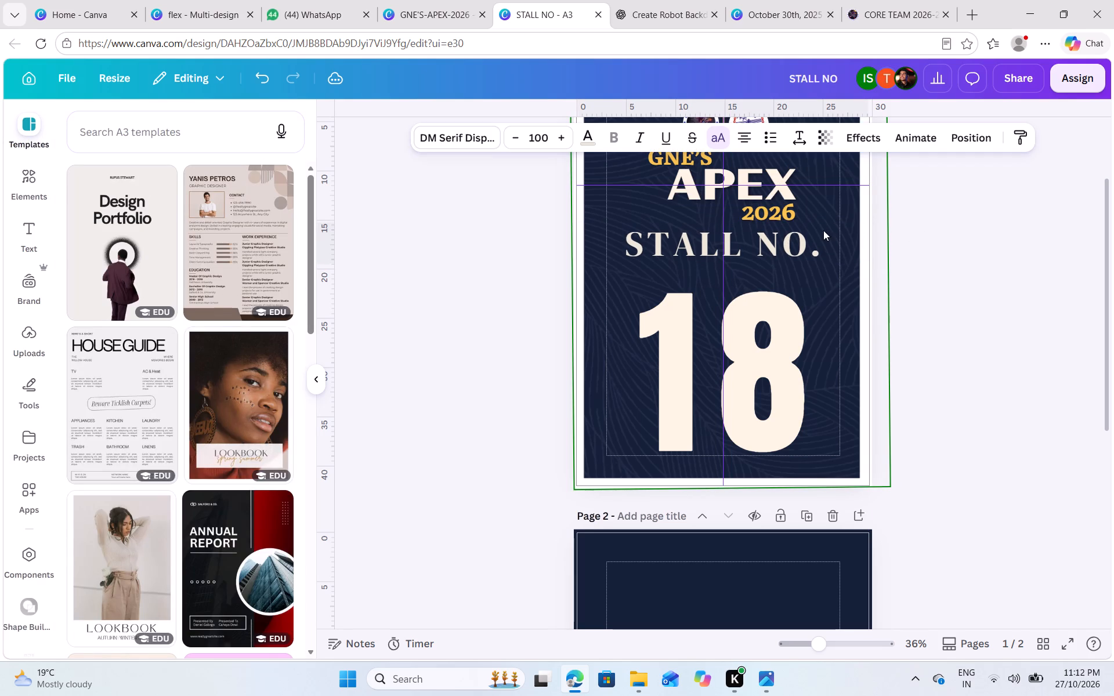
key("Down")
key("Down")
key("Down")
key("Down")
key("Down")
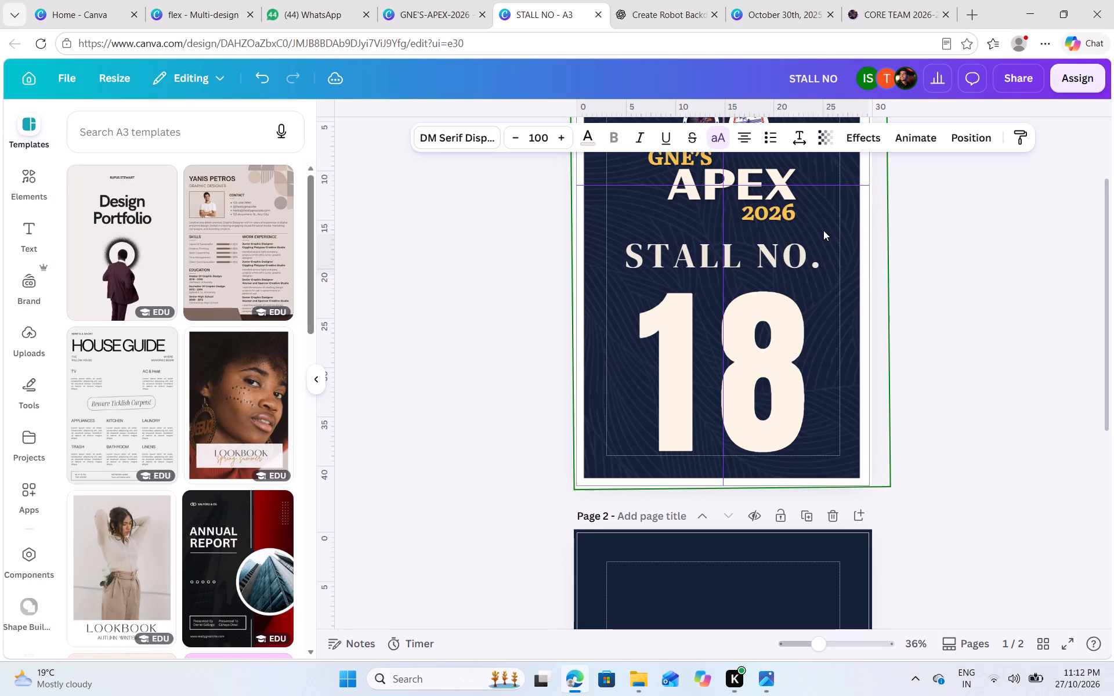
key("Down")
key("Down")
key("Down")
key("Down")
key("Down")
key("Down")
key("Down")
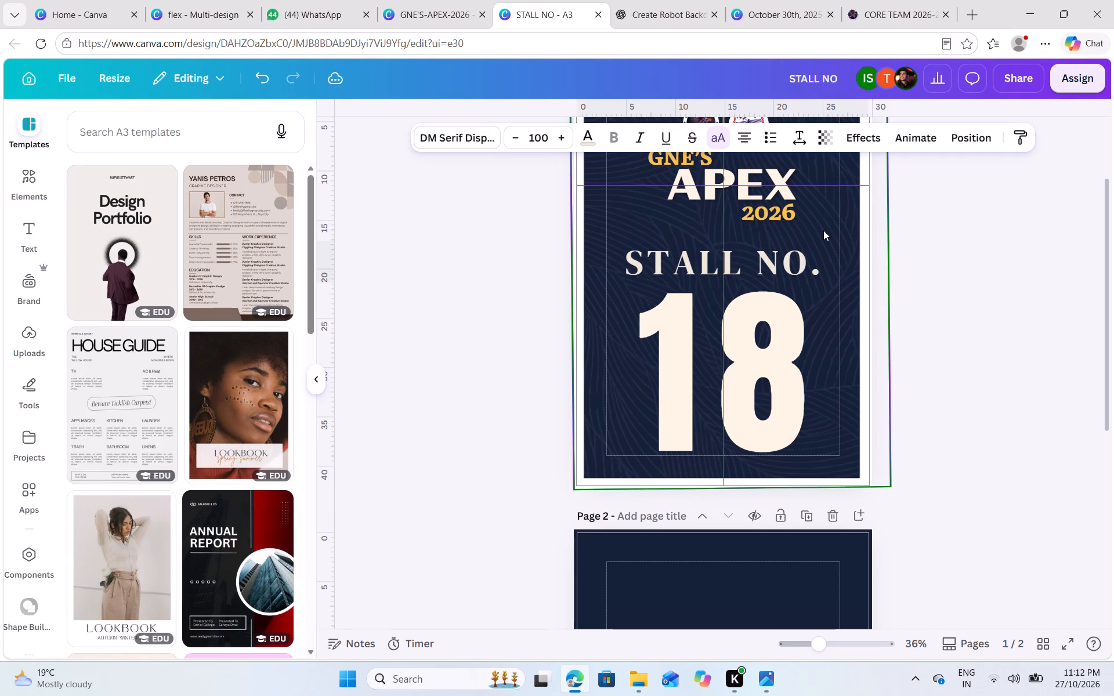
Lower the opacity of the STALL NO. text slightly below 100.
left_click(820, 135)
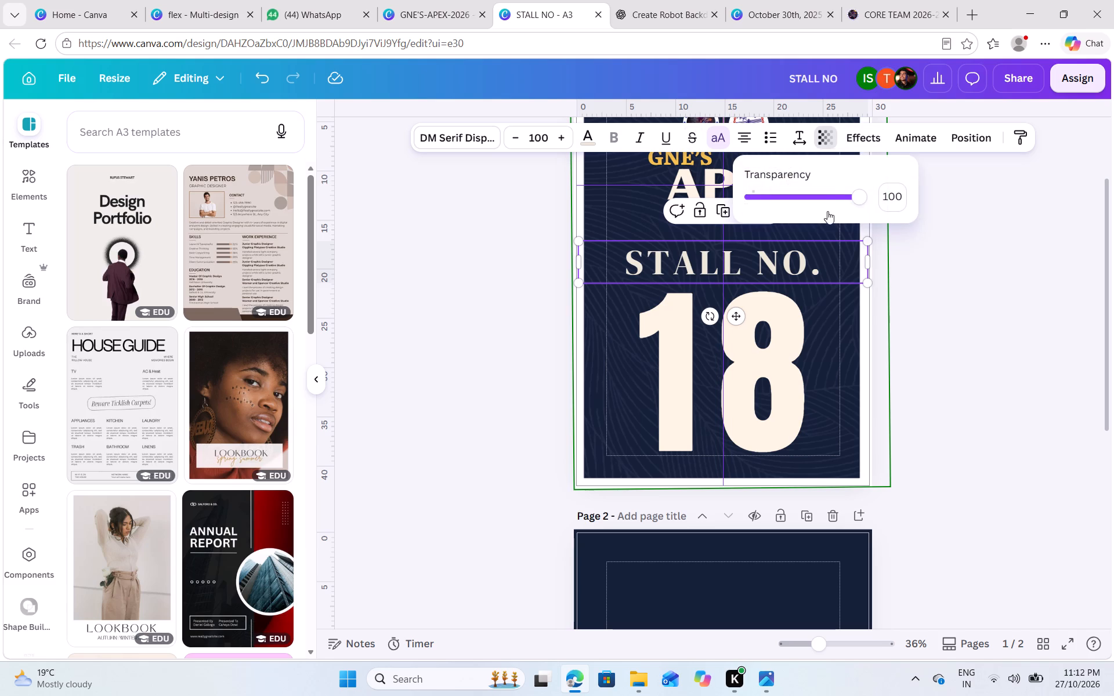
left_click_drag(860, 197, 851, 197)
left_click(924, 258)
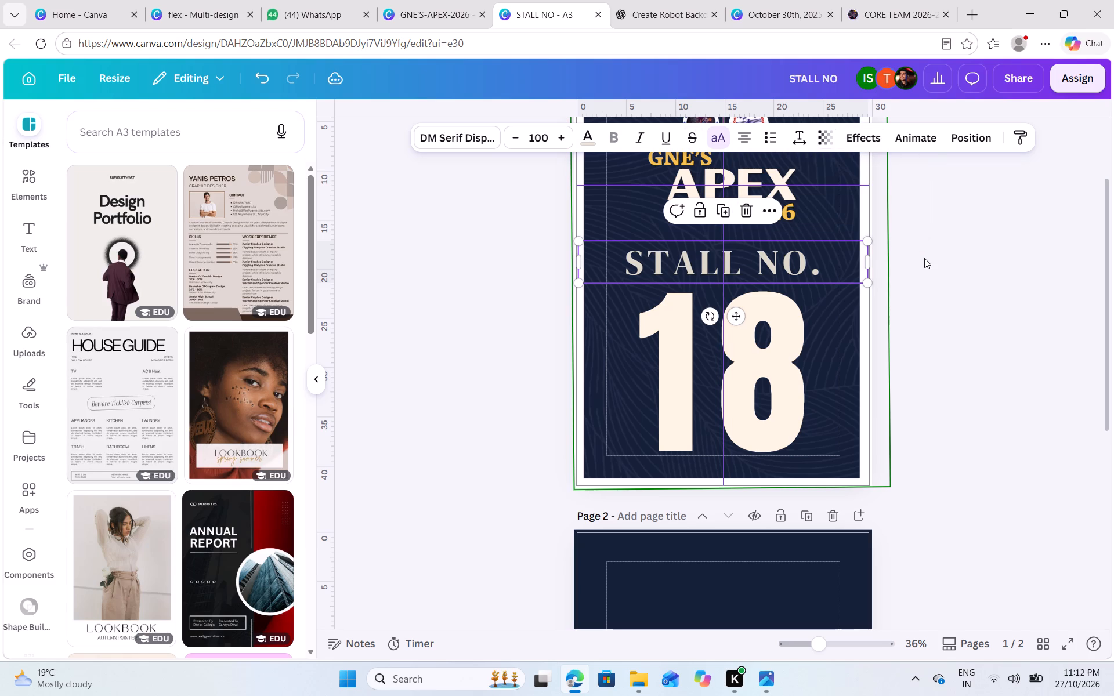
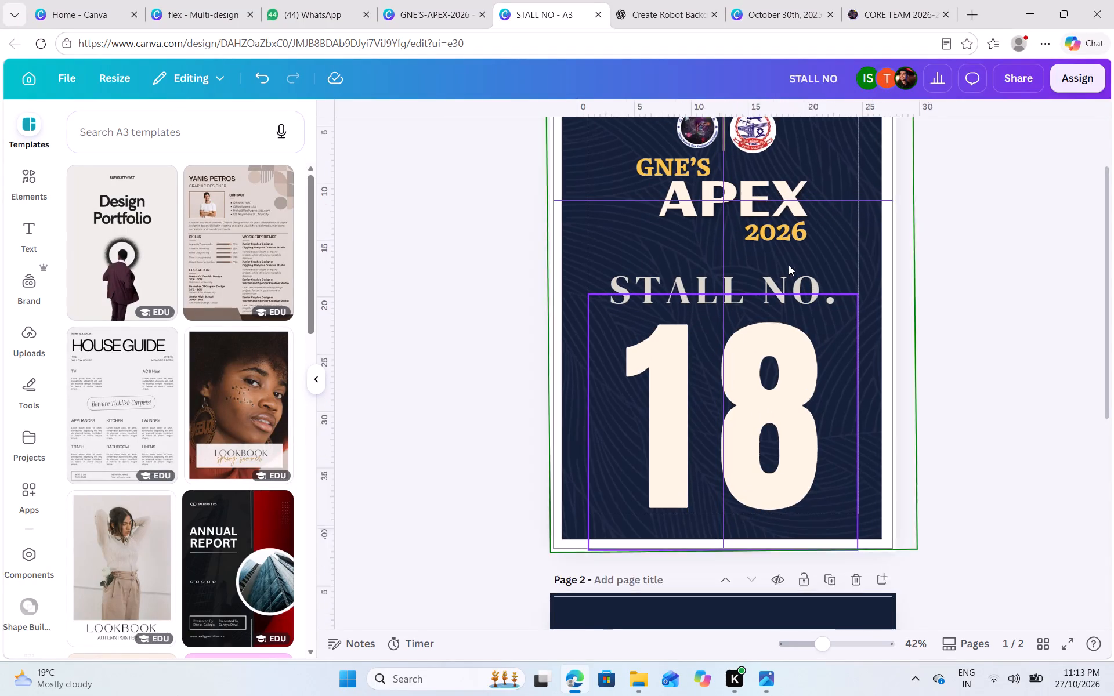
Lock the large number 18 on the first page.
left_click(811, 276)
left_click(809, 275)
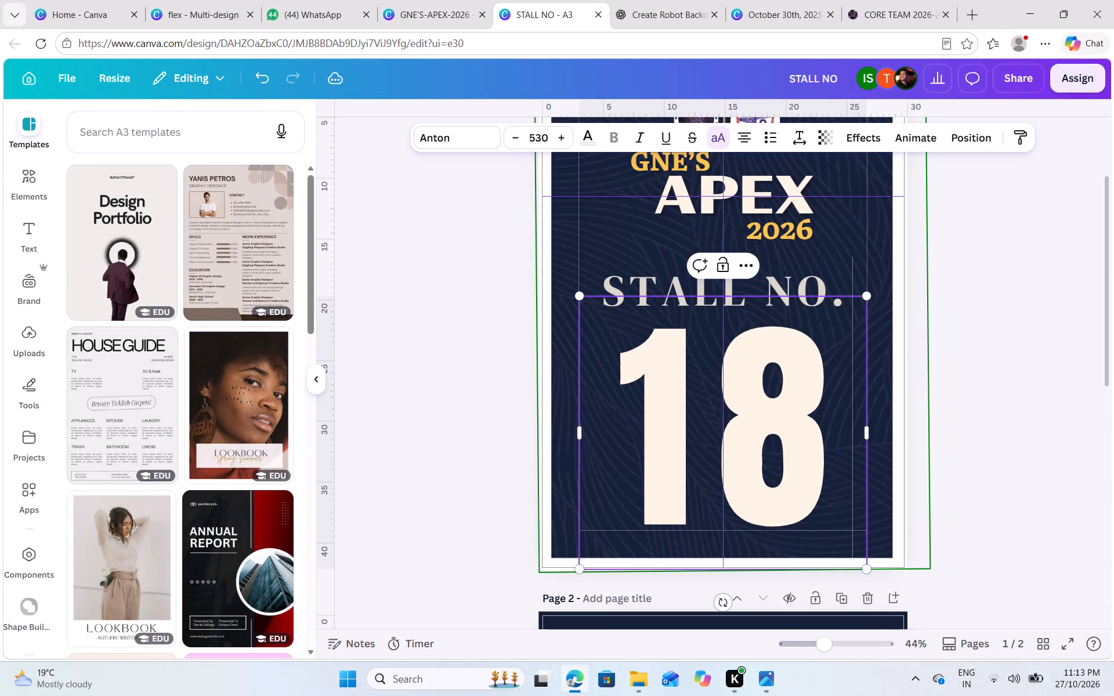
left_click(905, 253)
left_click(811, 277)
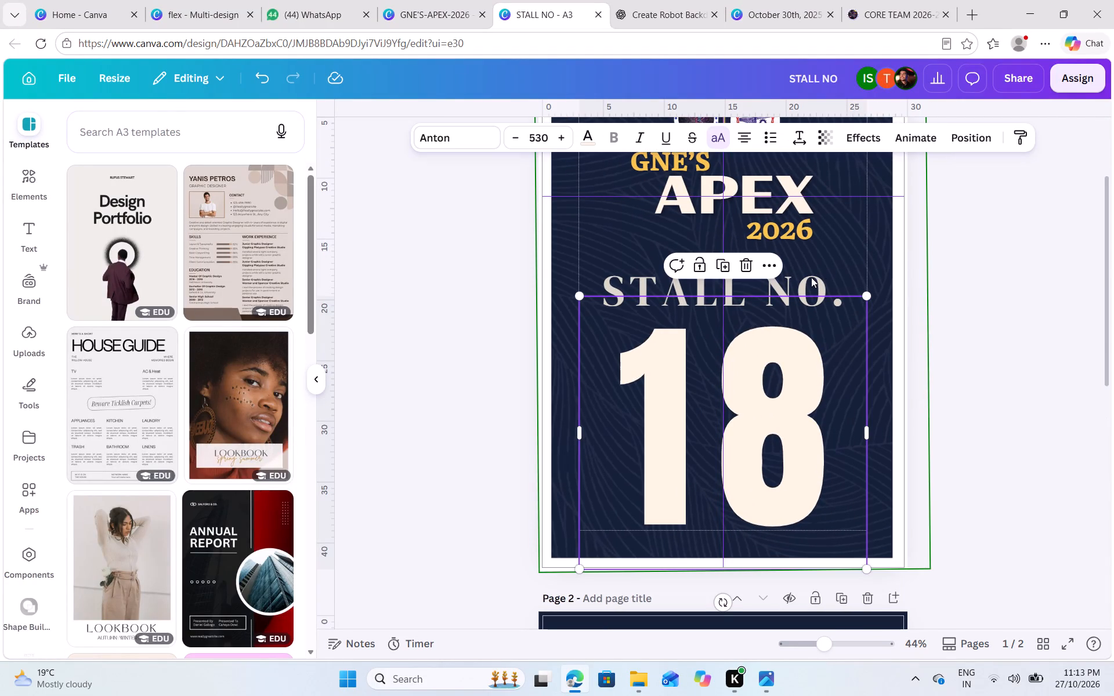
left_click(695, 260)
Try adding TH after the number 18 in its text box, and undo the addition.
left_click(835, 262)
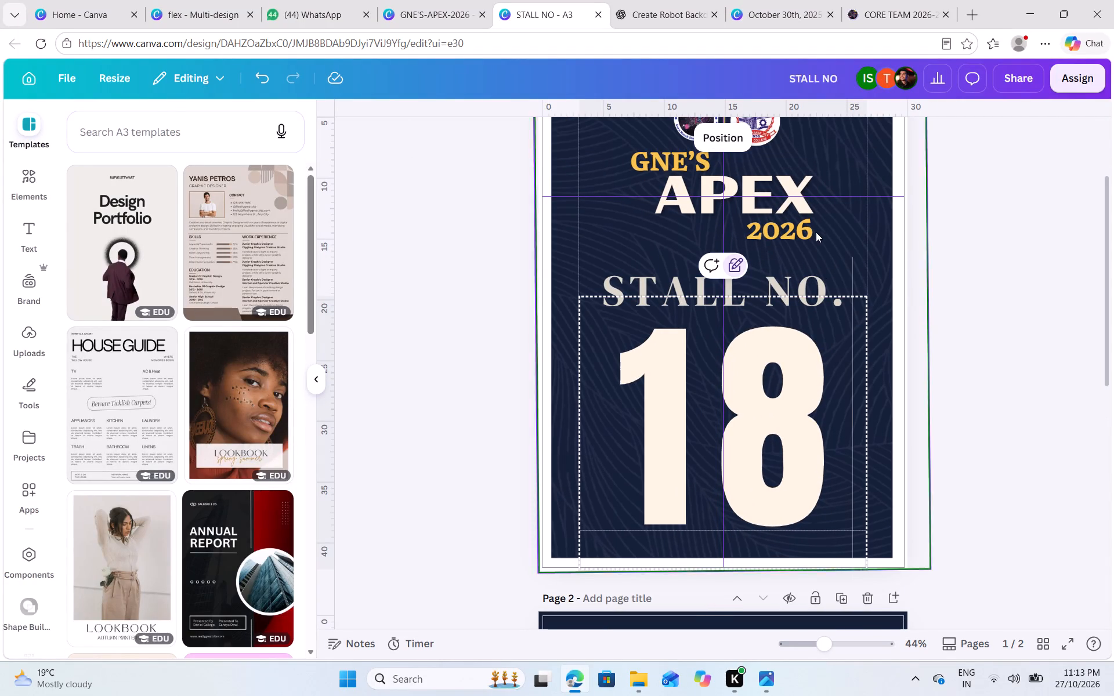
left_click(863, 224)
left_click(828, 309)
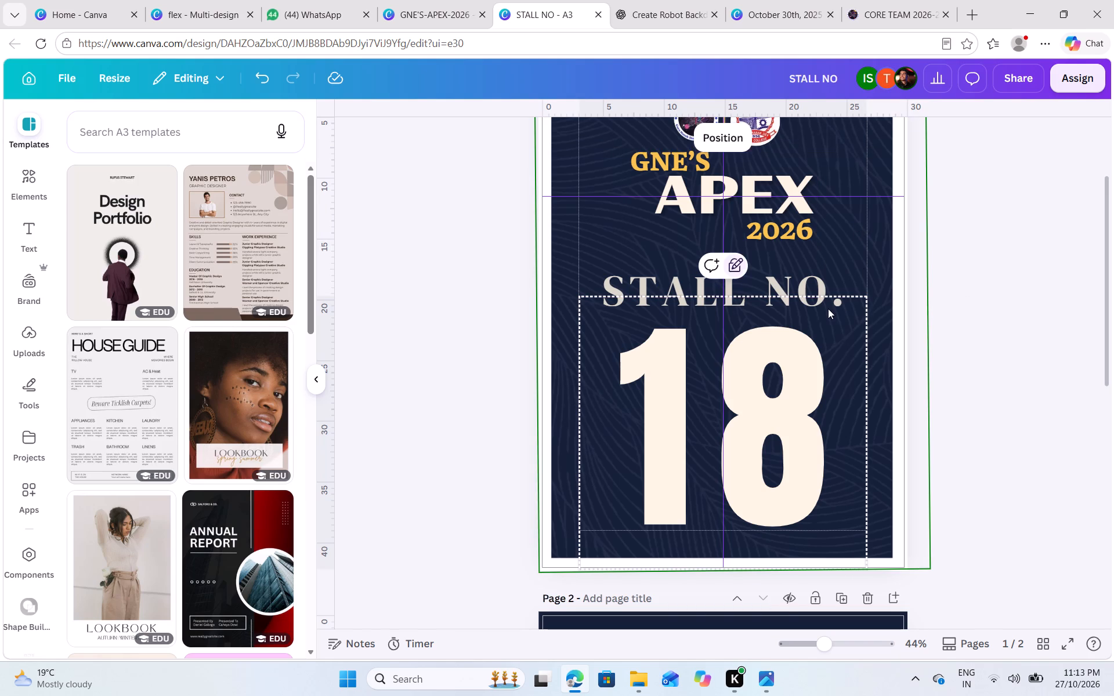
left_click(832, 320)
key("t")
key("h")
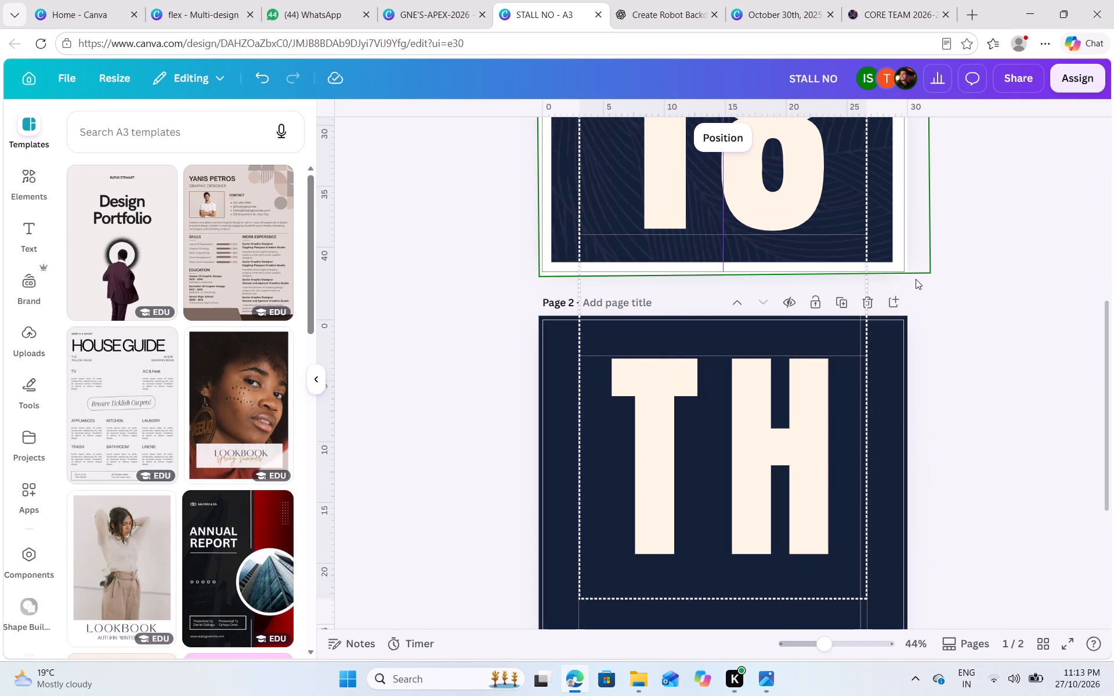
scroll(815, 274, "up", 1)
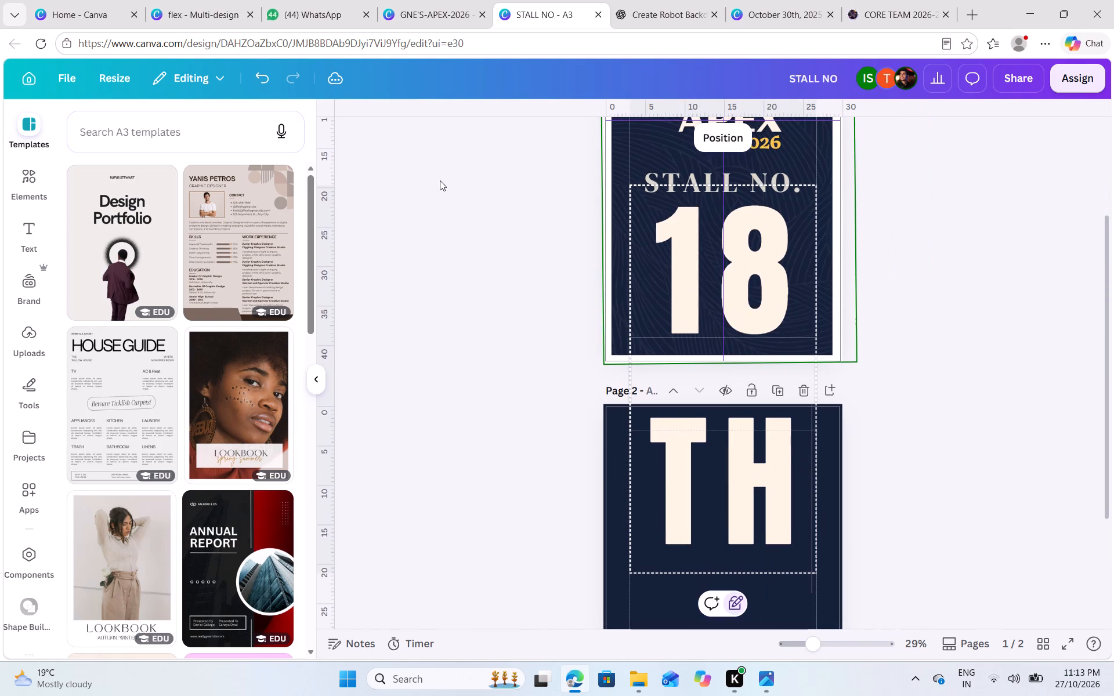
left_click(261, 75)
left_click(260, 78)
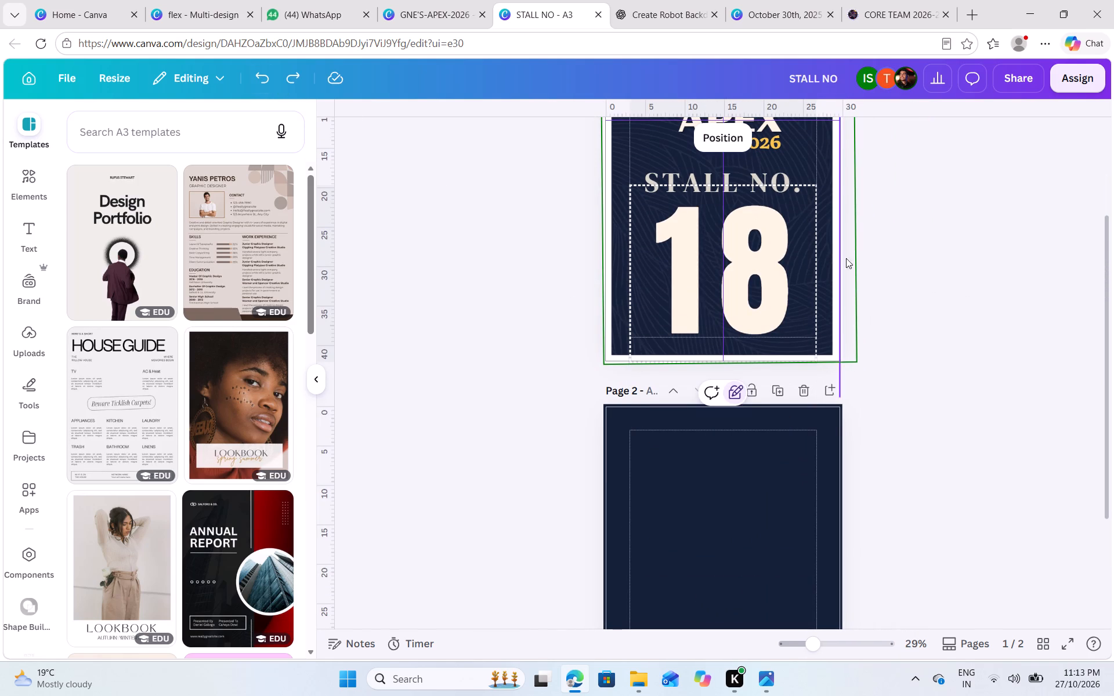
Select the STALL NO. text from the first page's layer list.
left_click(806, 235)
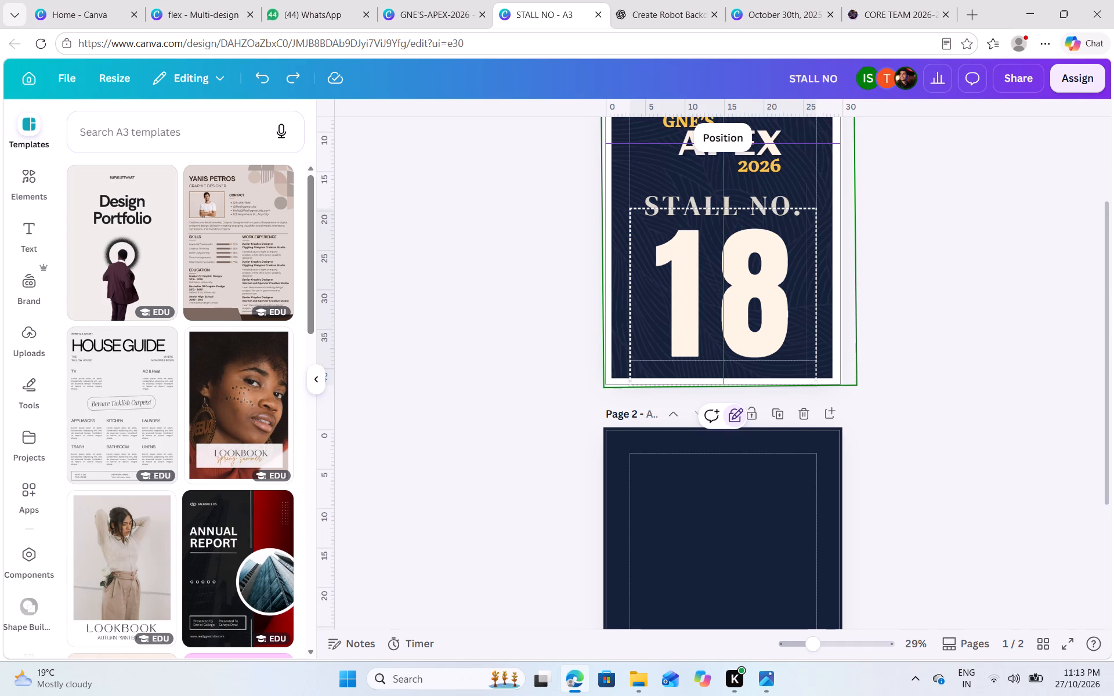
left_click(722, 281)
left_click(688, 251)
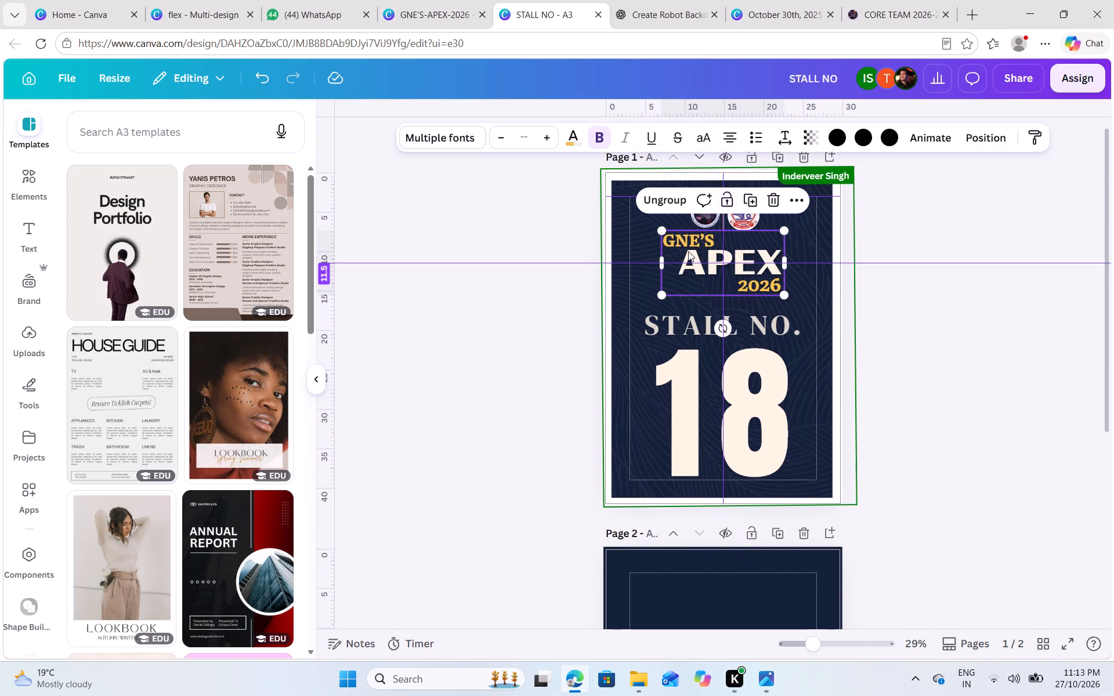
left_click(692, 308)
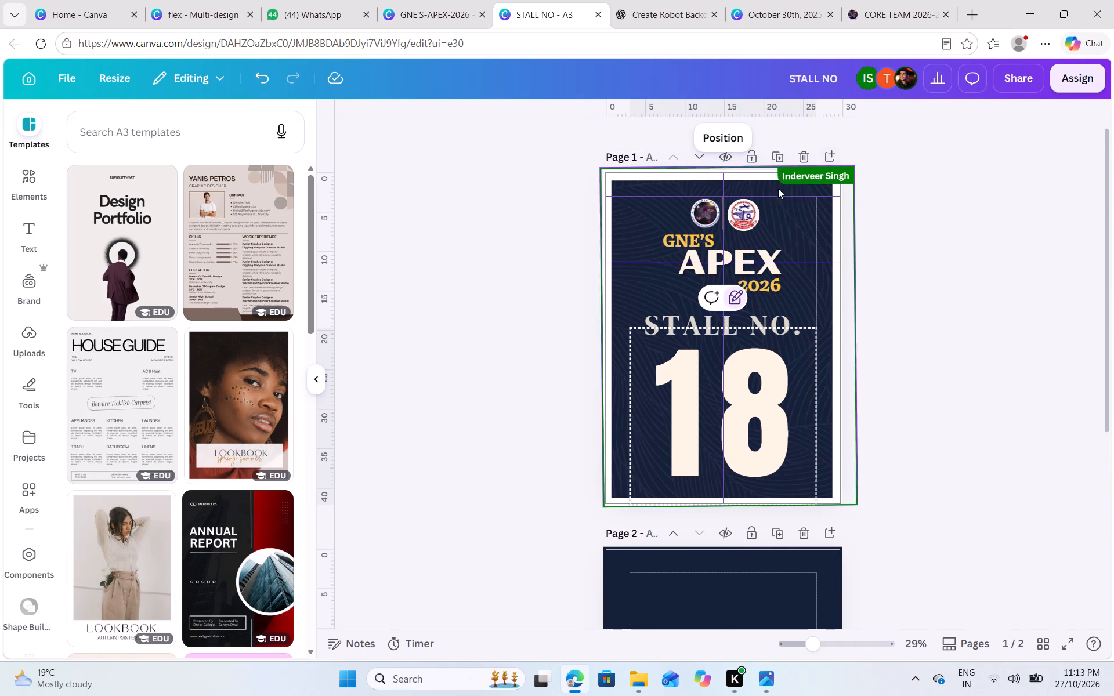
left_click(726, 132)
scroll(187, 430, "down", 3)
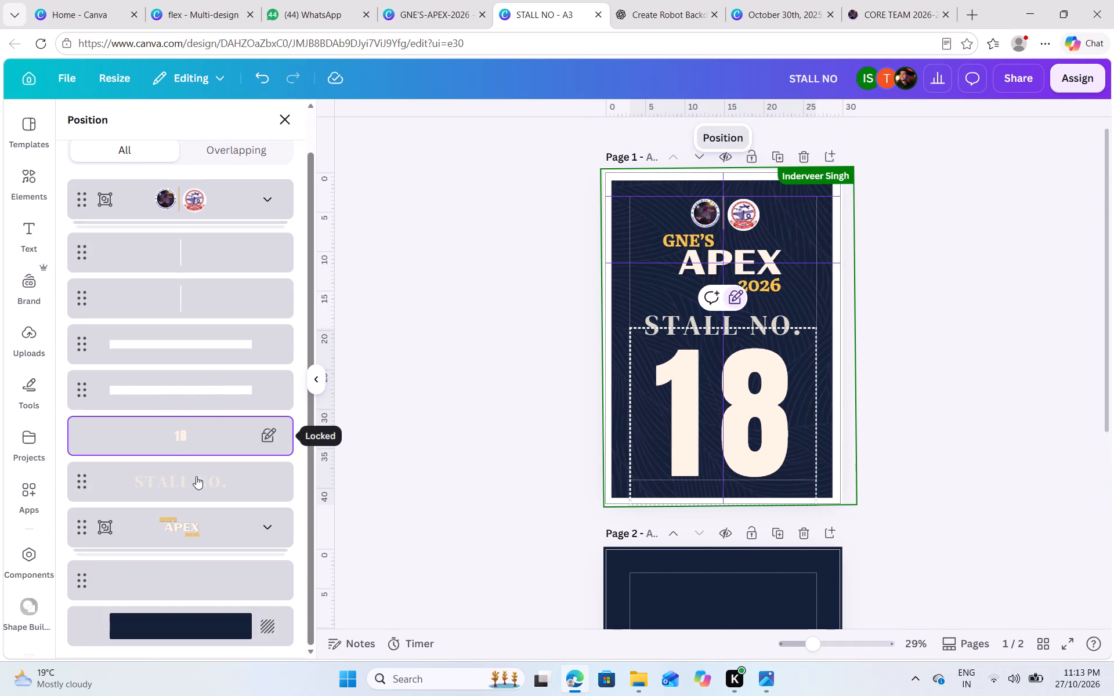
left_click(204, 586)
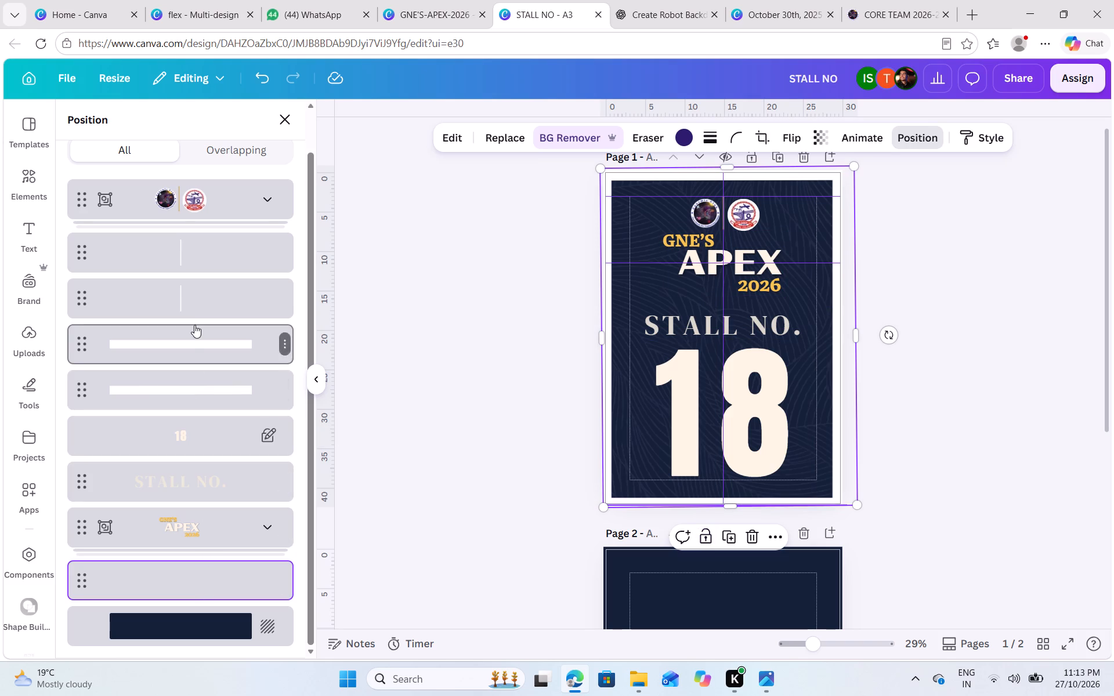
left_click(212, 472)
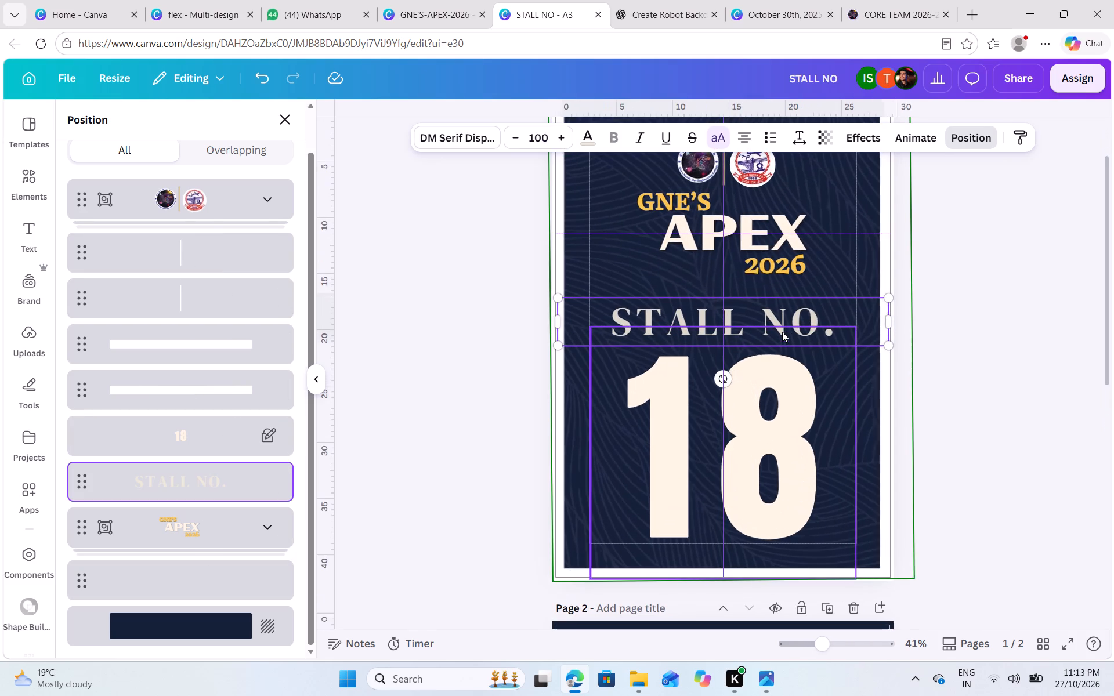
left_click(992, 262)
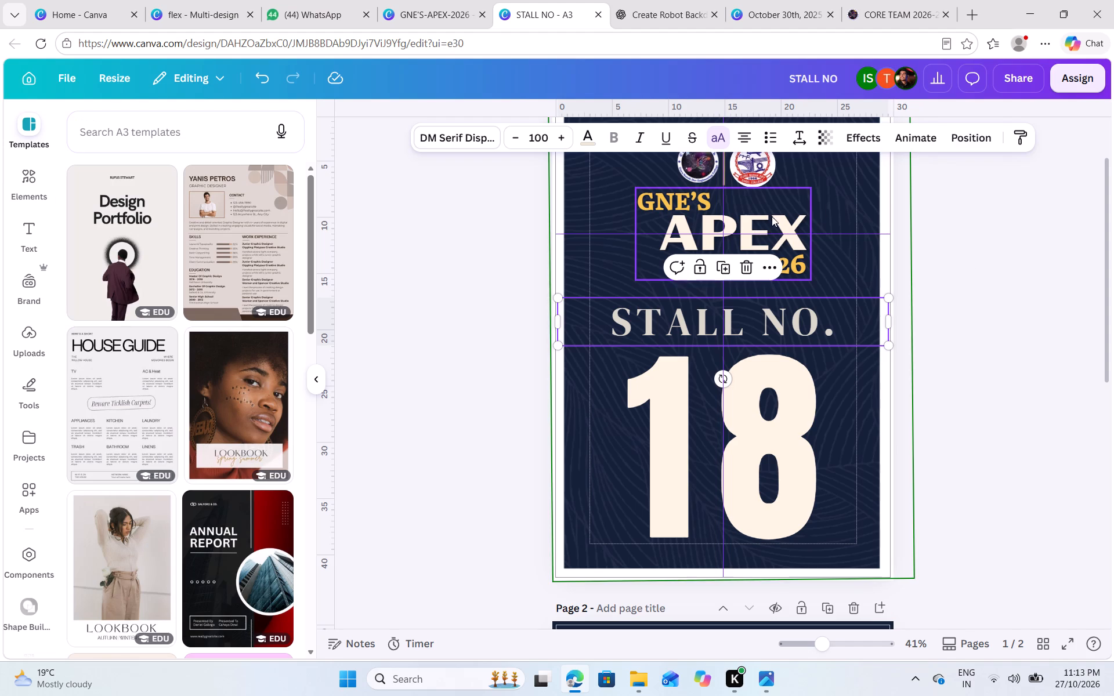
Nudge the GNE'S APEX 2026 title group down, away from the logos and closer to the STALL NO. text.
left_click(771, 216)
key("Down")
key("Down")
key("Down")
key("Down")
key("Down")
key("Down")
key("Down")
key("Down")
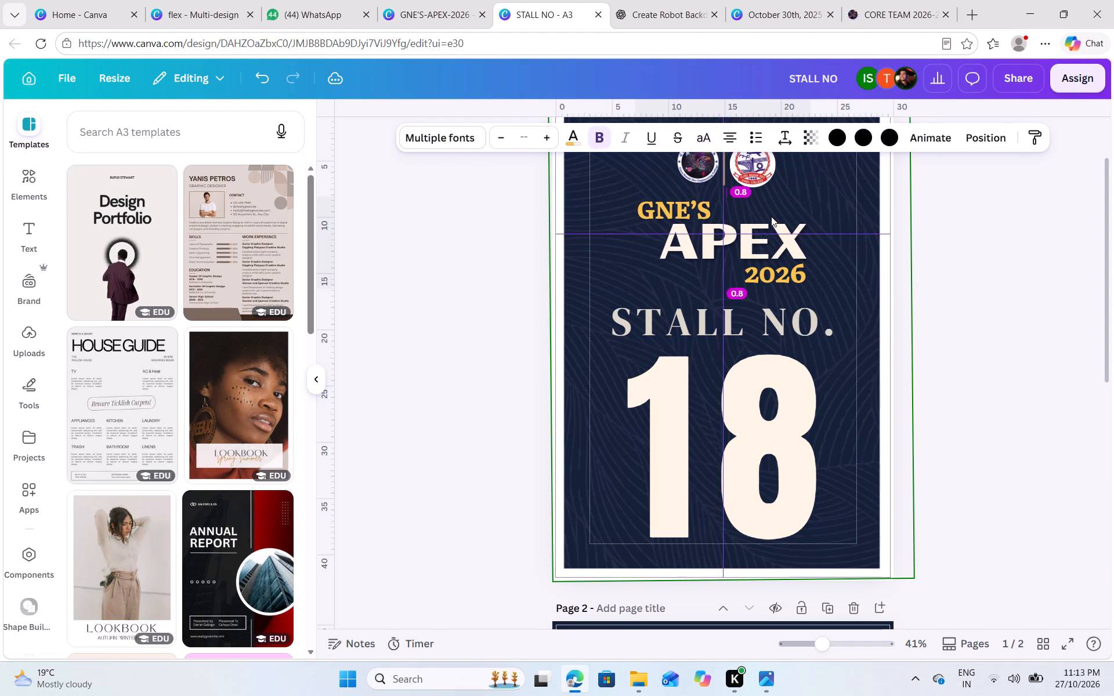
key("Down")
key("Down")
key("Down")
key("Down")
key("Down")
key("Down")
key("Down")
key("Down")
key("Down")
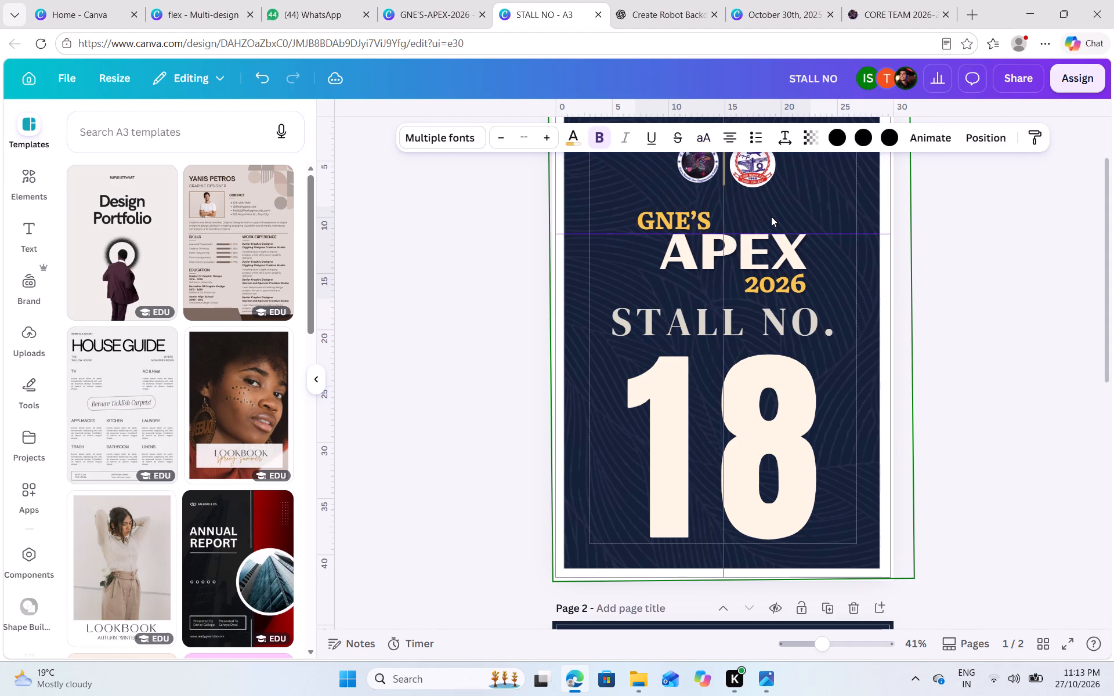
Nudge the club and college logo group slightly down and left so its divider sits on the vertical centre guide.
scroll(771, 216, "up", 1)
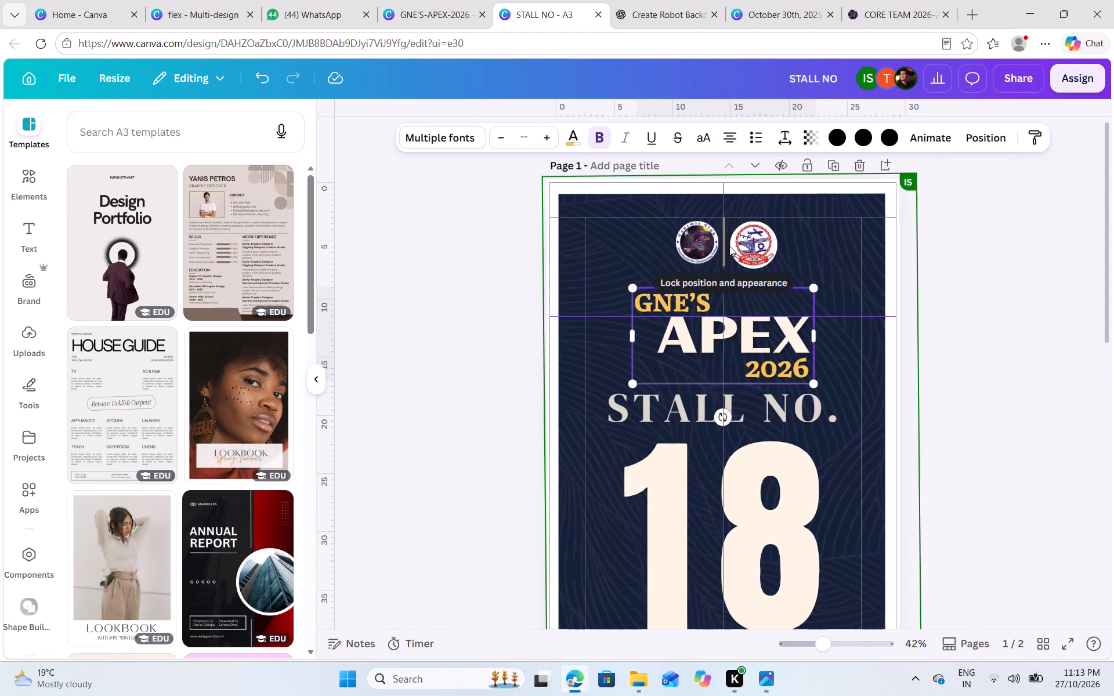
left_click(838, 234)
left_click(766, 234)
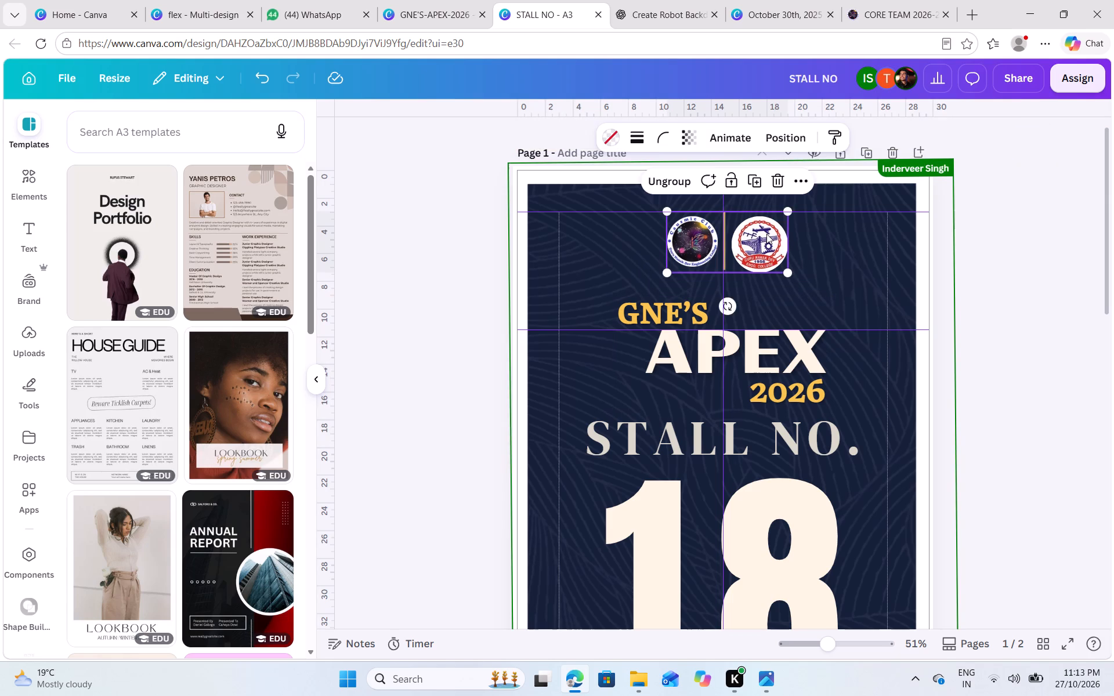
key("Down")
key("Down")
key("Down")
key("Left")
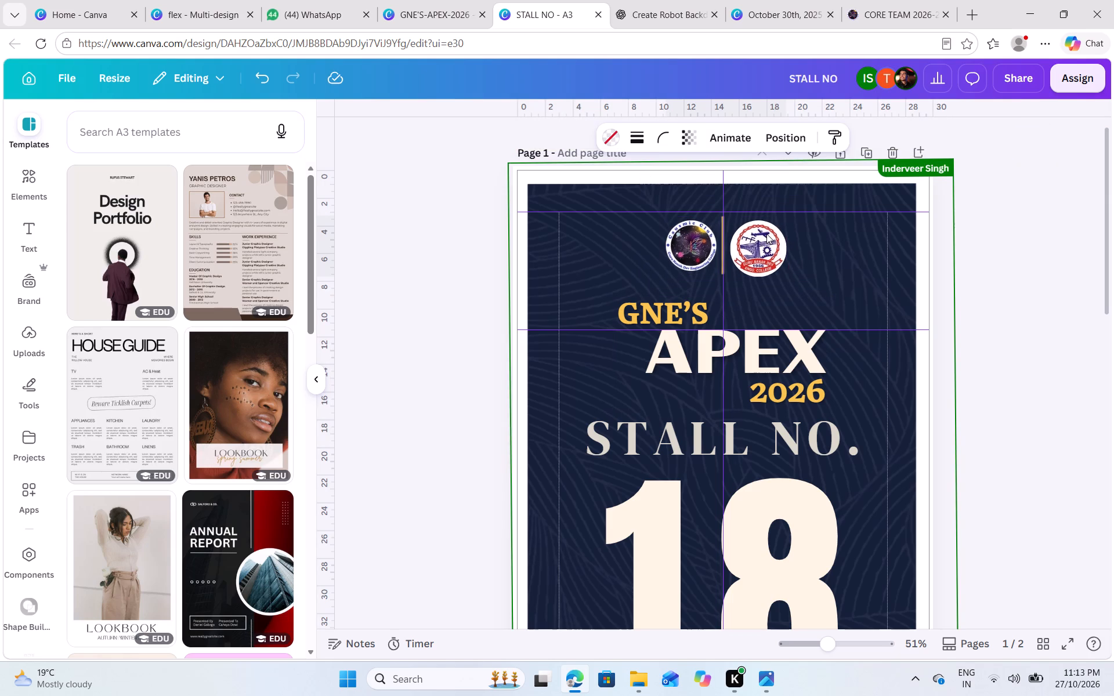
key("Right")
key("Left")
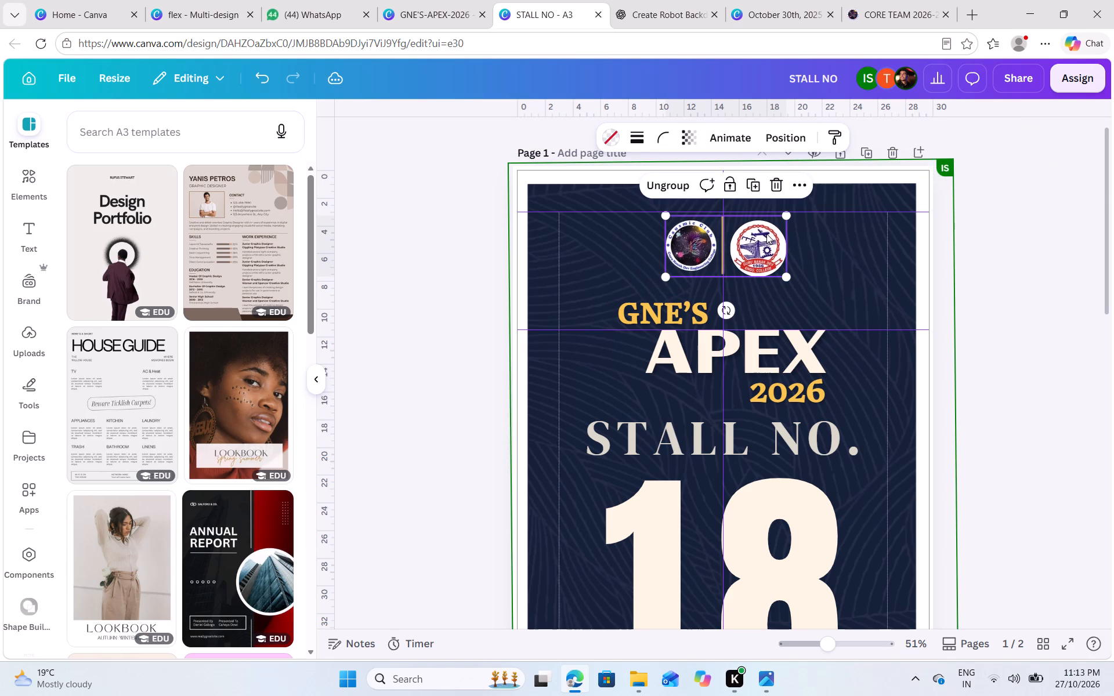
left_click(975, 270)
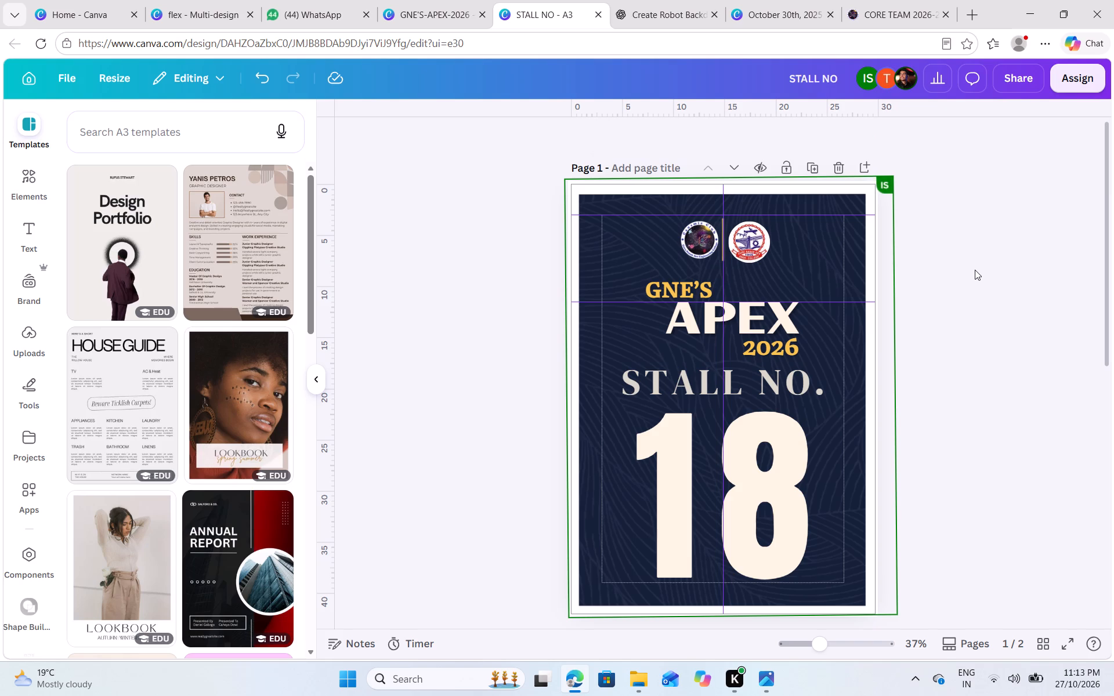
Nudge the GNE'S APEX 2026 title group slightly up, away from the STALL NO. text.
left_click(747, 338)
key("Up")
key("Up")
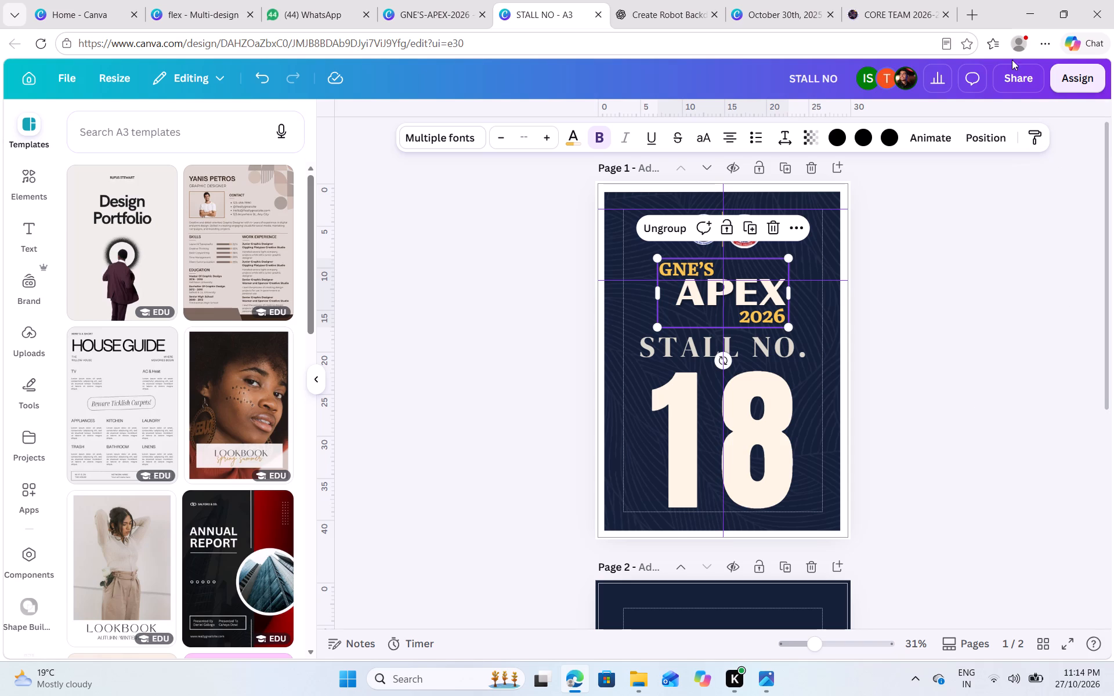
Present the poster design in fullscreen to preview it.
left_click(1012, 78)
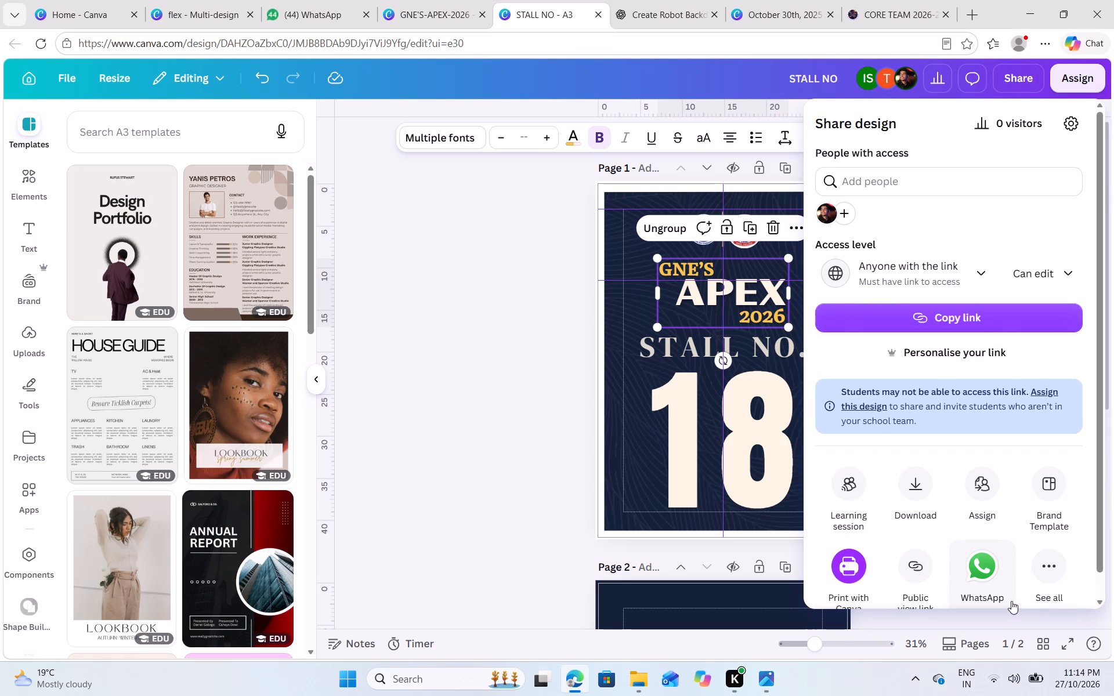
left_click(1058, 588)
left_click(920, 325)
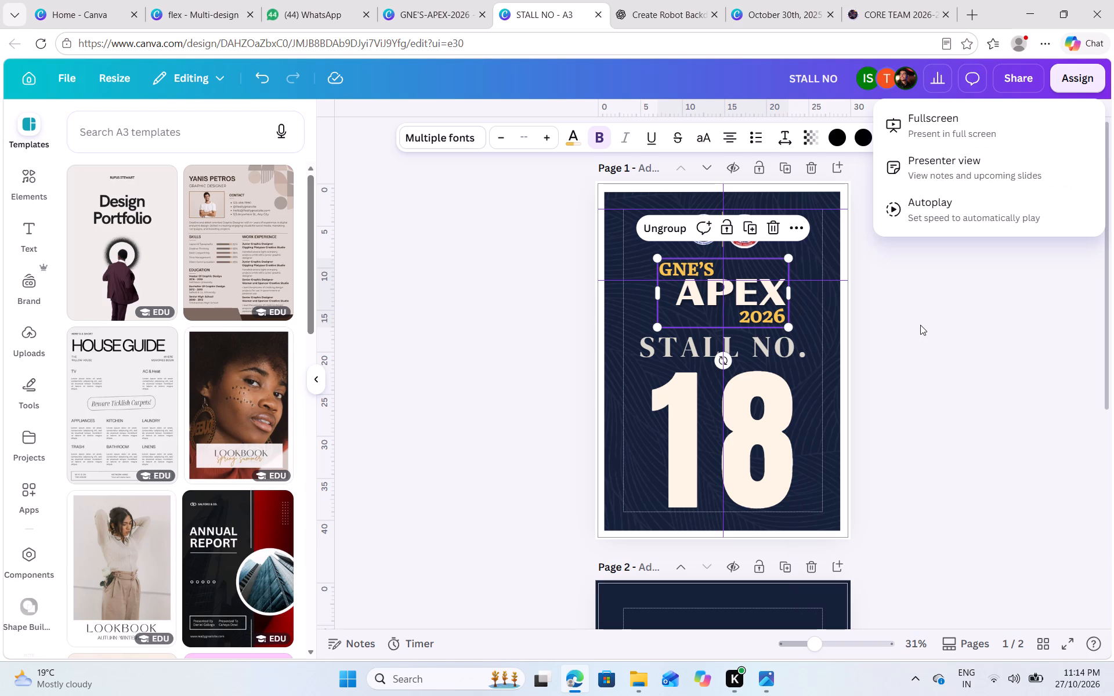
left_click(942, 121)
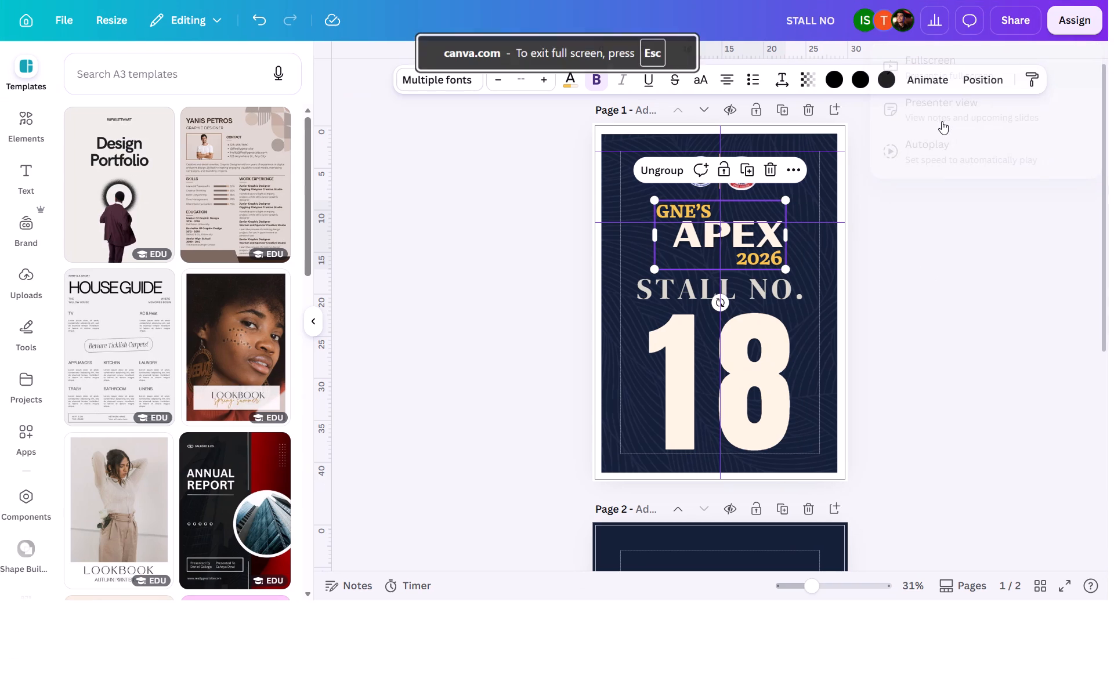
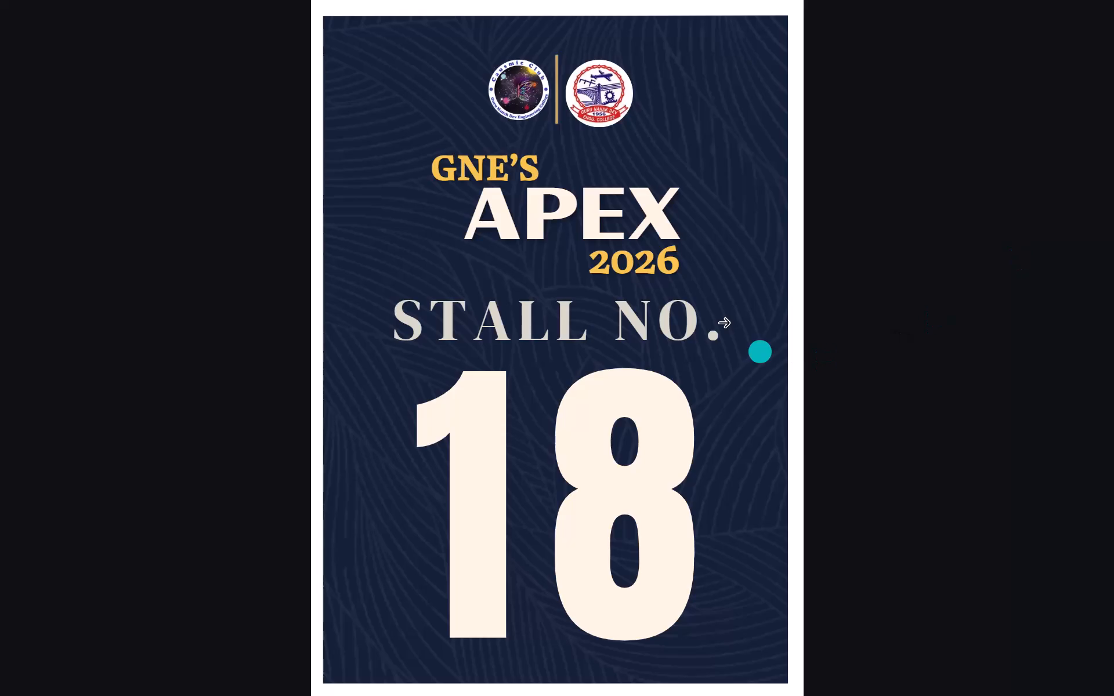
Page through the fullscreen presentation, return to the poster page, and exit to the editor.
left_click(787, 351)
left_click(848, 397)
left_click(987, 270)
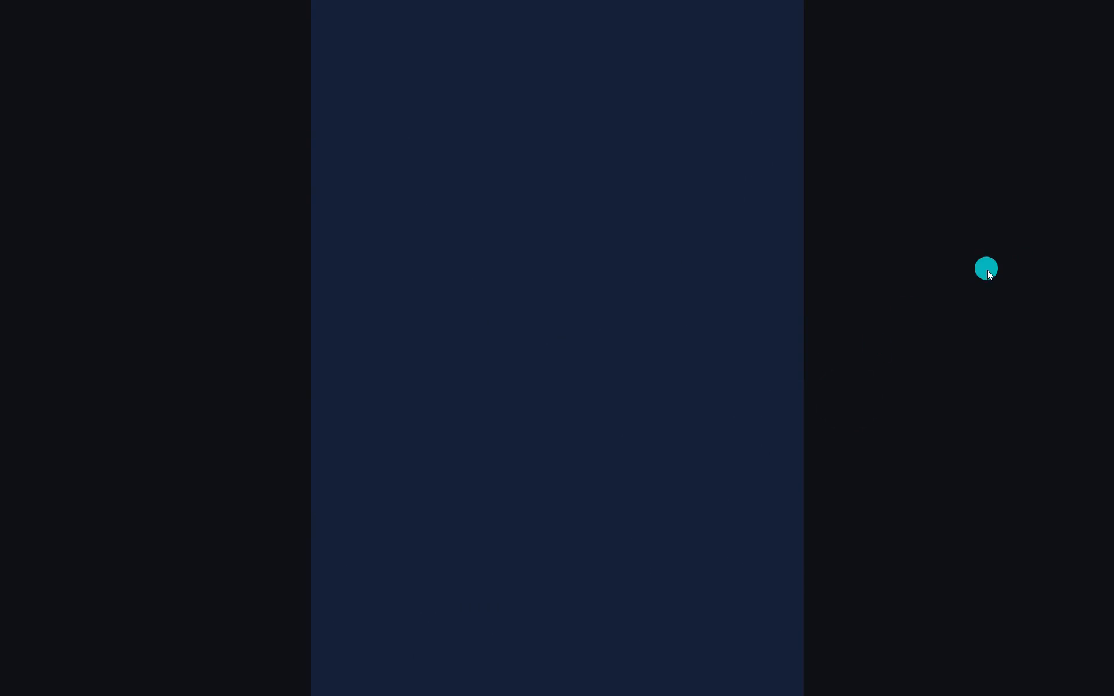
left_click(0, 1)
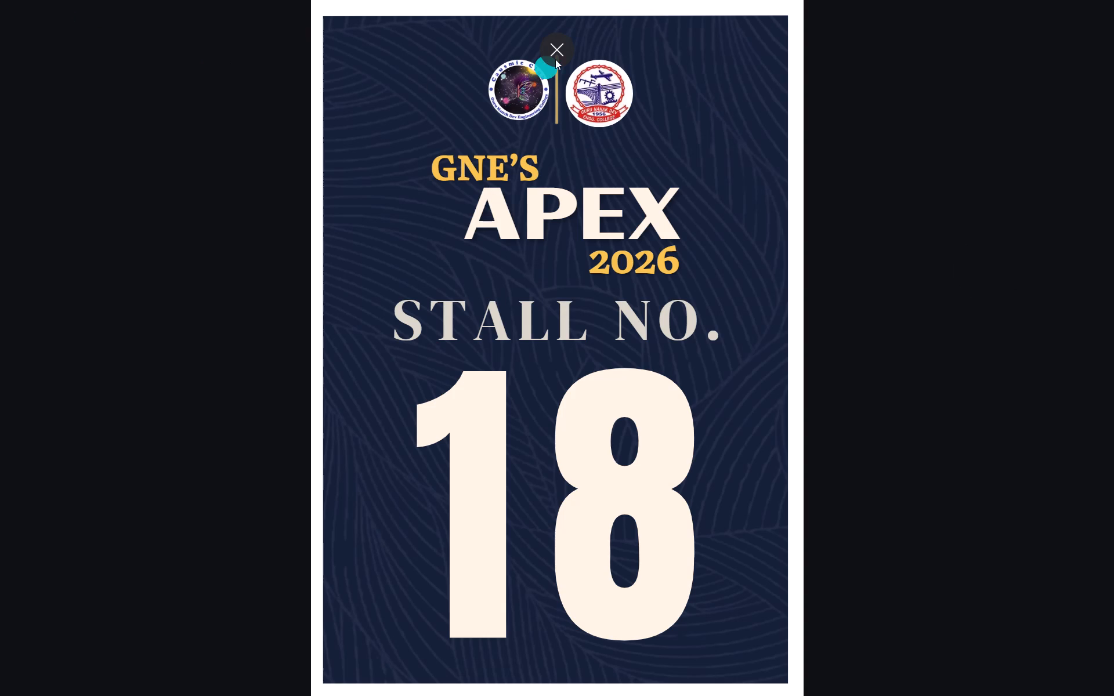
left_click(558, 48)
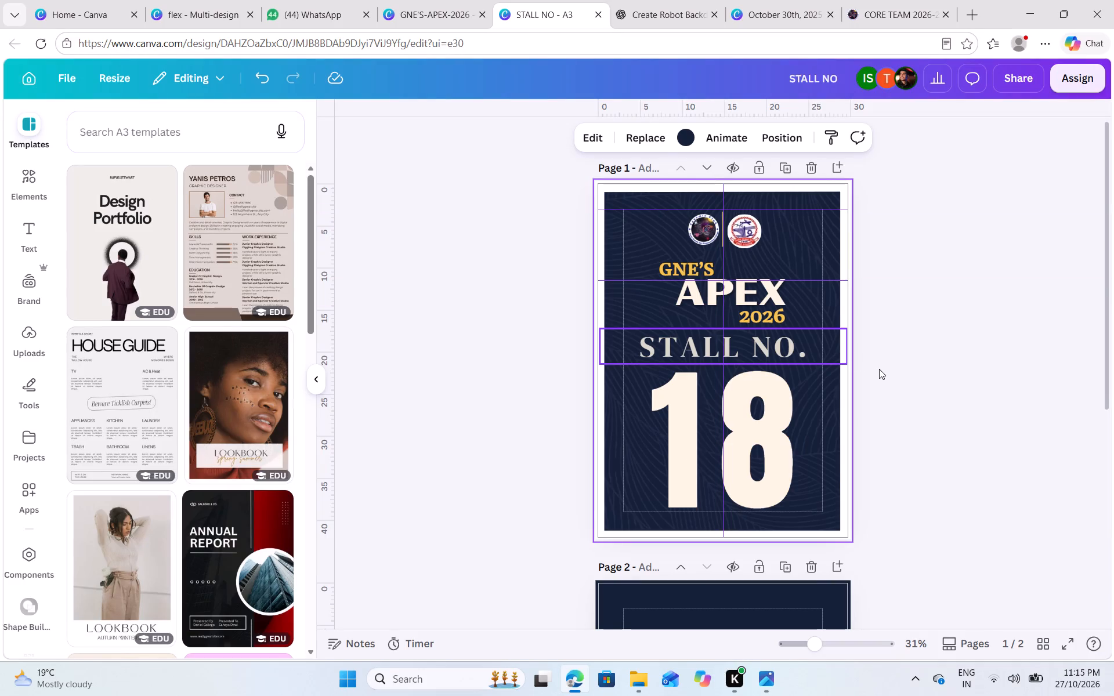
Add a rectangle on page 2 and stretch it to cover the whole page, about 29.7 by 42 cm.
left_click(884, 373)
scroll(884, 373, "down", 4)
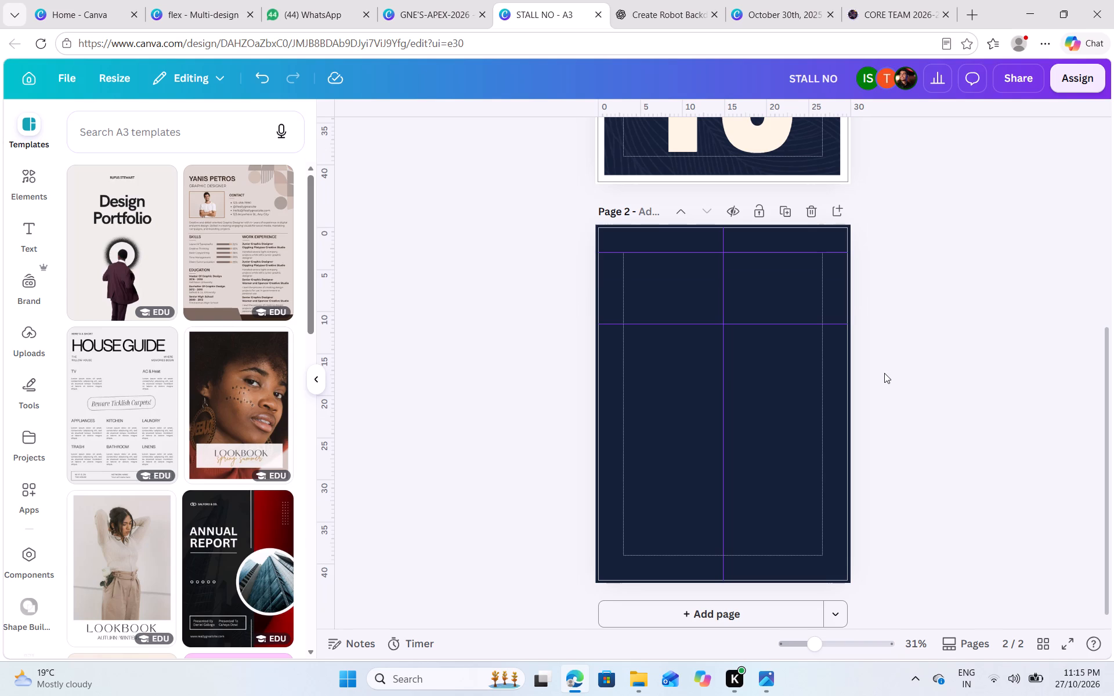
key("r")
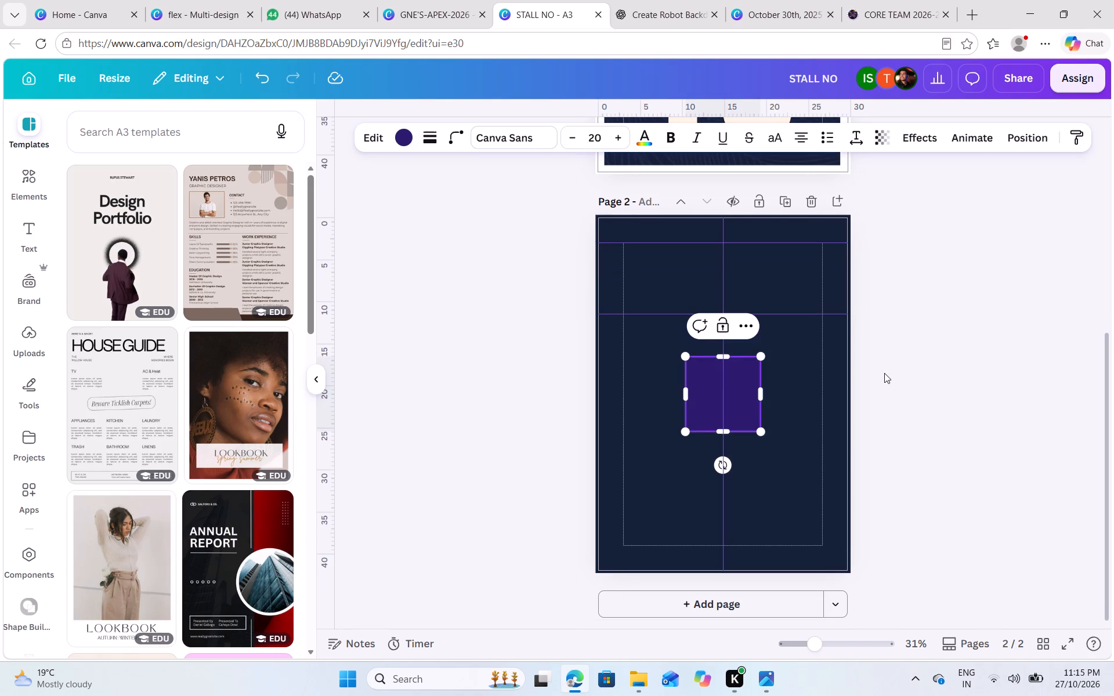
left_click(720, 357)
left_click_drag(718, 359, 698, 225)
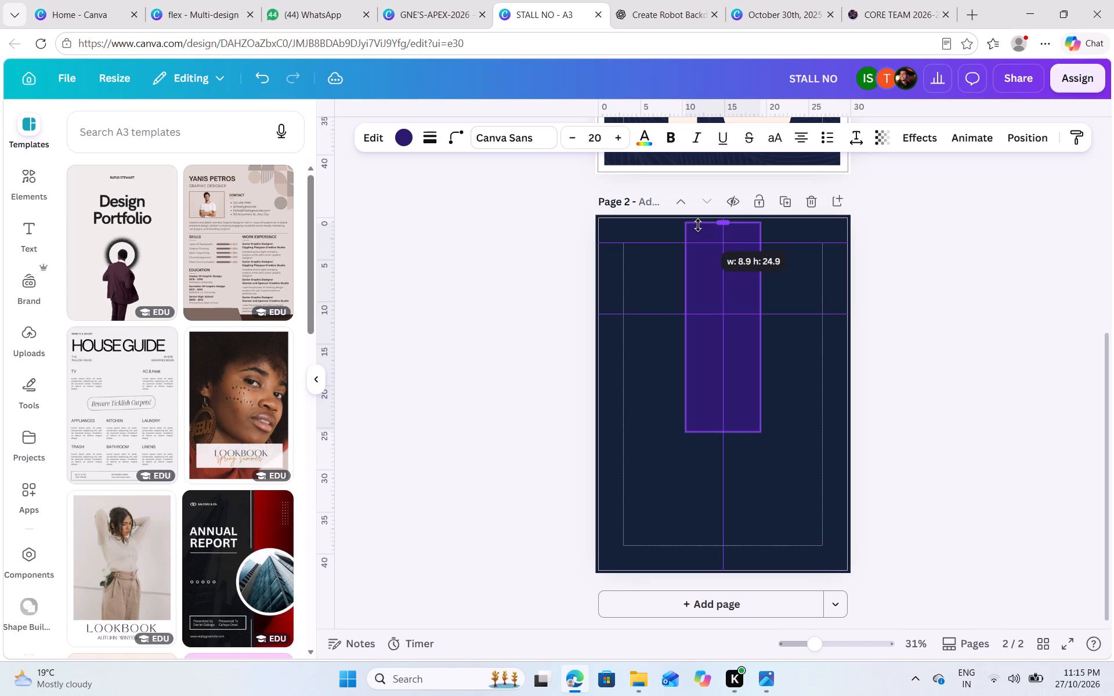
left_click_drag(698, 225, 699, 222)
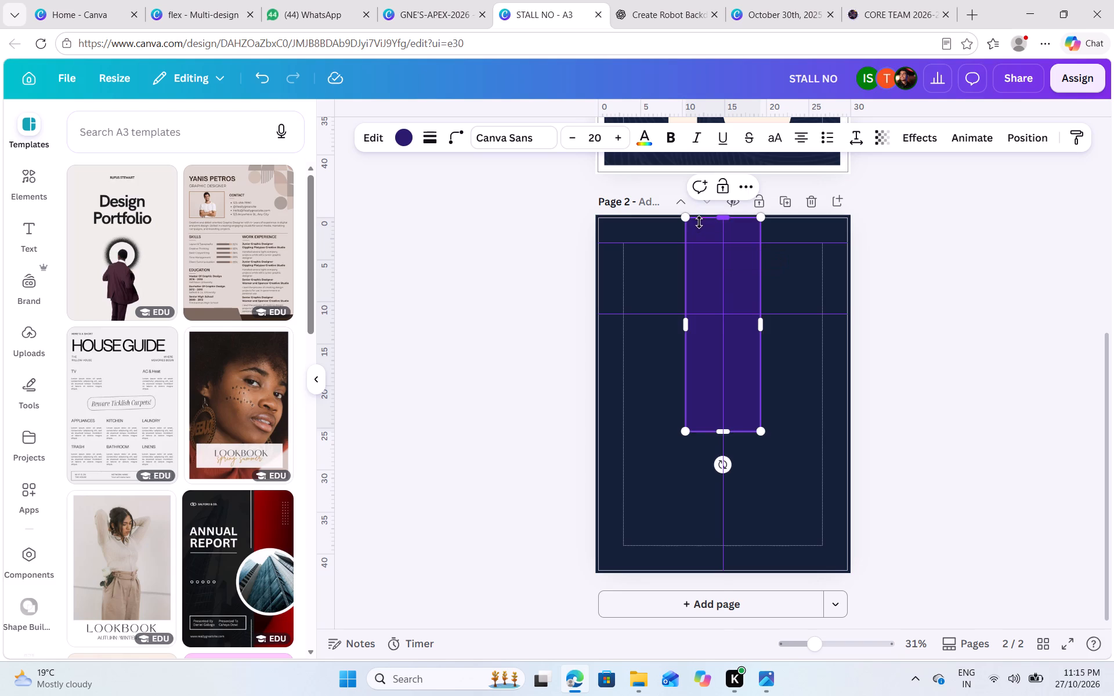
left_click_drag(730, 431, 732, 522)
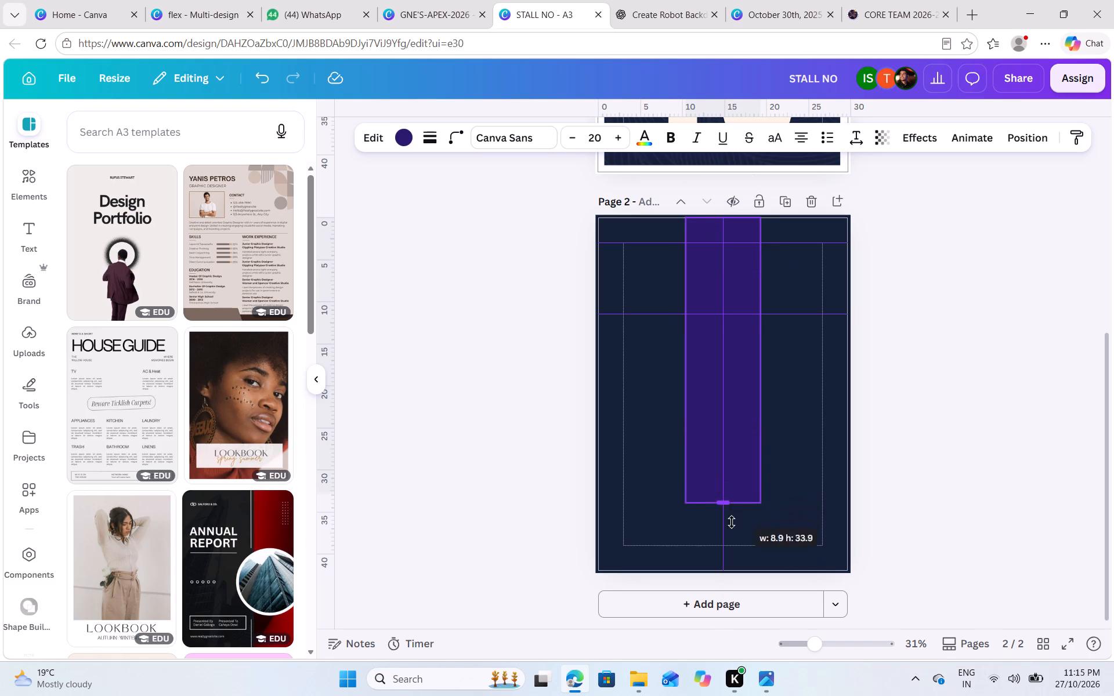
left_click_drag(732, 522, 735, 567)
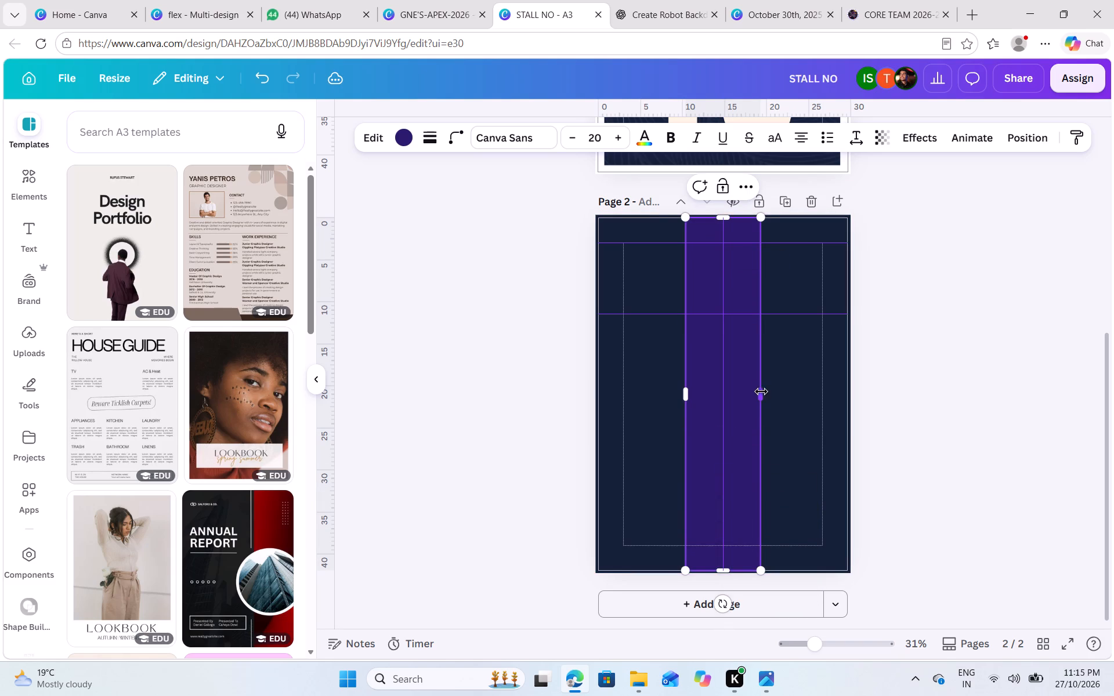
left_click_drag(761, 394, 846, 395)
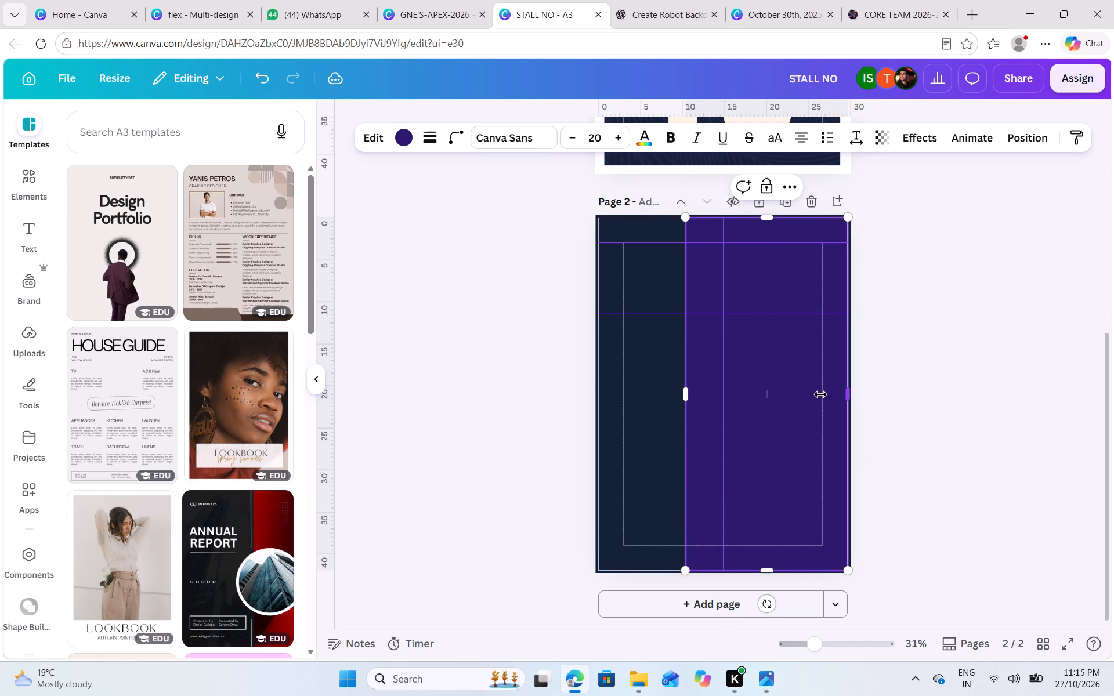
left_click_drag(686, 396, 604, 398)
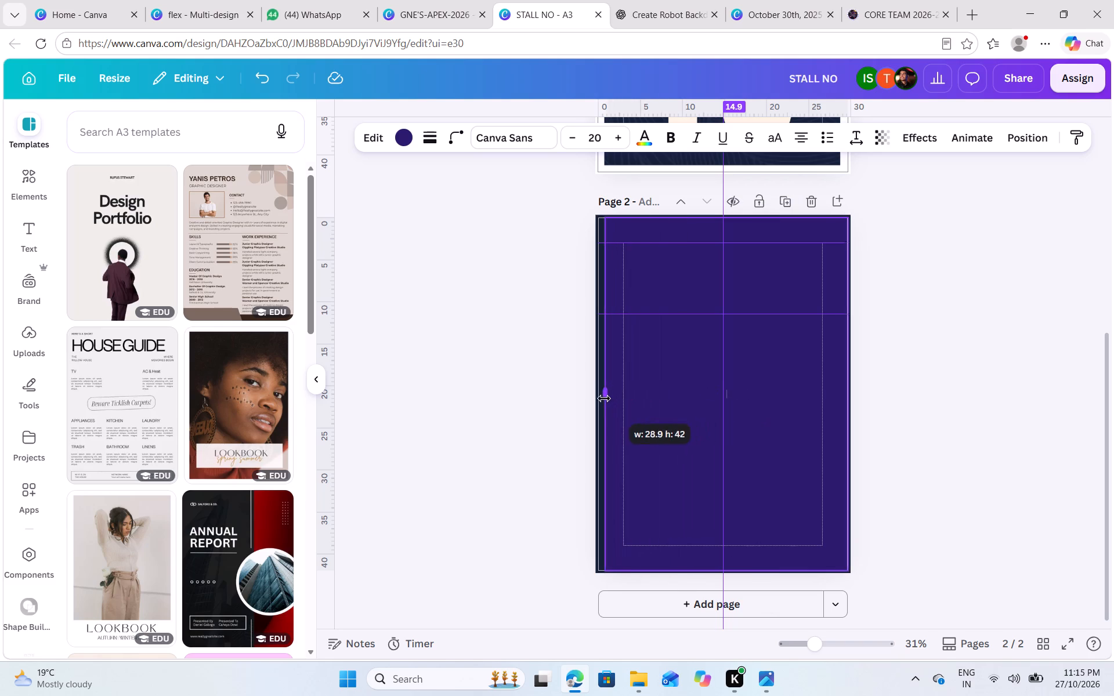
left_click_drag(604, 398, 601, 399)
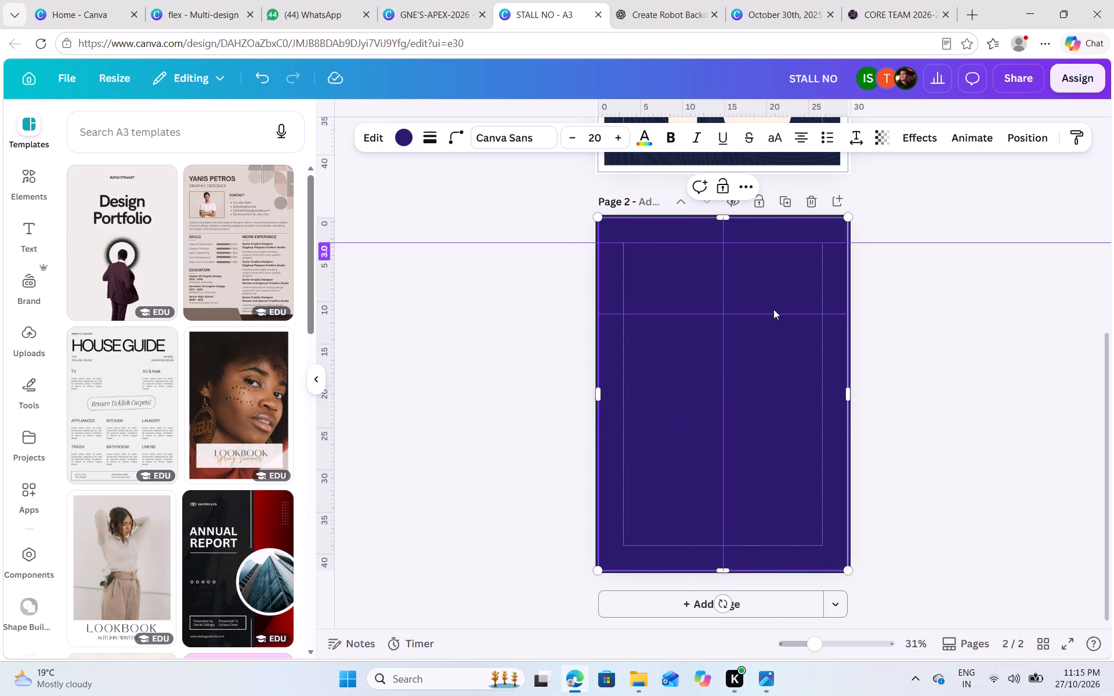
Give the page 2 rectangle a solid white stroke with a weight of 50.
left_click(425, 137)
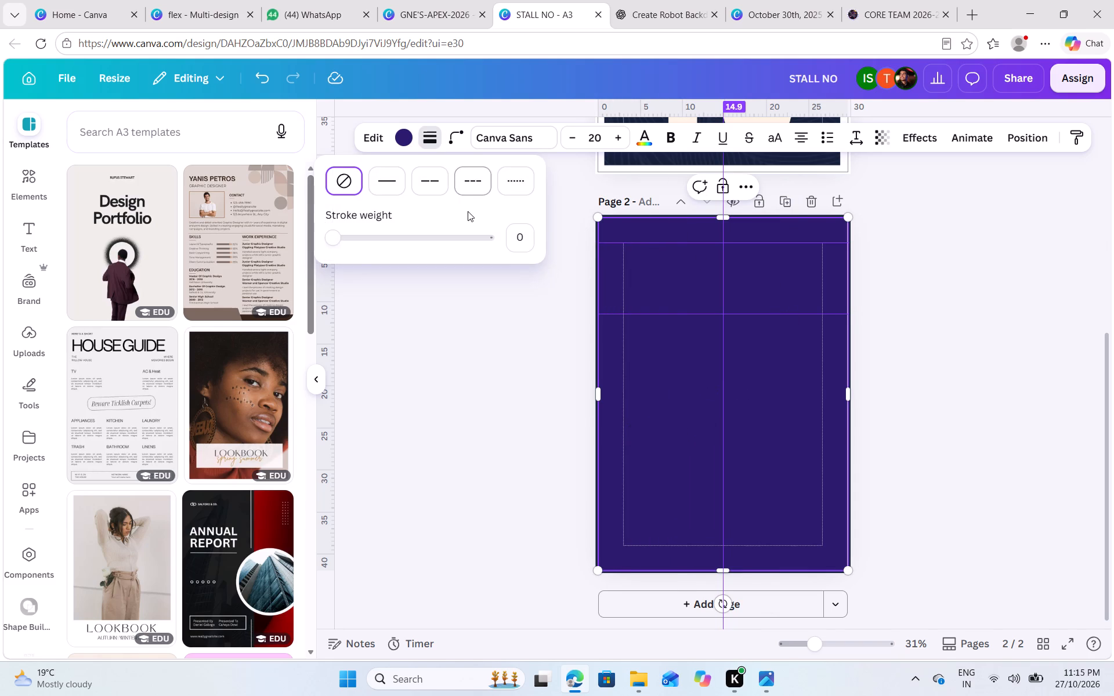
left_click_drag(337, 243, 364, 242)
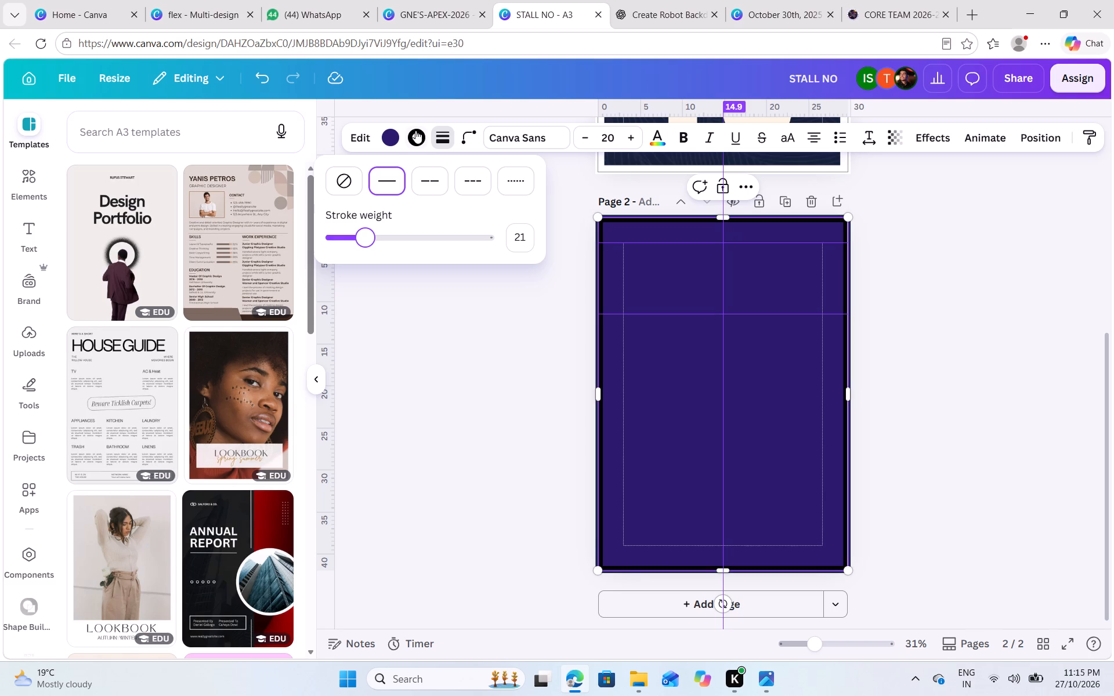
left_click(419, 135)
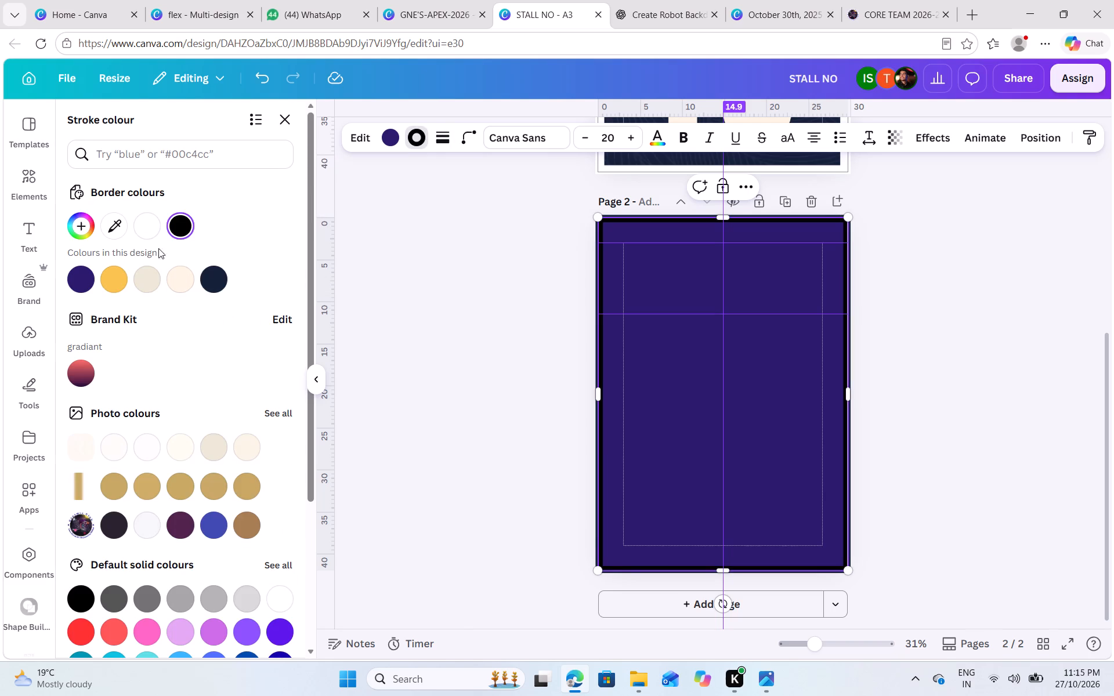
left_click(148, 228)
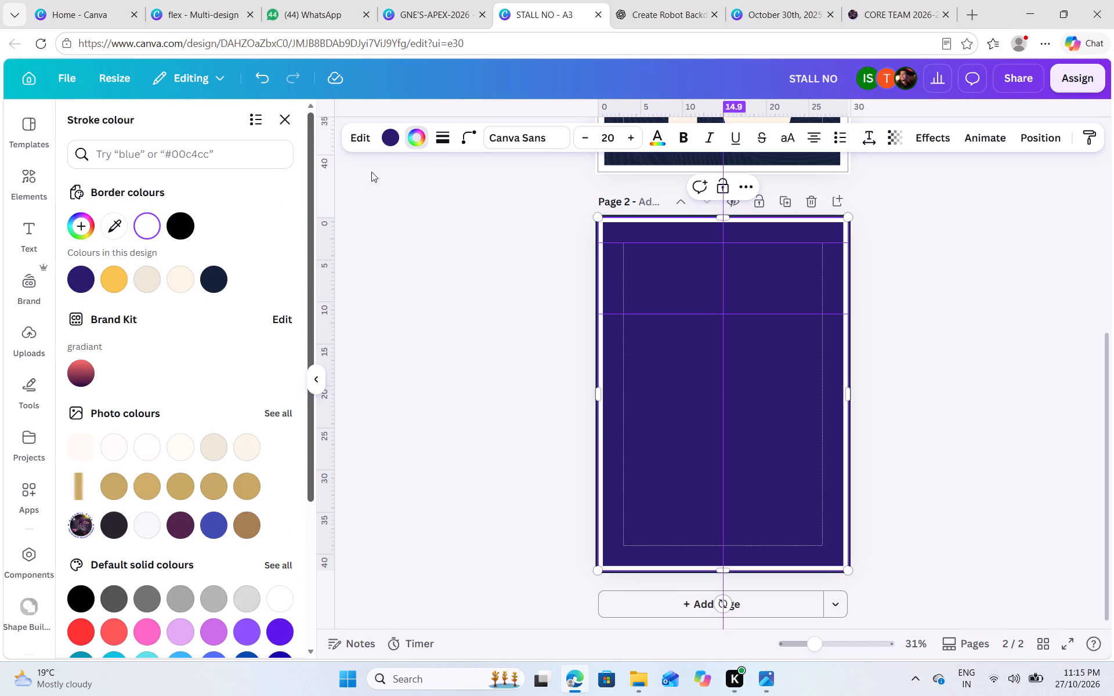
left_click(439, 136)
left_click_drag(378, 240, 396, 238)
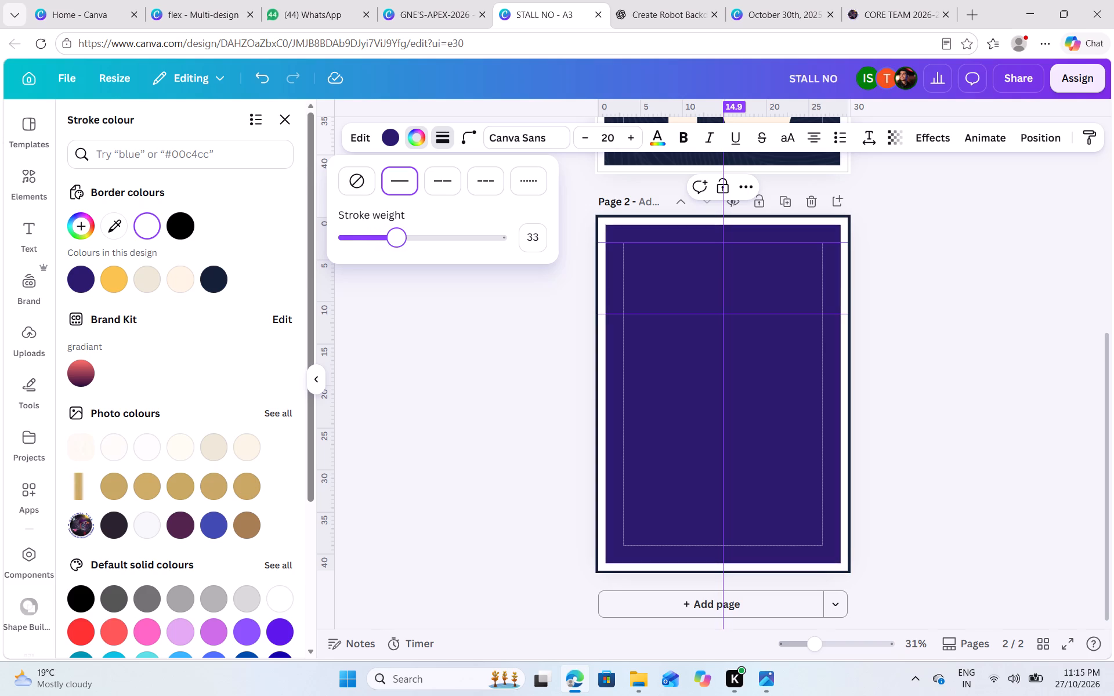
left_click_drag(396, 238, 408, 242)
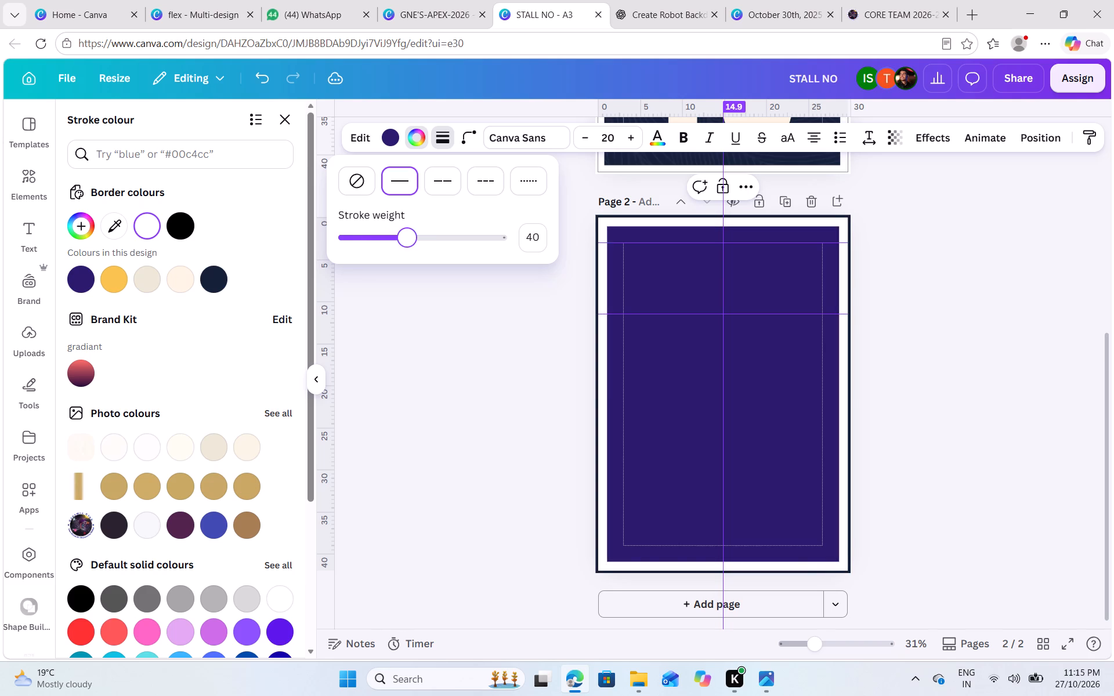
left_click_drag(408, 242, 421, 244)
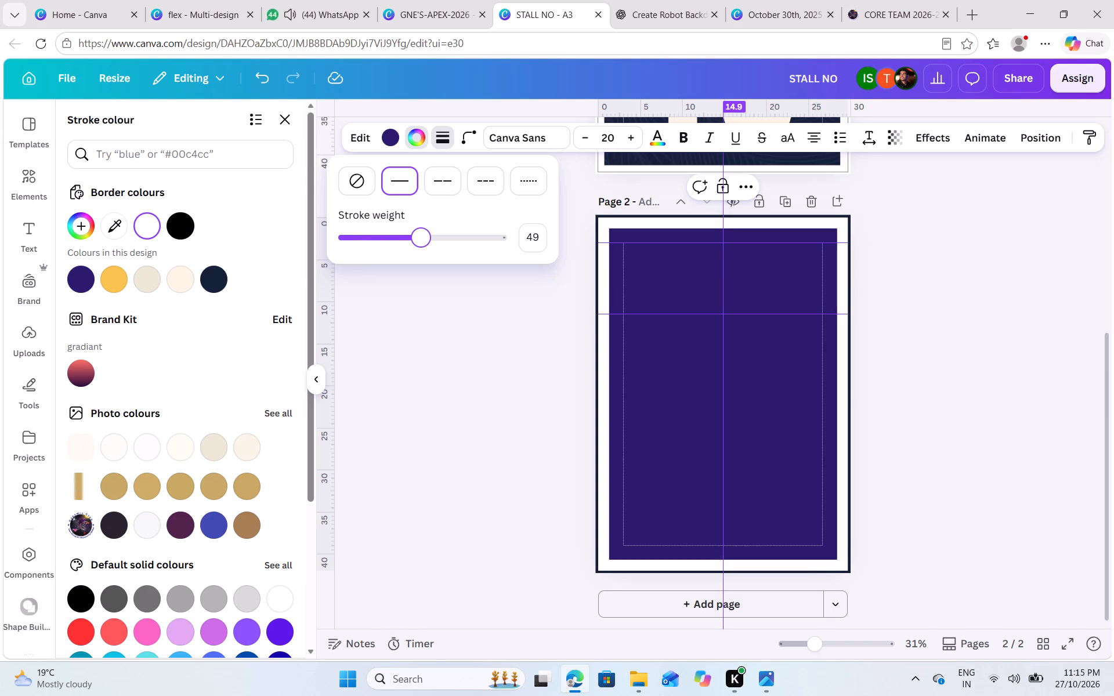
left_click_drag(421, 244, 422, 244)
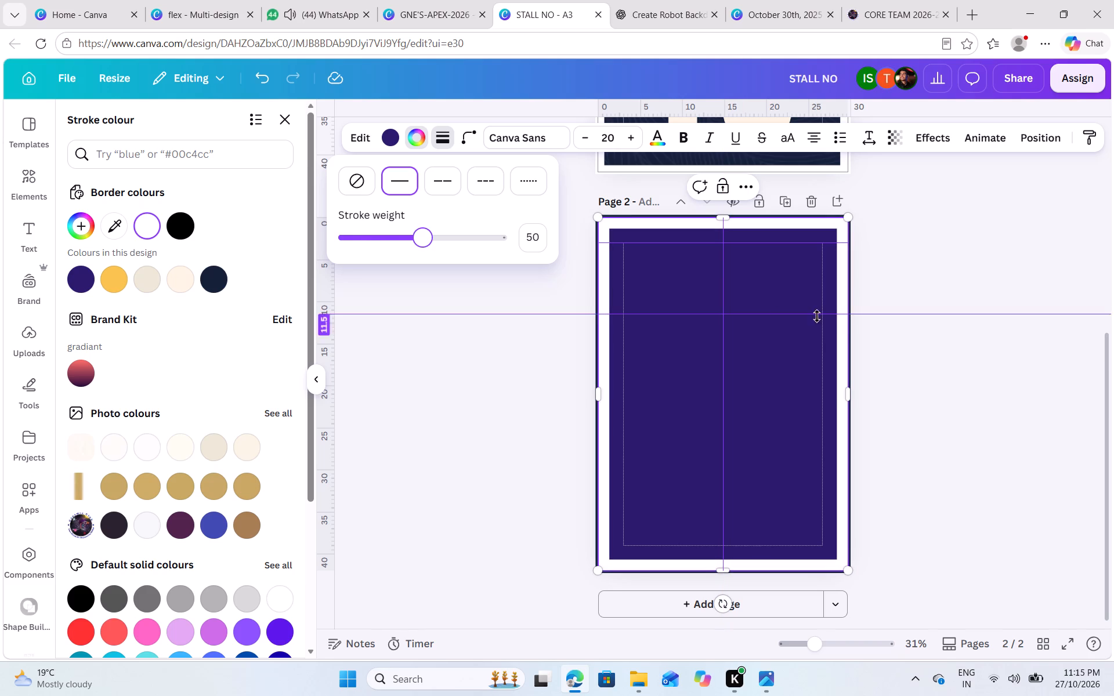
left_click(902, 300)
left_click(902, 300)
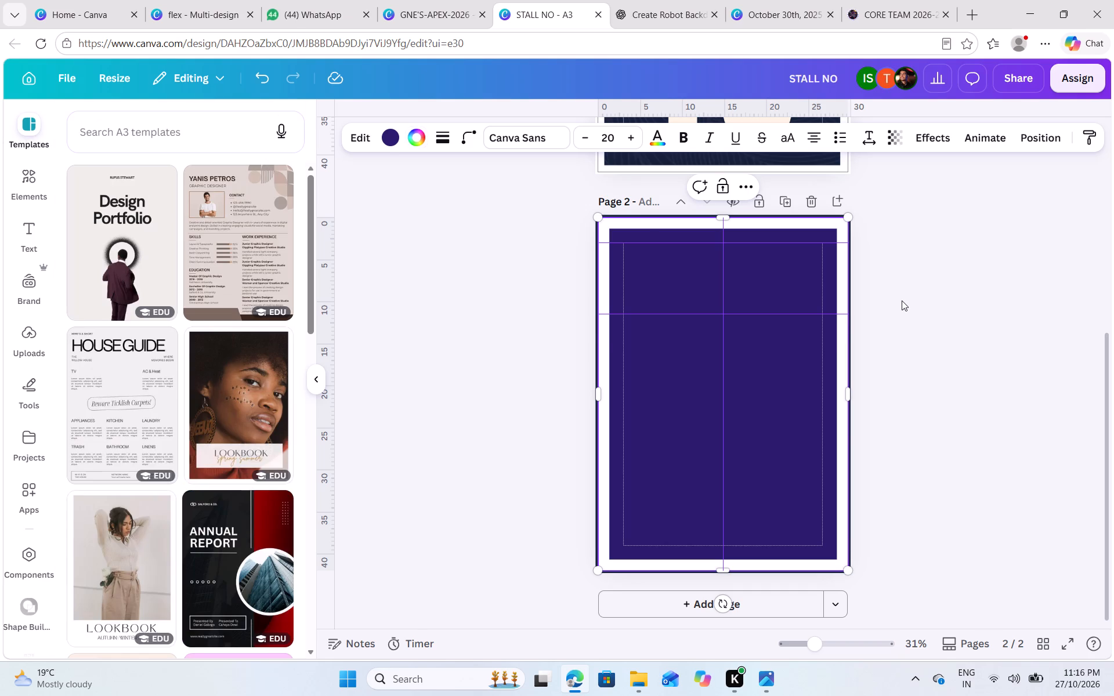
Delete the white border lines along the bottom, right and top edges of the page 1 poster.
scroll(902, 300, "up", 2)
left_click(840, 302)
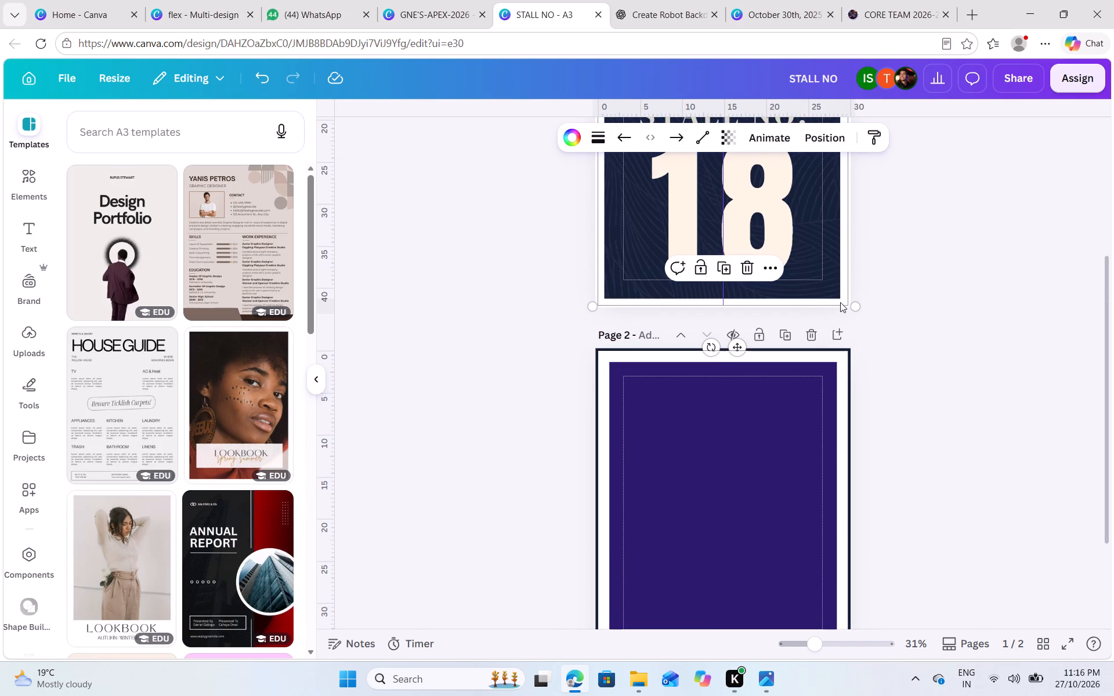
key("Delete")
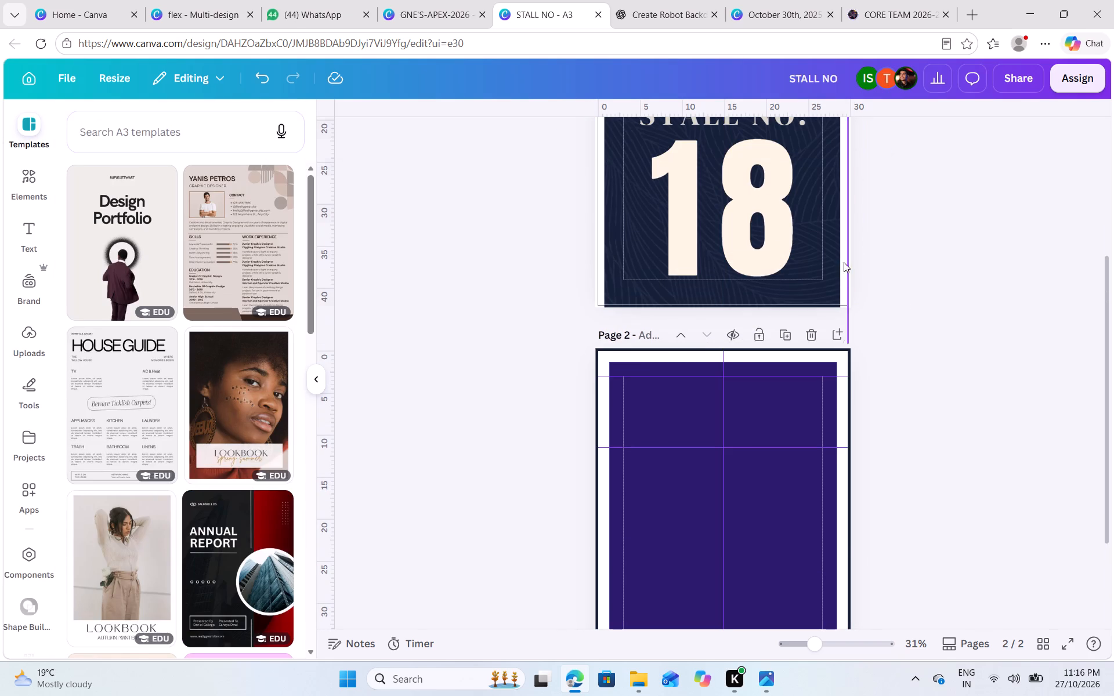
left_click(844, 262)
key("Delete")
scroll(844, 262, "up", 3)
left_click(829, 186)
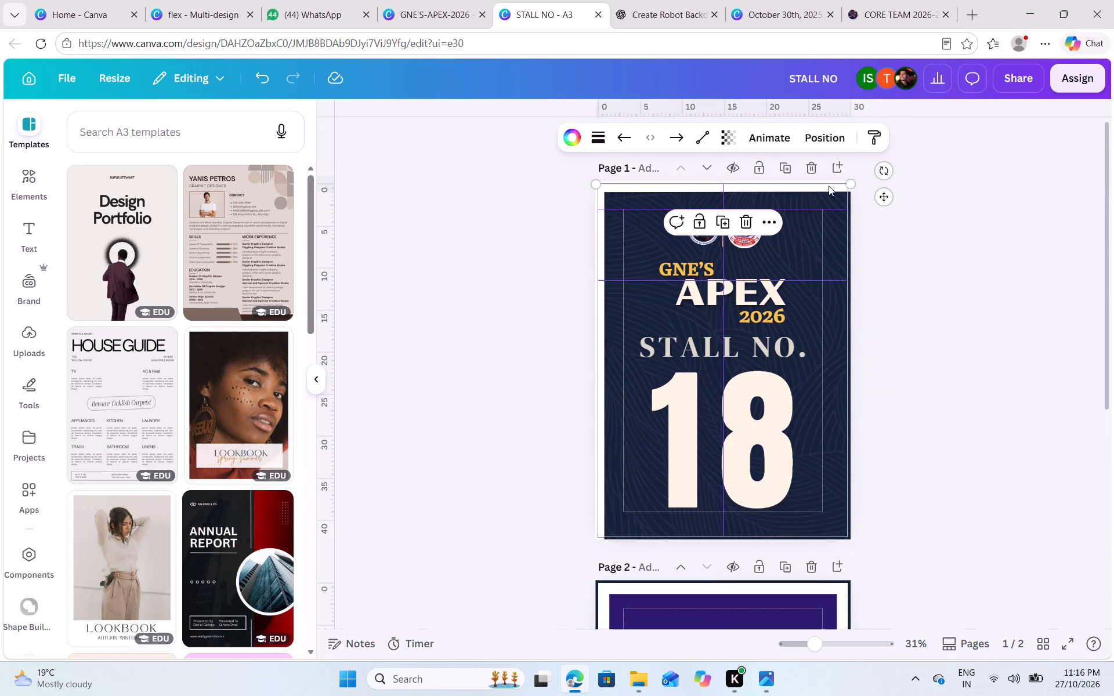
key("Delete")
Undo the accidental move of page 1's wavy background image and lock the image in place.
left_click(601, 265)
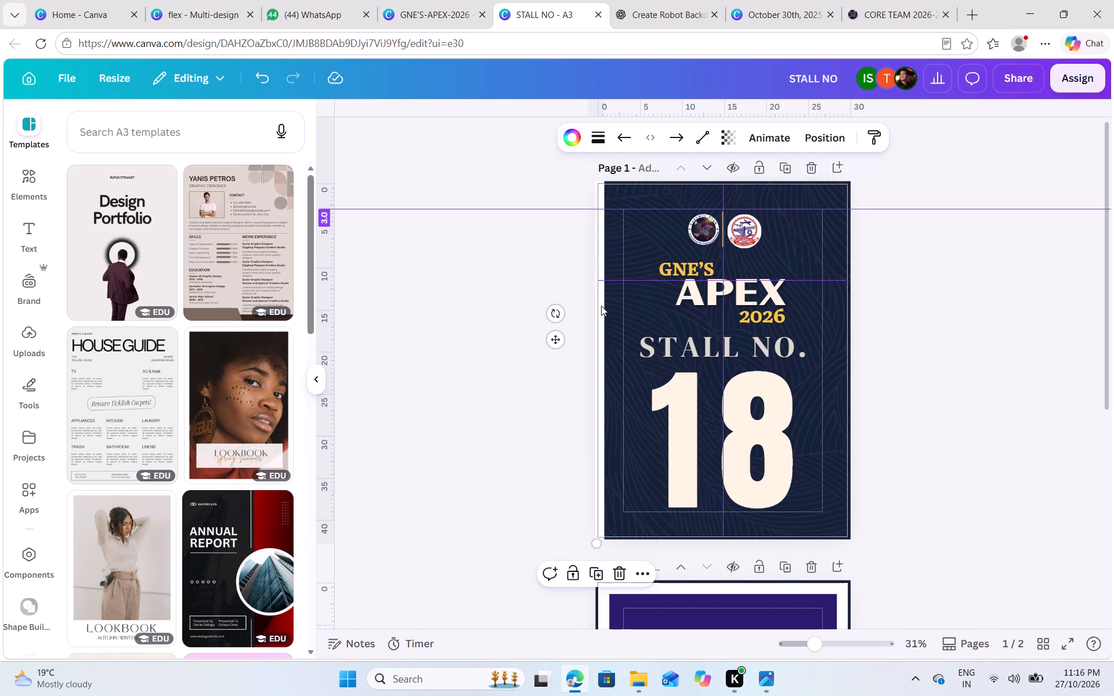
left_click(604, 311)
left_click_drag(604, 311, 557, 347)
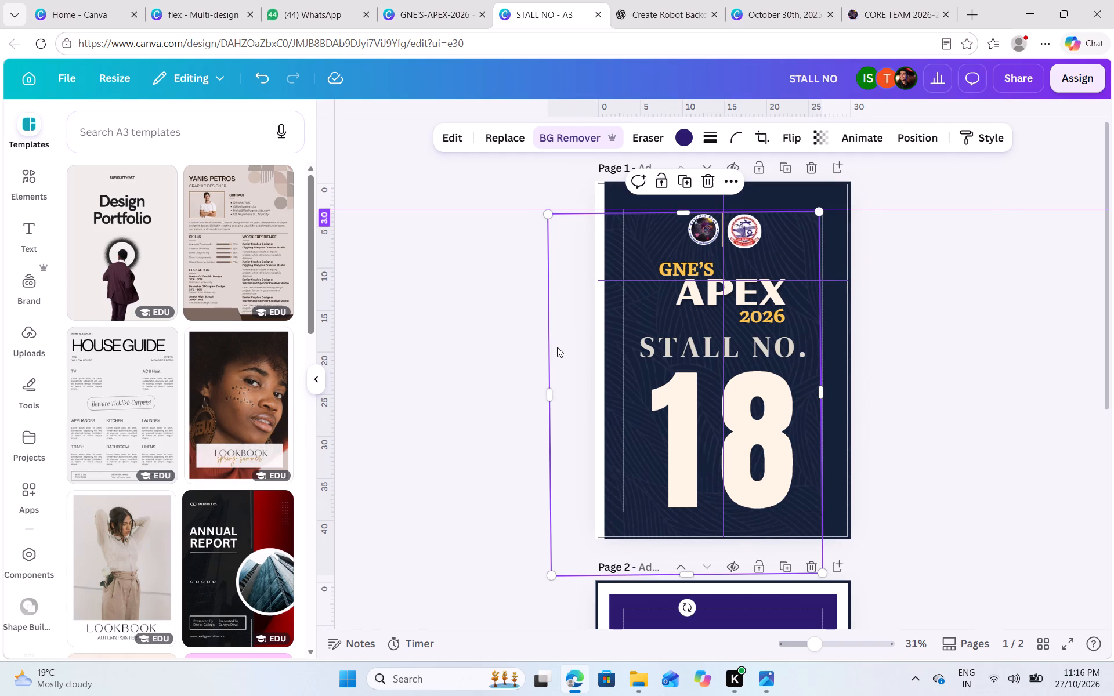
key("ctrl+z")
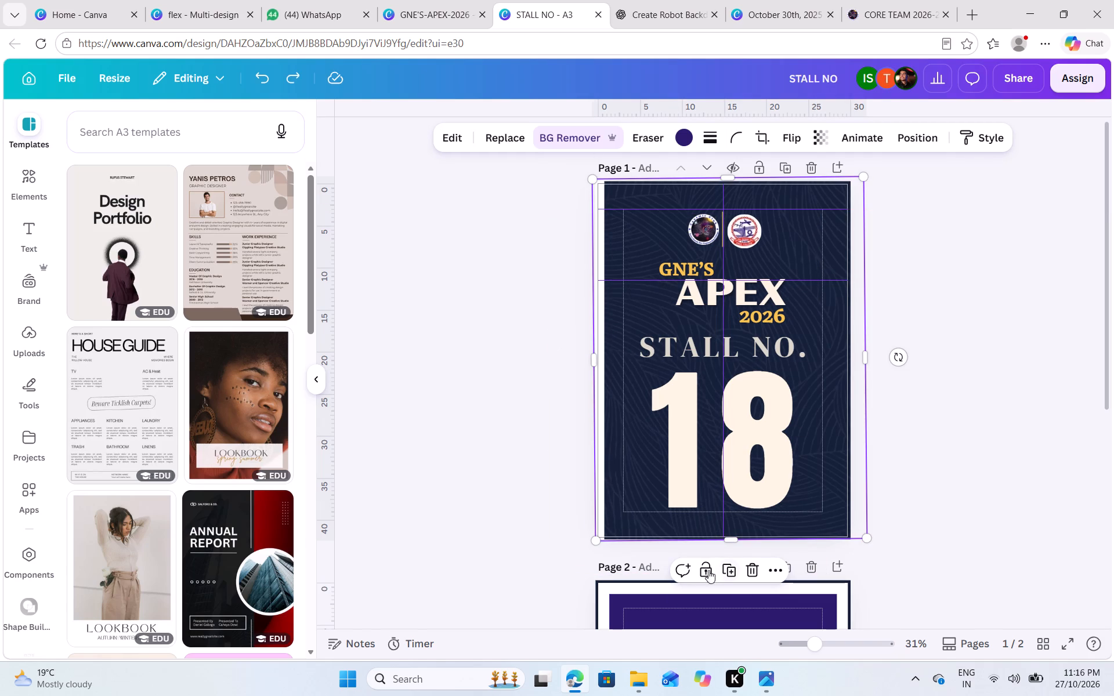
left_click(705, 571)
Delete the white border line along the left edge of the page 1 poster.
left_click(599, 433)
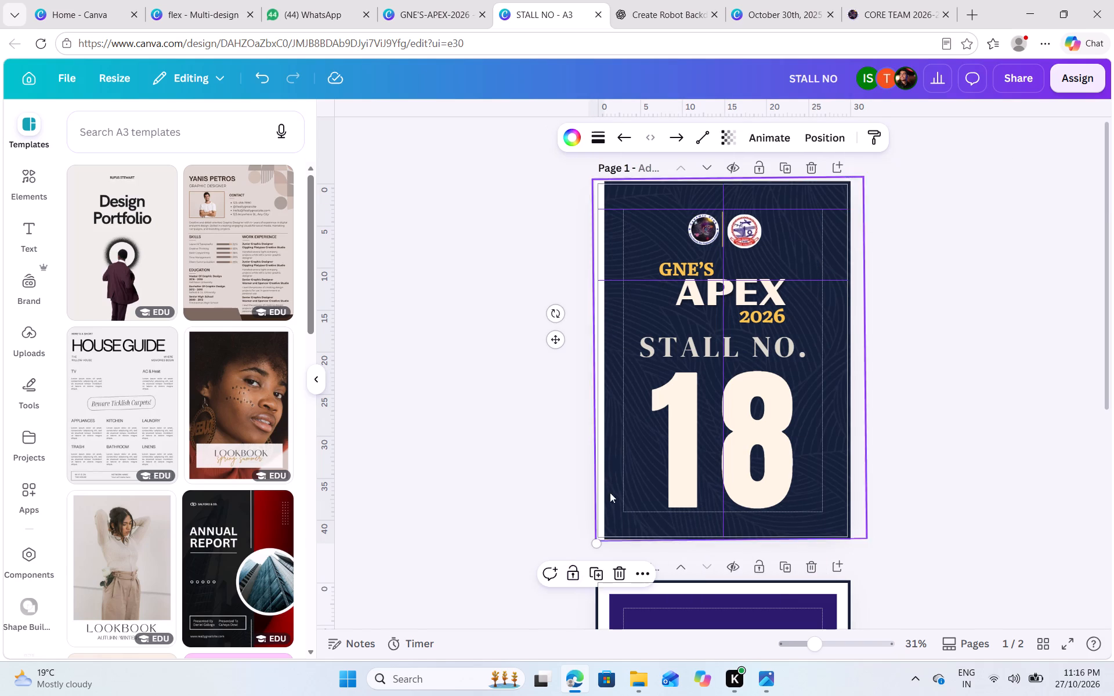
left_click(619, 570)
Copy the white-bordered rectangle from page 2 and paste it onto the page 1 poster.
scroll(665, 575, "down", 2)
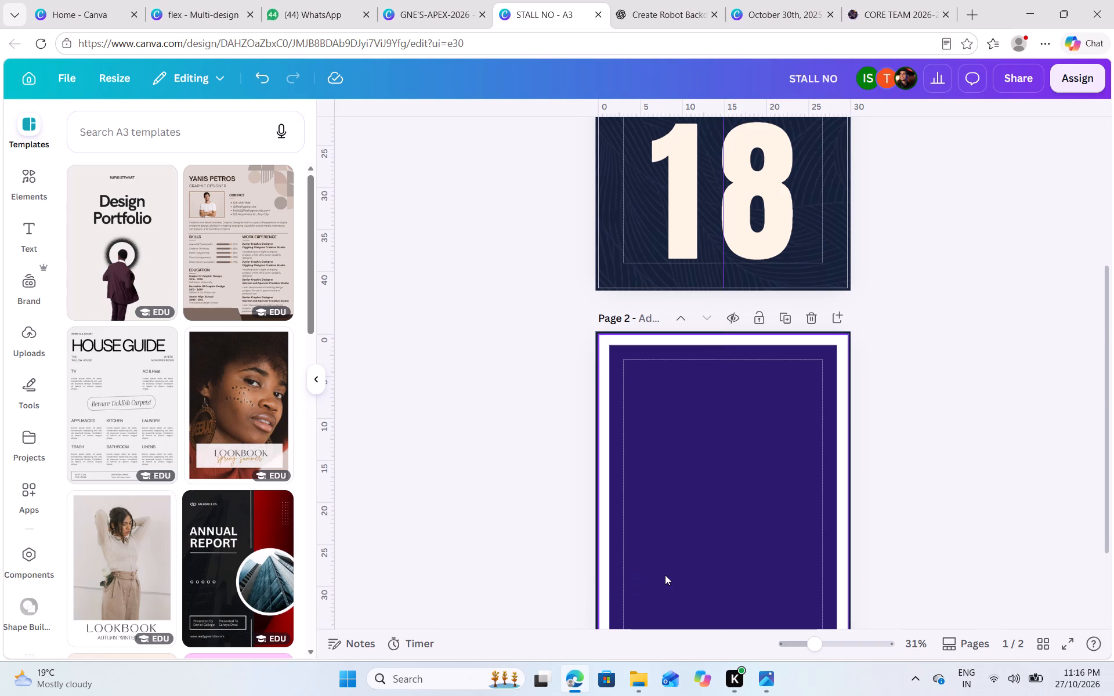
left_click(737, 539)
key("ctrl+c")
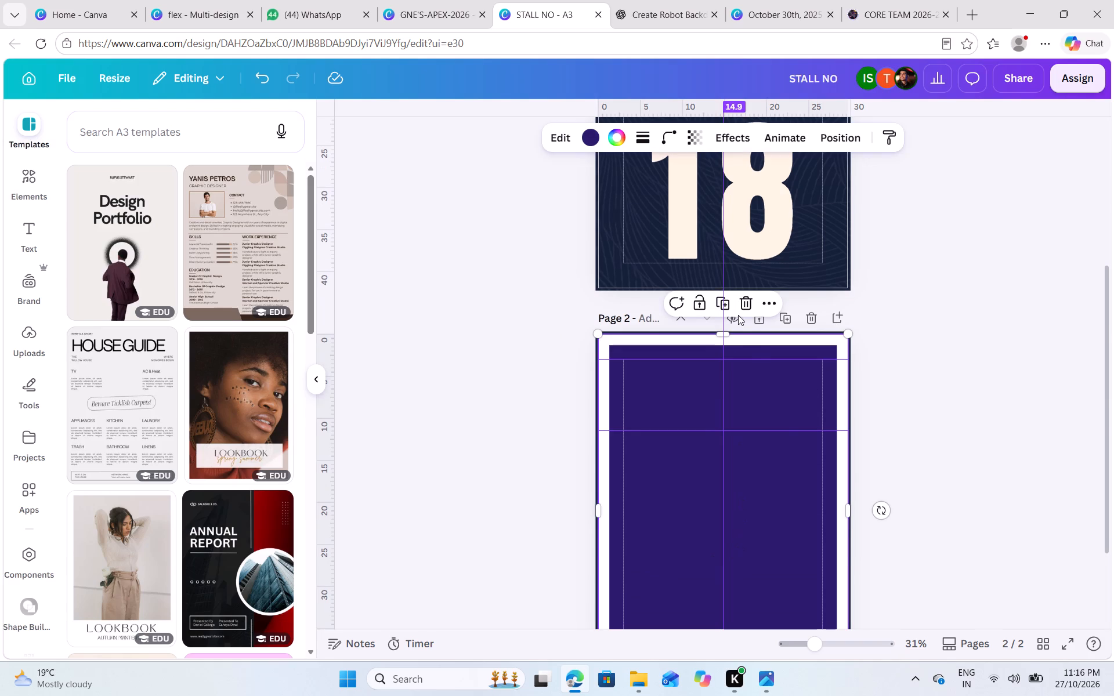
scroll(738, 315, "up", 2)
key("ctrl+v")
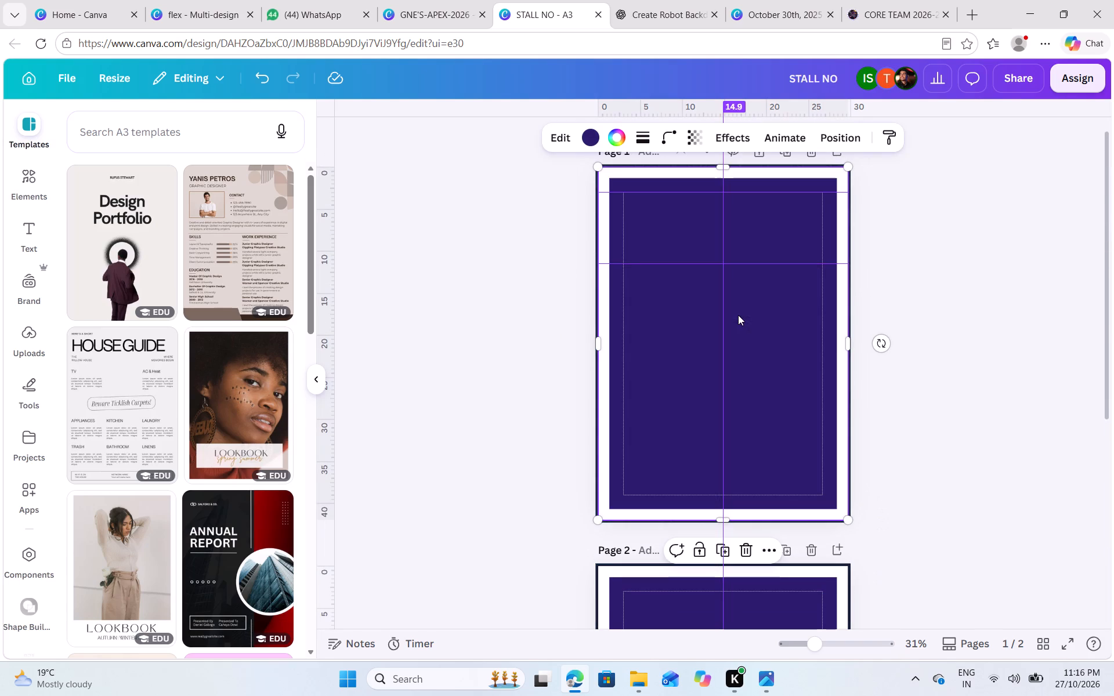
Align the pasted white-bordered rectangle to the centre and middle of page 1.
left_click_drag(806, 310, 842, 393)
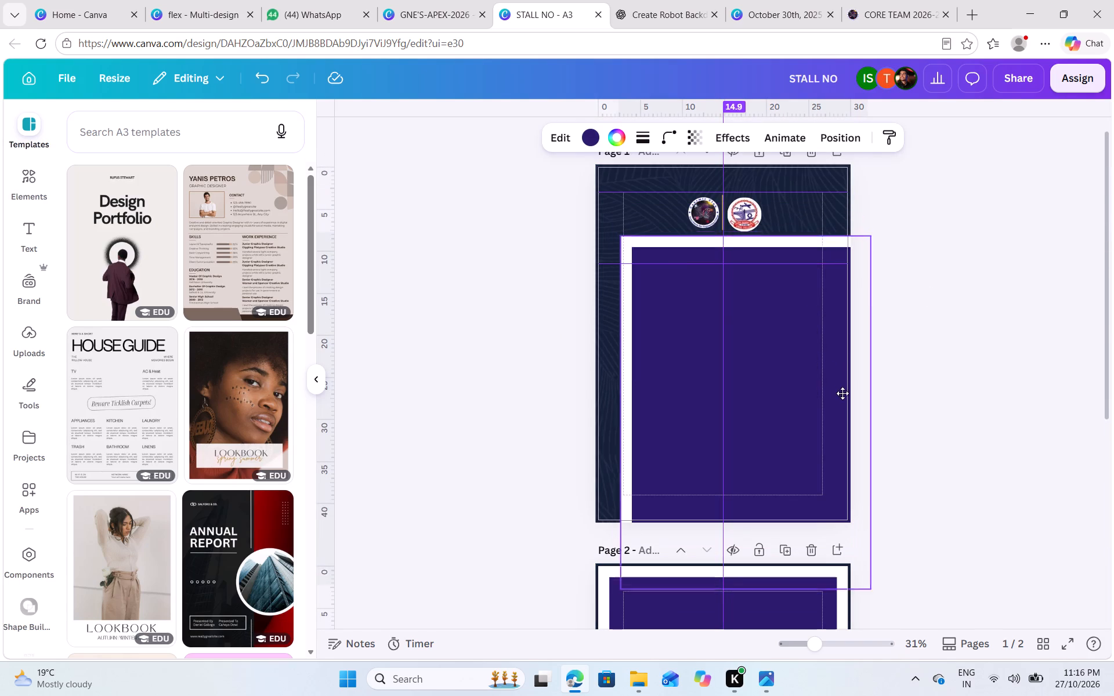
left_click_drag(842, 393, 845, 394)
left_click_drag(837, 390, 795, 290)
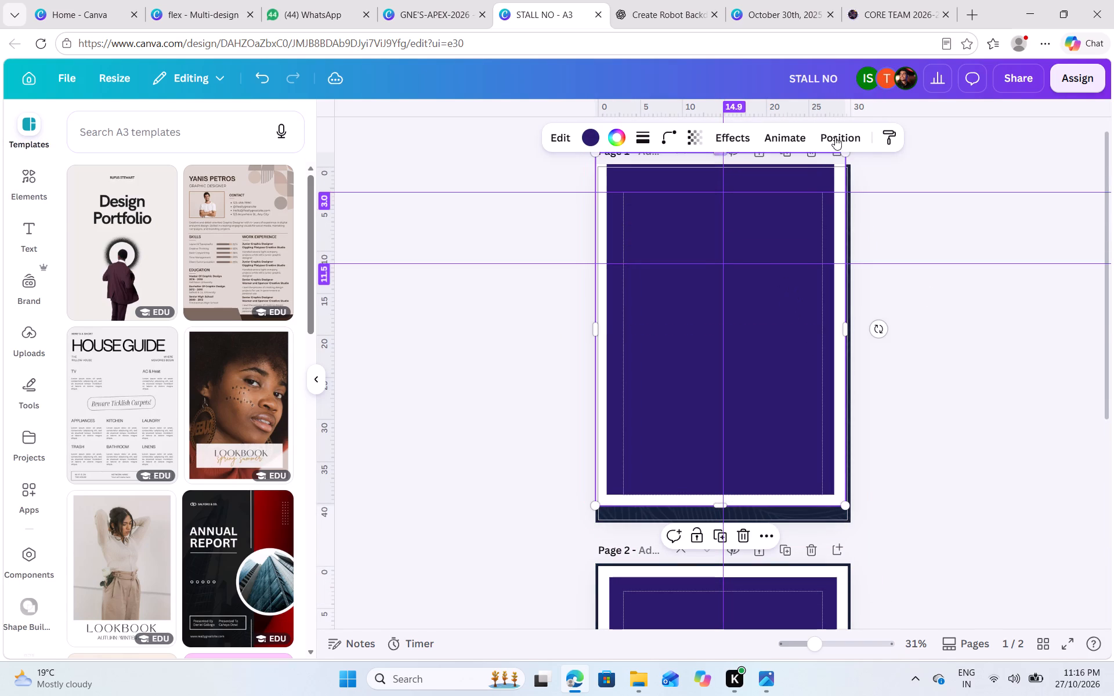
left_click(833, 132)
left_click(144, 154)
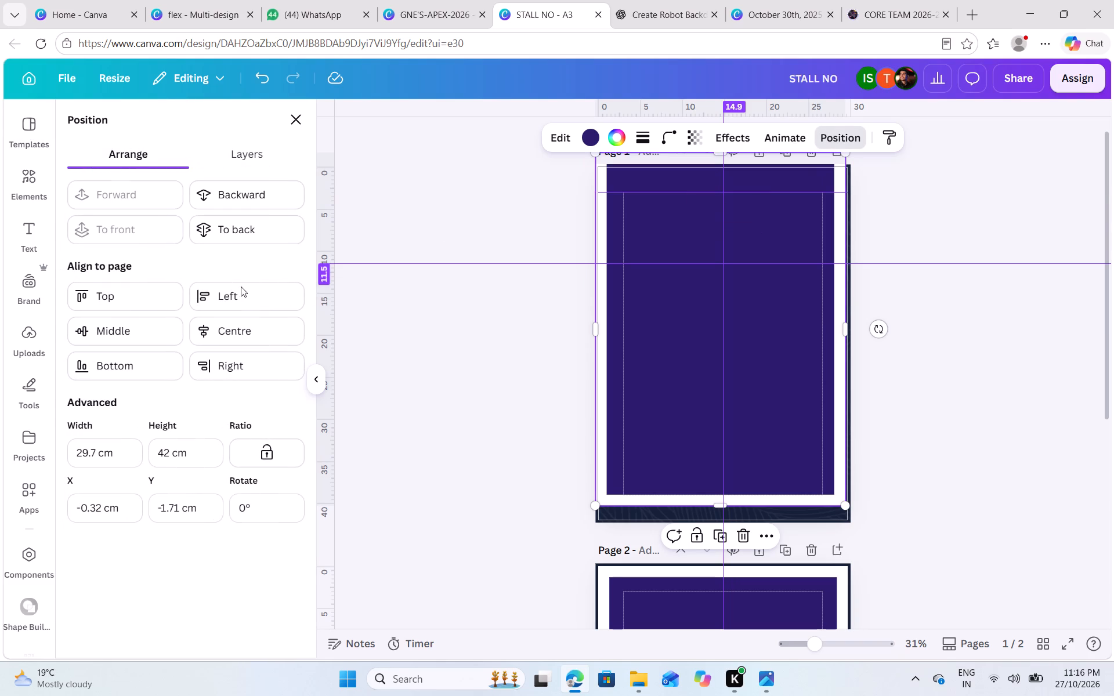
left_click(270, 331)
left_click(167, 331)
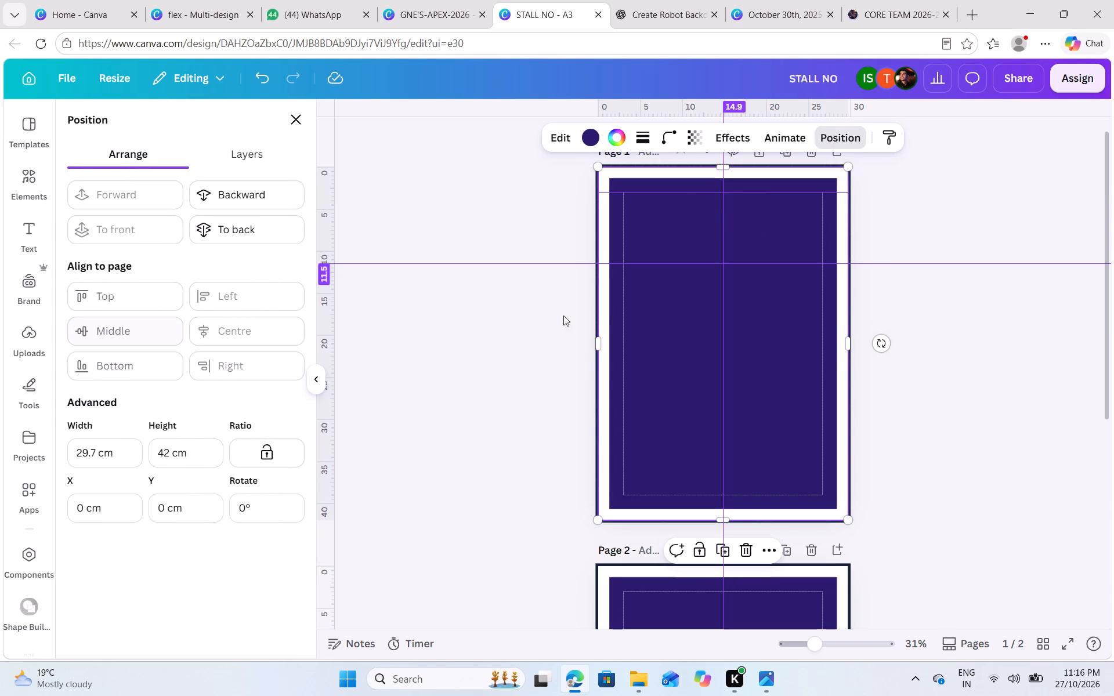
Set the page 1 rectangle's fill to no colour, keeping its white stroke as the poster's frame.
left_click(595, 139)
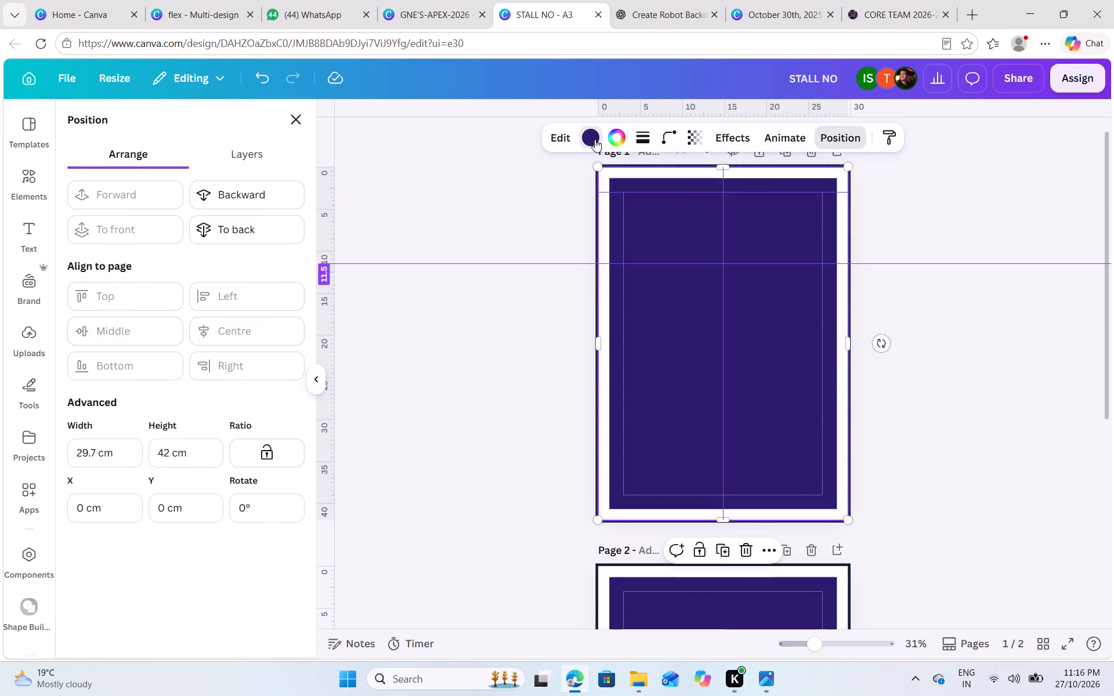
left_click(149, 222)
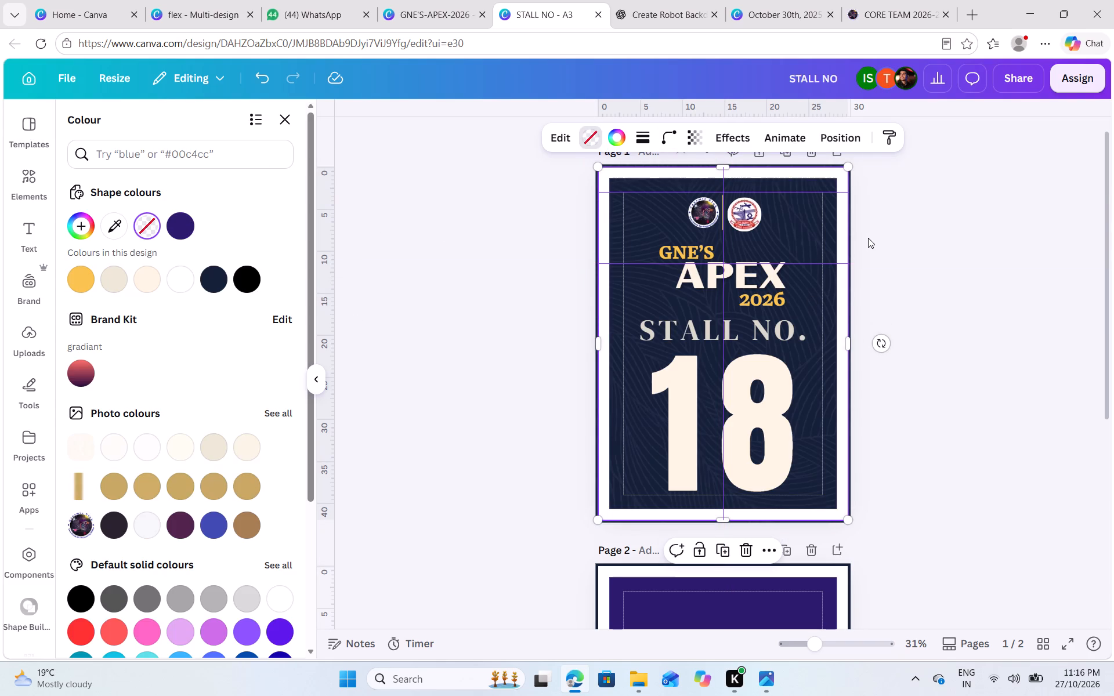
left_click(997, 247)
left_click(997, 247)
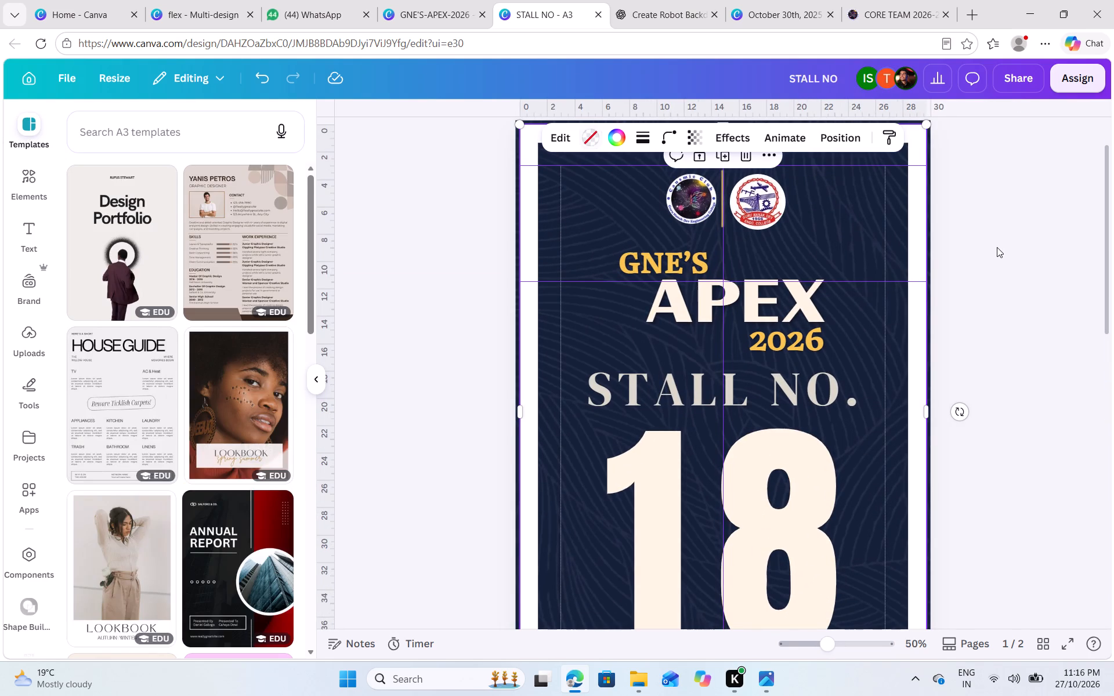
scroll(997, 247, "up", 1)
scroll(997, 247, "down", 1)
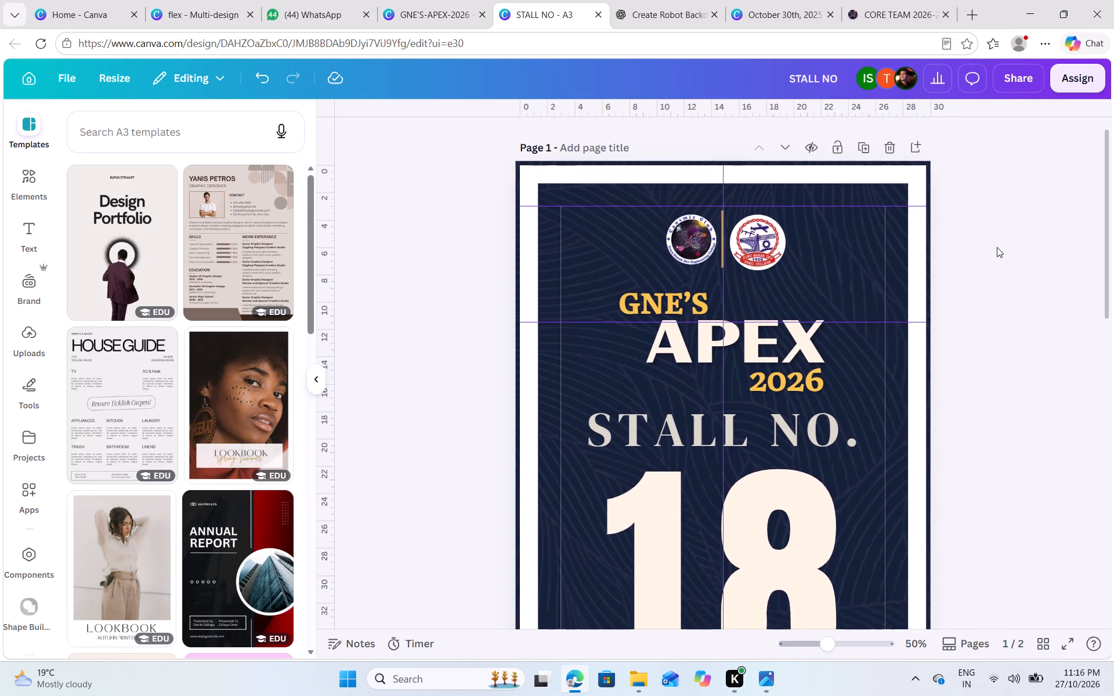
scroll(997, 247, "down", 2)
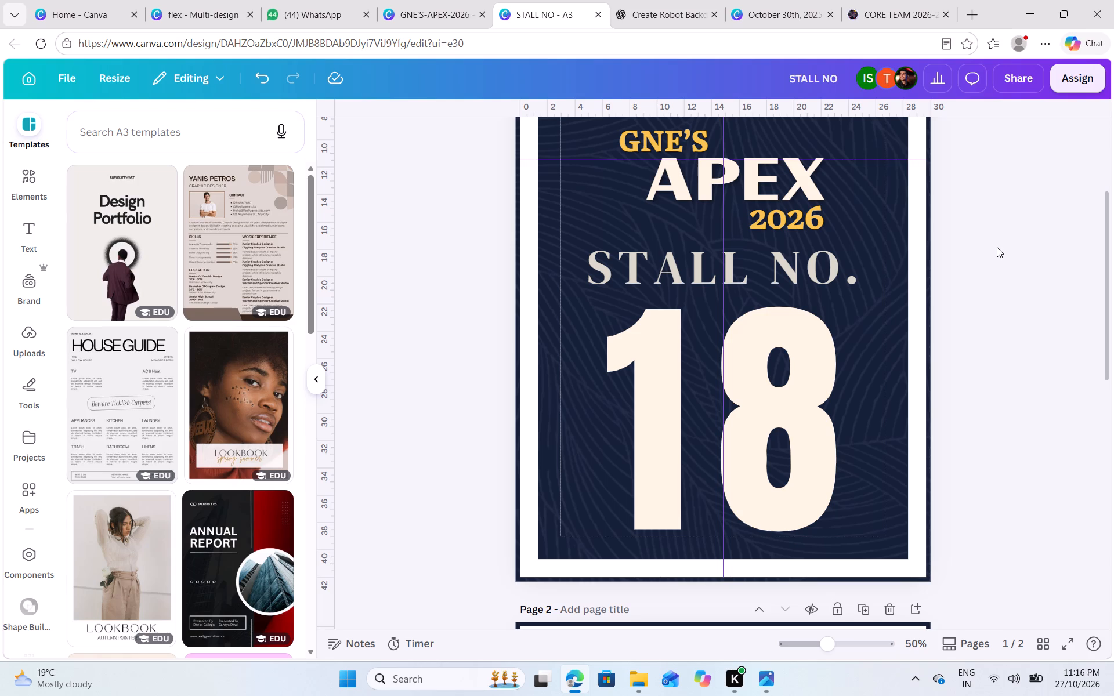
scroll(1033, 301, "up", 1)
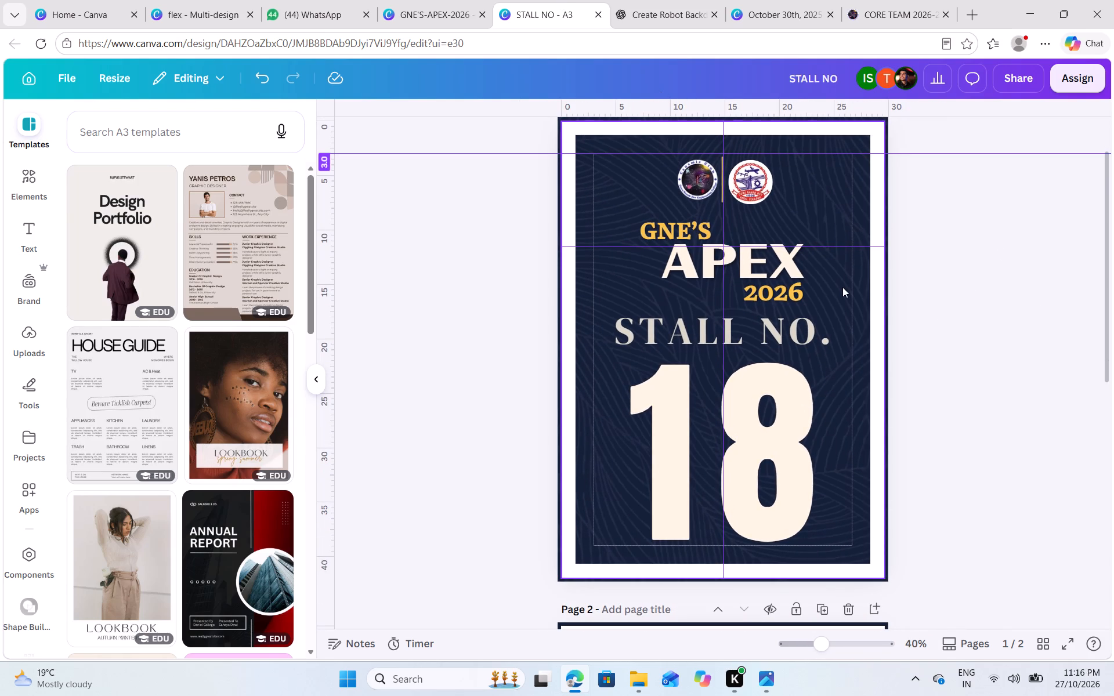
left_click(946, 316)
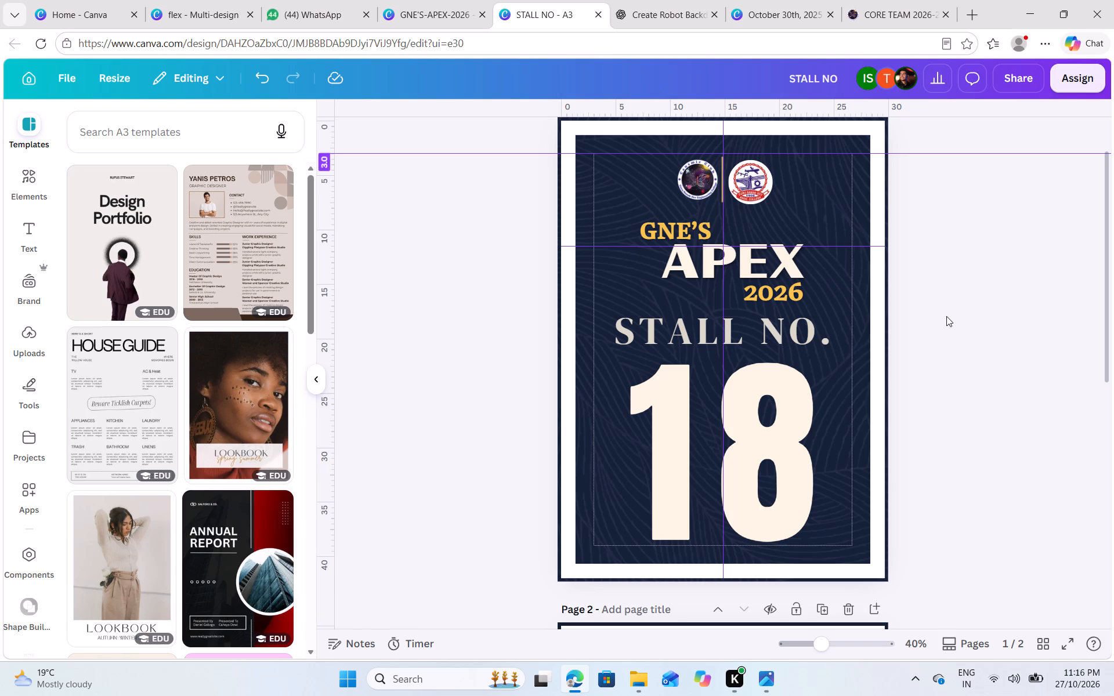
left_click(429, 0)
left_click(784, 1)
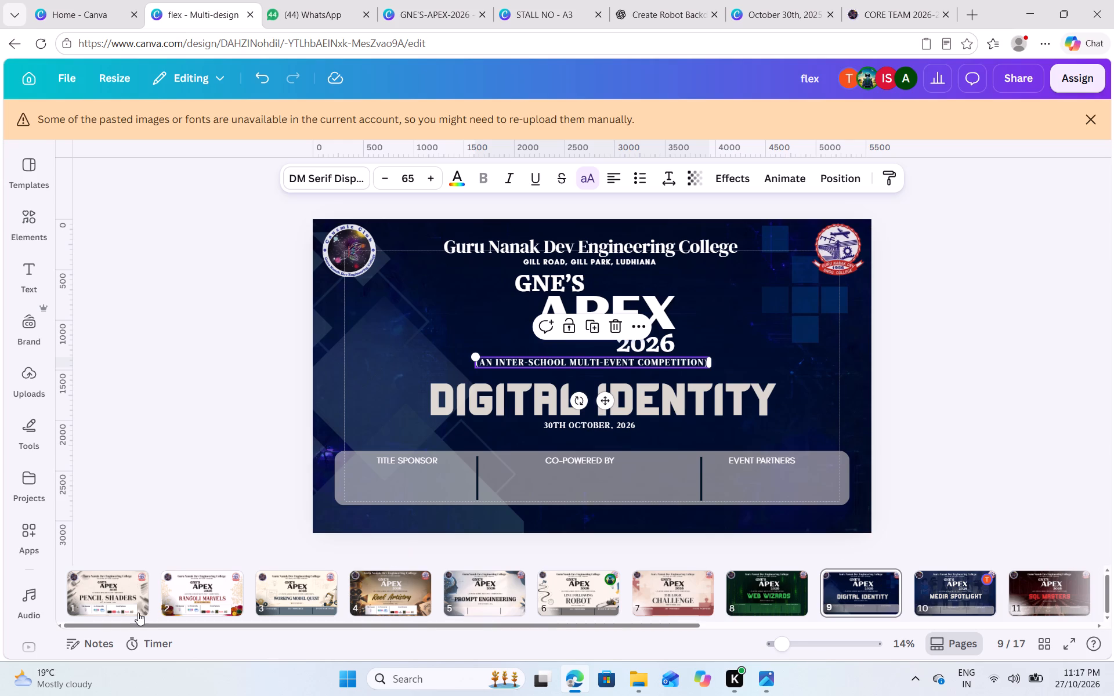
left_click(122, 603)
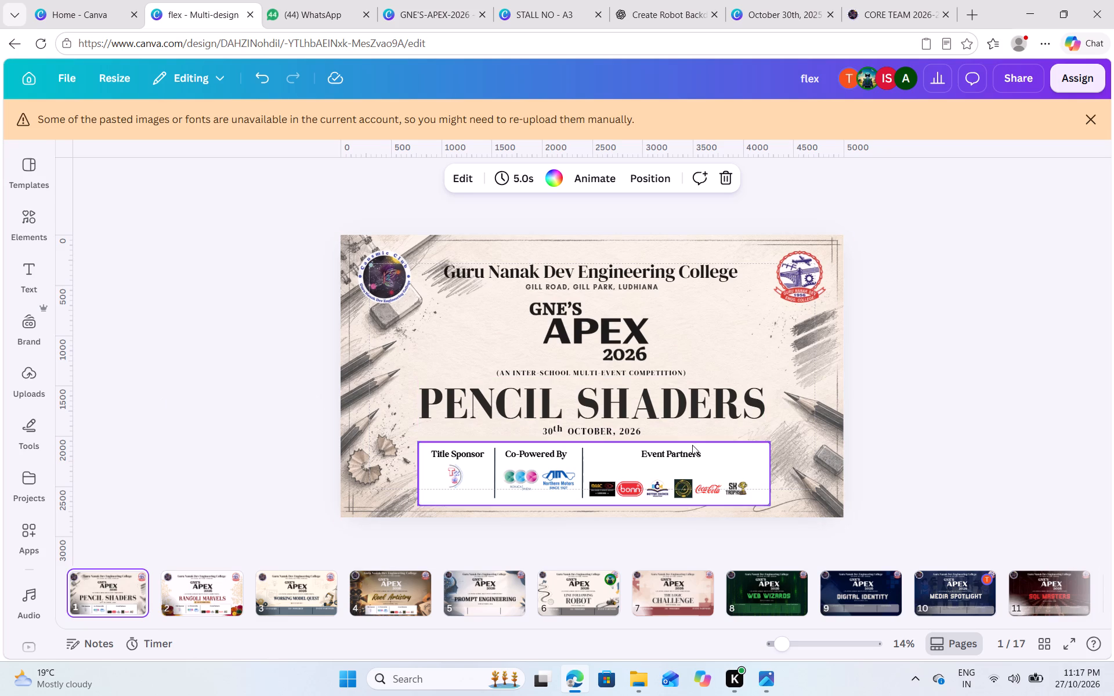
scroll(838, 593, "left", 5)
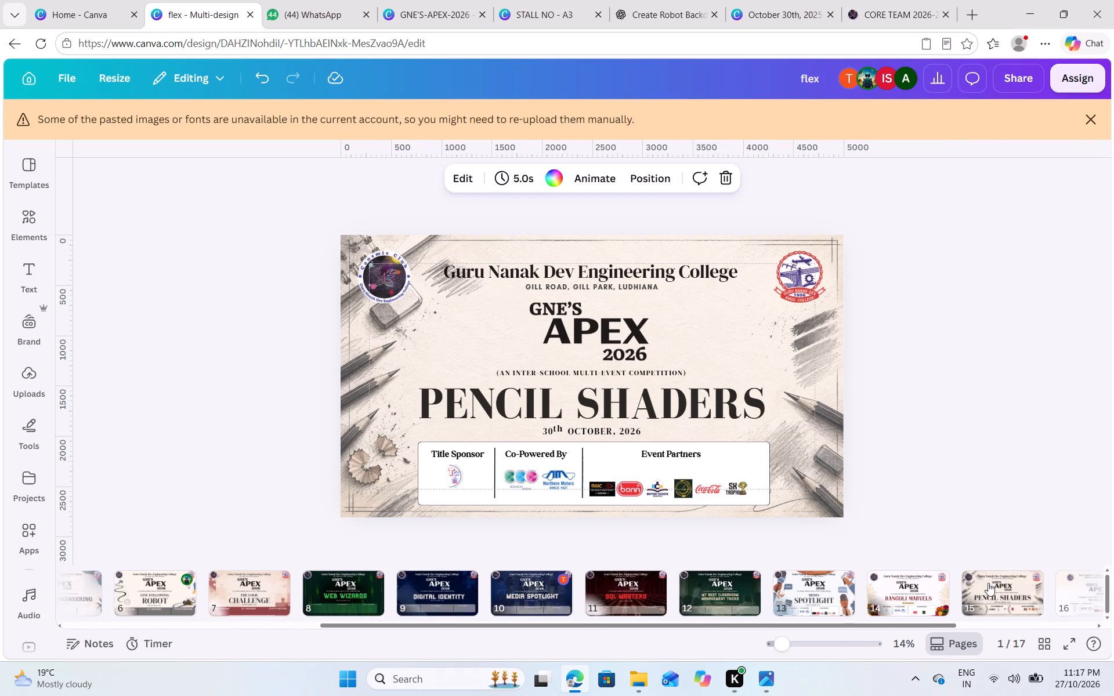
left_click(992, 585)
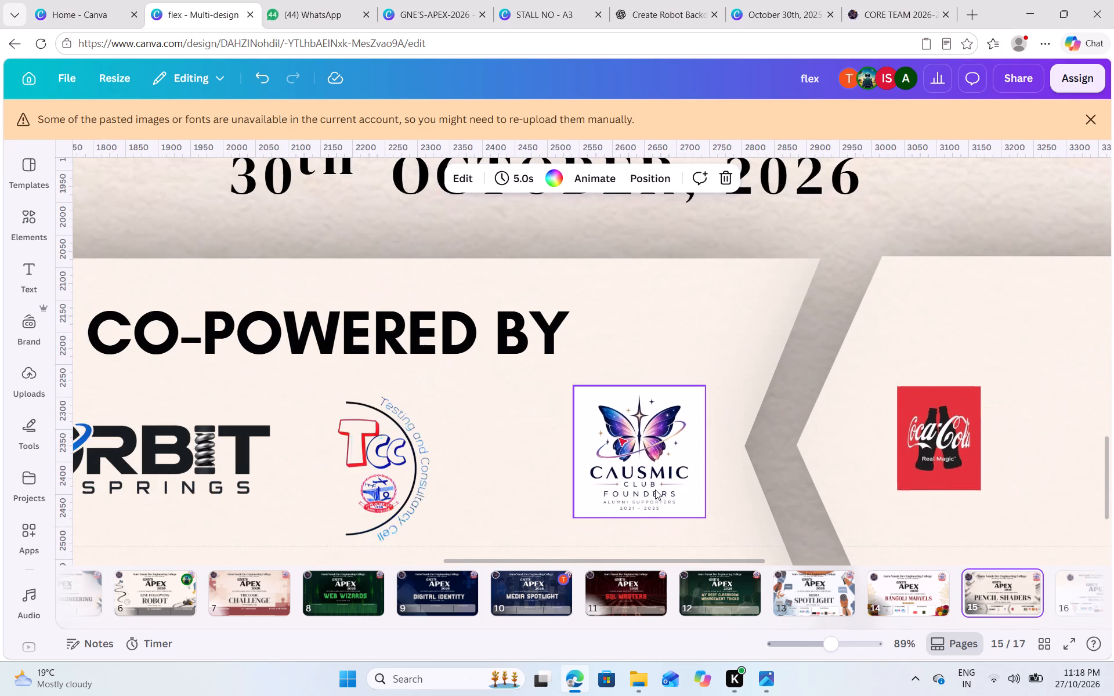
scroll(655, 490, "right", 5)
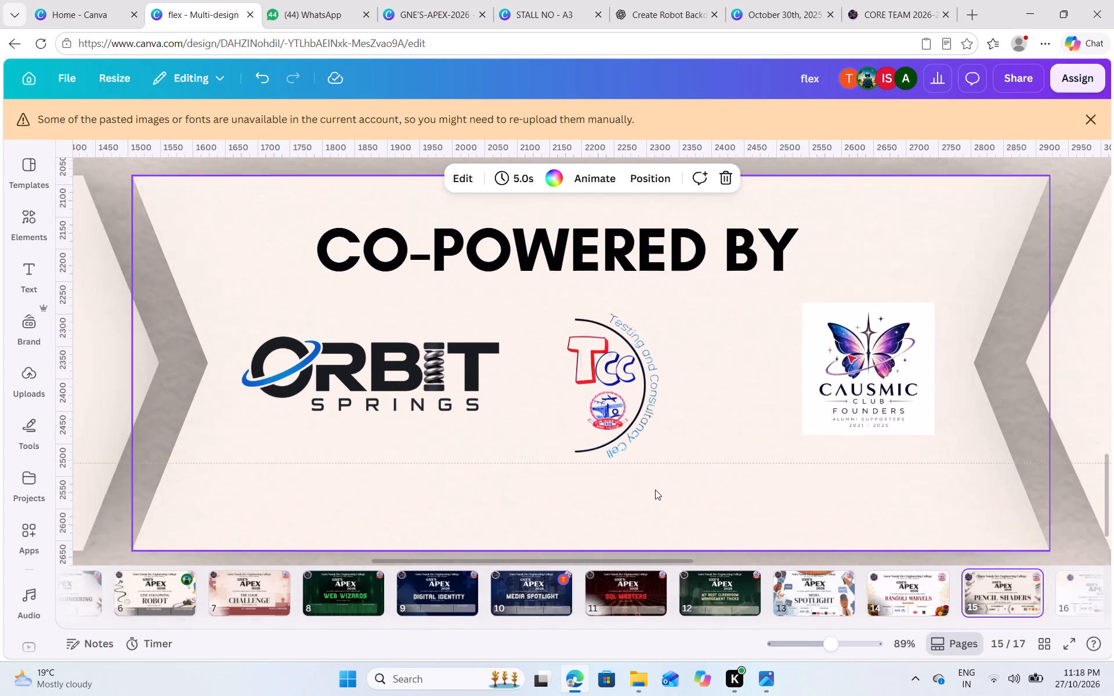
scroll(655, 490, "right", 5)
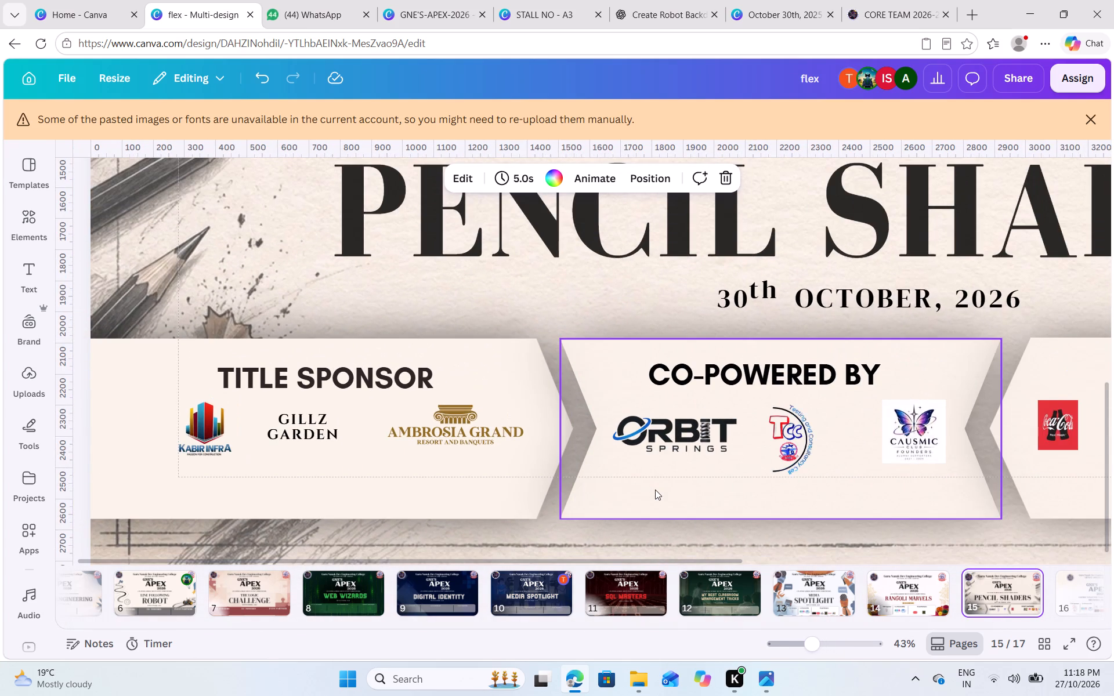
scroll(655, 490, "right", 5)
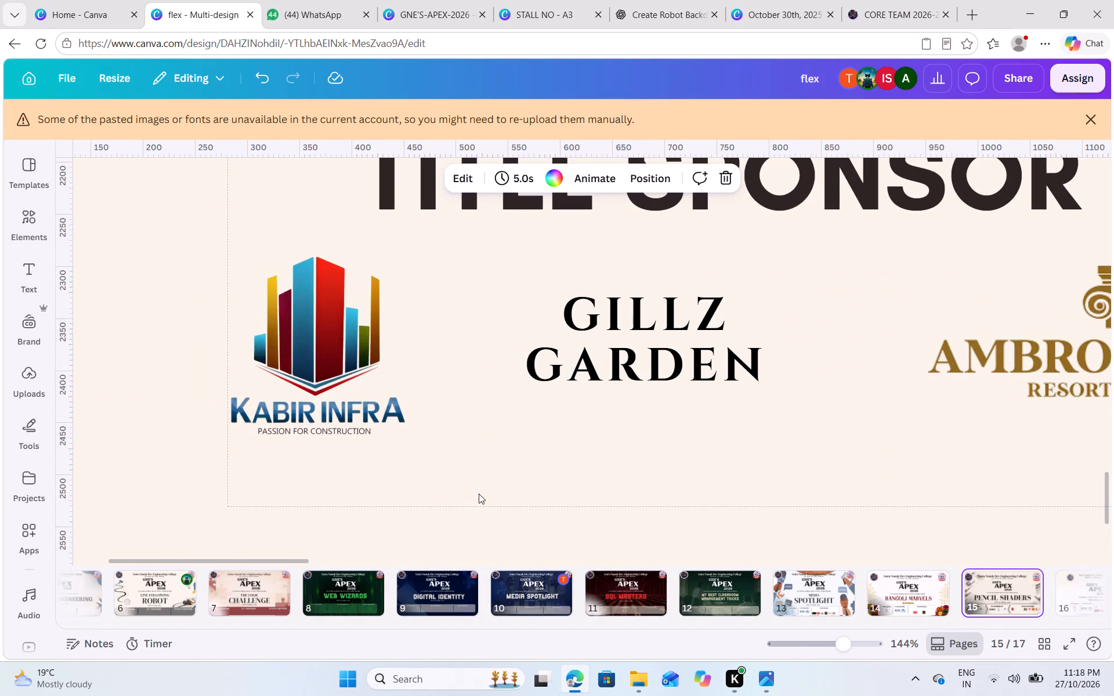
scroll(479, 494, "left", 2)
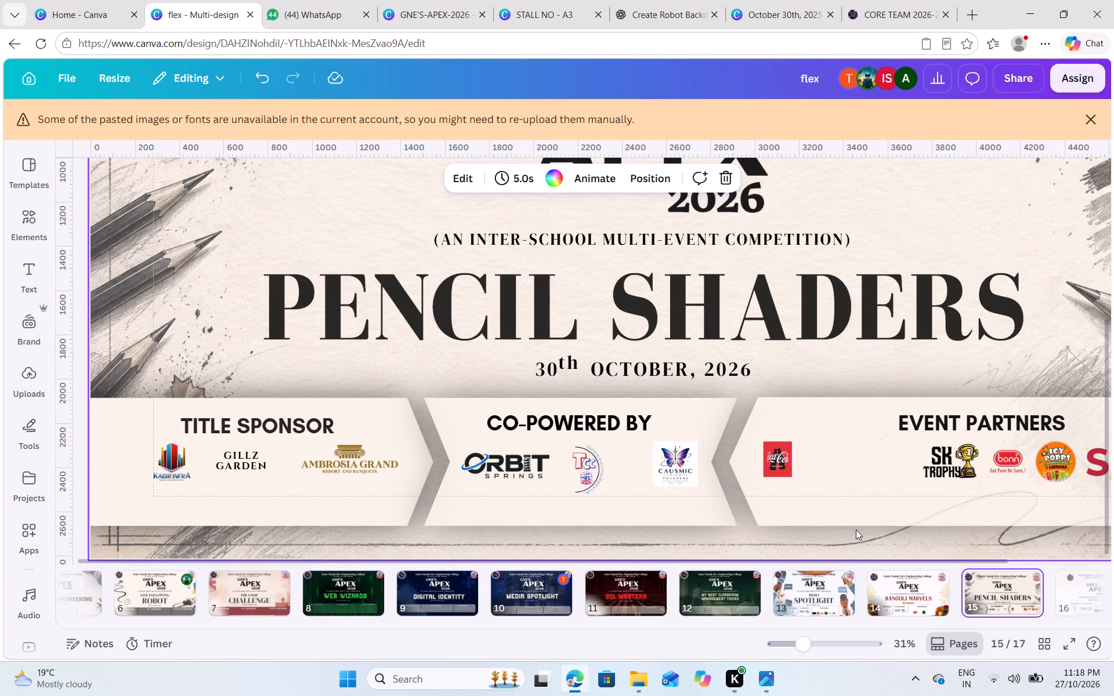
scroll(856, 530, "left", 4)
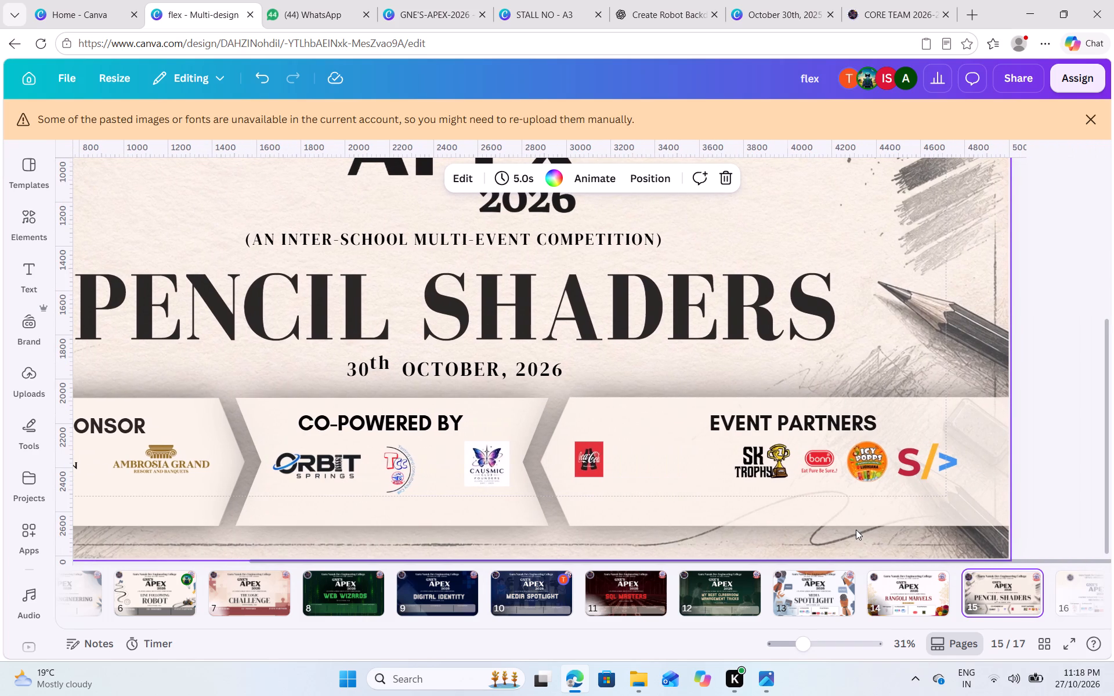
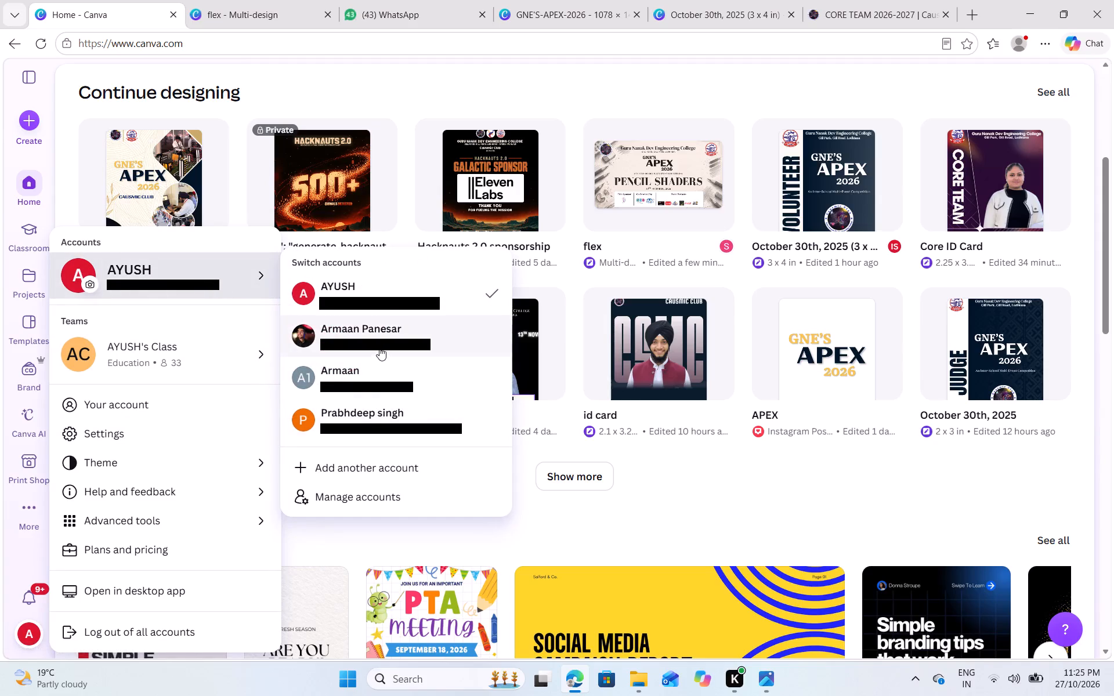
Switch to the second listed Canva account and open the STALL NO design.
left_click(379, 345)
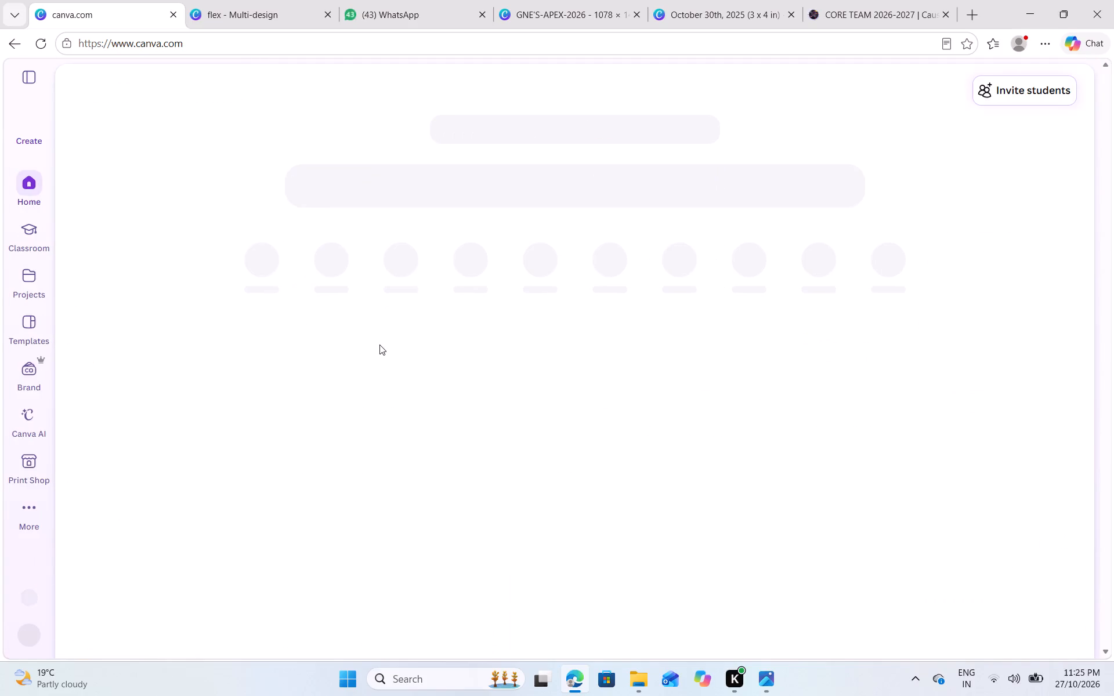
scroll(379, 345, "down", 1)
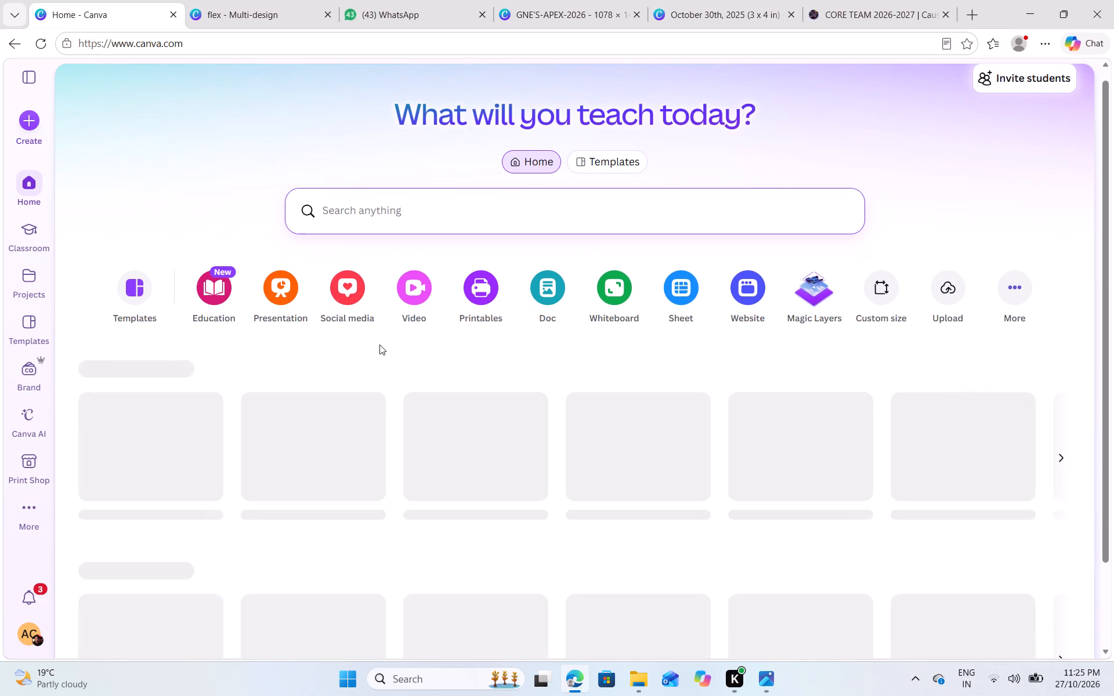
scroll(379, 345, "down", 1)
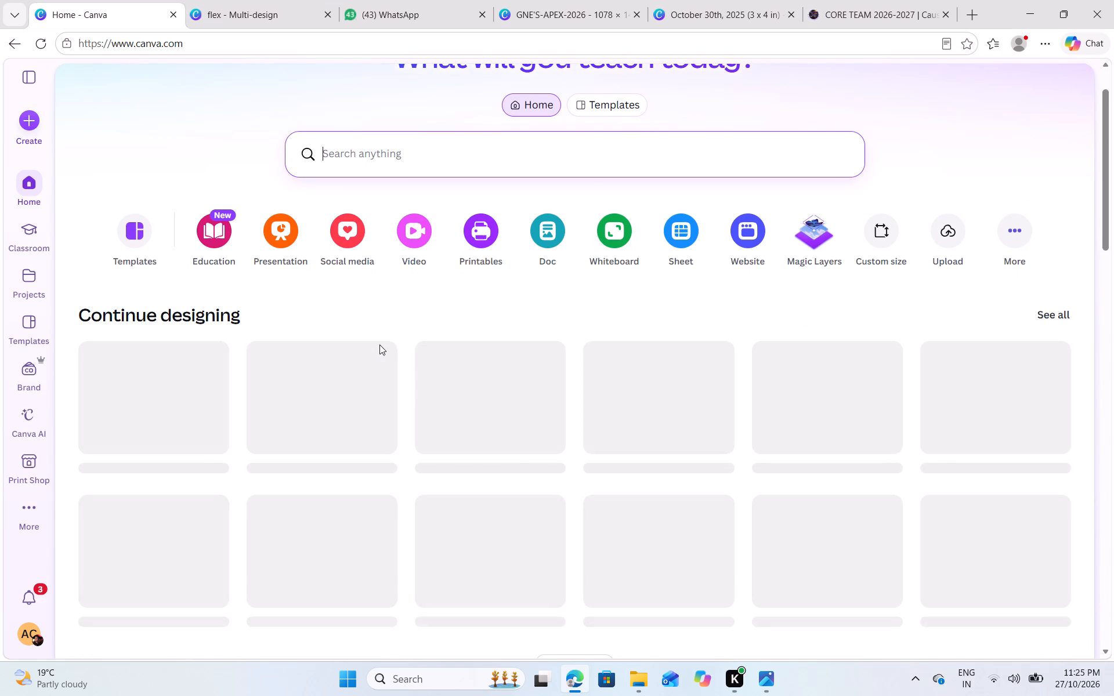
scroll(379, 345, "down", 1)
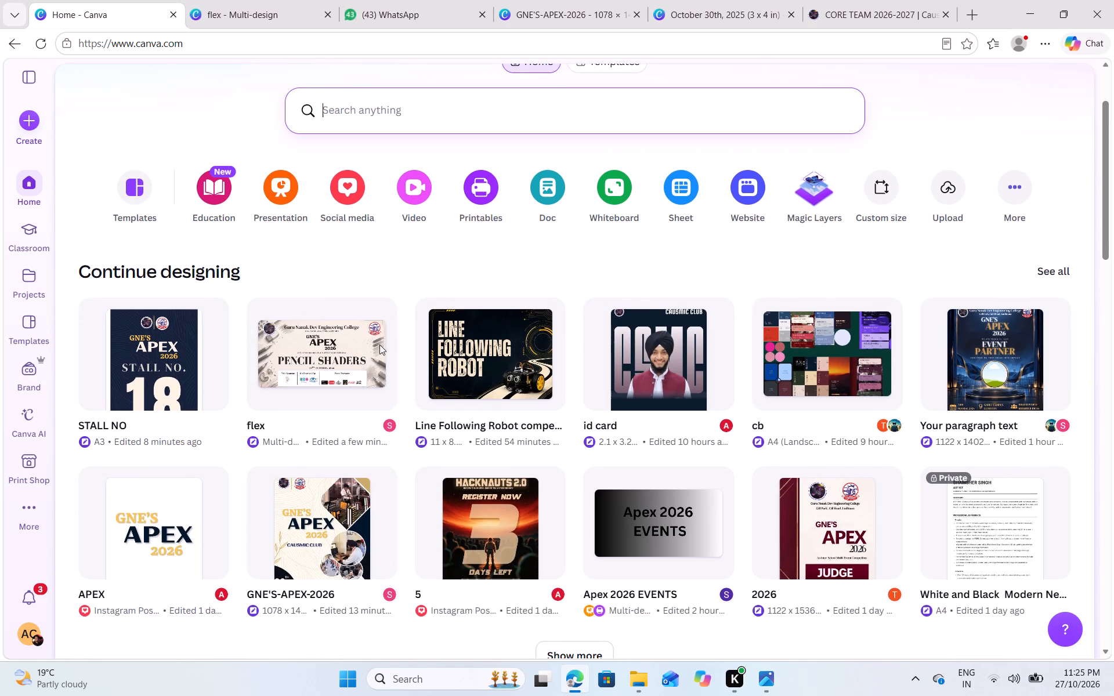
left_click(182, 340)
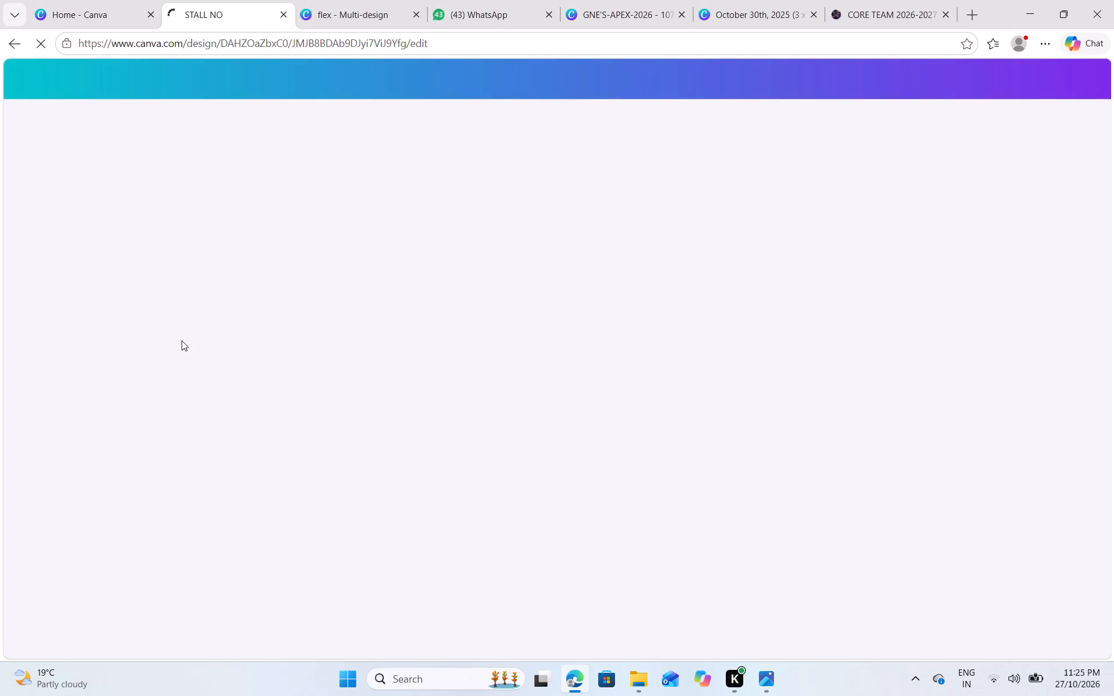
Duplicate the framed stall number 18 poster on page 1 four times.
scroll(472, 347, "up", 1)
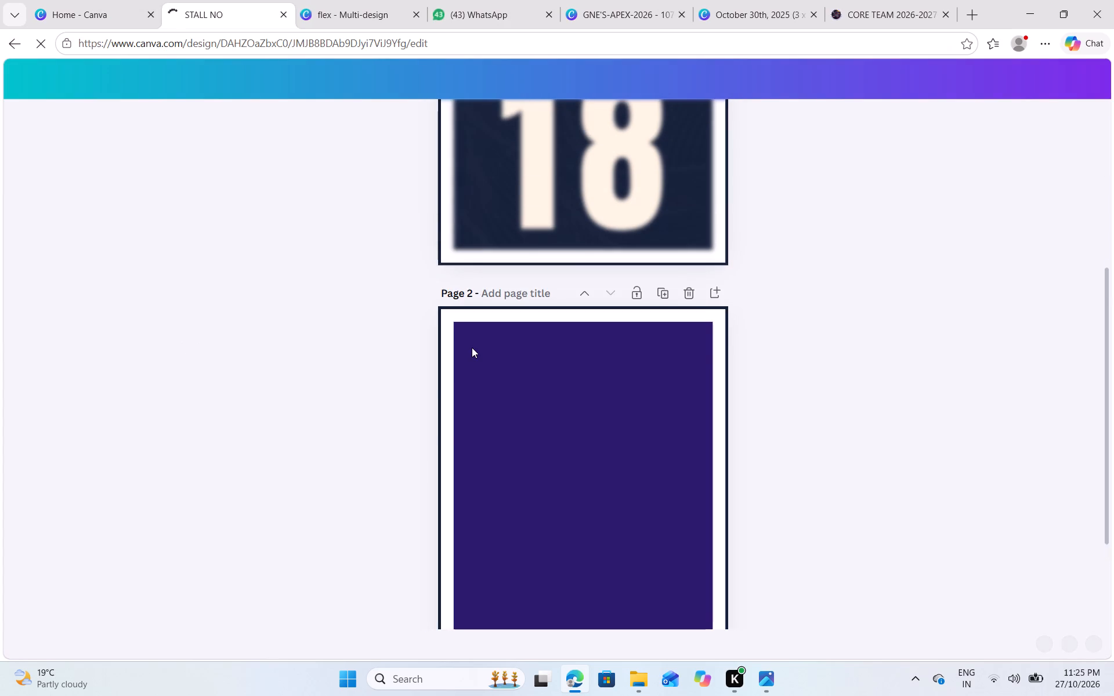
scroll(472, 347, "up", 4)
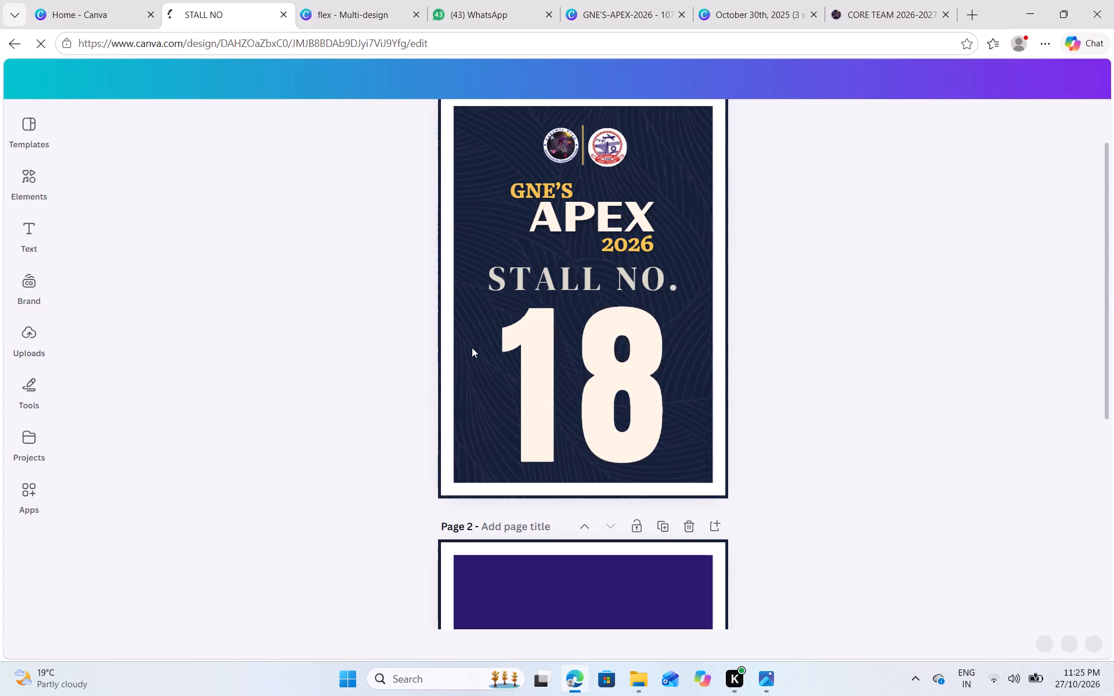
scroll(472, 347, "up", 1)
left_click(666, 155)
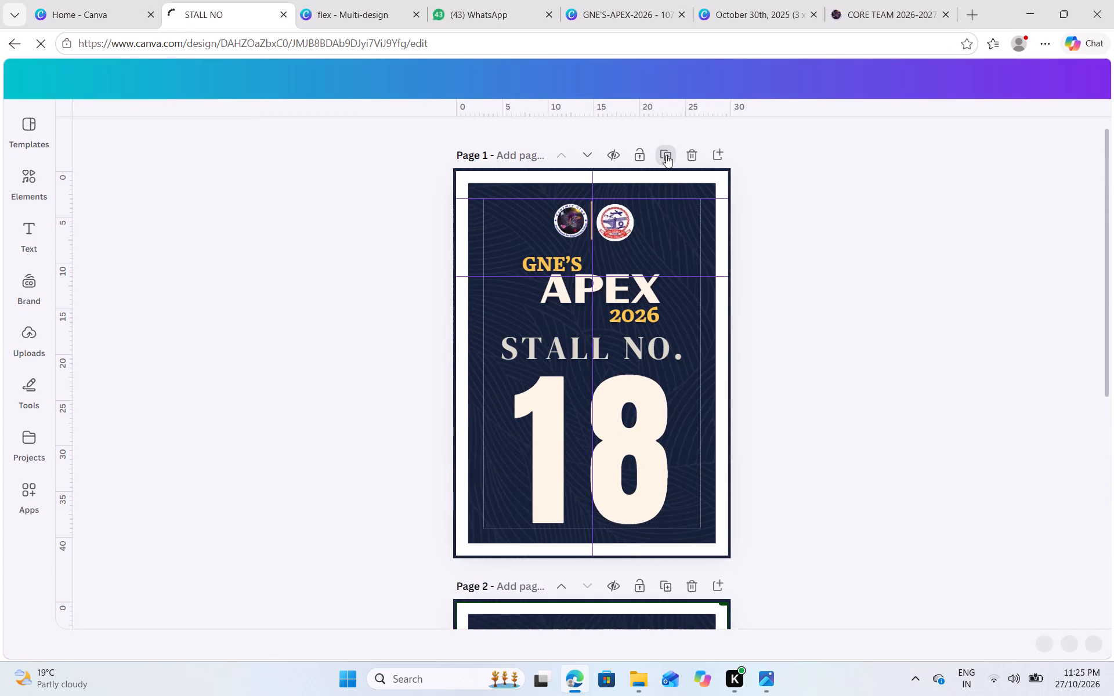
left_click(666, 155)
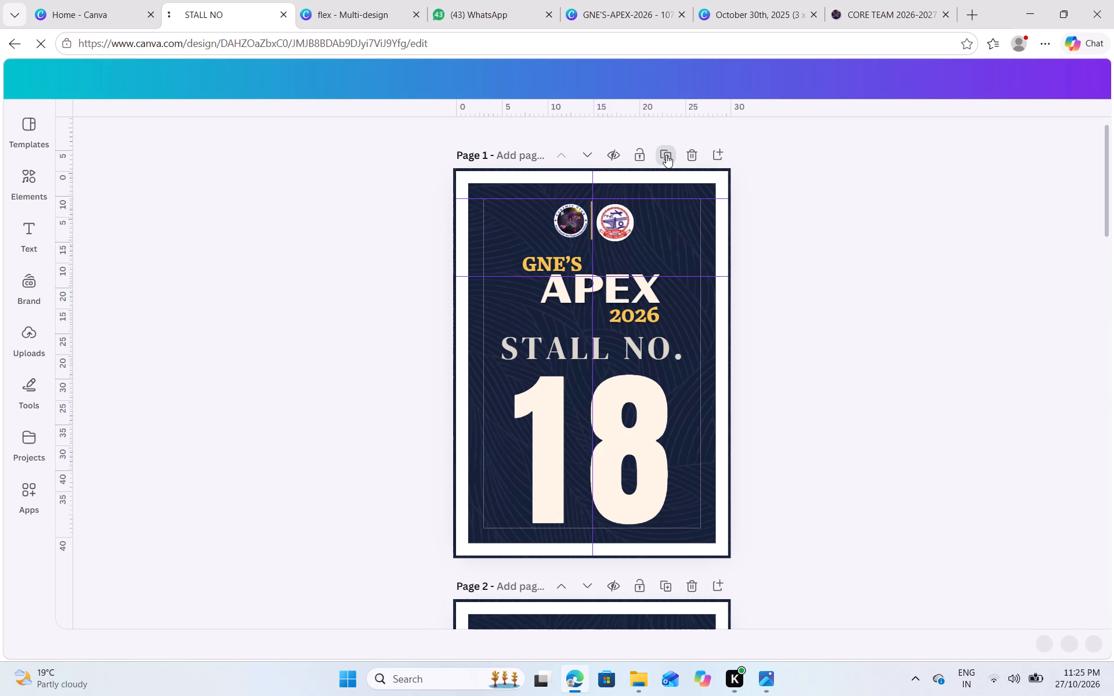
left_click(666, 155)
left_click(666, 155)
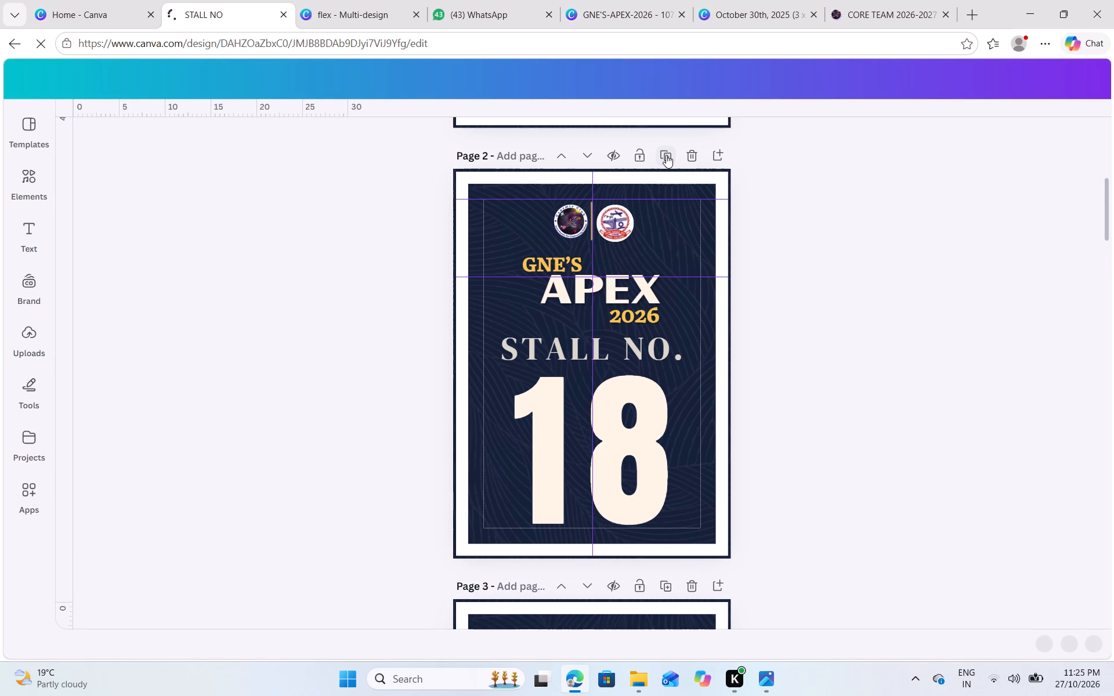
Look through the duplicated stall number poster pages and return to page 1.
scroll(697, 403, "down", 3)
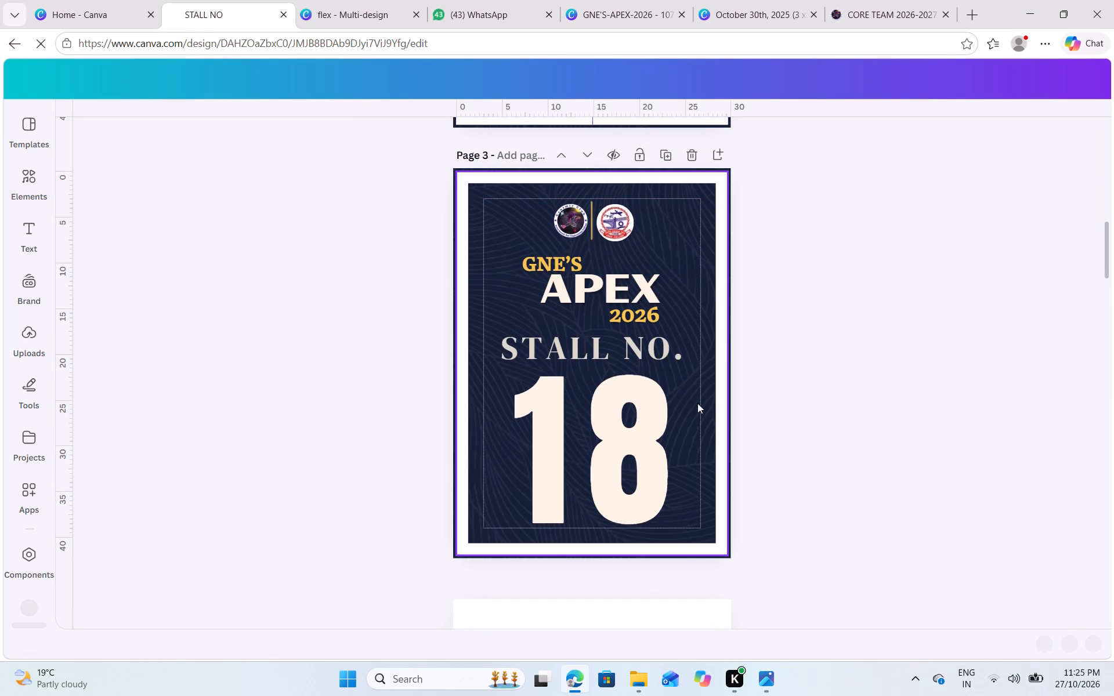
scroll(697, 403, "down", 11)
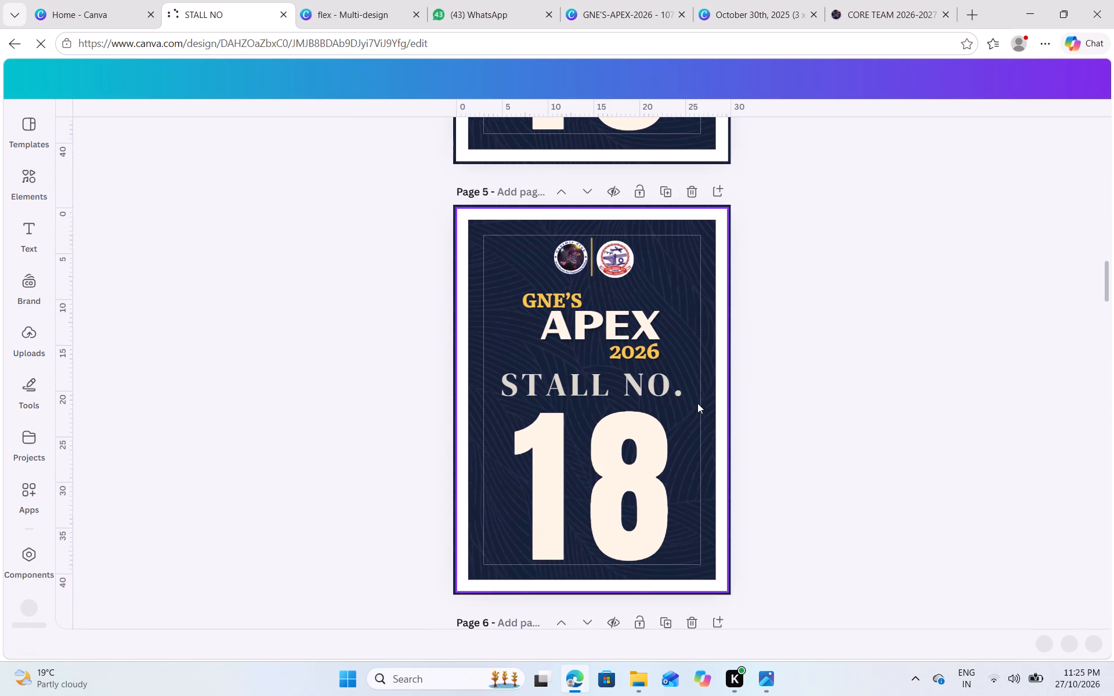
scroll(697, 403, "up", 7)
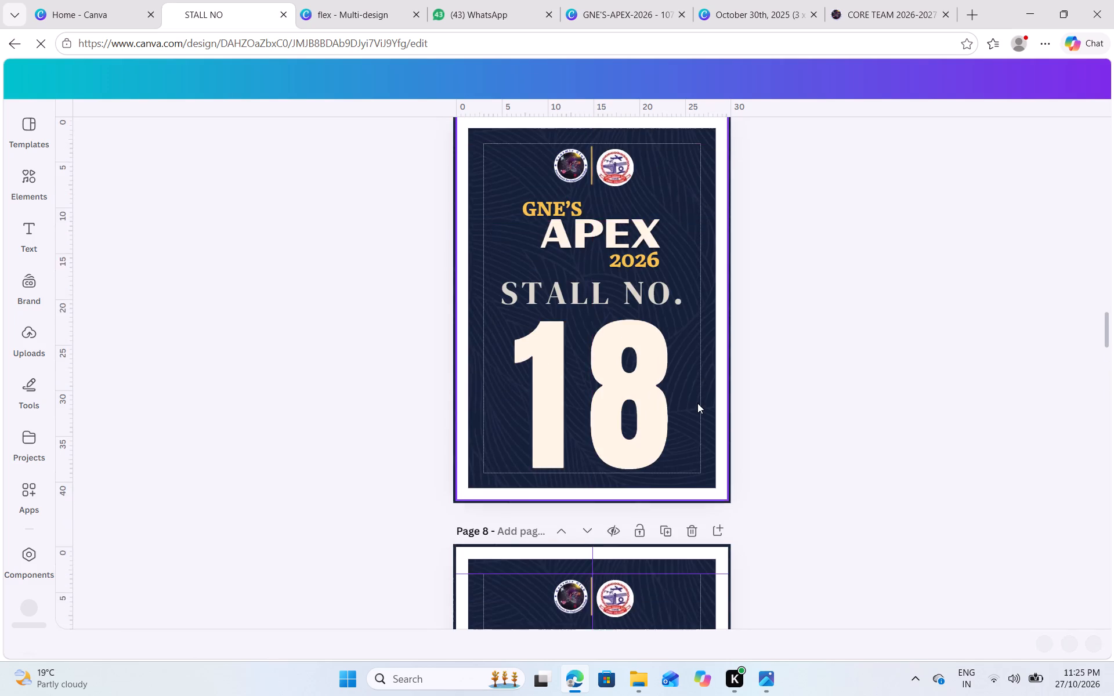
scroll(697, 403, "up", 20)
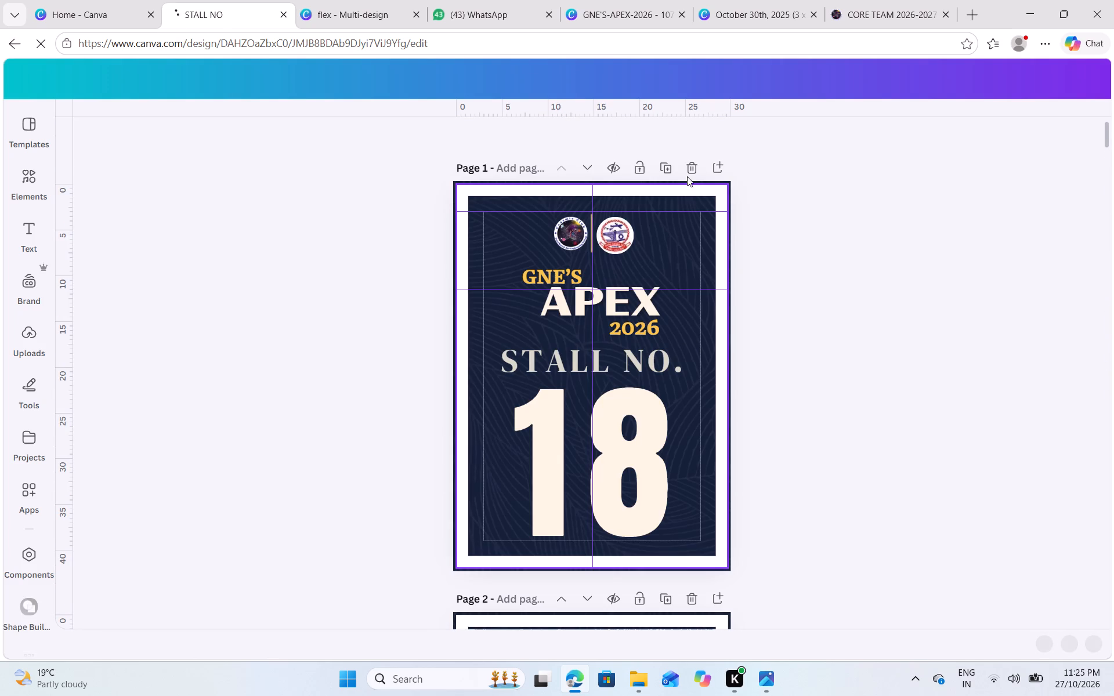
Duplicate the framed stall number 18 poster repeatedly, working from page 1 through page 10.
left_click(664, 163)
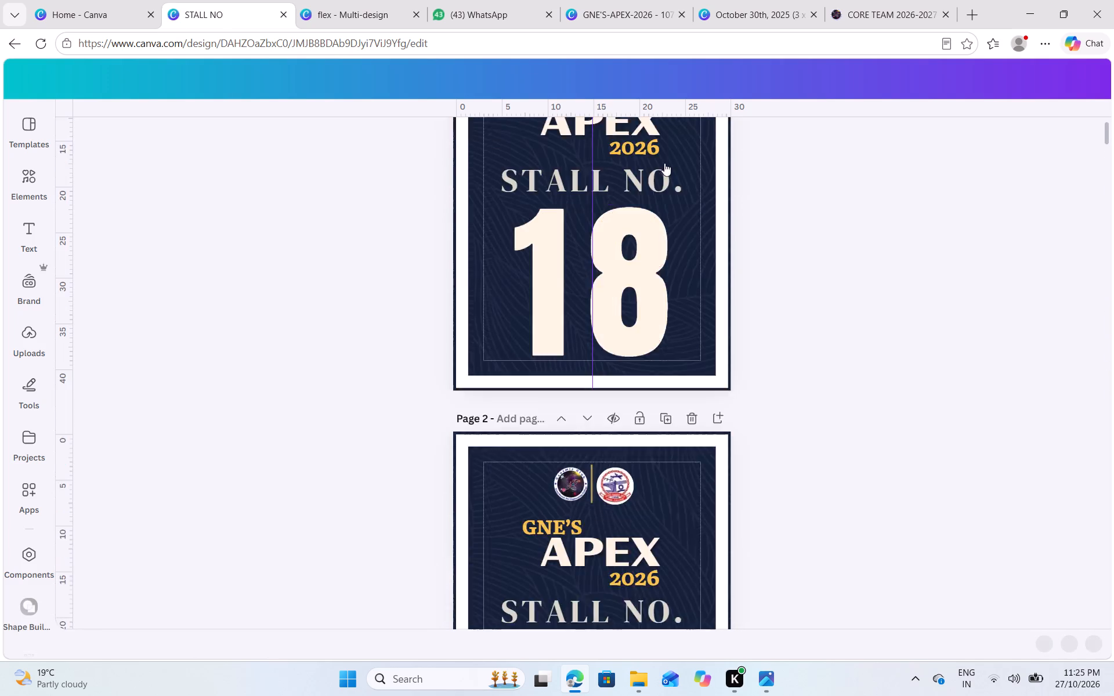
left_click(664, 163)
left_click(664, 163)
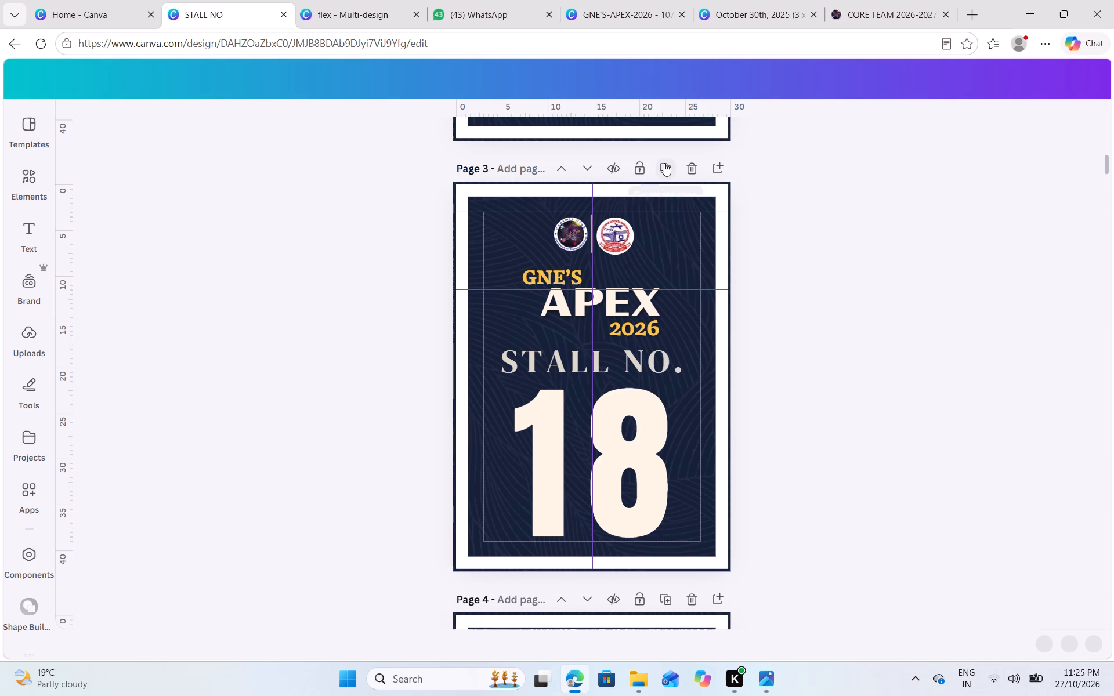
left_click(664, 163)
left_click(664, 163)
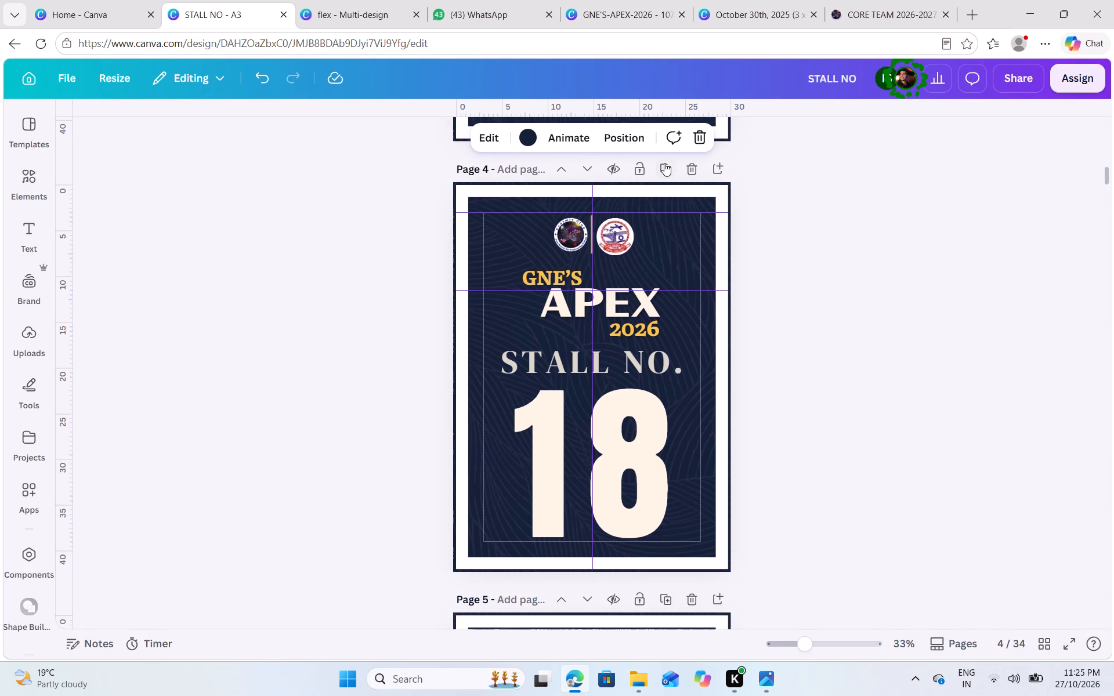
double_click(664, 163)
triple_click(664, 163)
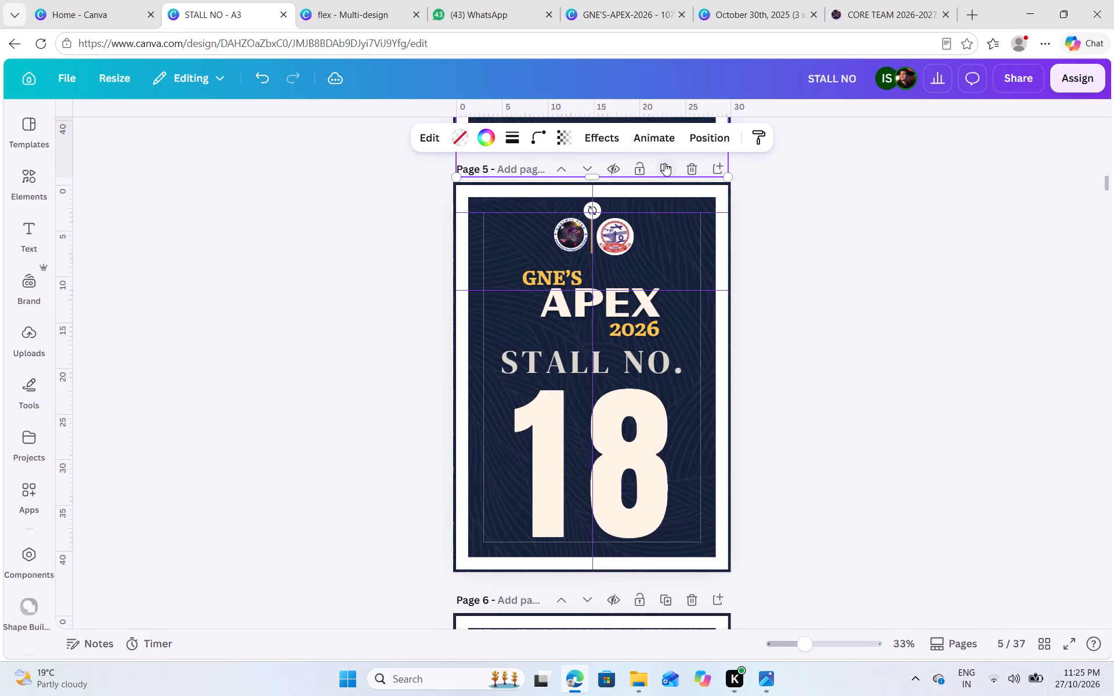
left_click(664, 163)
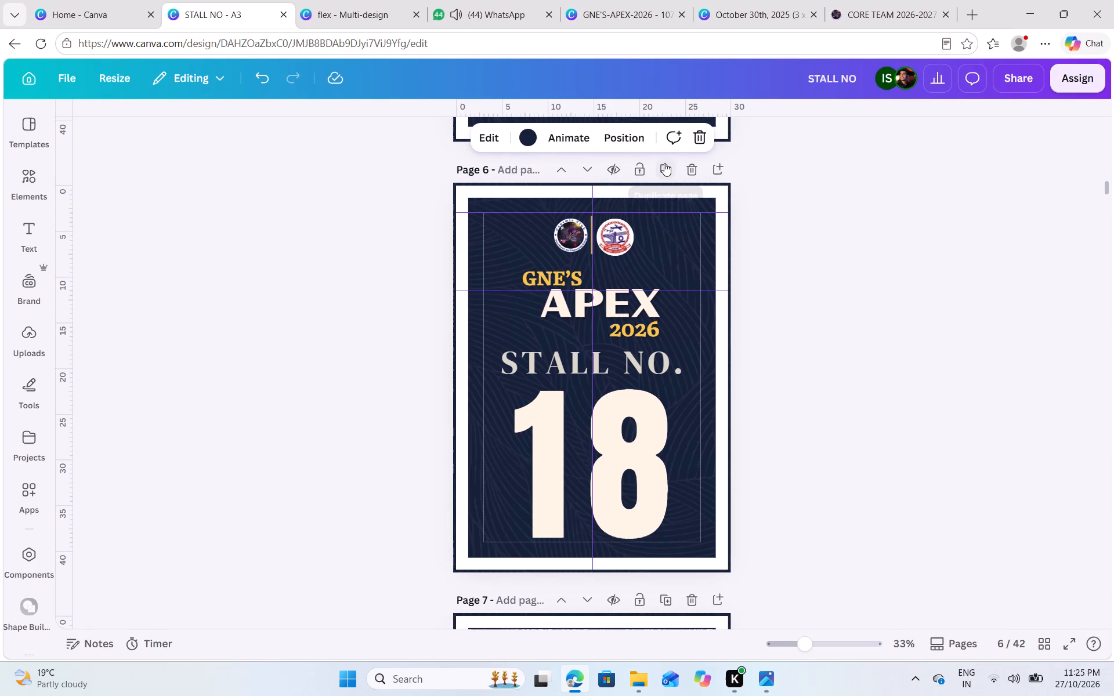
left_click(664, 163)
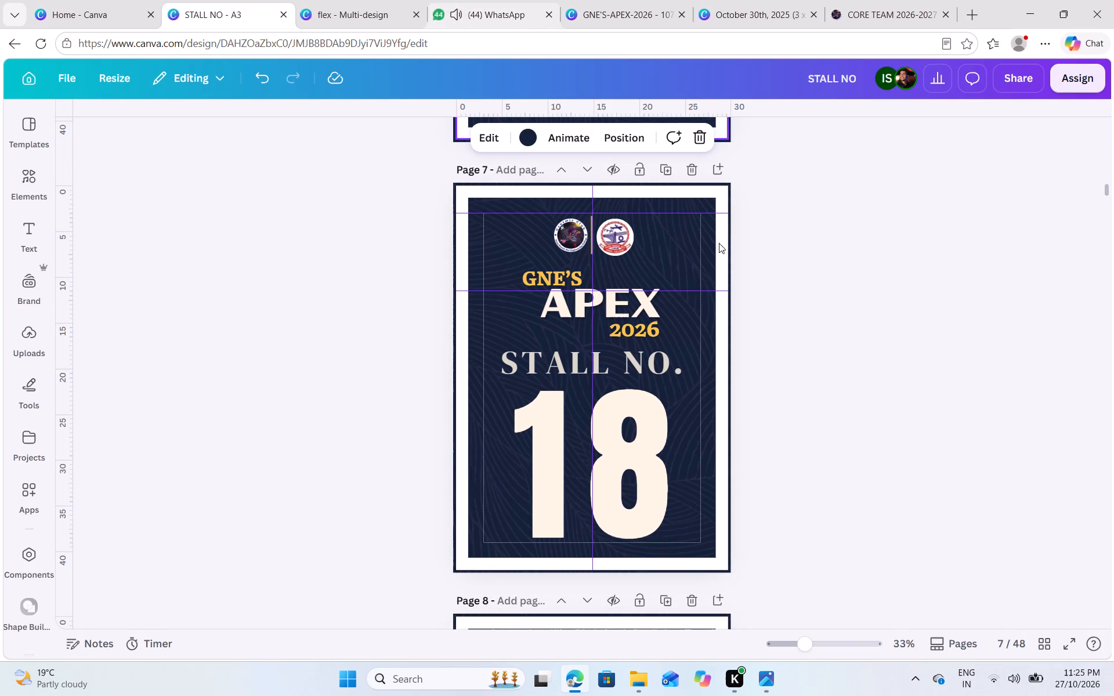
left_click(663, 169)
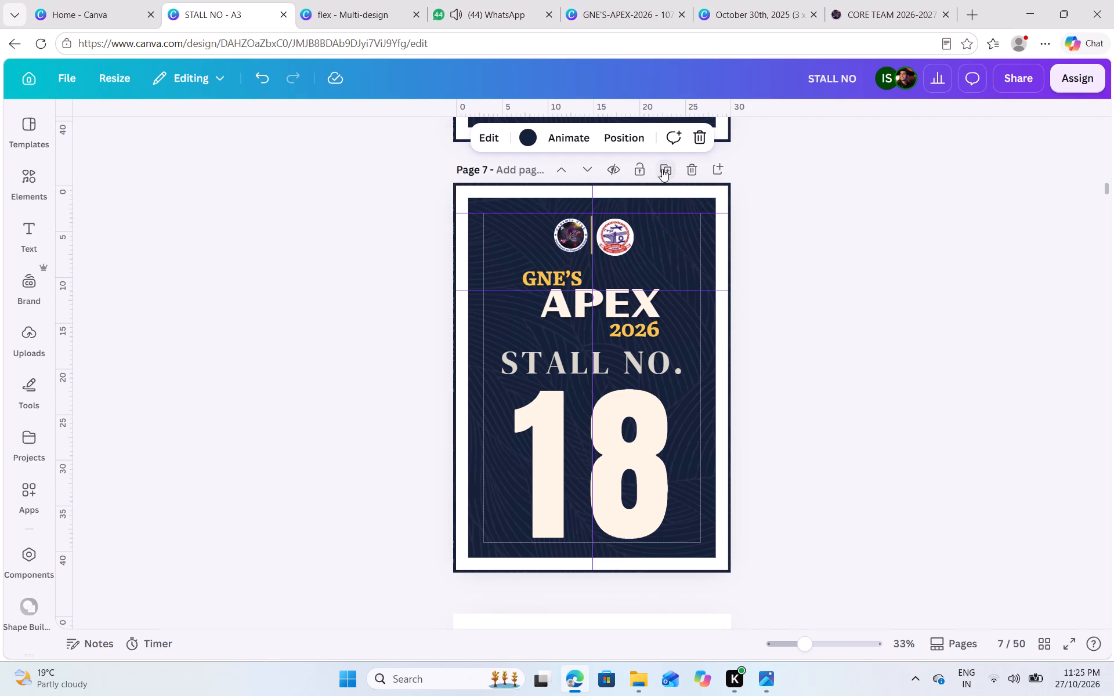
left_click(661, 170)
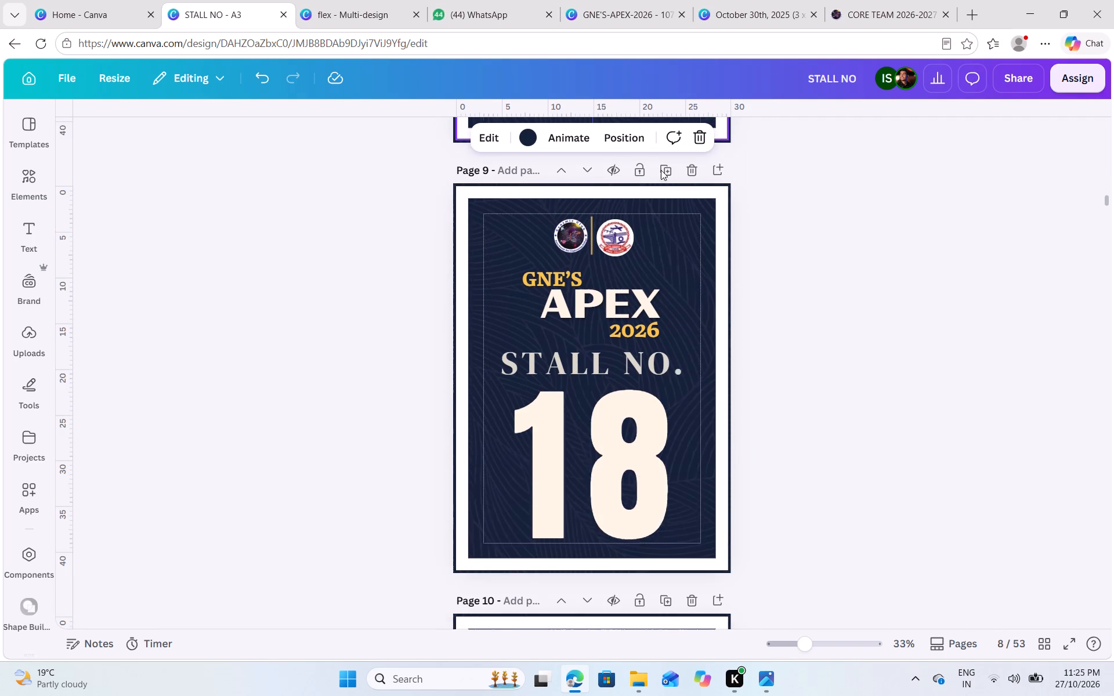
left_click(661, 170)
left_click(661, 170)
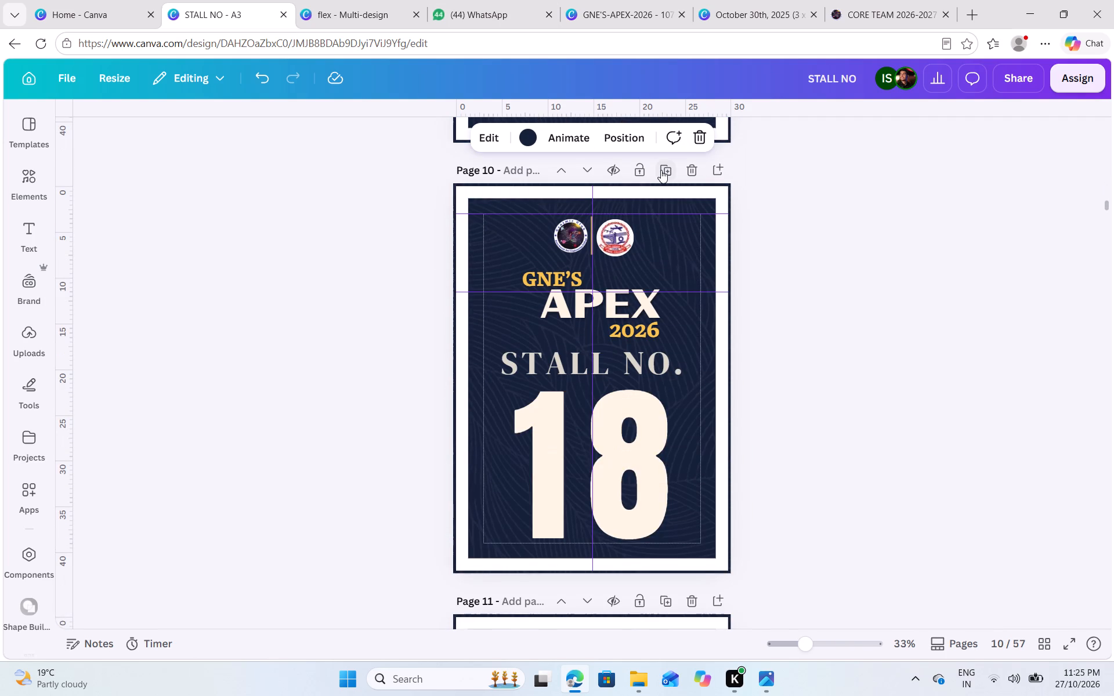
Make further duplicates of the stall number 18 poster, working from page 10 through page 24.
left_click(665, 173)
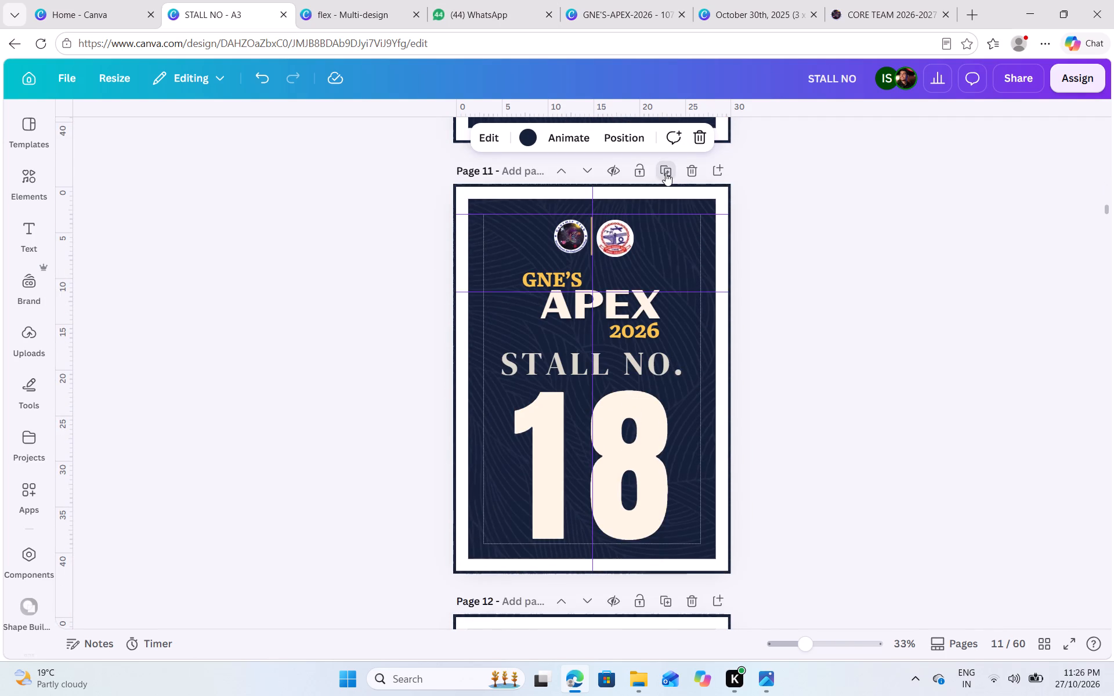
left_click(665, 173)
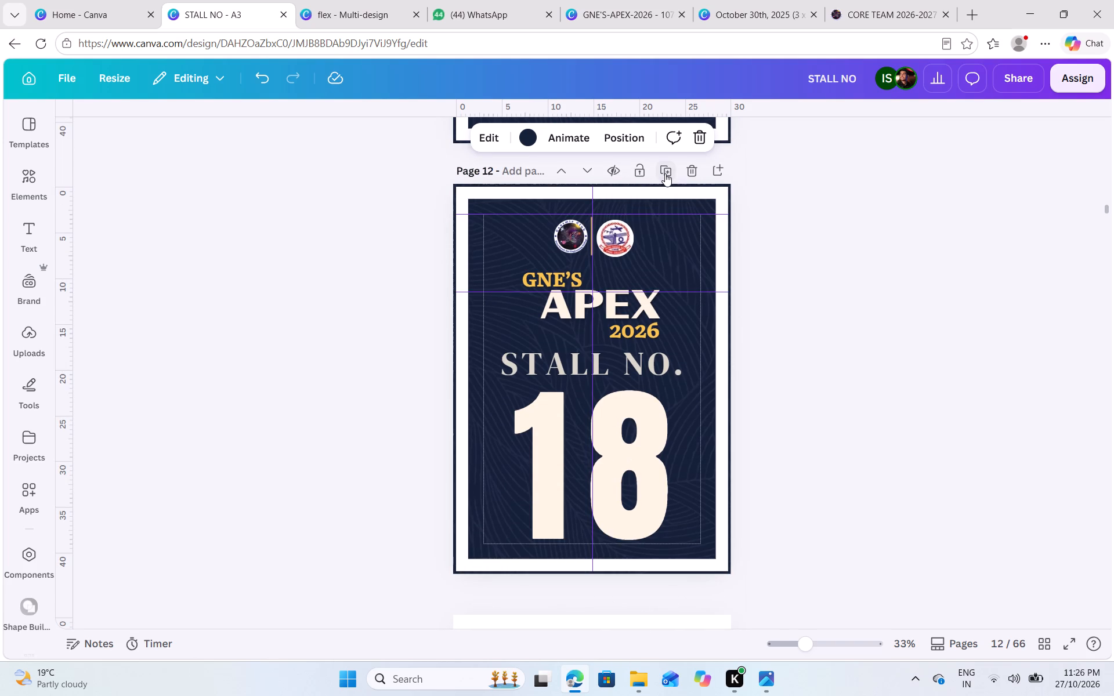
left_click(665, 173)
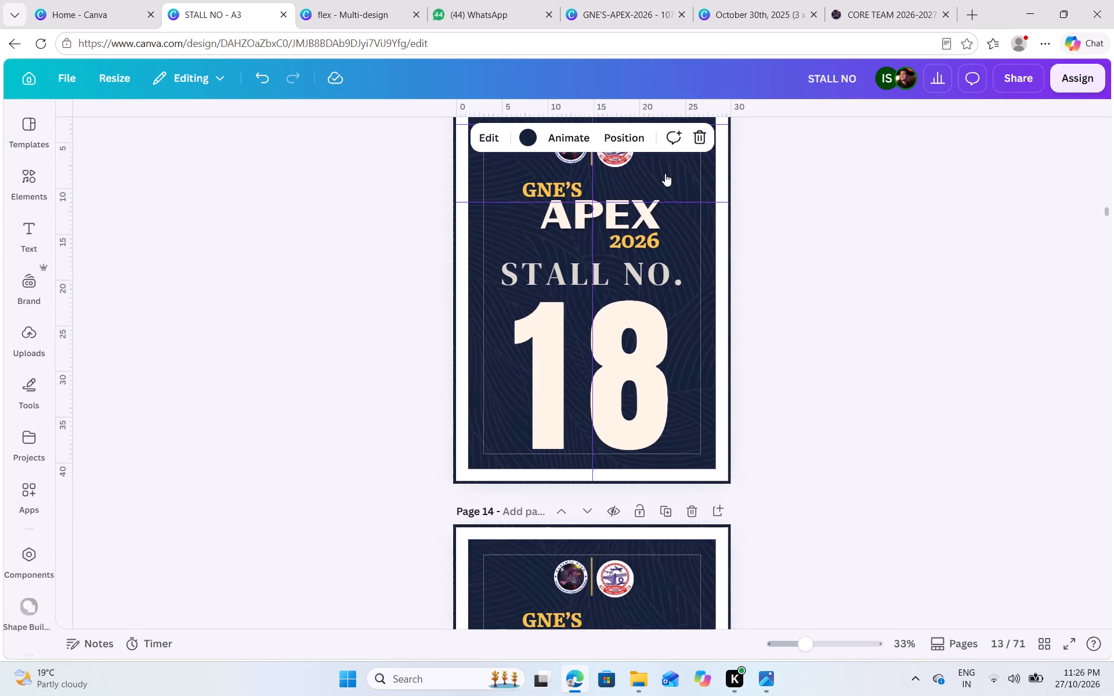
left_click(661, 170)
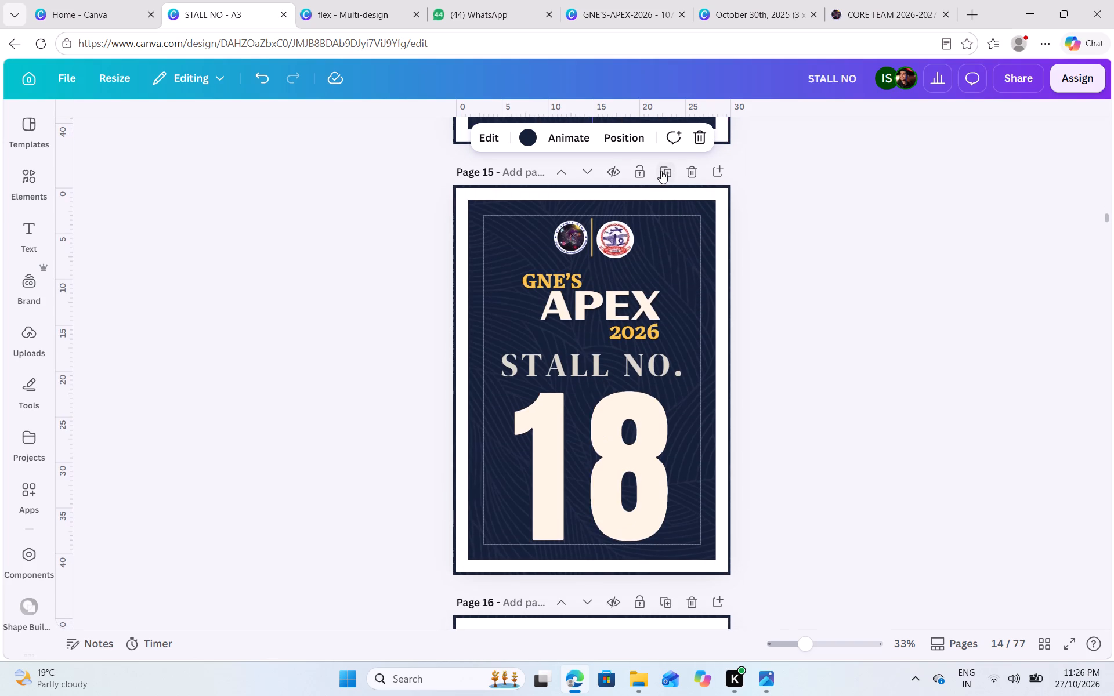
left_click(662, 171)
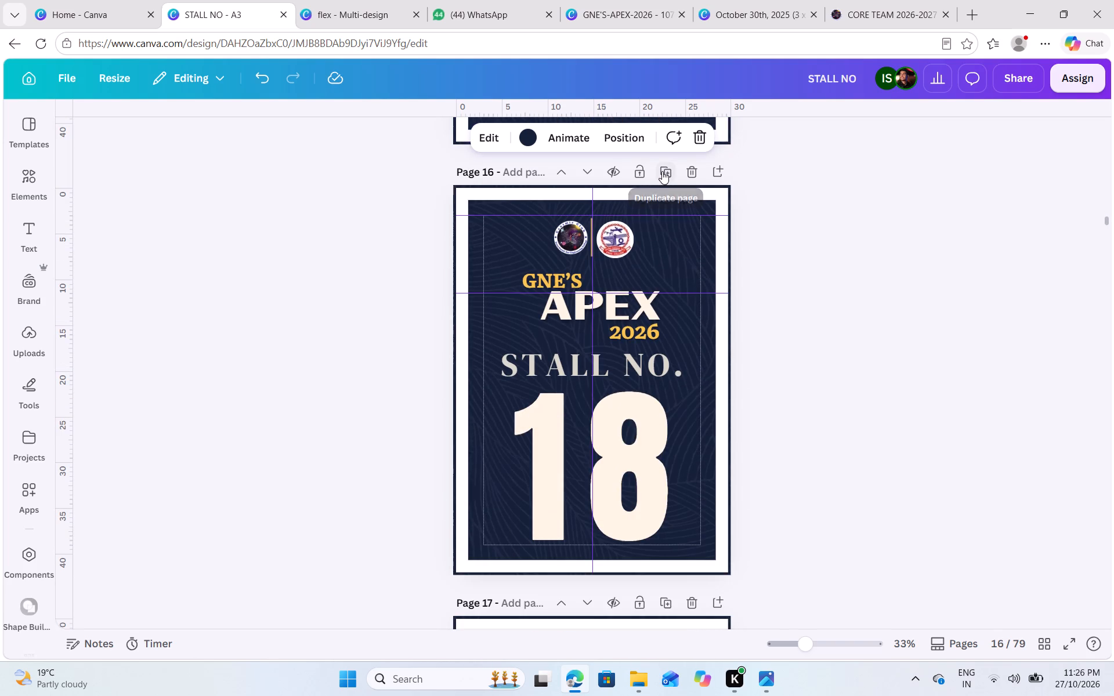
left_click(662, 171)
left_click(662, 171)
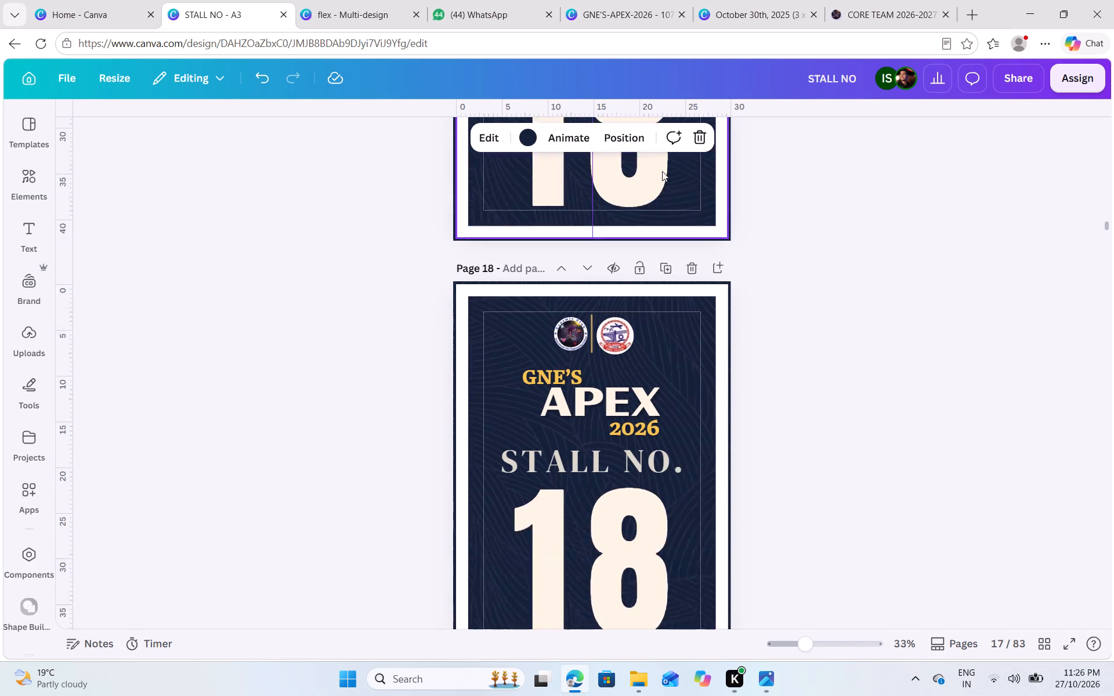
left_click(662, 171)
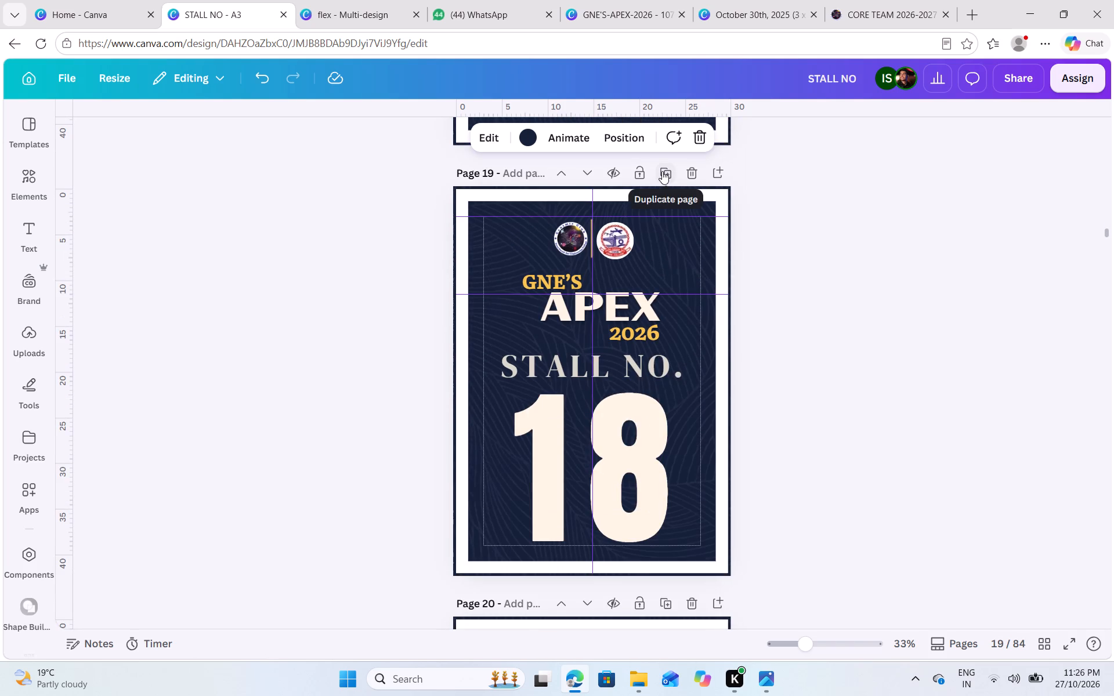
left_click(662, 171)
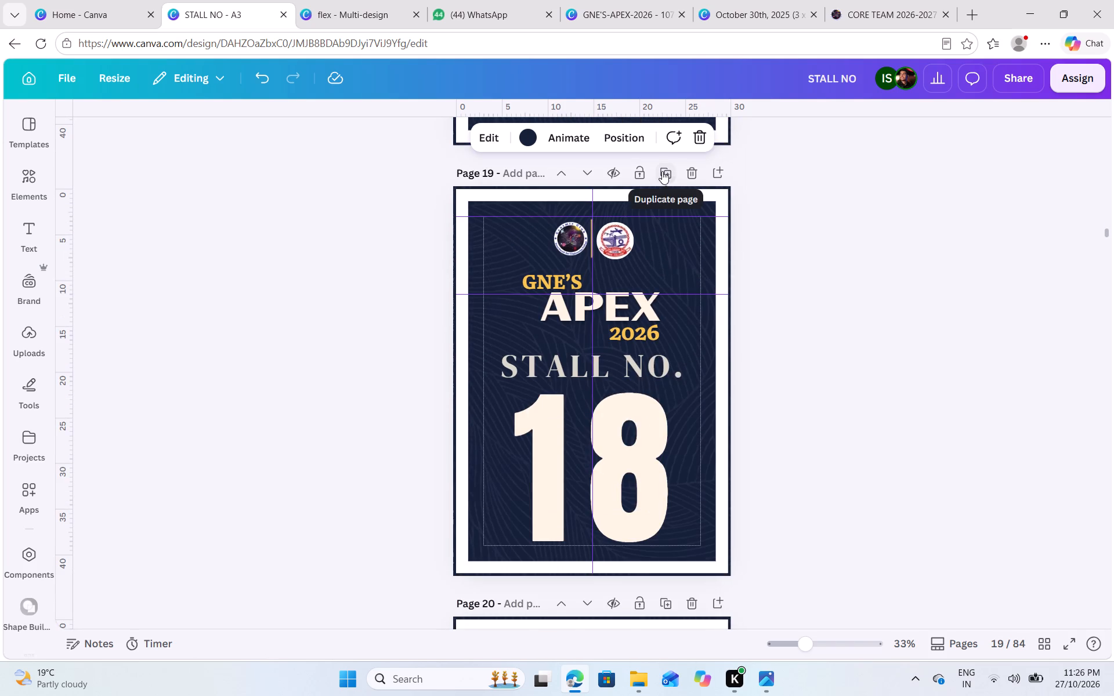
left_click(662, 171)
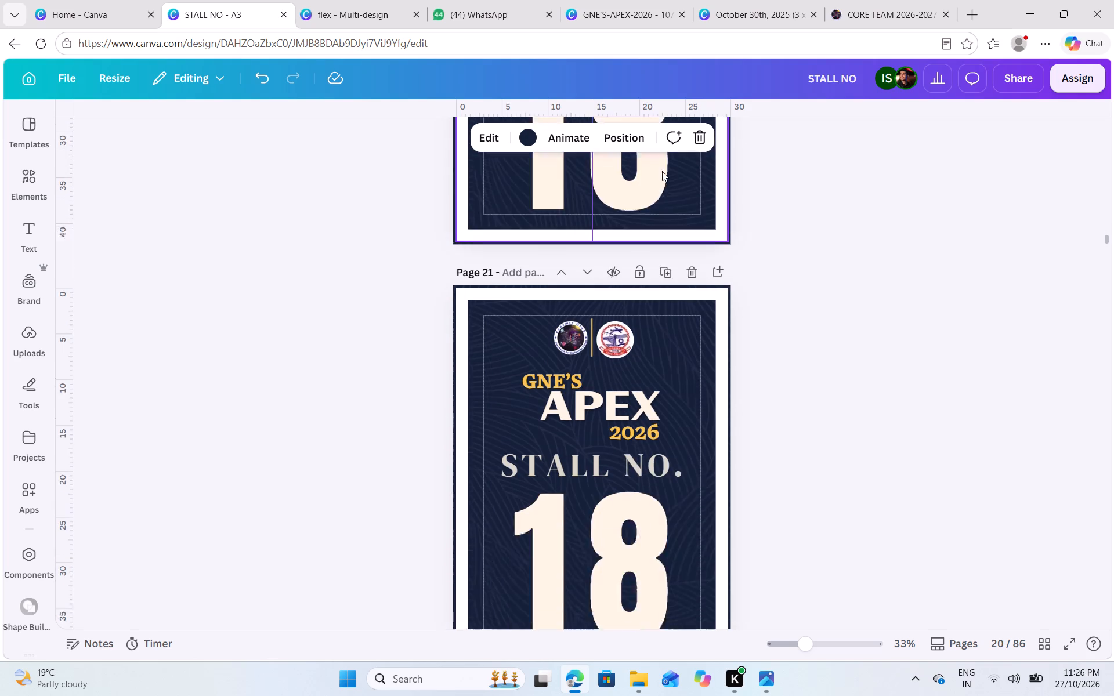
left_click(662, 171)
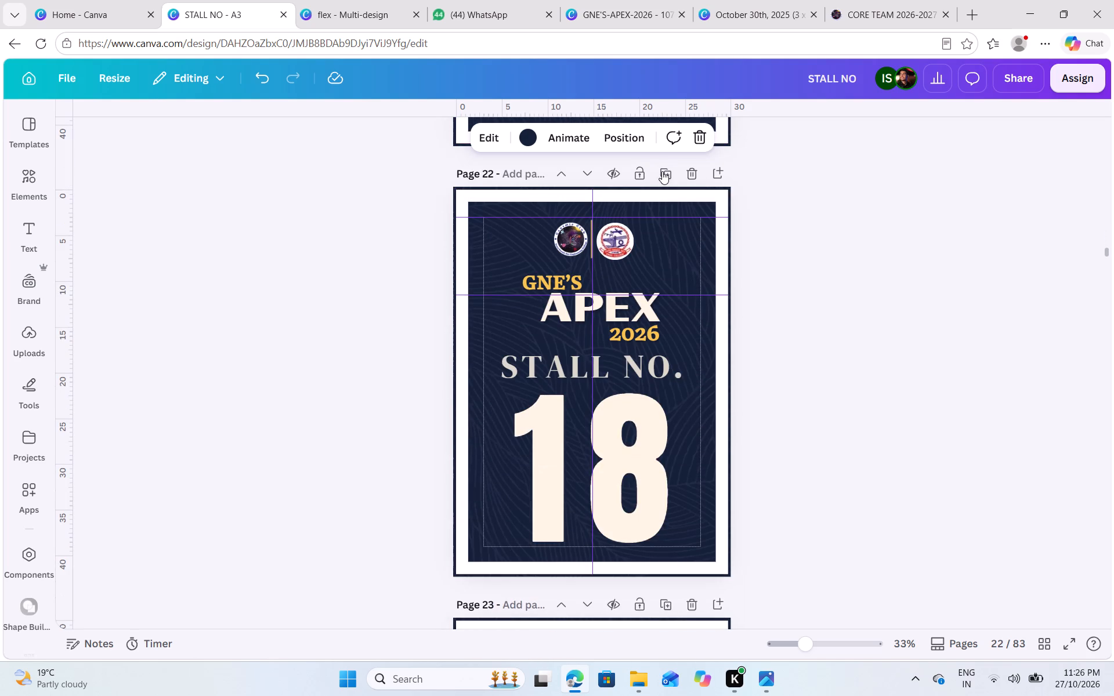
left_click(662, 171)
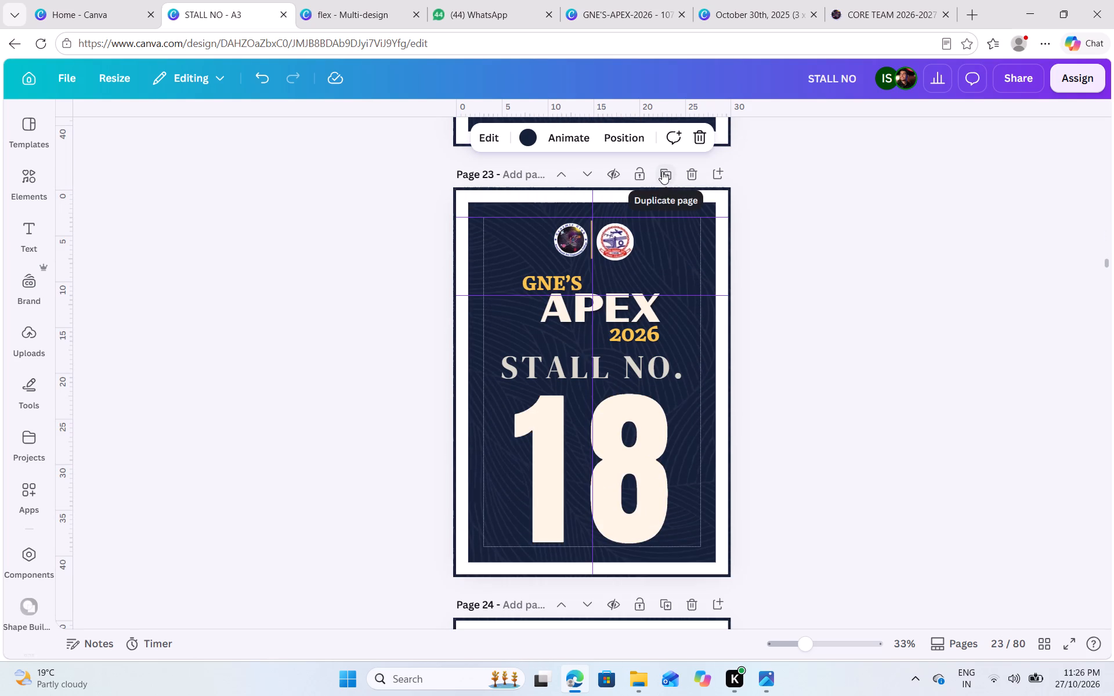
left_click(662, 171)
left_click(662, 171)
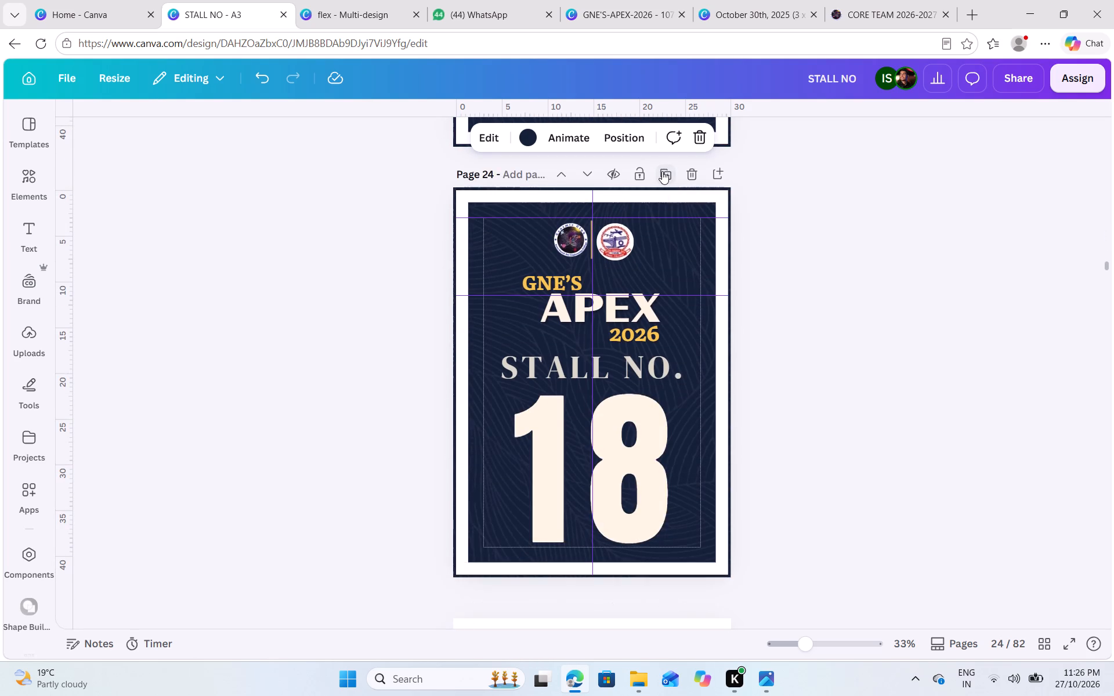
Make further duplicates of the framed stall number 18 poster, working from page 24 to page 28.
left_click(662, 171)
left_click(662, 171)
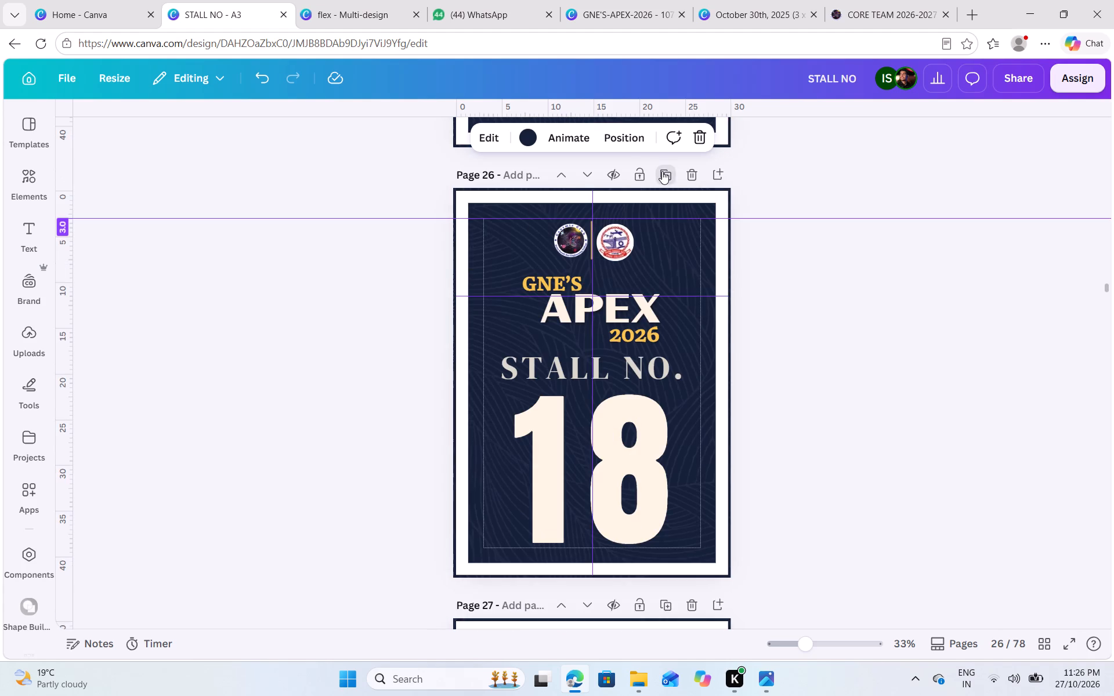
left_click(662, 171)
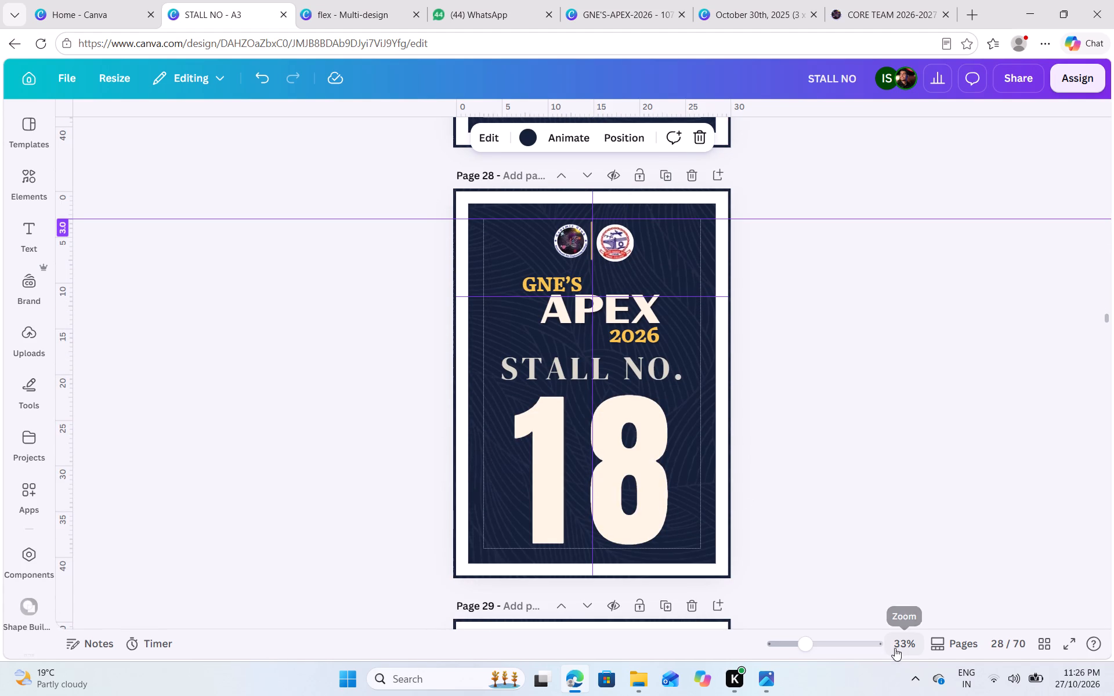
Look through all the stall number poster pages in the grid overview, down to the last page and back.
left_click(934, 642)
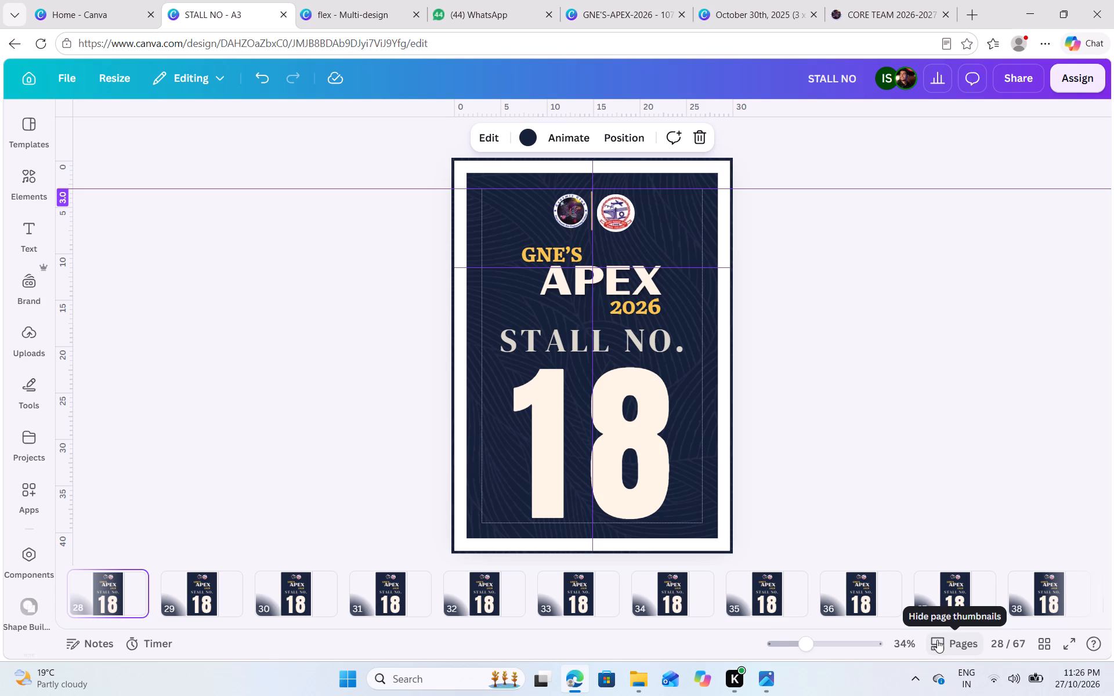
left_click(1046, 640)
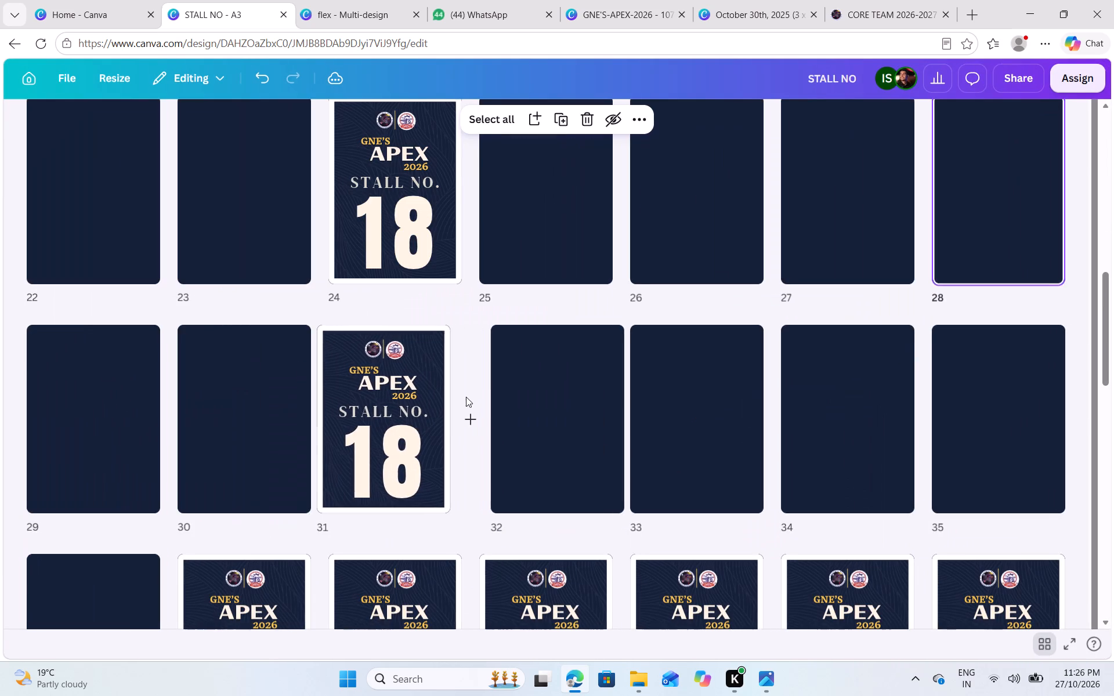
scroll(573, 350, "down", 1)
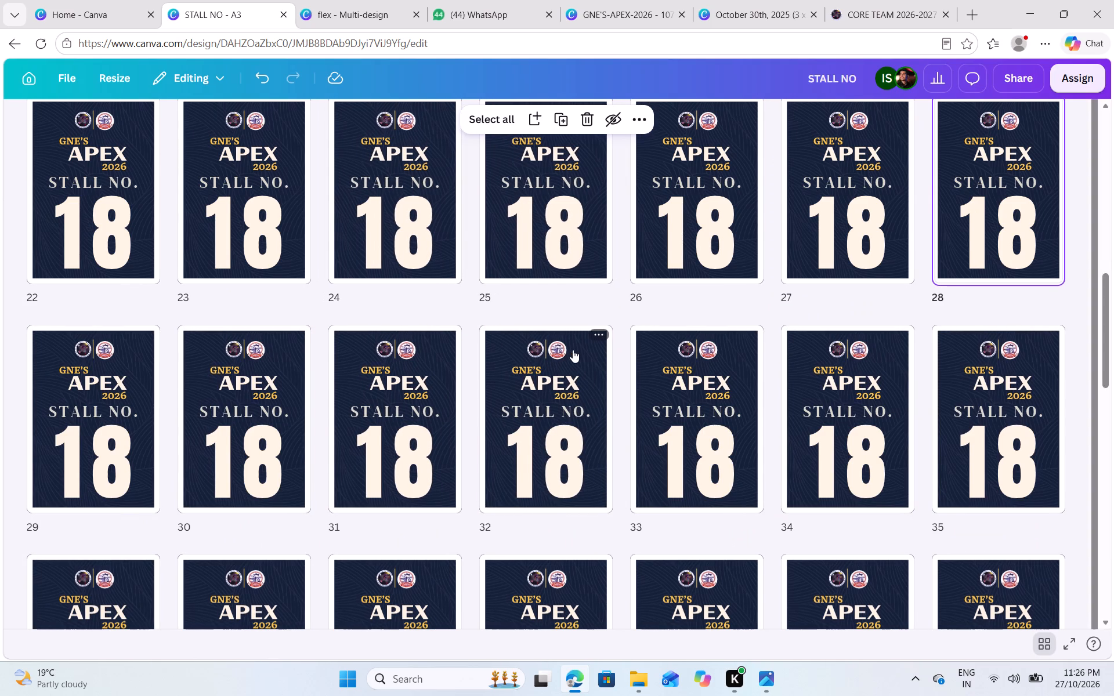
scroll(573, 350, "down", 1)
scroll(595, 480, "down", 10)
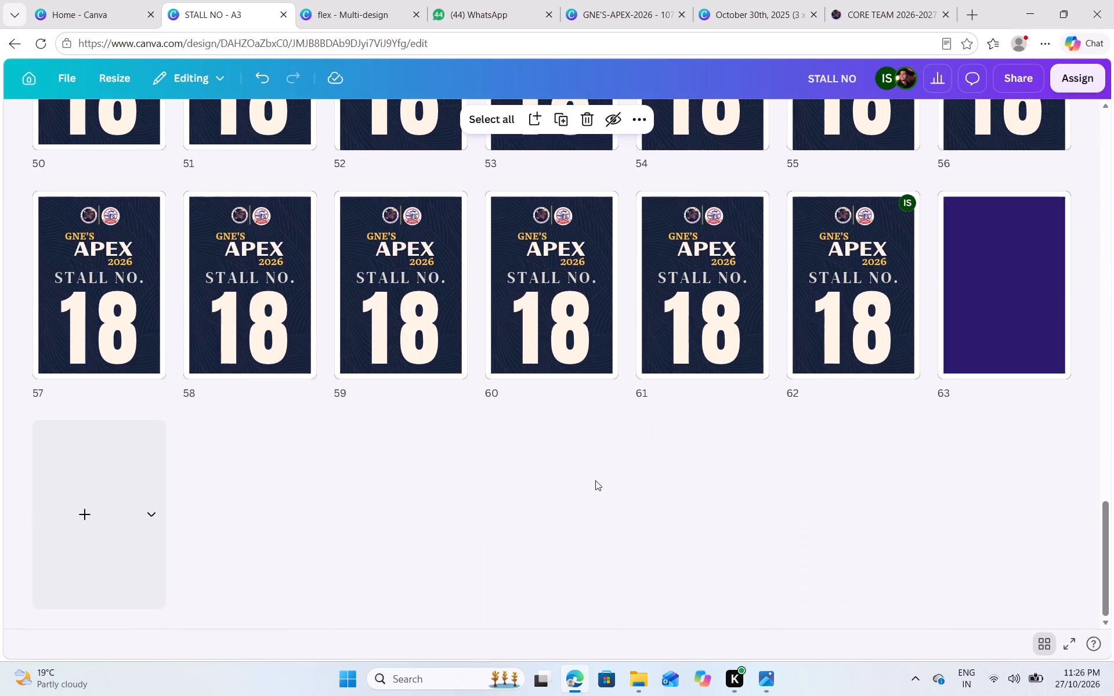
scroll(595, 480, "up", 2)
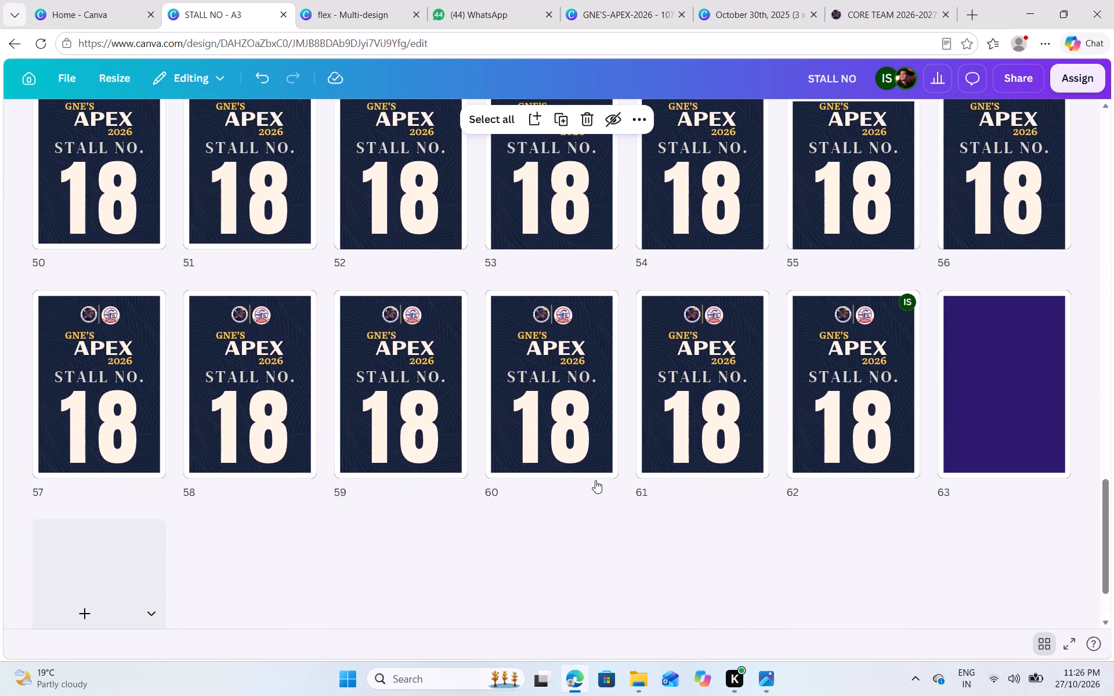
scroll(595, 480, "up", 12)
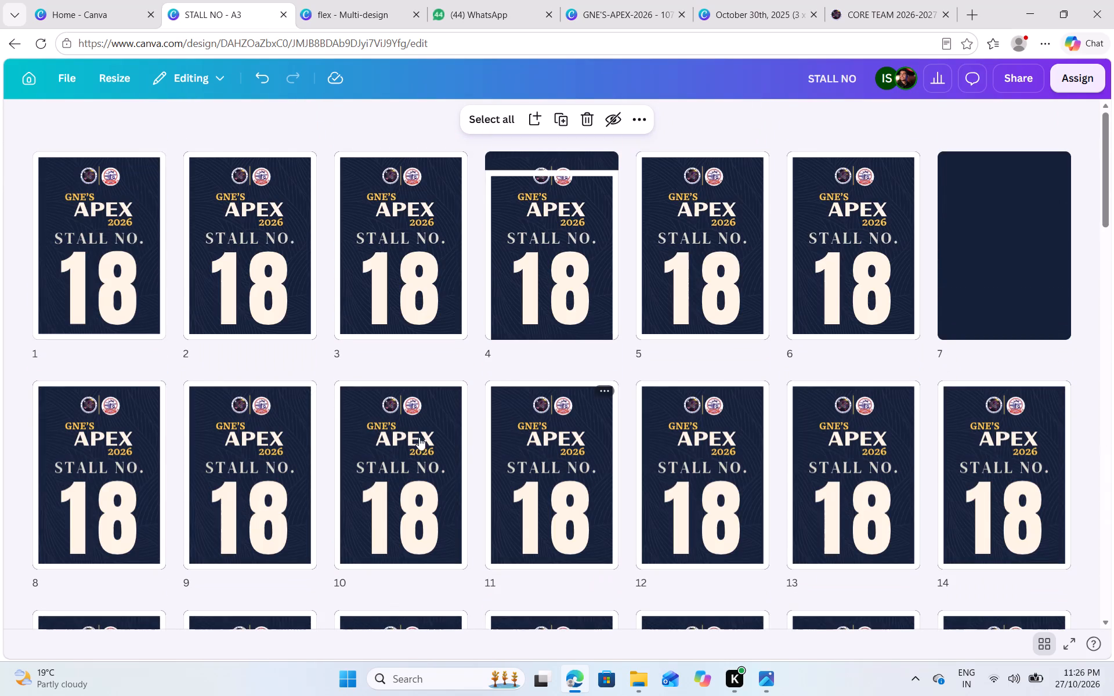
Open page 1 and send its white border frame to the back, behind the other poster elements.
double_click(147, 267)
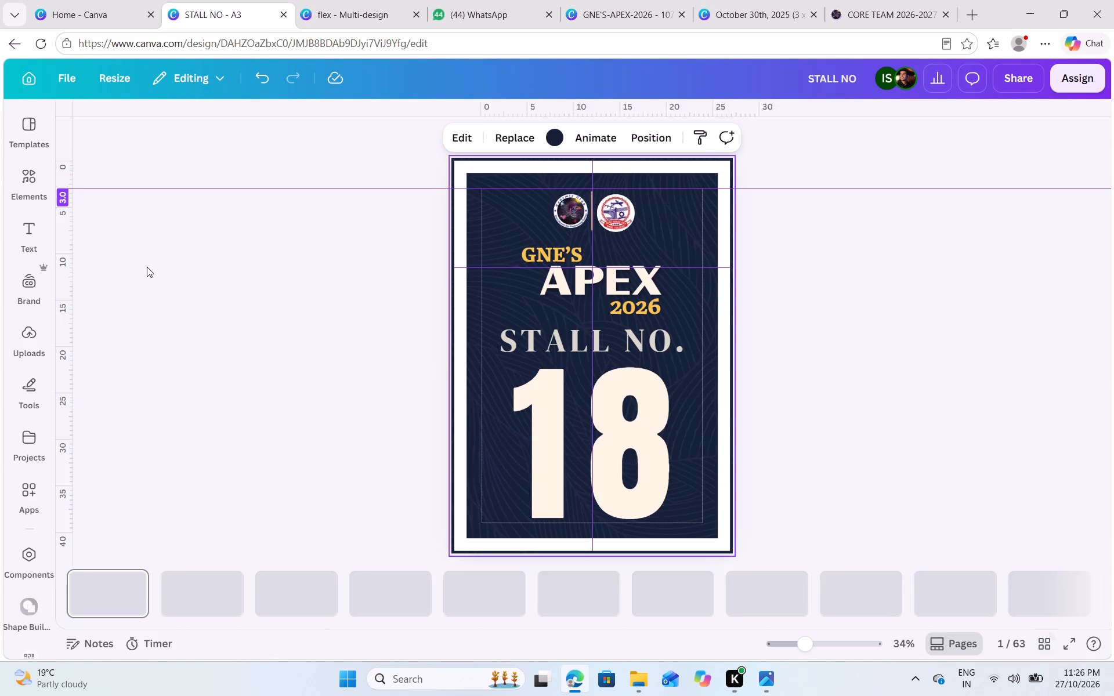
double_click(614, 433)
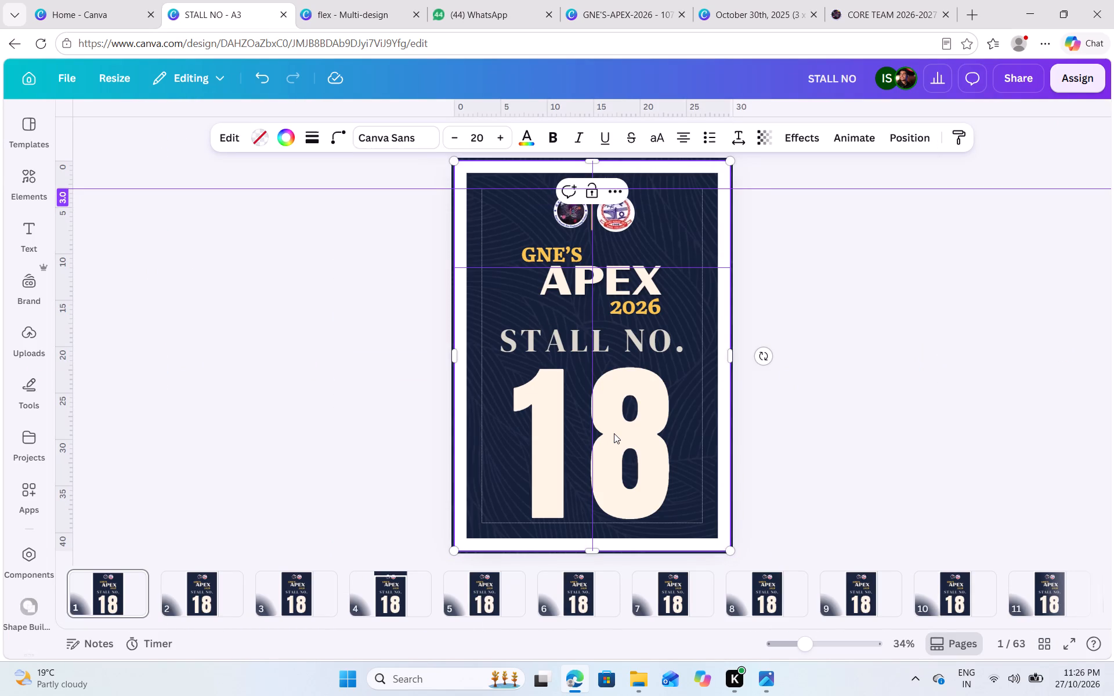
left_click(612, 443)
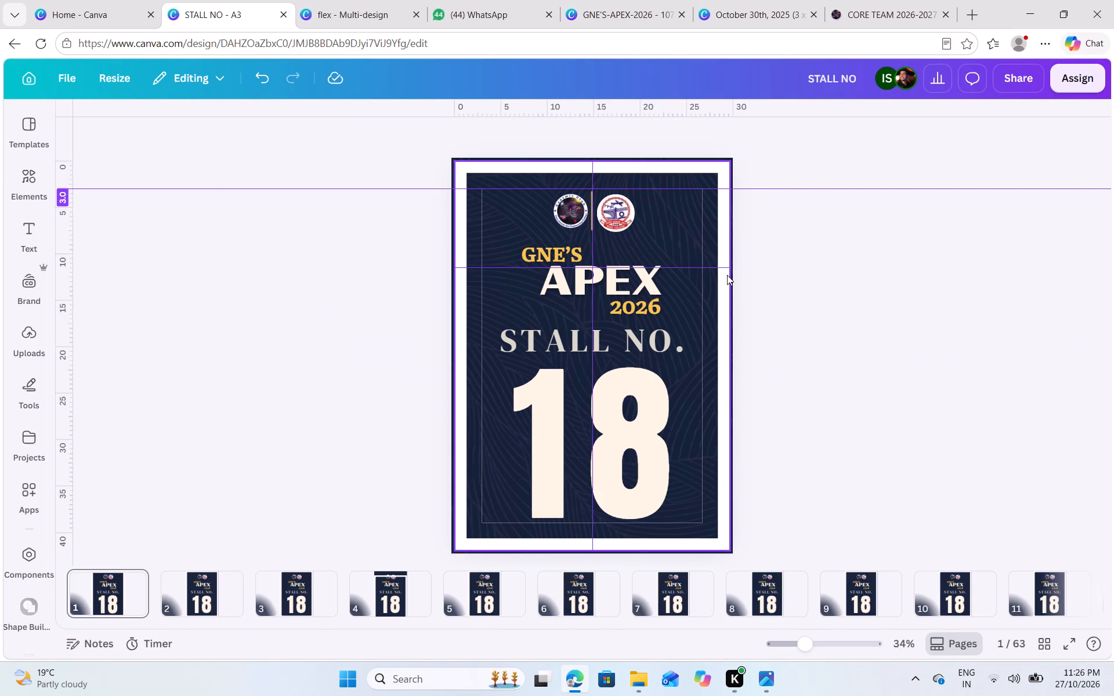
left_click(721, 279)
left_click(695, 138)
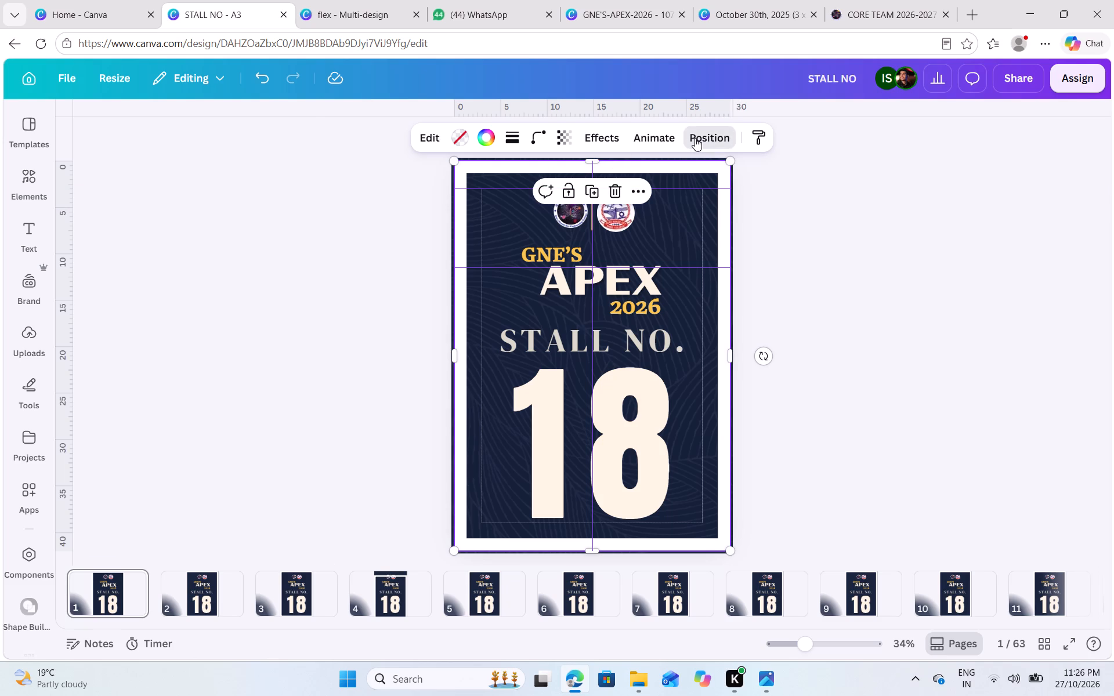
left_click(243, 229)
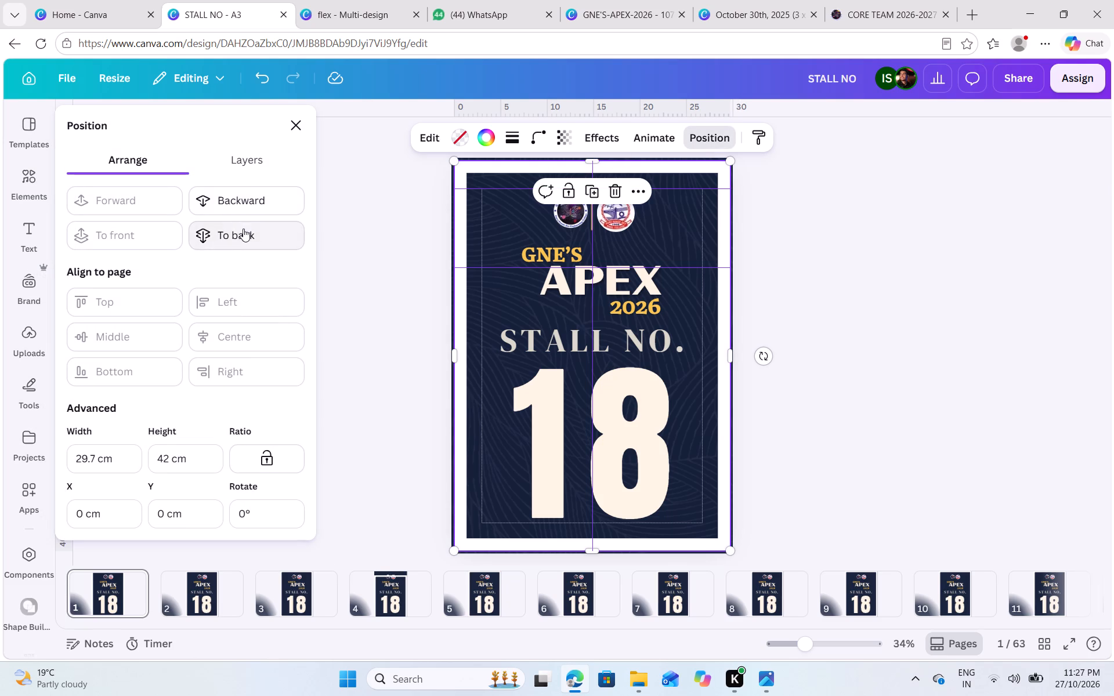
left_click(861, 297)
left_click(860, 297)
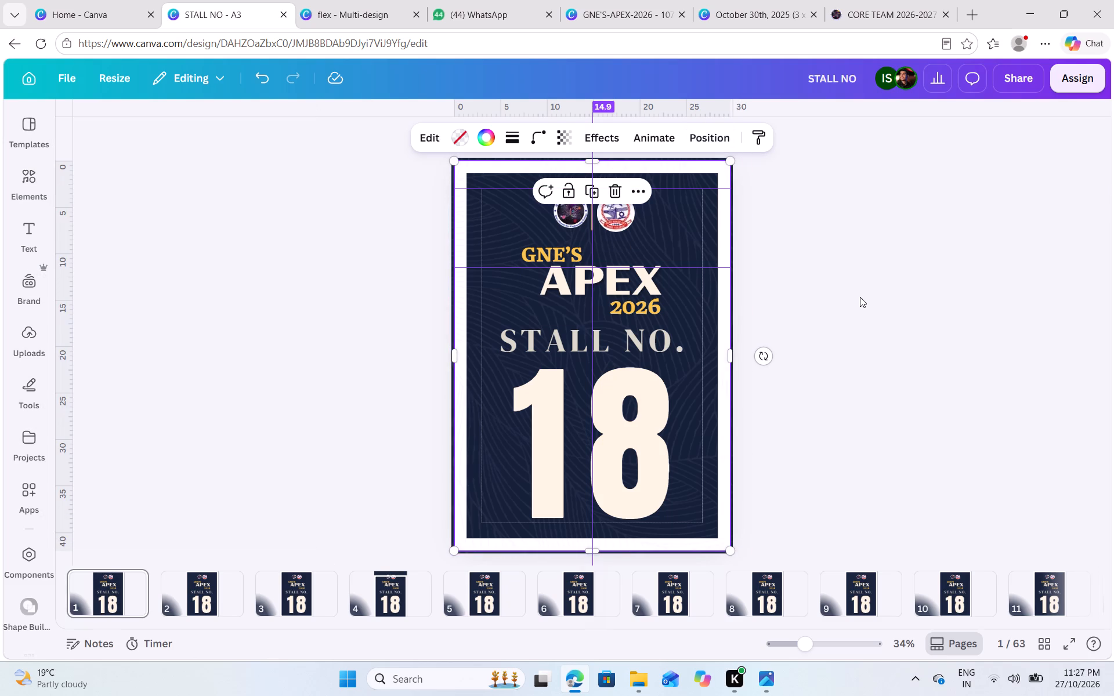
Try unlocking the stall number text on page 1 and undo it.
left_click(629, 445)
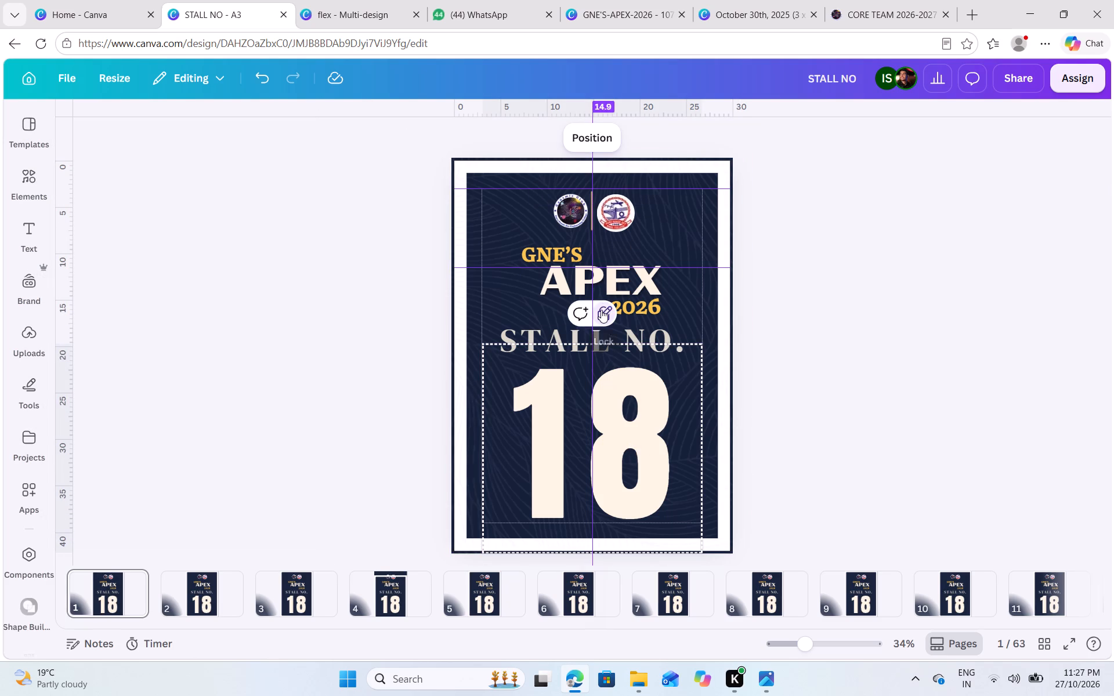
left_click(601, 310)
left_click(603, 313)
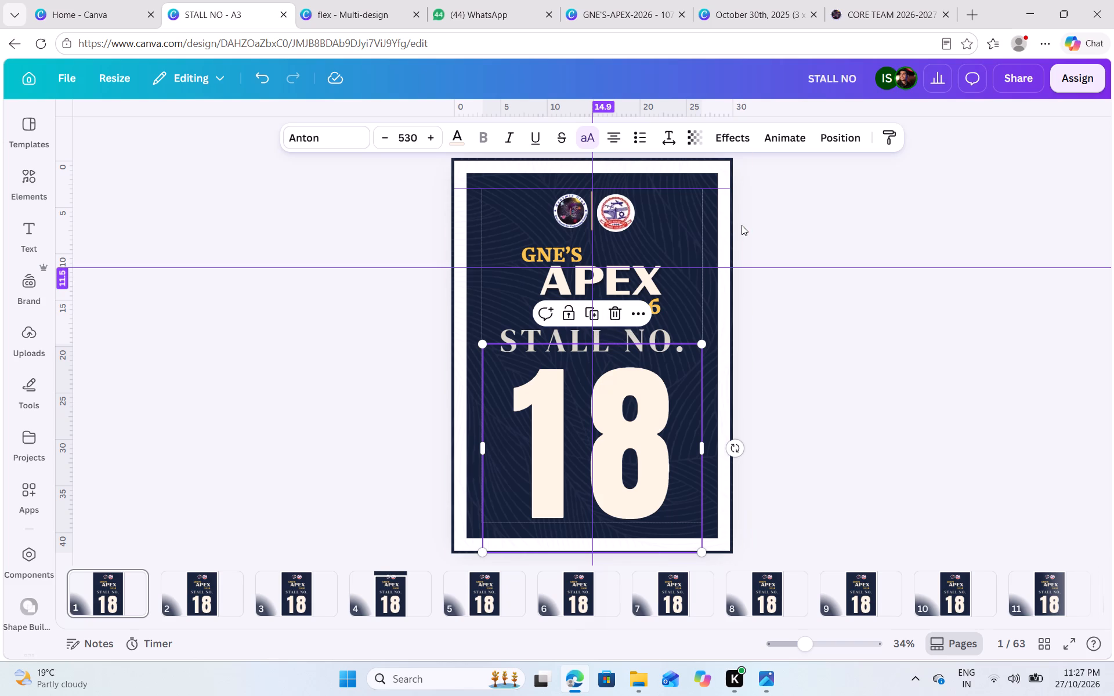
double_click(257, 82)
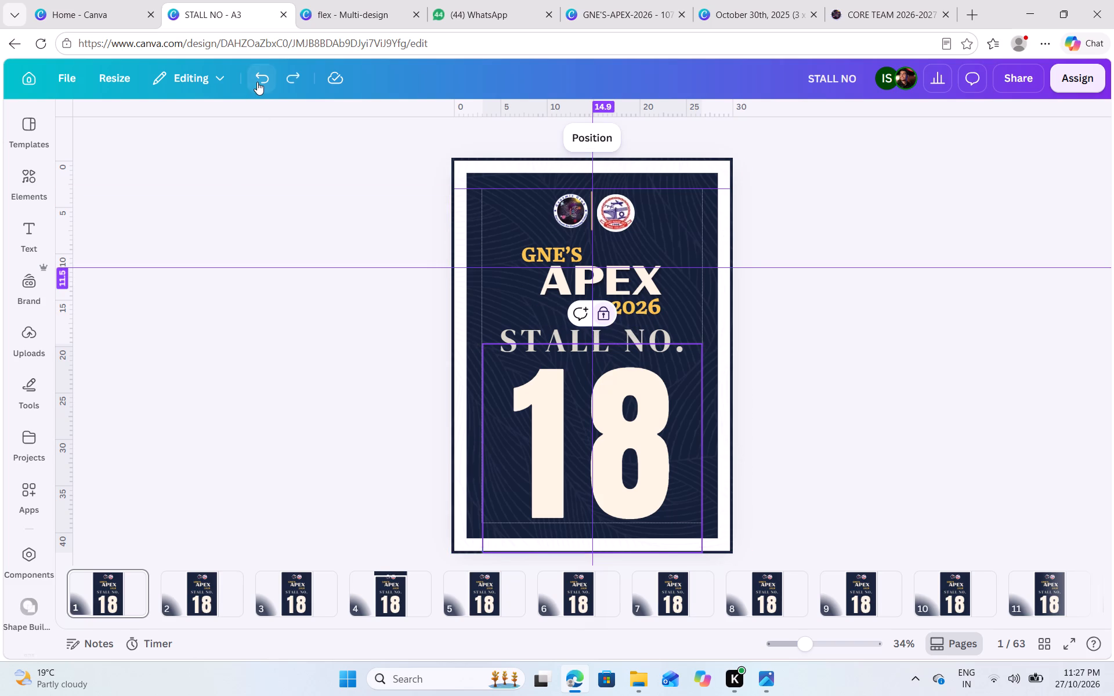
Check the layer order of page 1, including the background pattern and the white border frame.
left_click(484, 169)
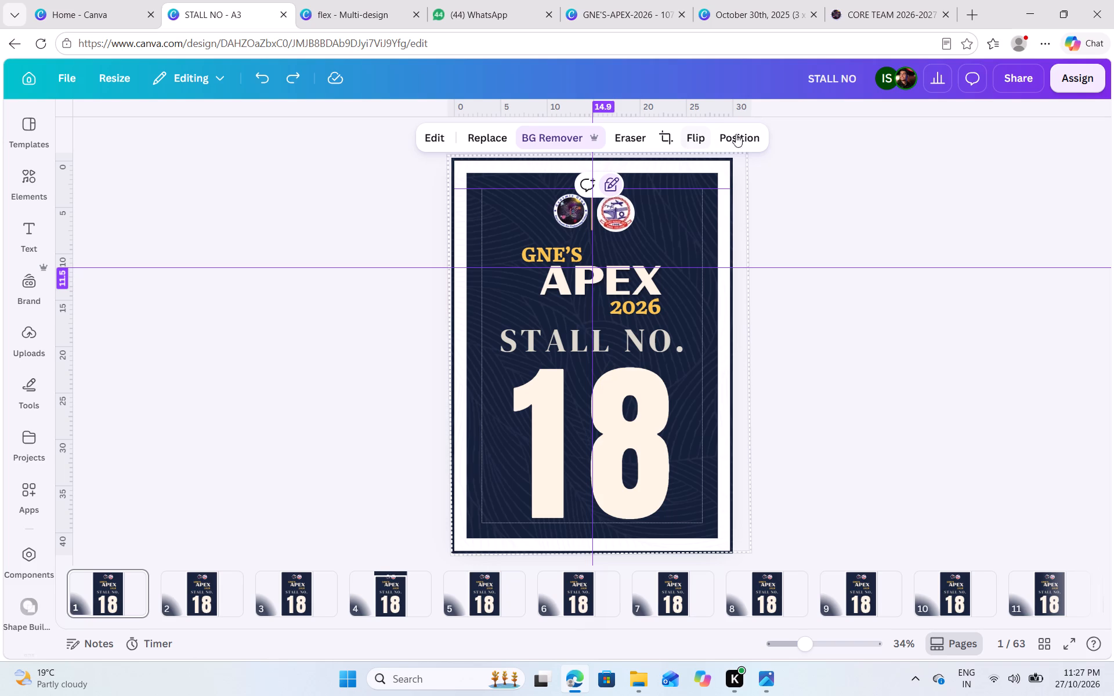
left_click(718, 169)
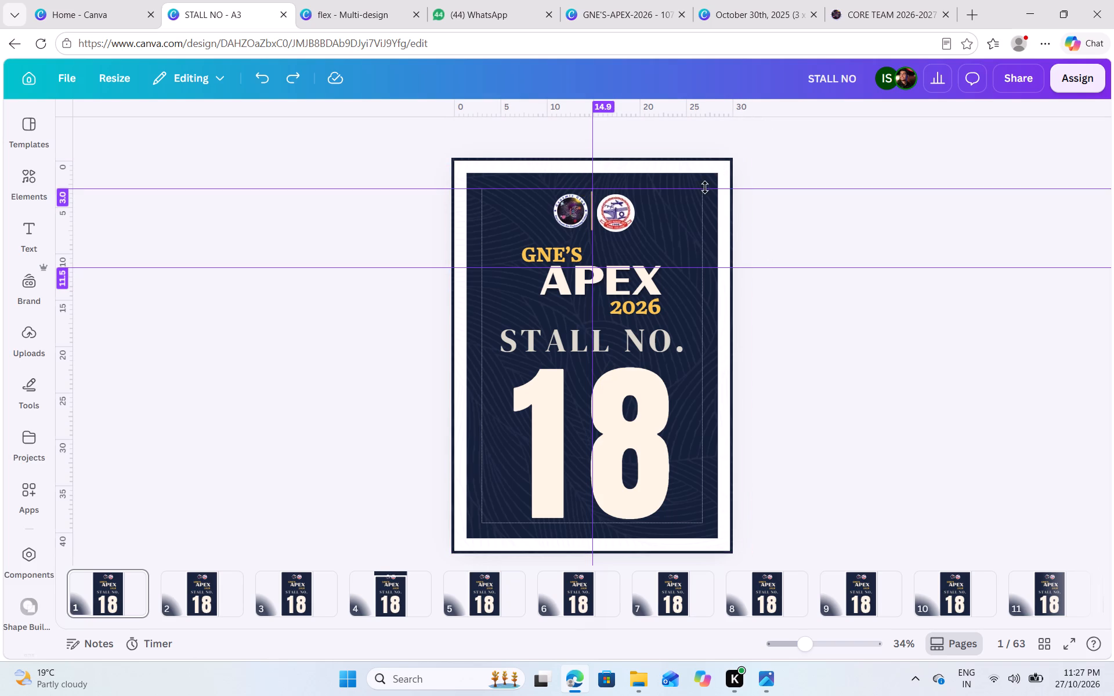
left_click(712, 168)
left_click(737, 132)
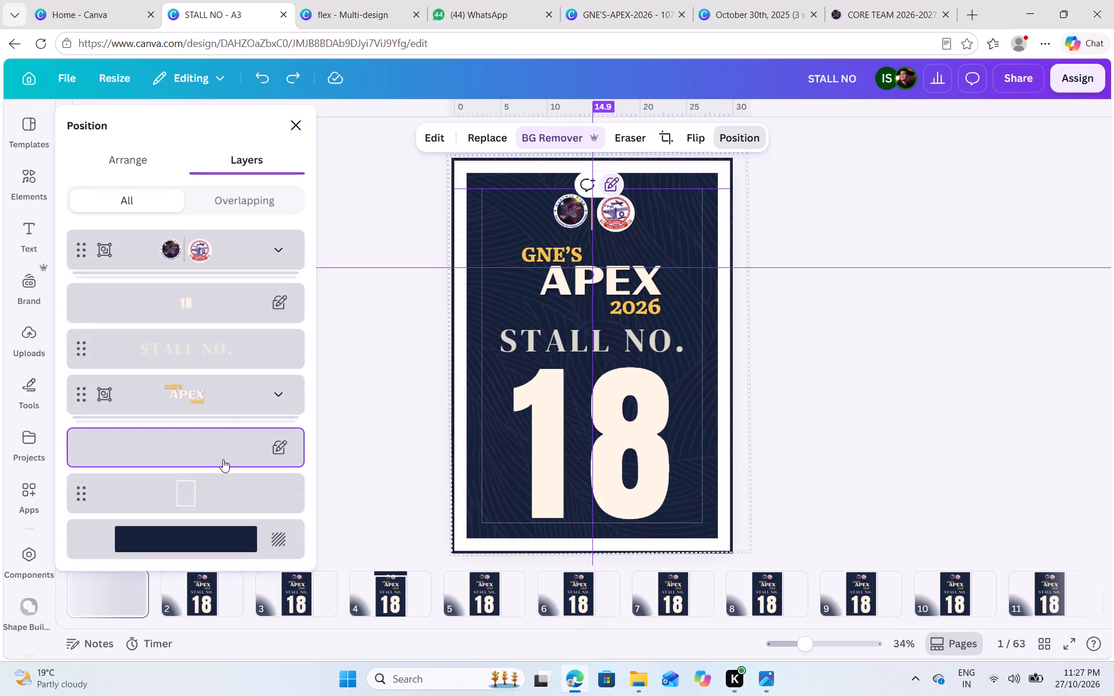
left_click(214, 484)
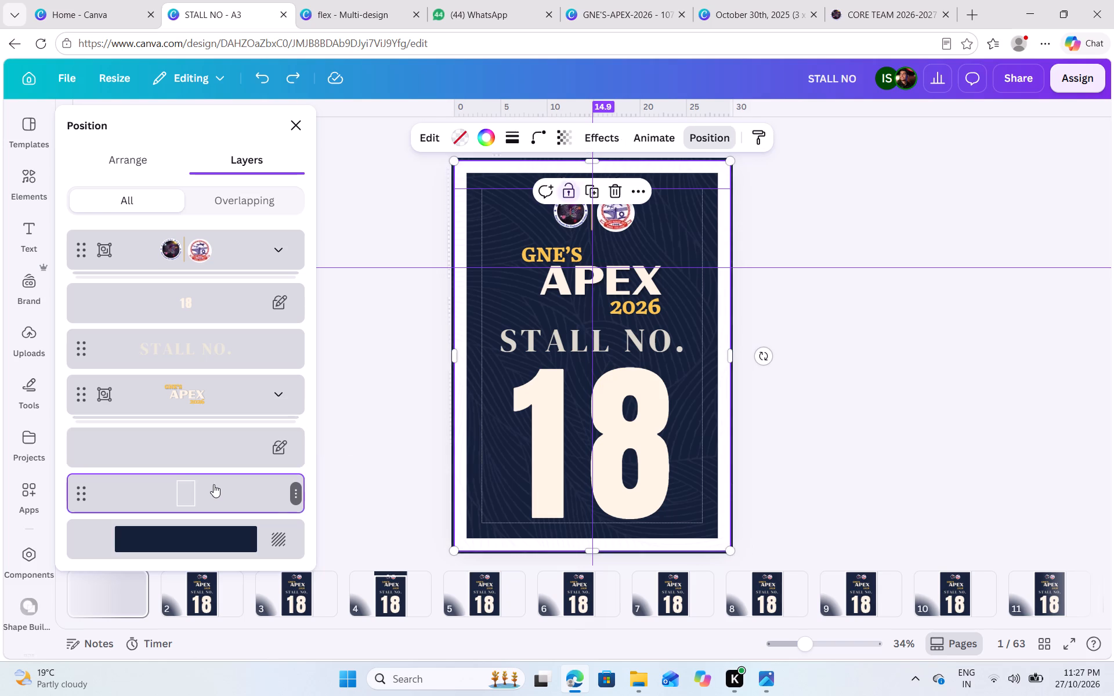
Unlock the large stall number on page 1 and change it to 01.
double_click(620, 442)
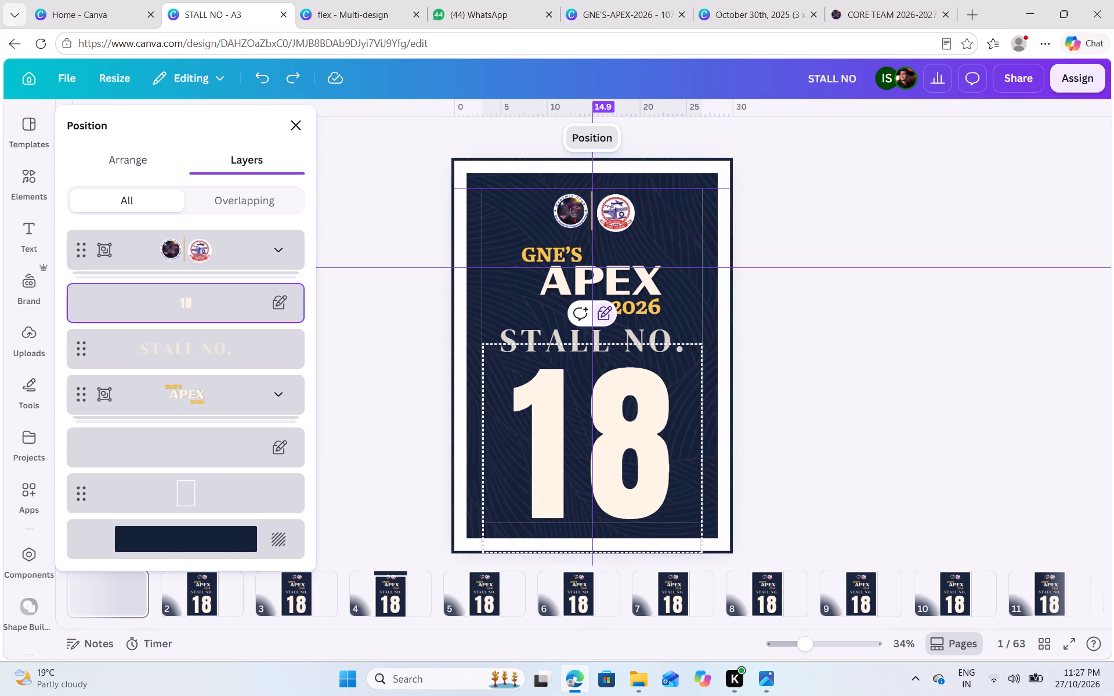
left_click(608, 320)
left_click(607, 317)
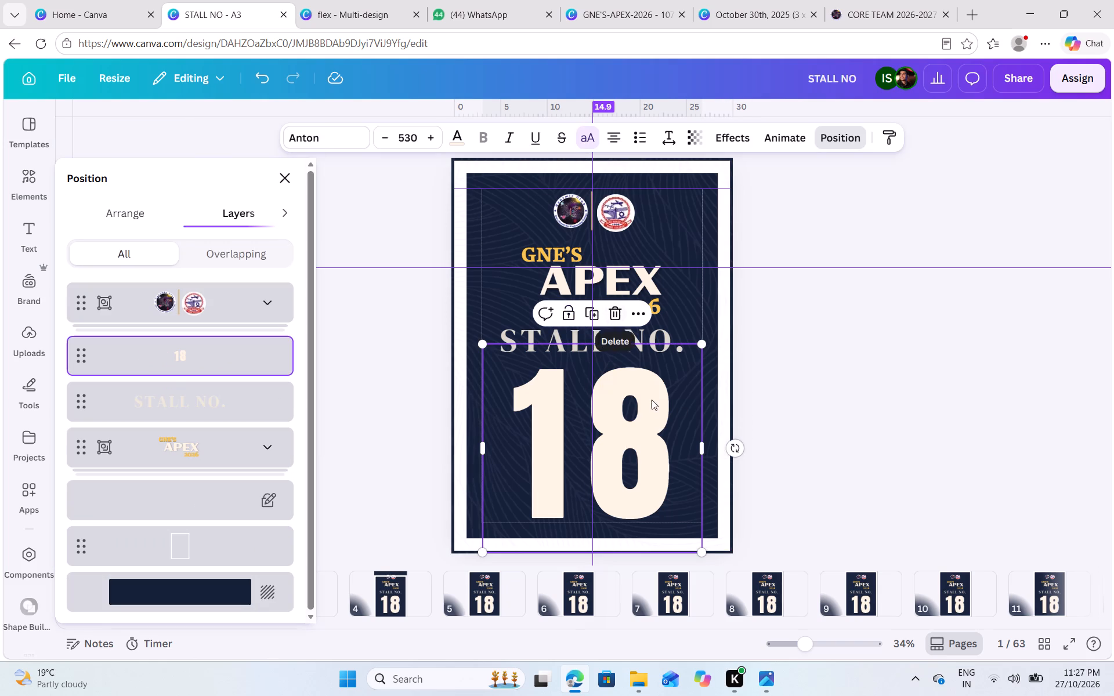
left_click(649, 409)
double_click(646, 409)
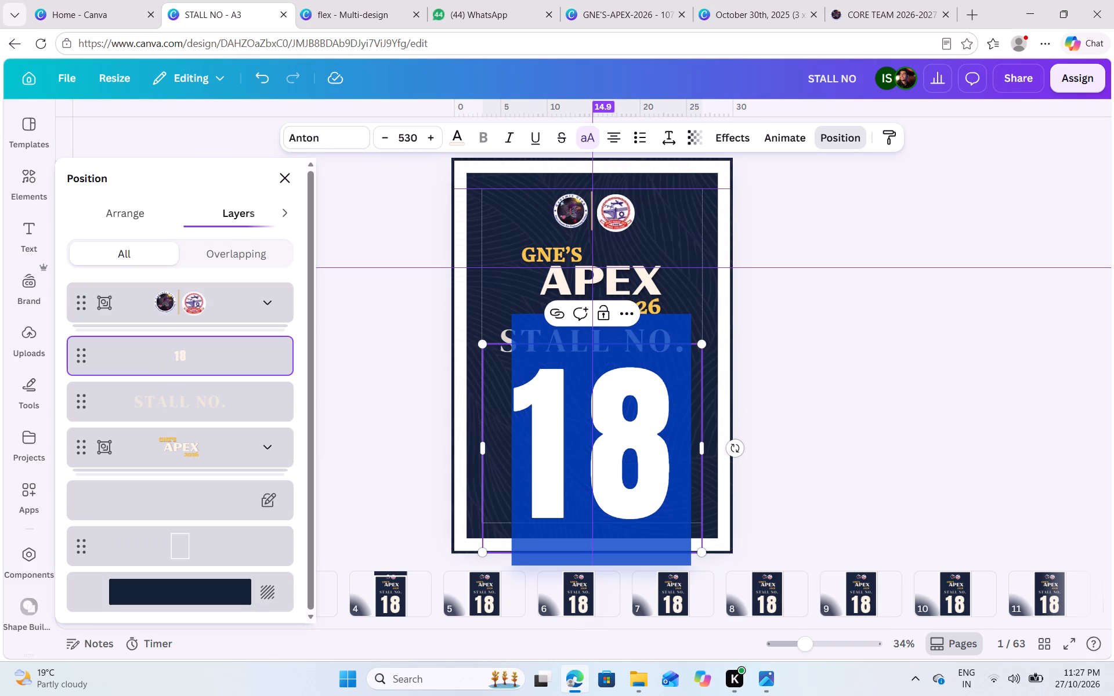
type("01")
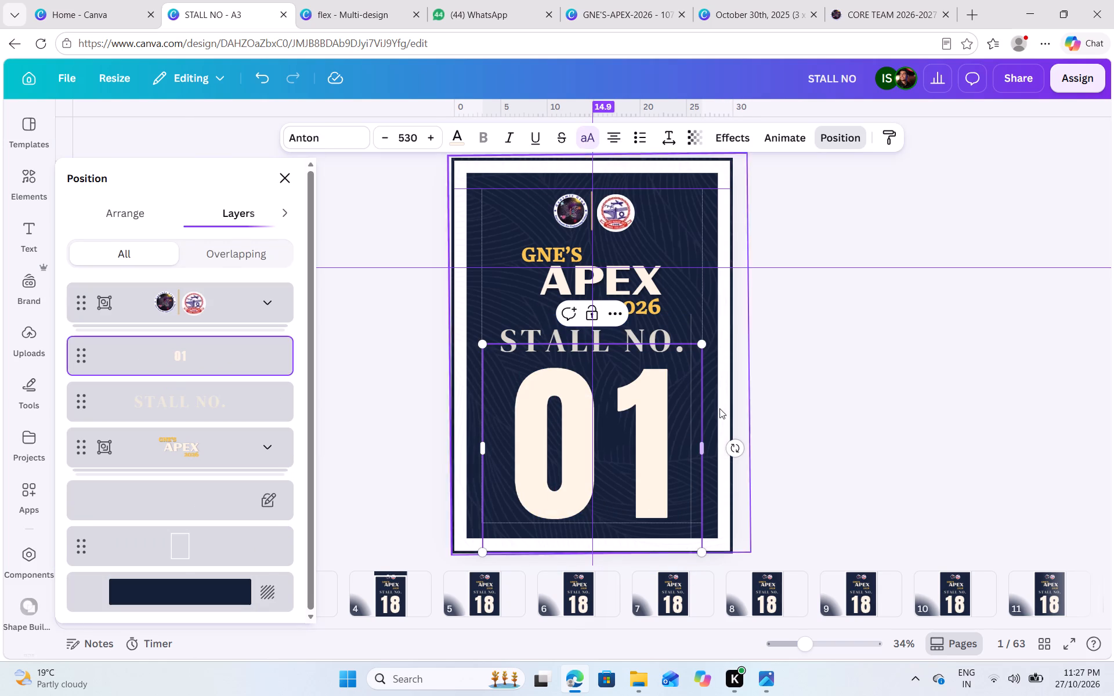
left_click(790, 396)
Send the white border frame on page 2 to the back.
left_click(204, 590)
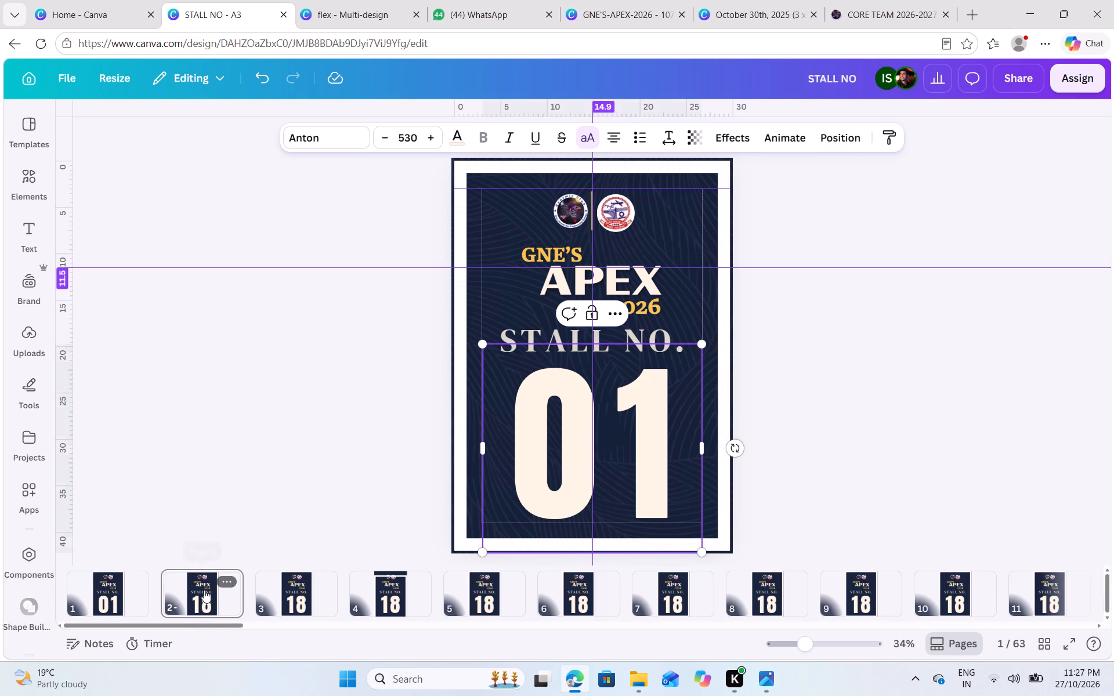
left_click(665, 405)
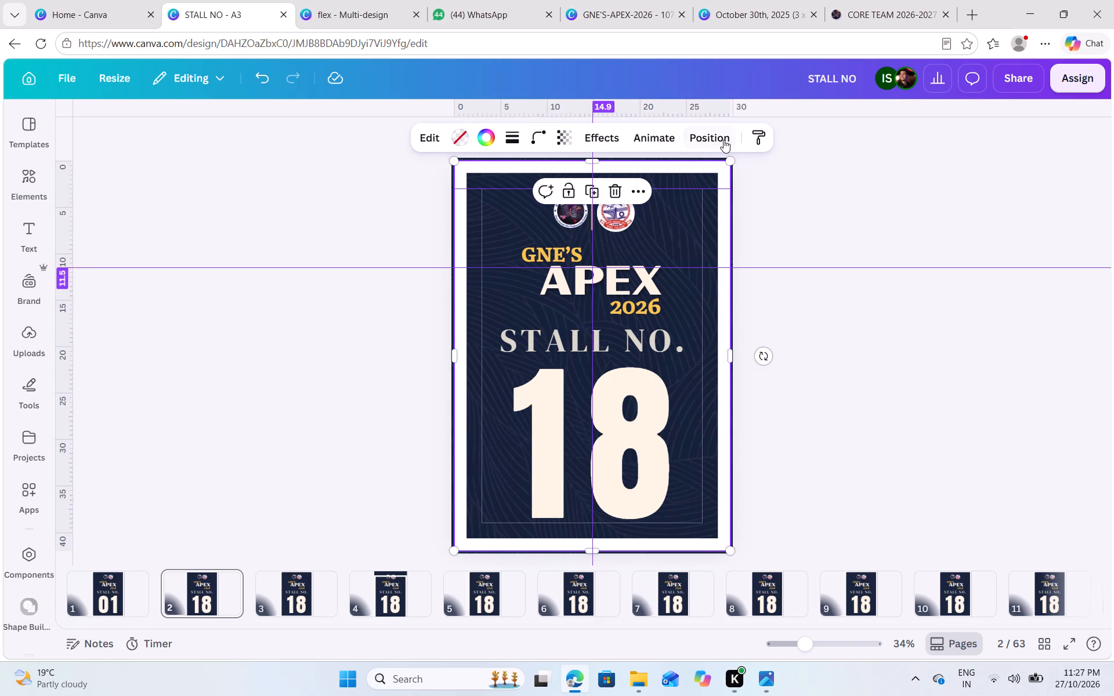
left_click(716, 140)
left_click(132, 152)
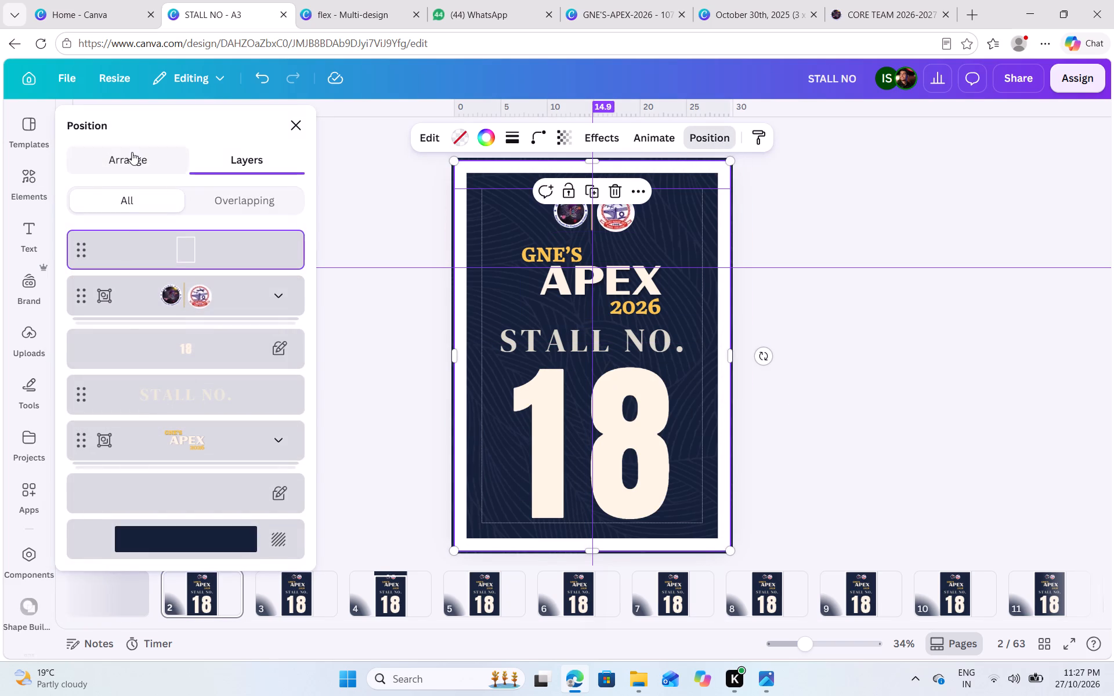
left_click(236, 230)
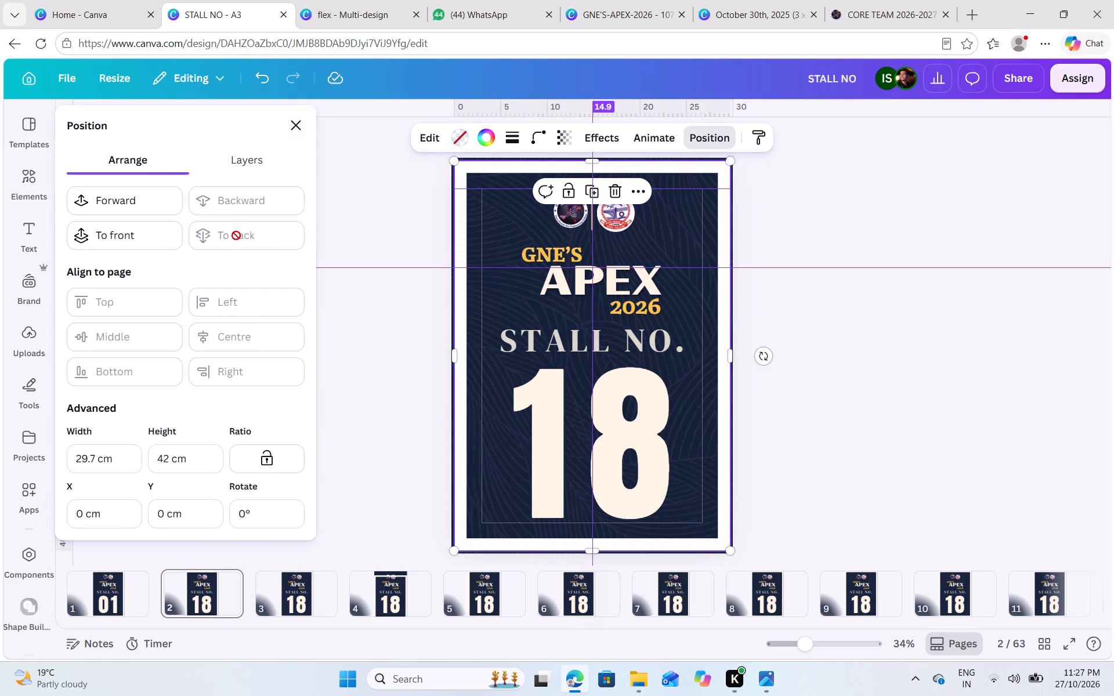
Unlock the large stall number on page 2 and change it to 02.
left_click(536, 452)
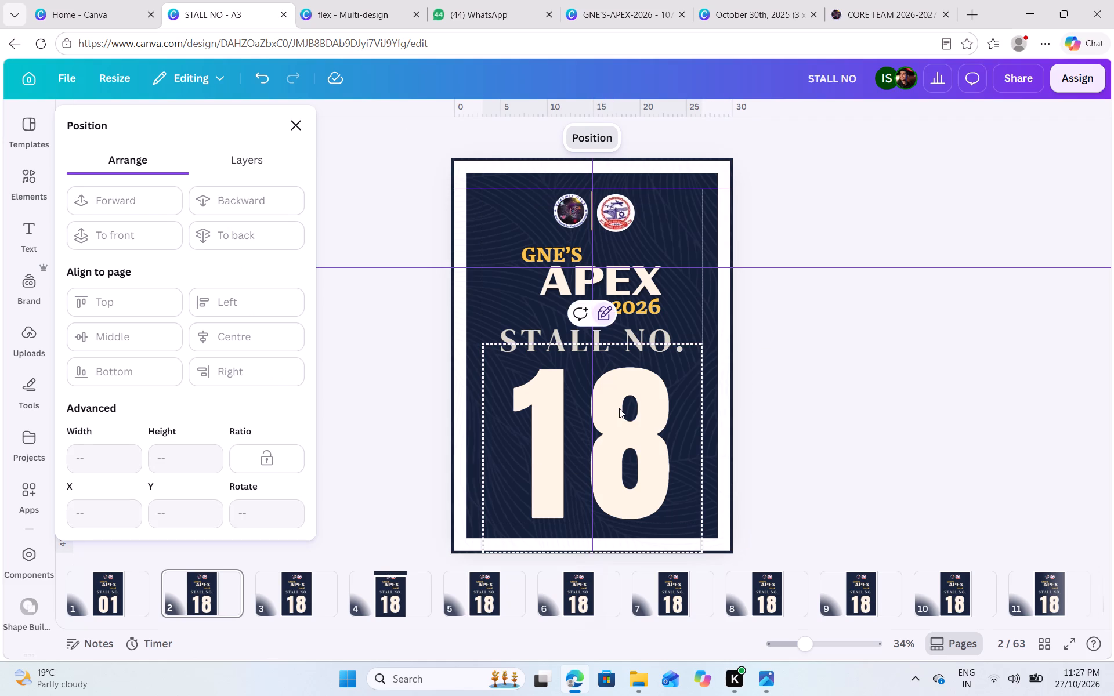
double_click(602, 317)
double_click(588, 401)
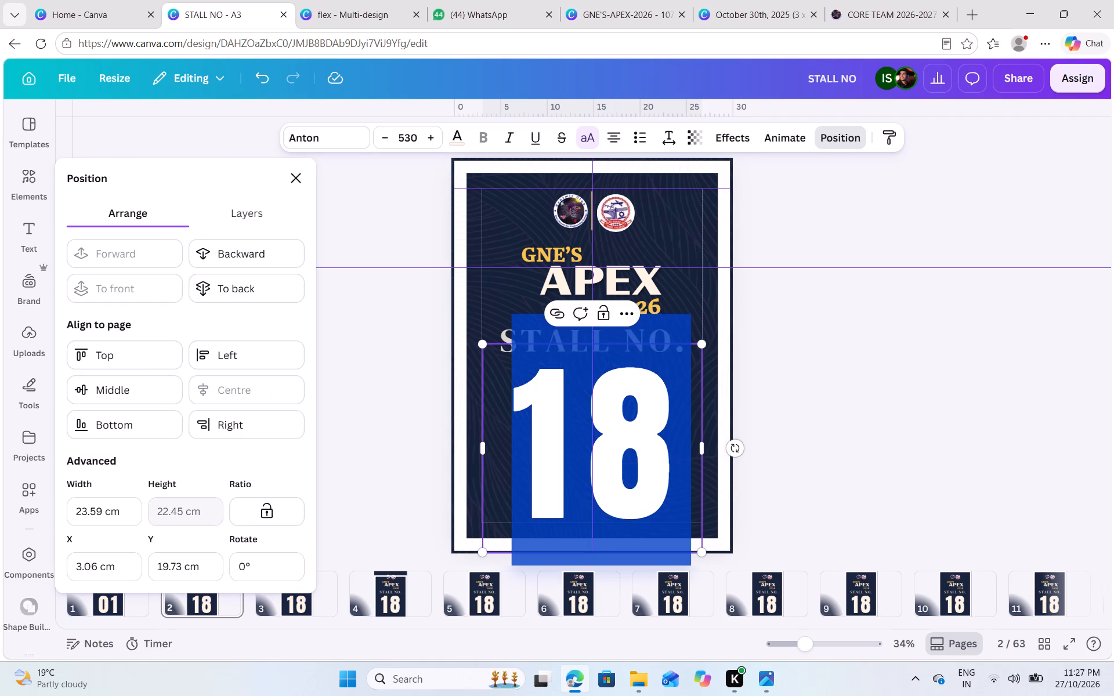
type("02")
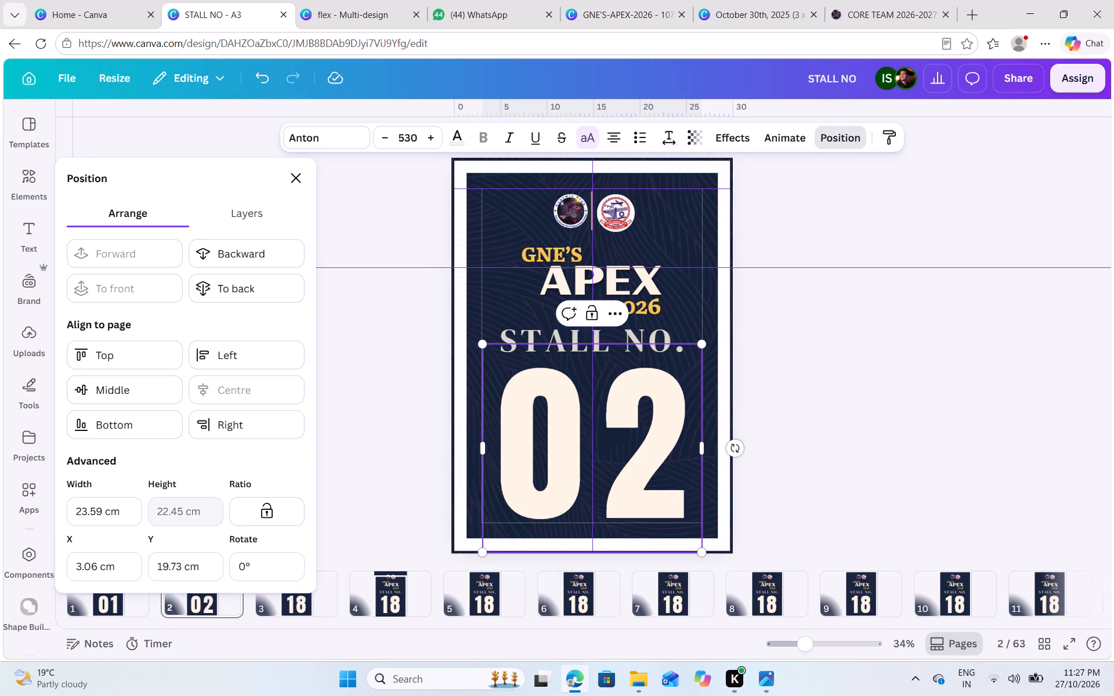
Send the white border frame on page 3 to the back.
left_click(284, 611)
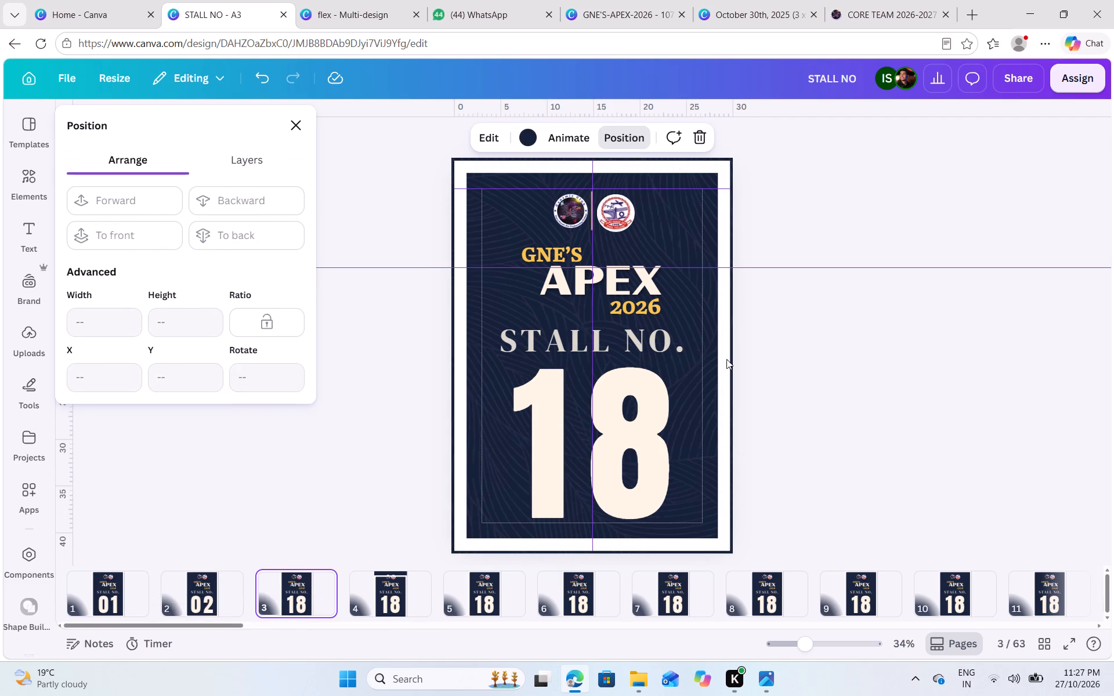
left_click(693, 173)
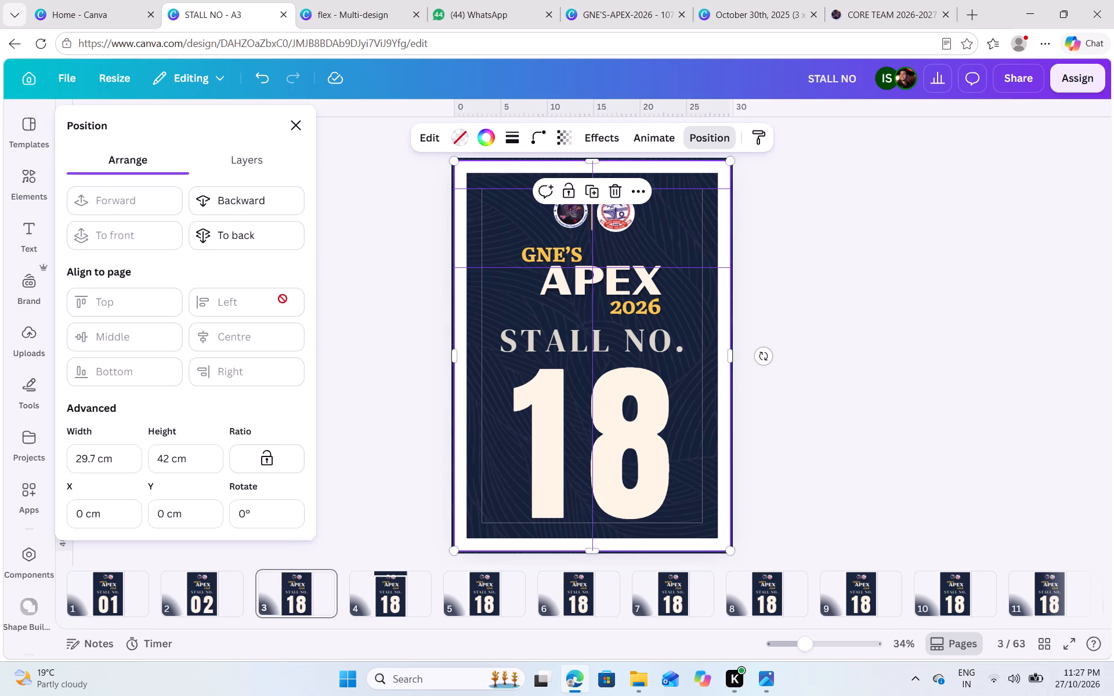
left_click(270, 233)
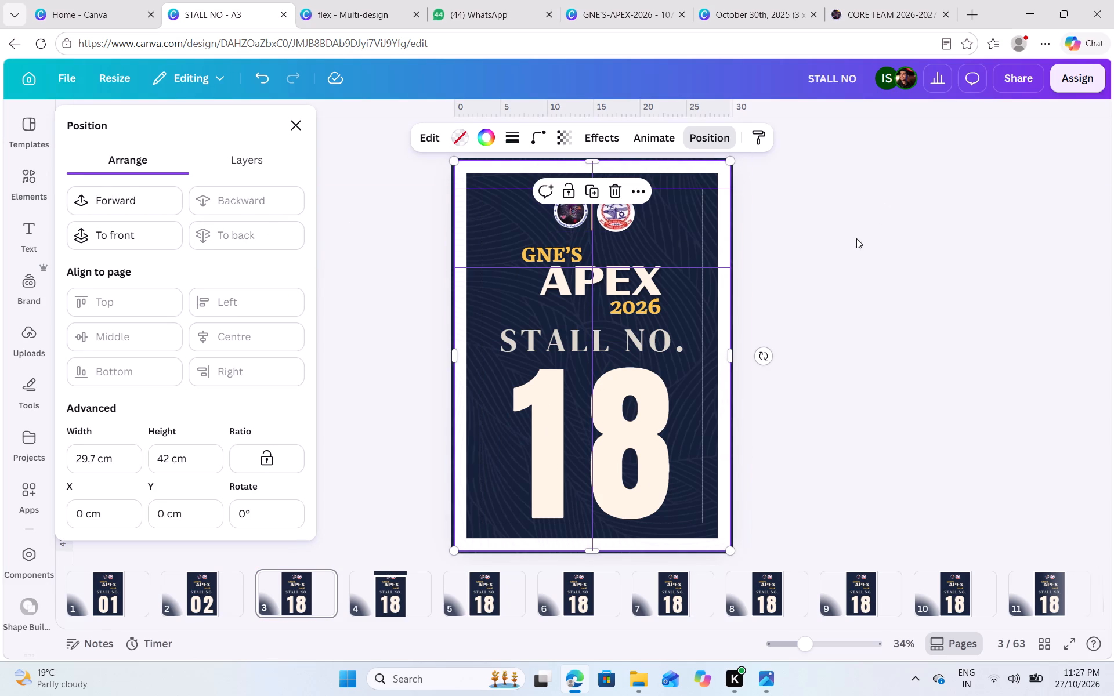
Unlock the large stall number on page 3 and change it to 03.
left_click(844, 242)
double_click(660, 426)
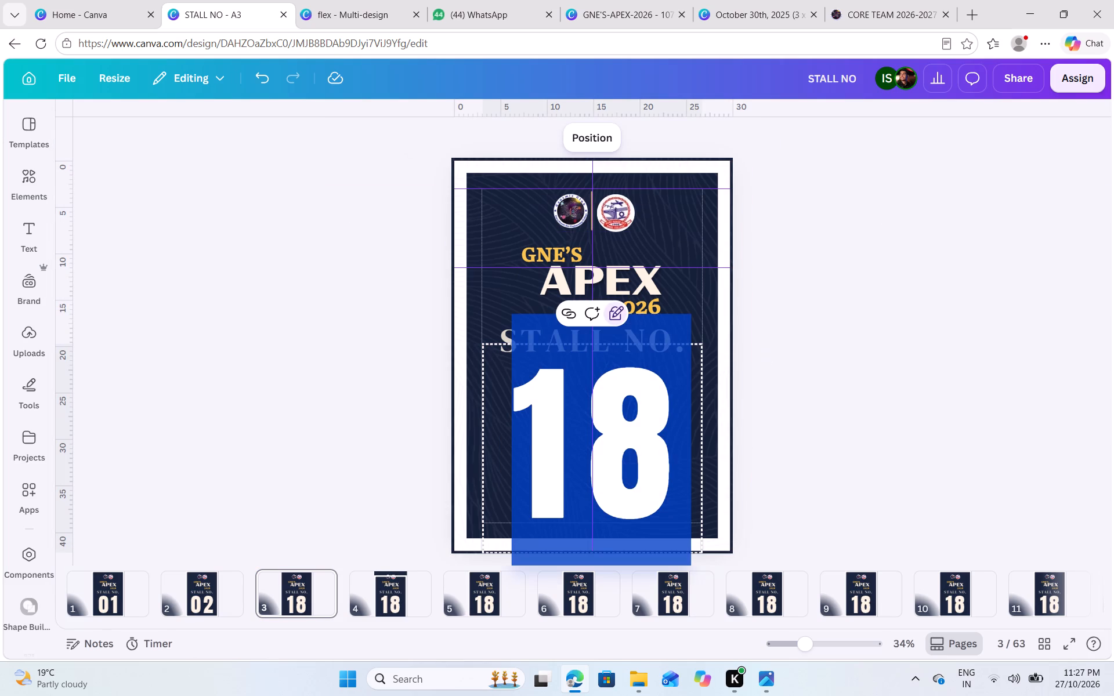
left_click(623, 314)
left_click(607, 313)
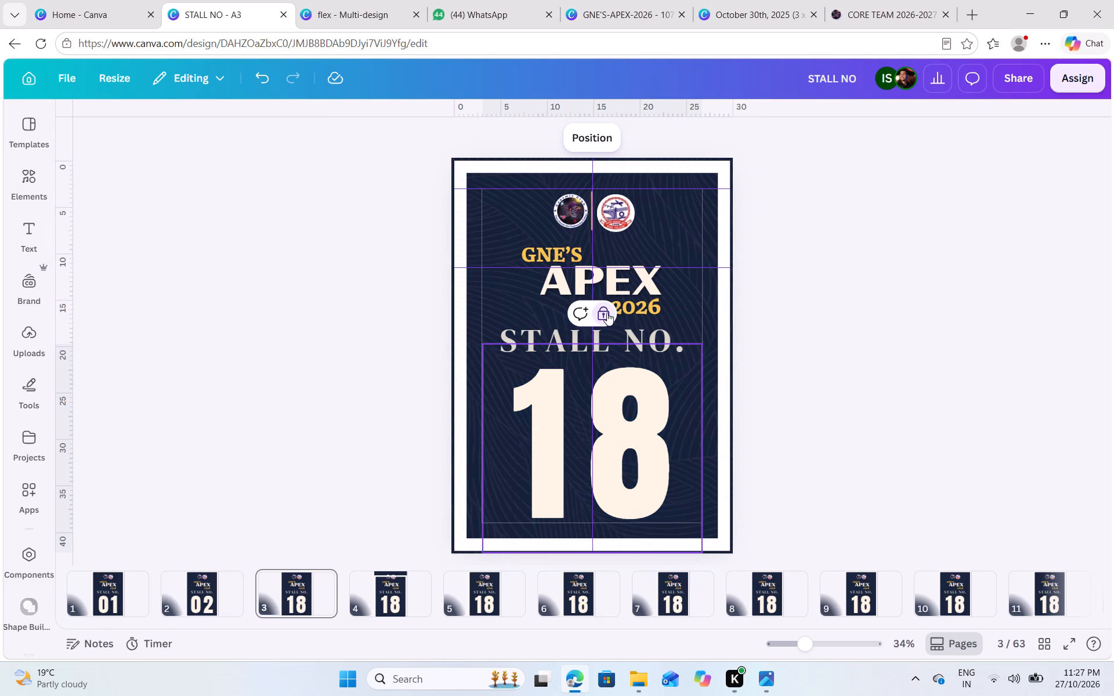
double_click(643, 426)
type("03")
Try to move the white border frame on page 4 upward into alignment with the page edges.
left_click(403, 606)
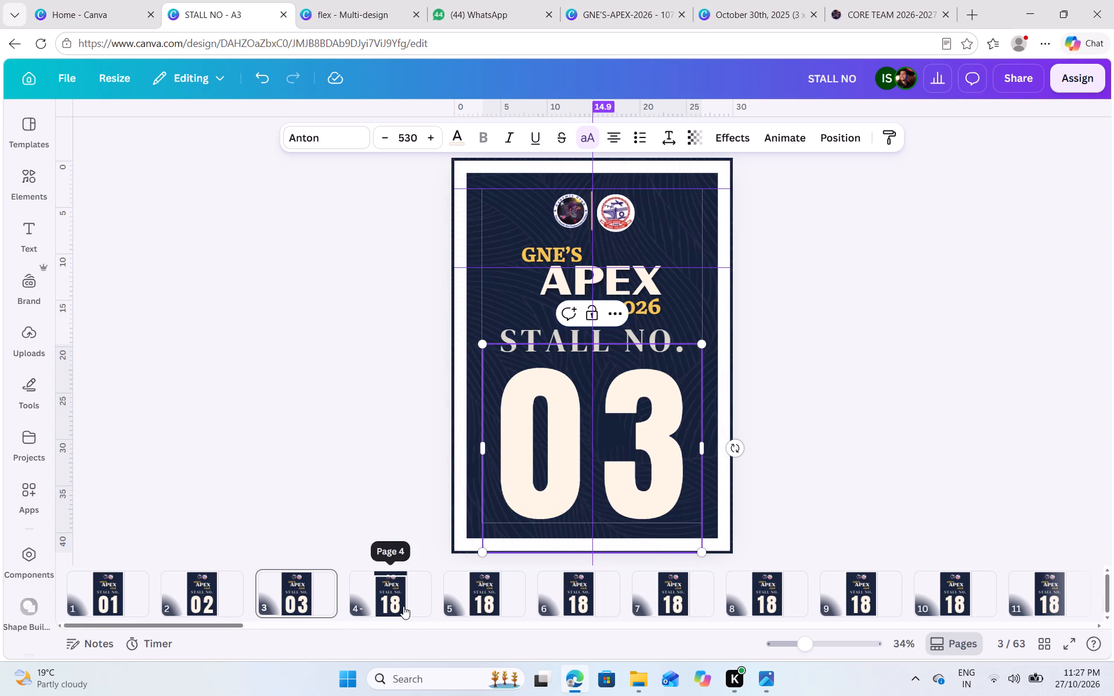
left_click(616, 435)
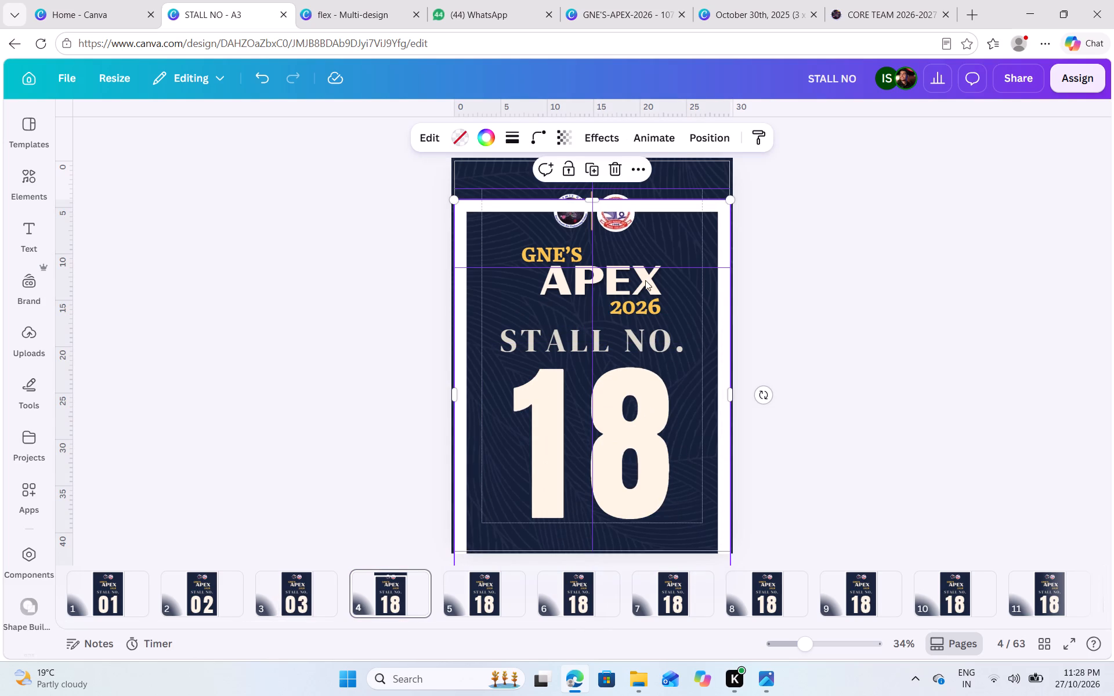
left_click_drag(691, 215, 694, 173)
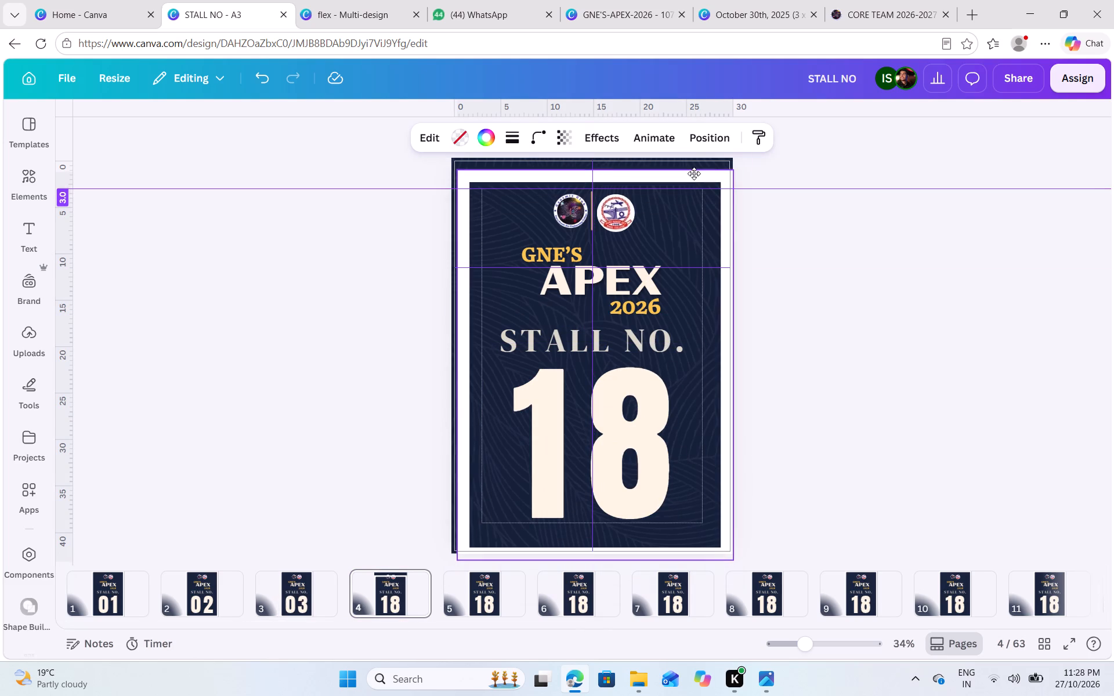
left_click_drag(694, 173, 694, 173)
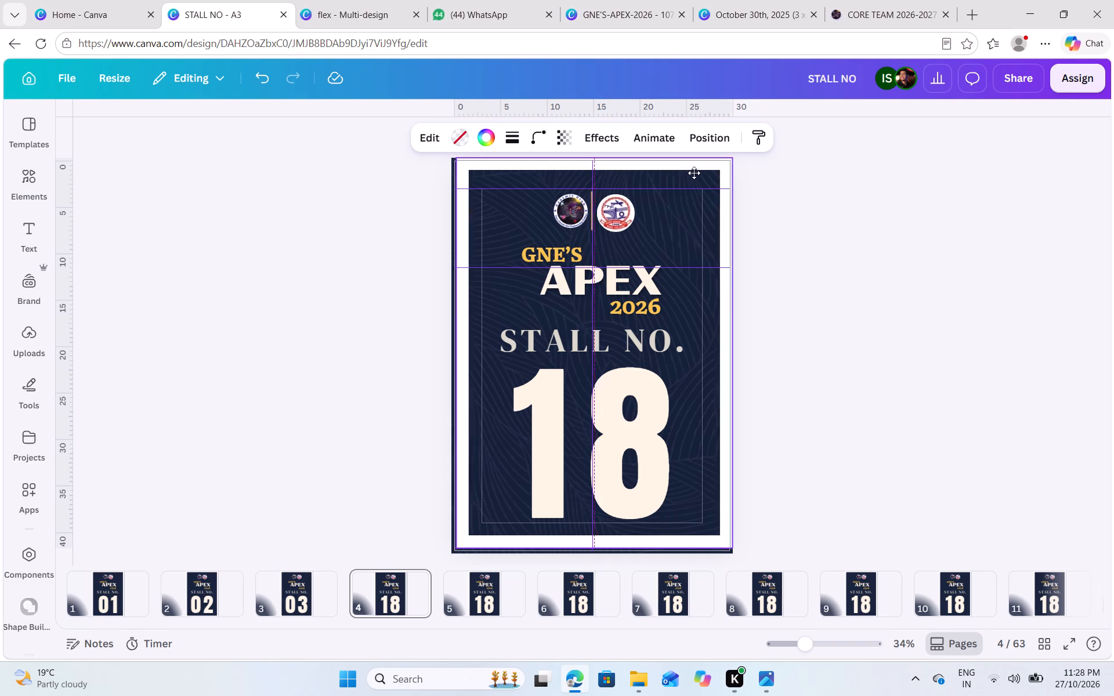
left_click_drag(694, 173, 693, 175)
Replace the misaligned white border frame on page 4 with a copy of the frame from page 6.
left_click(622, 190)
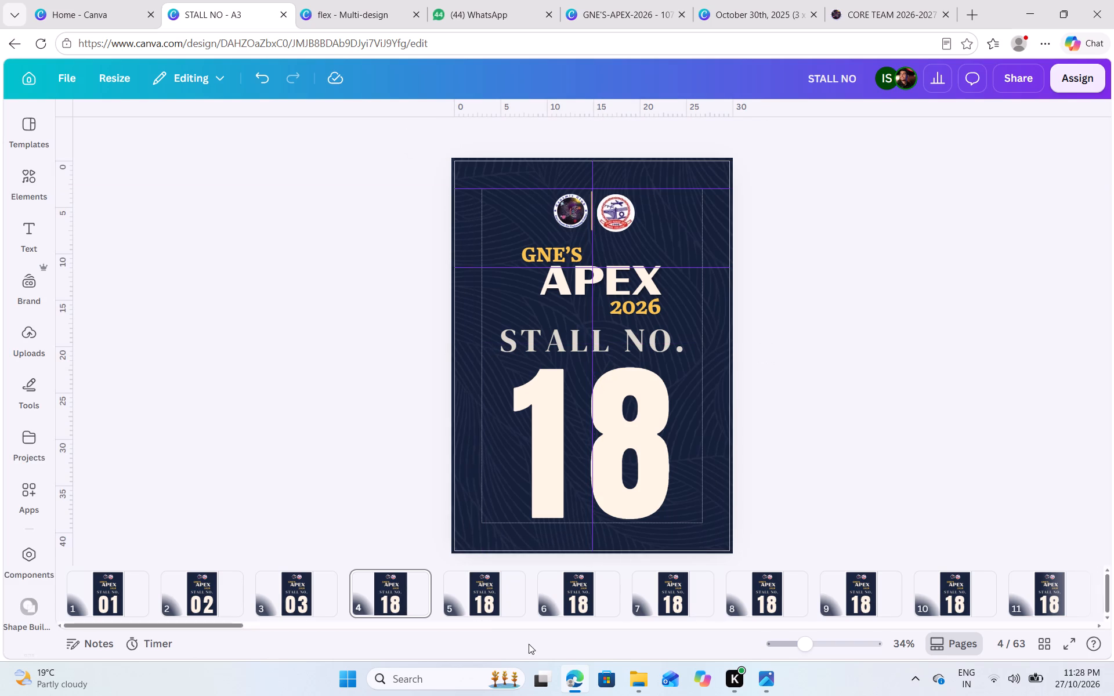
left_click(570, 582)
left_click(716, 461)
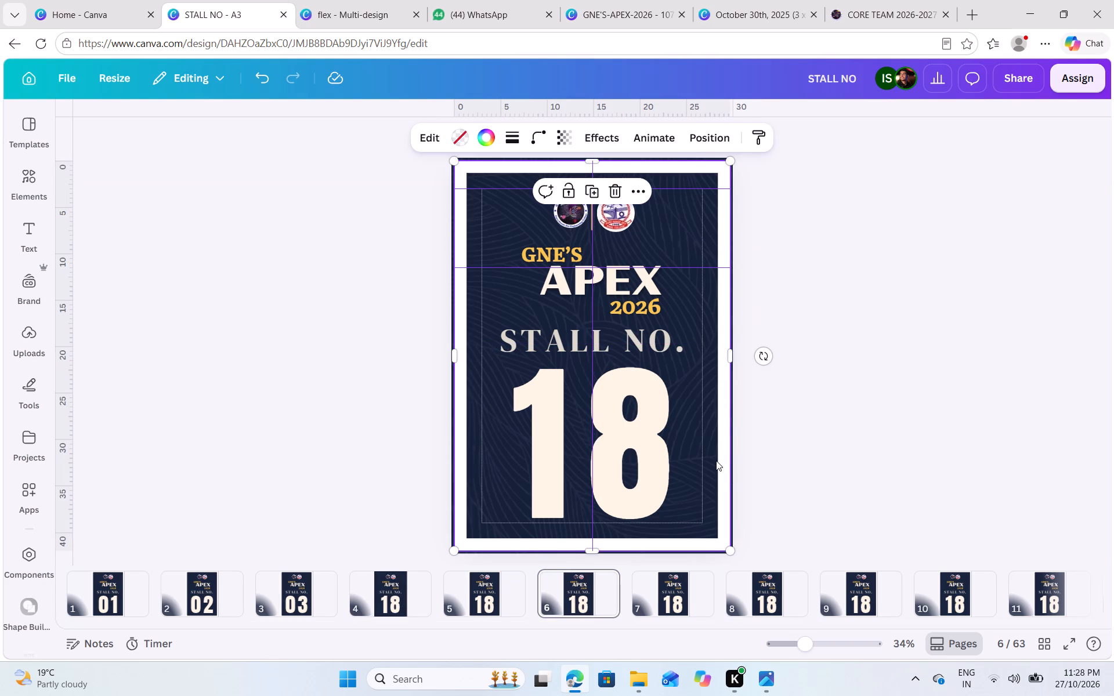
key("ctrl+c")
left_click(494, 587)
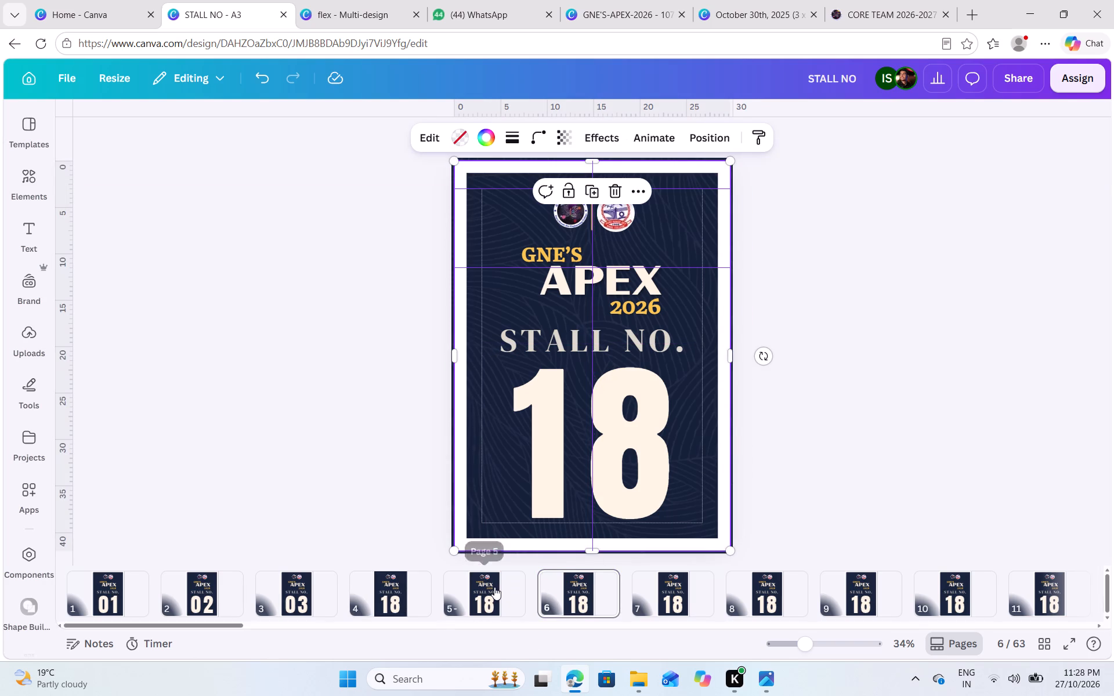
left_click(393, 586)
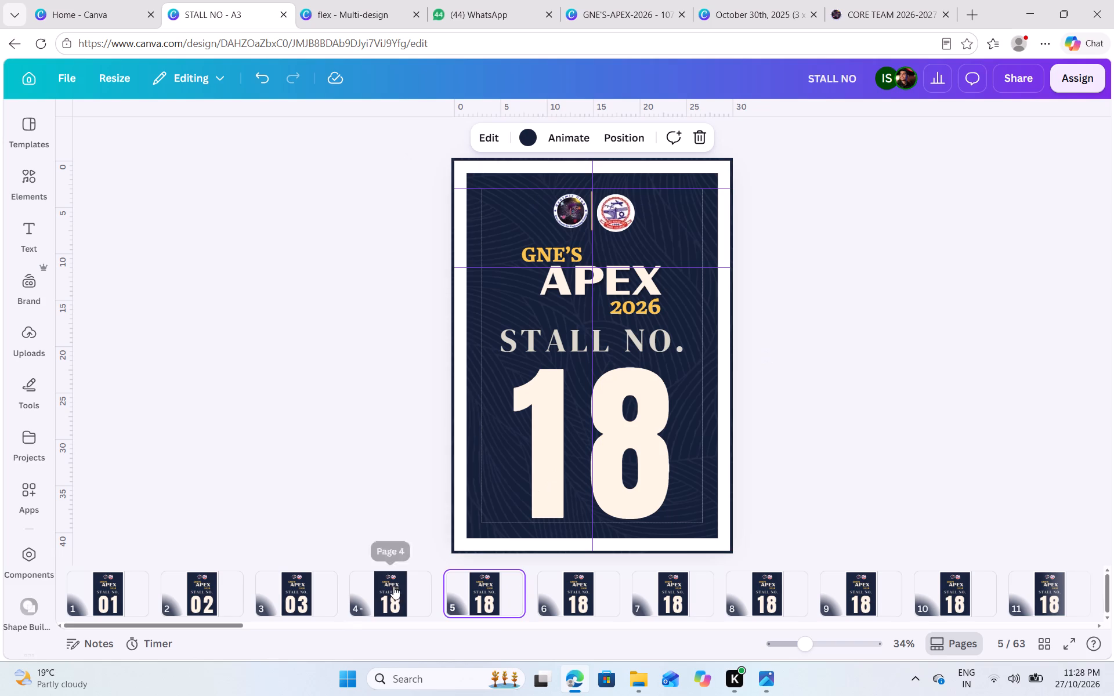
key("ctrl+v")
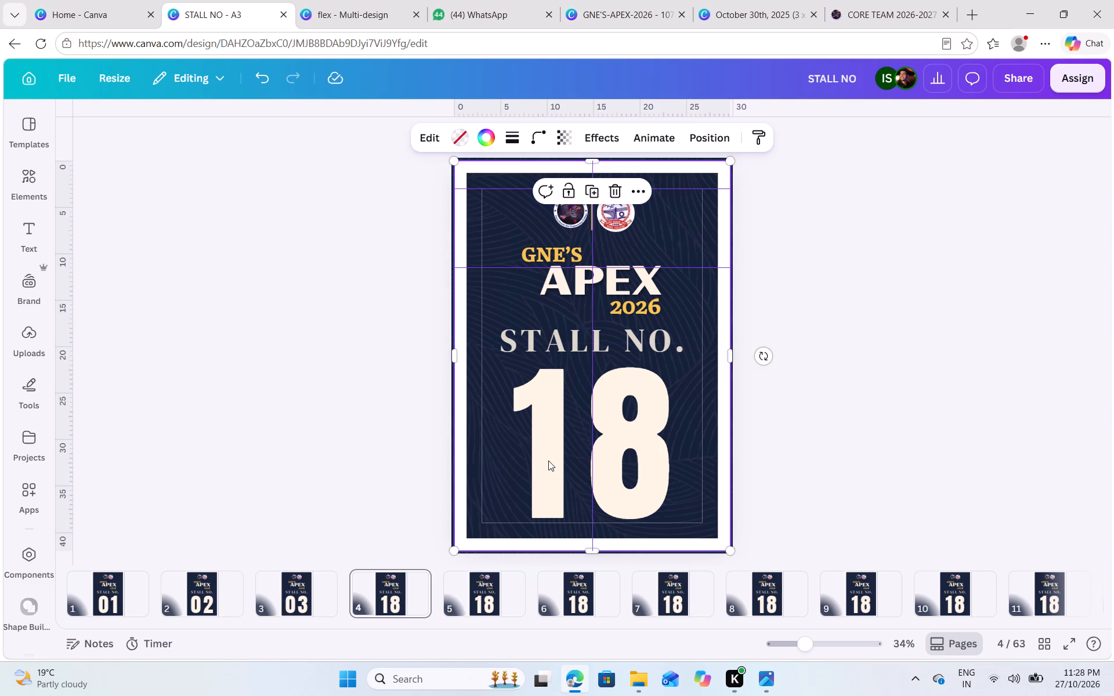
Send the pasted border frame on page 4 to the back and change the large stall number to 04.
left_click(711, 129)
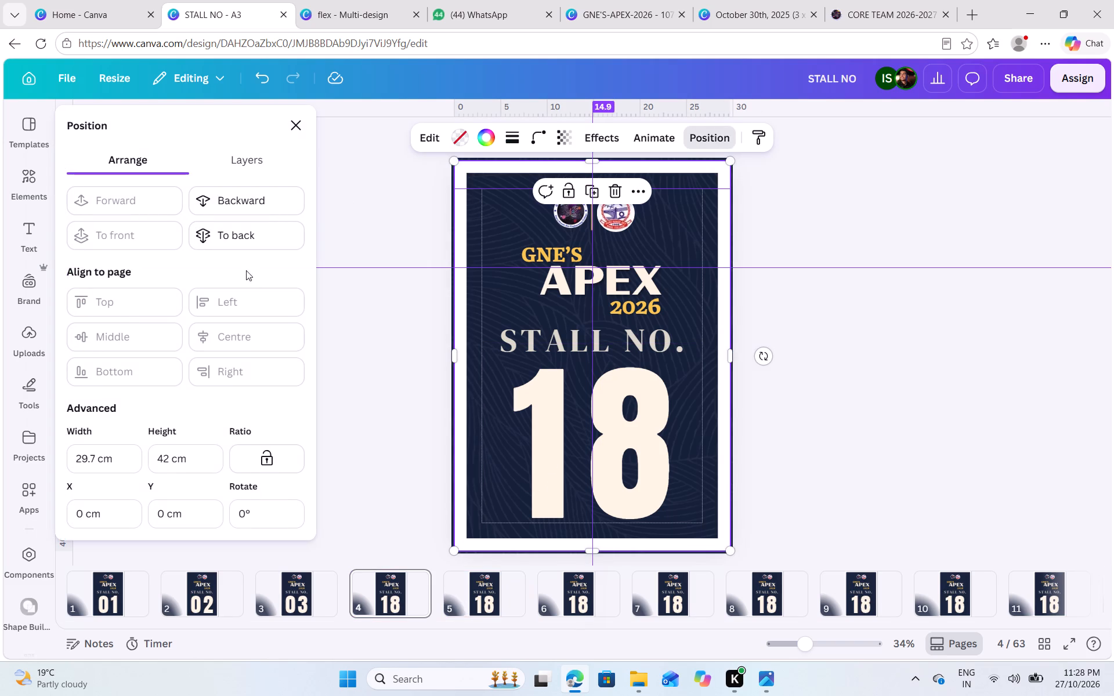
left_click(231, 235)
double_click(623, 423)
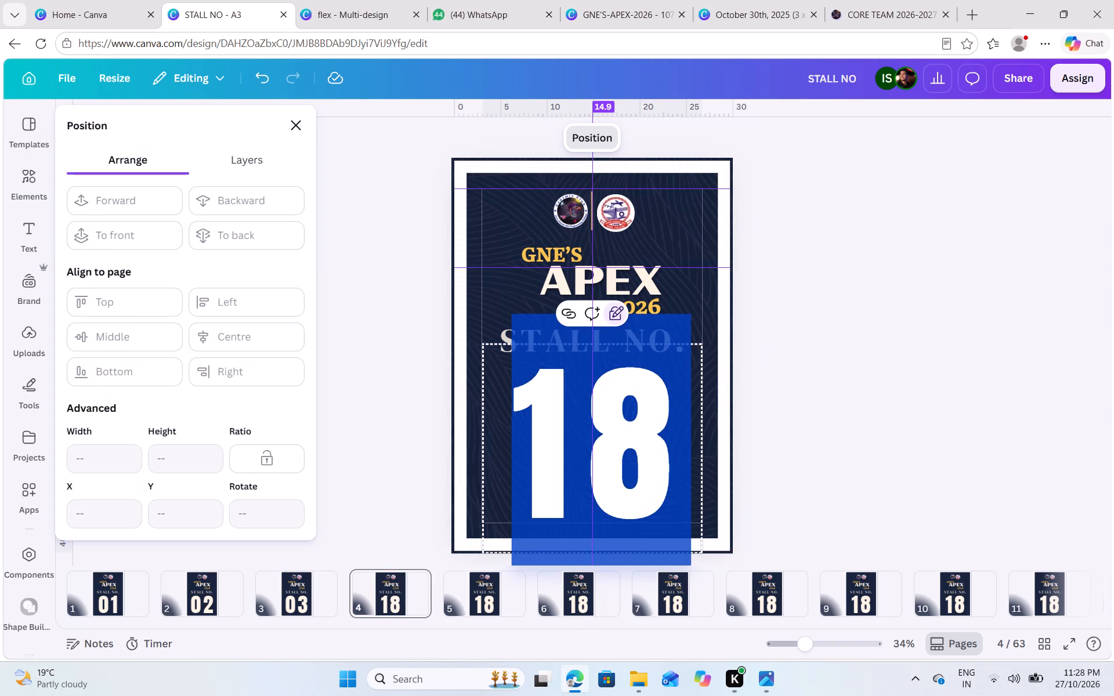
type("04")
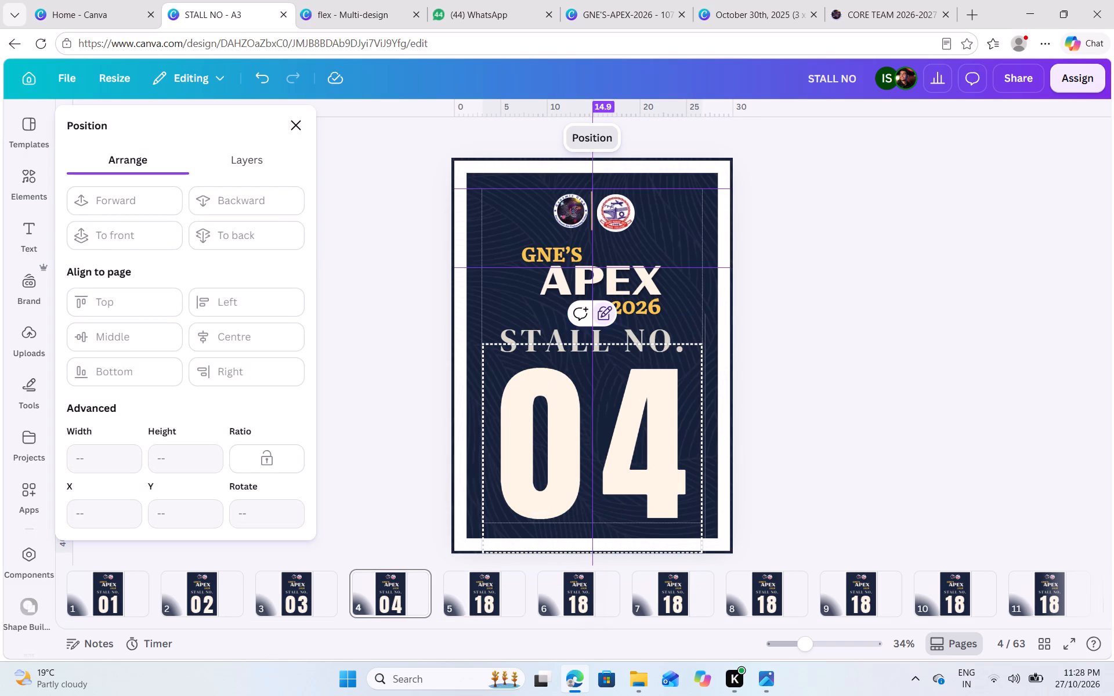
Send the white border frame on page 5 to the back and change the large stall number to 05.
left_click(495, 595)
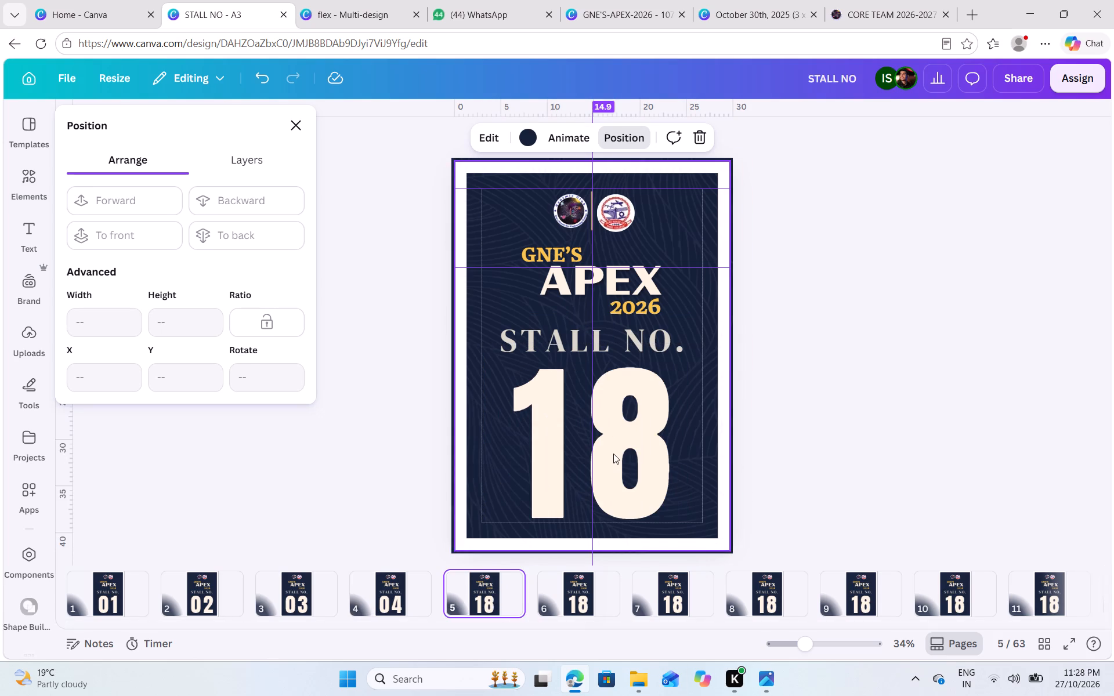
left_click(717, 383)
left_click(267, 234)
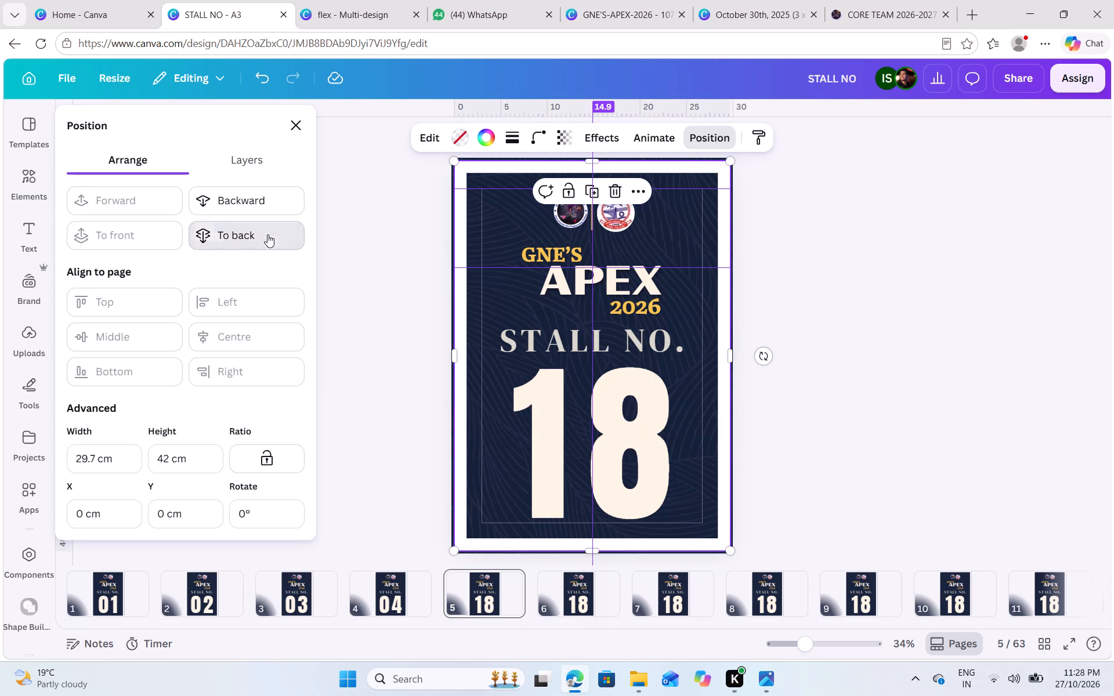
double_click(659, 416)
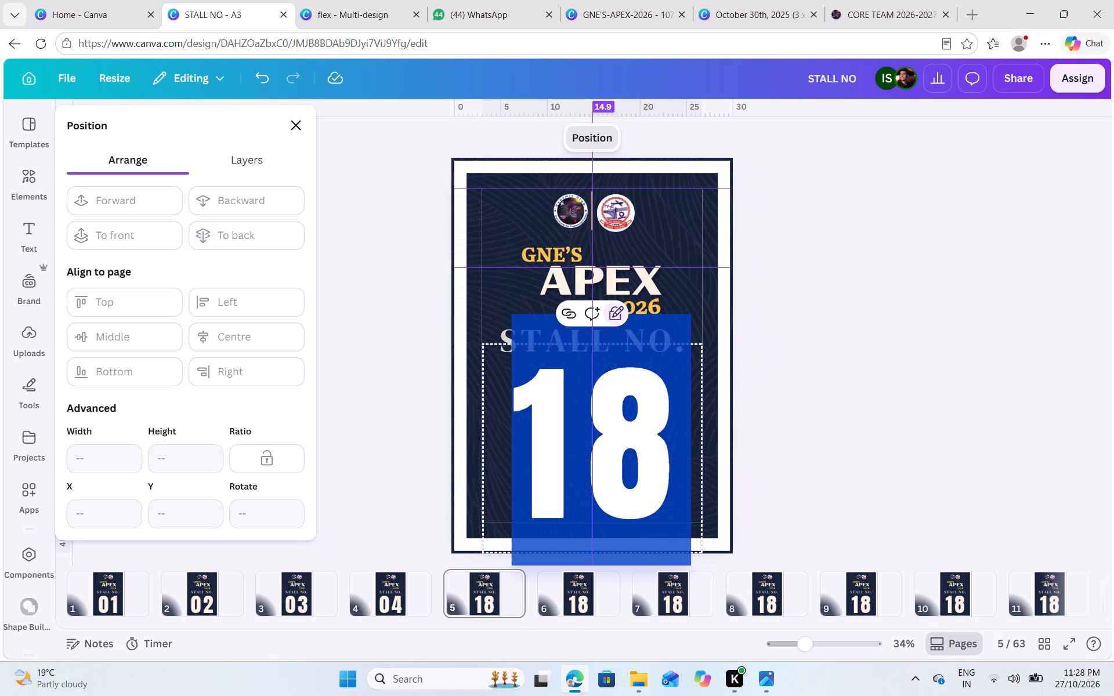
type("05")
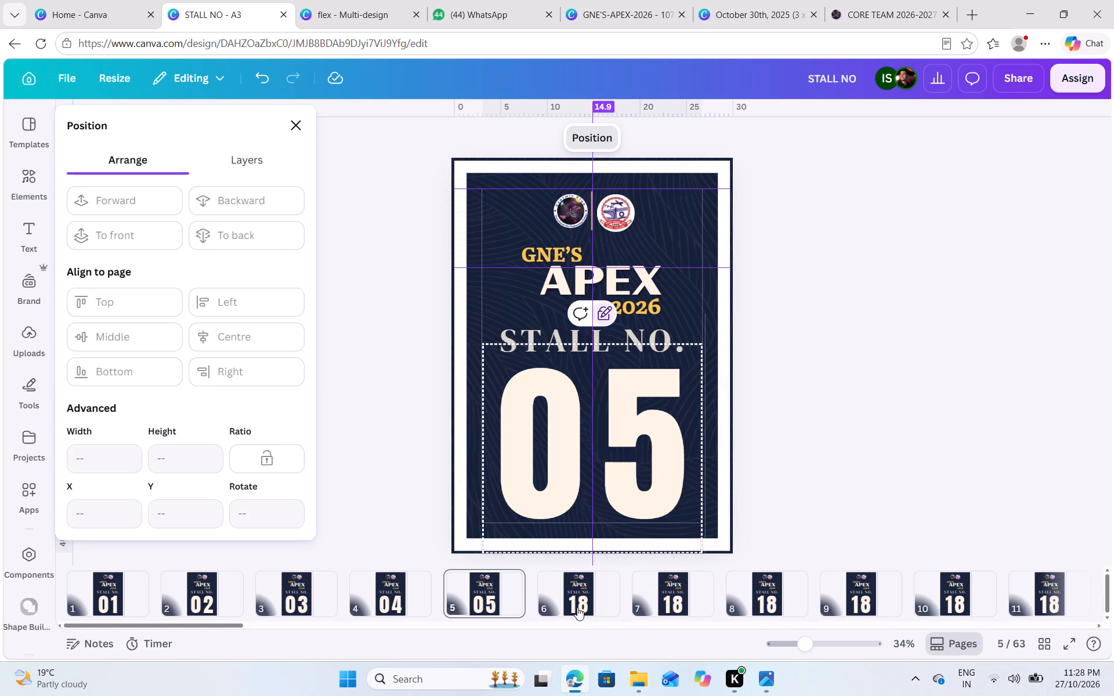
Send the white border frame on page 6 to the back and change the large stall number to 06.
left_click(570, 598)
double_click(627, 470)
double_click(638, 455)
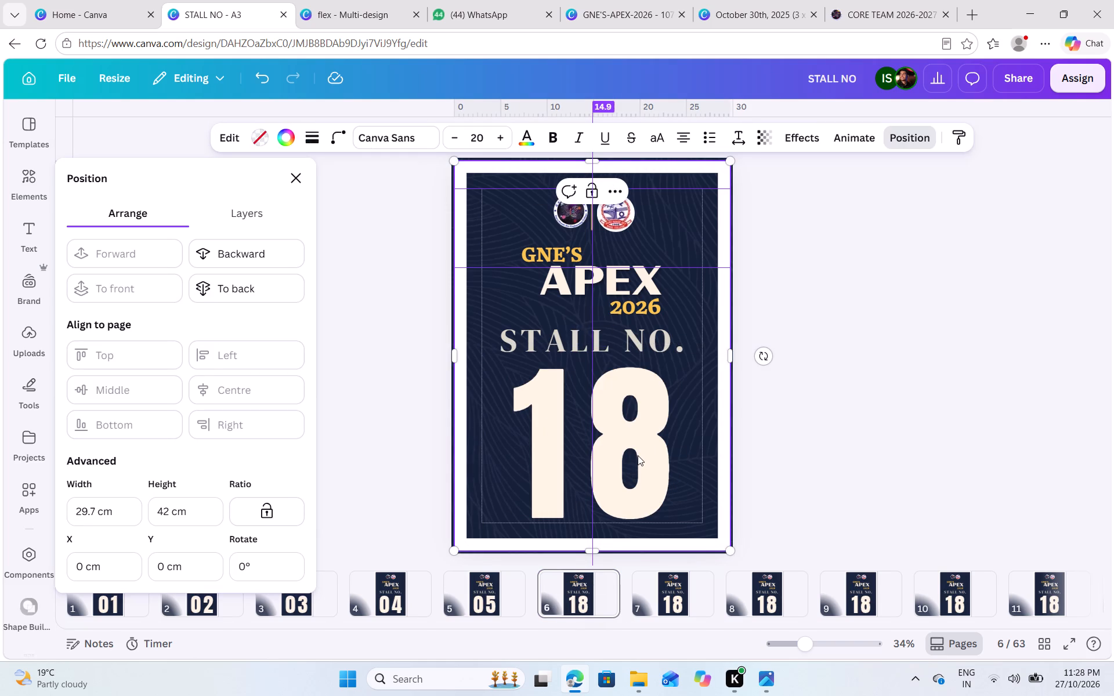
left_click(653, 450)
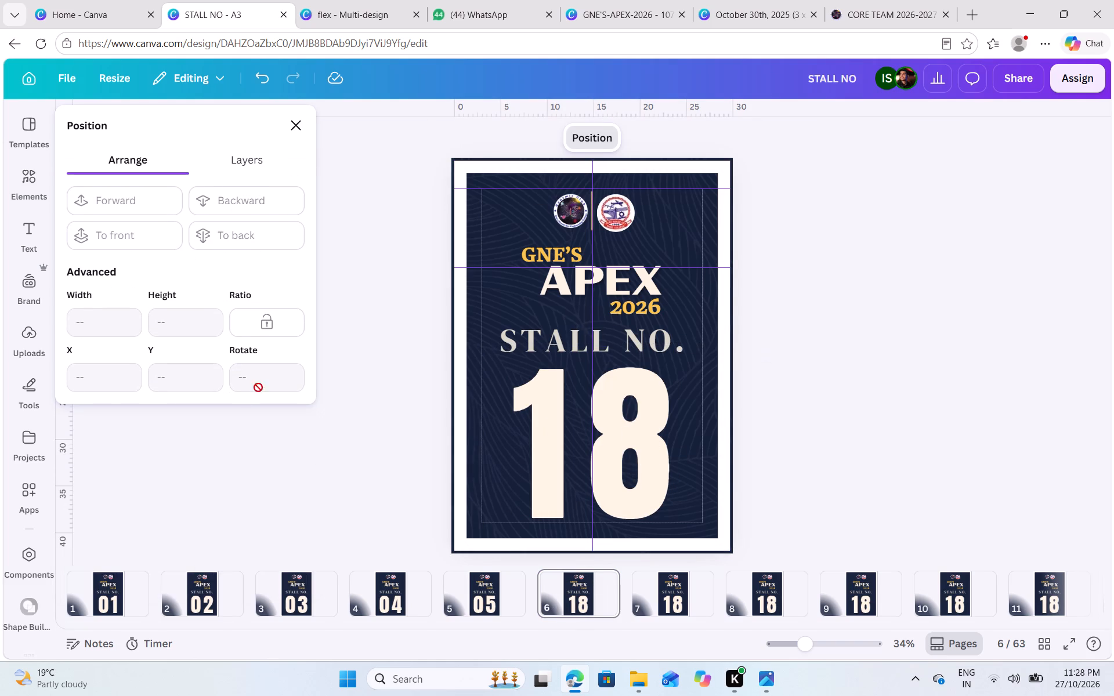
left_click(581, 376)
left_click(267, 230)
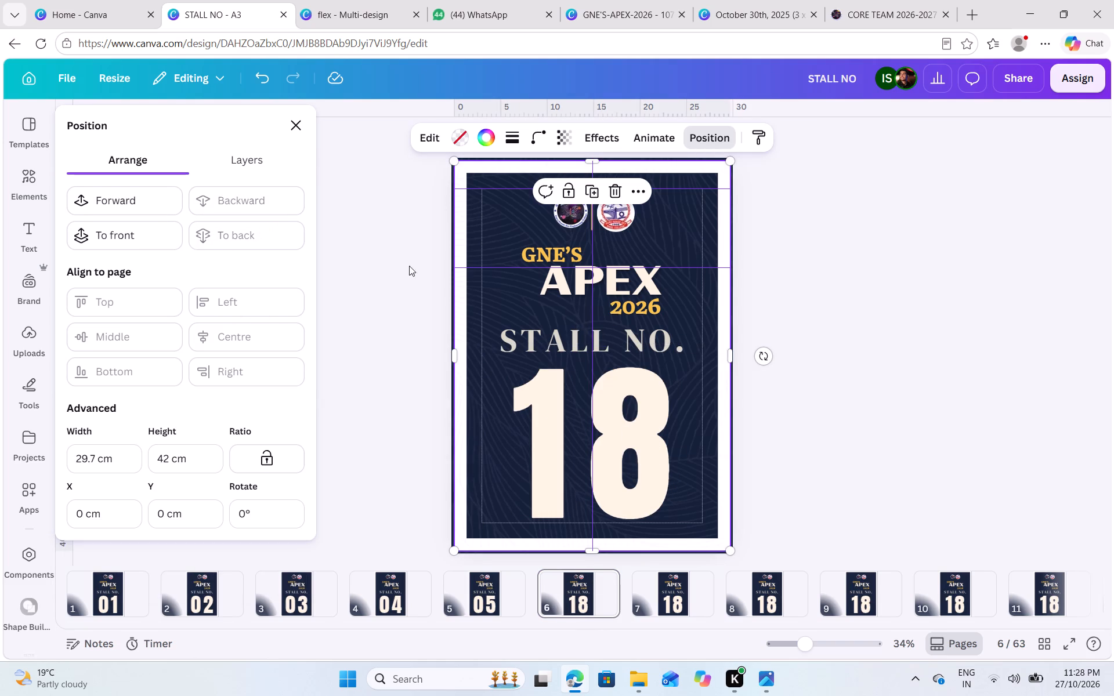
double_click(614, 386)
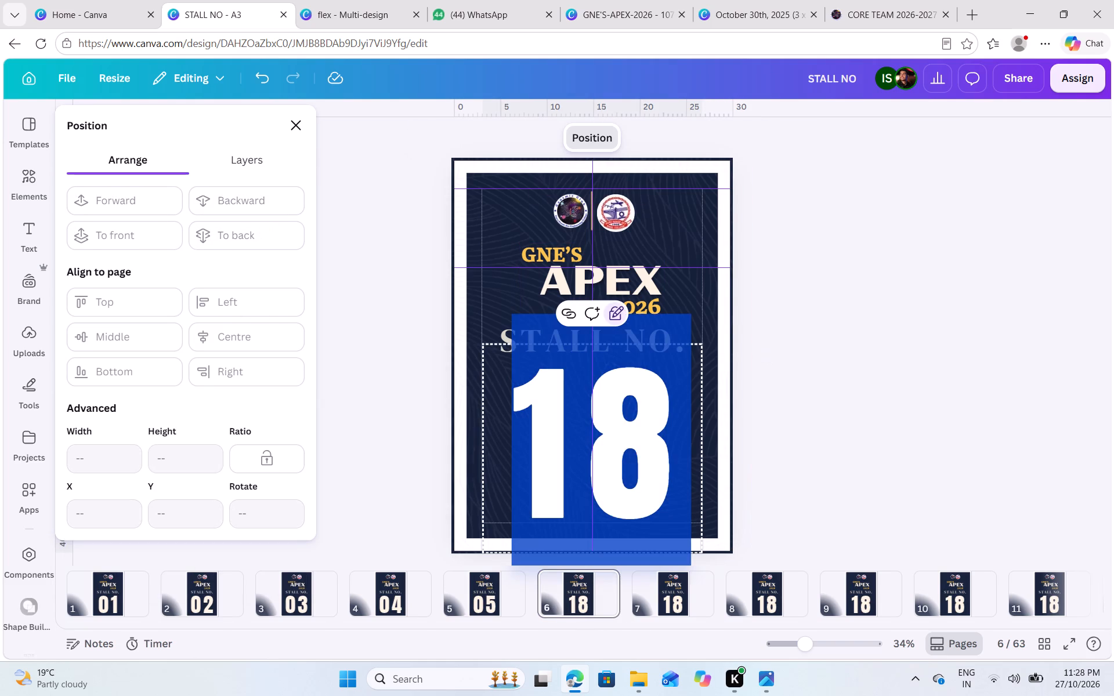
type("06")
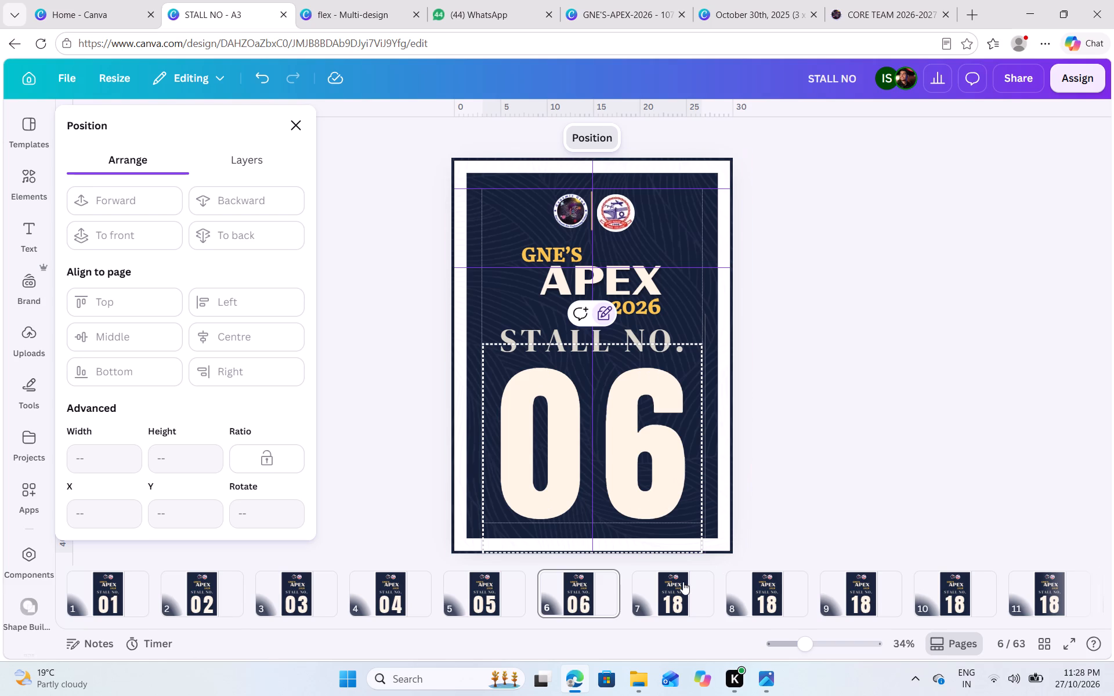
Send the white border frame on page 7 to the back and change the large stall number to 07.
left_click(683, 581)
left_click(682, 368)
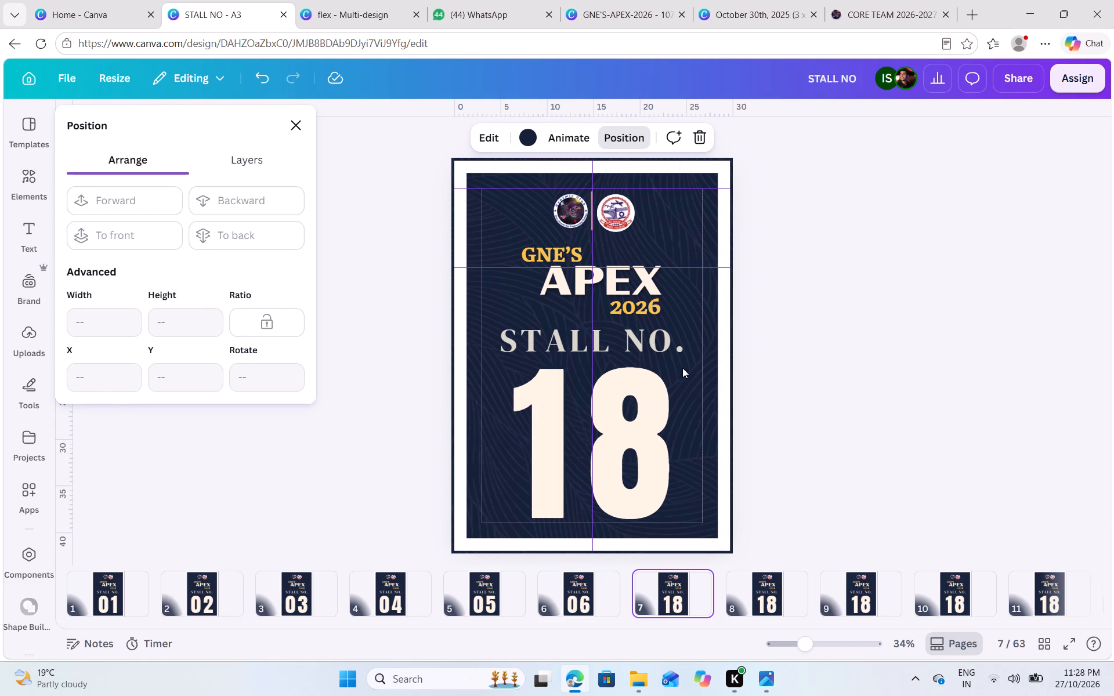
left_click(265, 231)
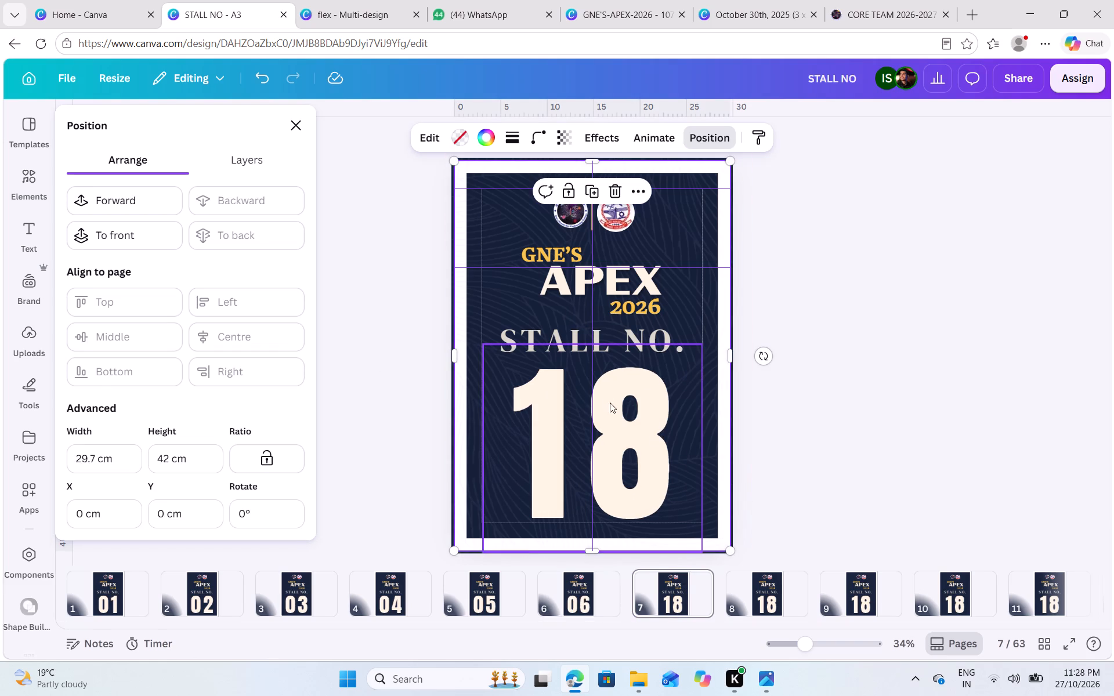
double_click(609, 412)
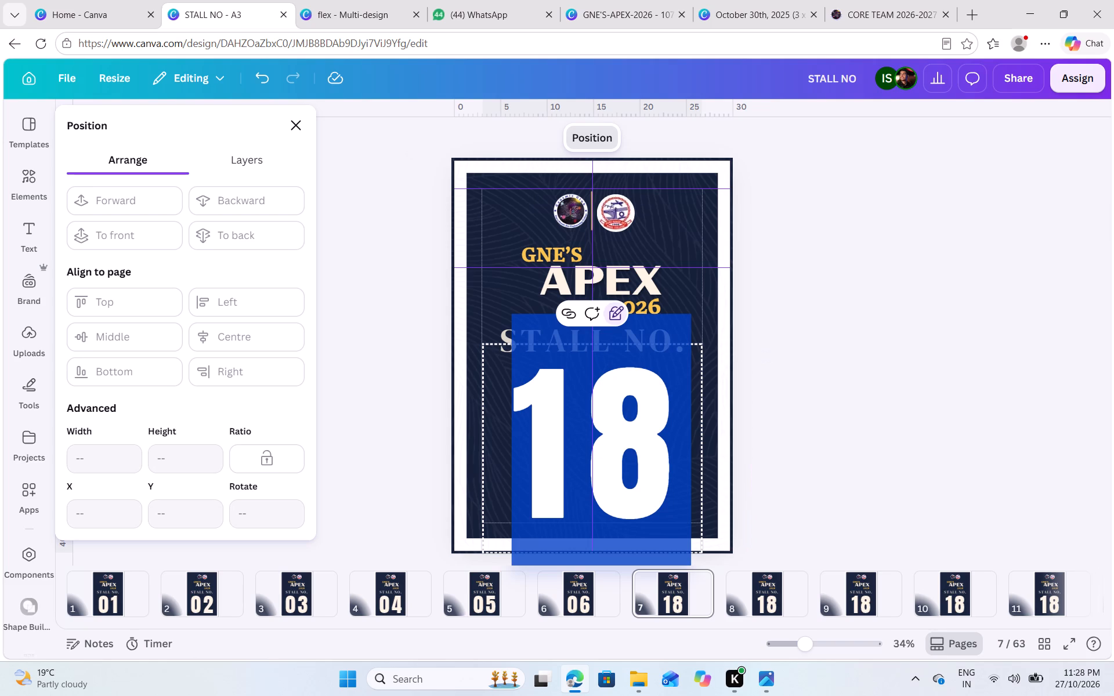
type("07")
Send the white border frame on page 8 to the back and change the large stall number to 08.
left_click(777, 593)
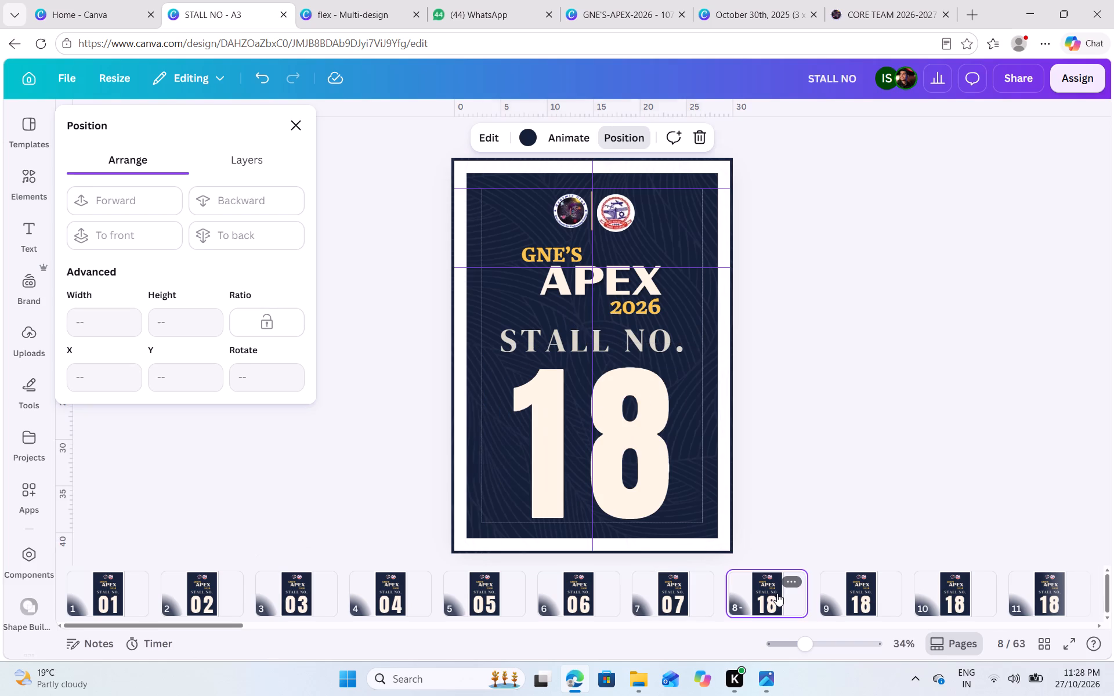
left_click(711, 476)
left_click(285, 244)
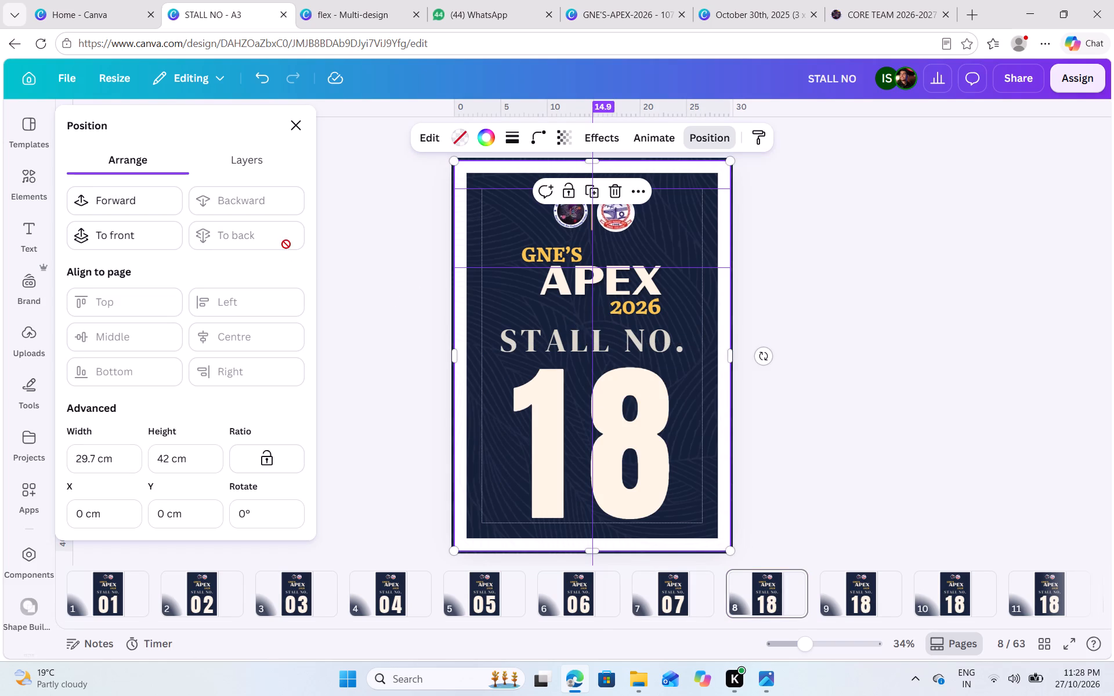
double_click(573, 436)
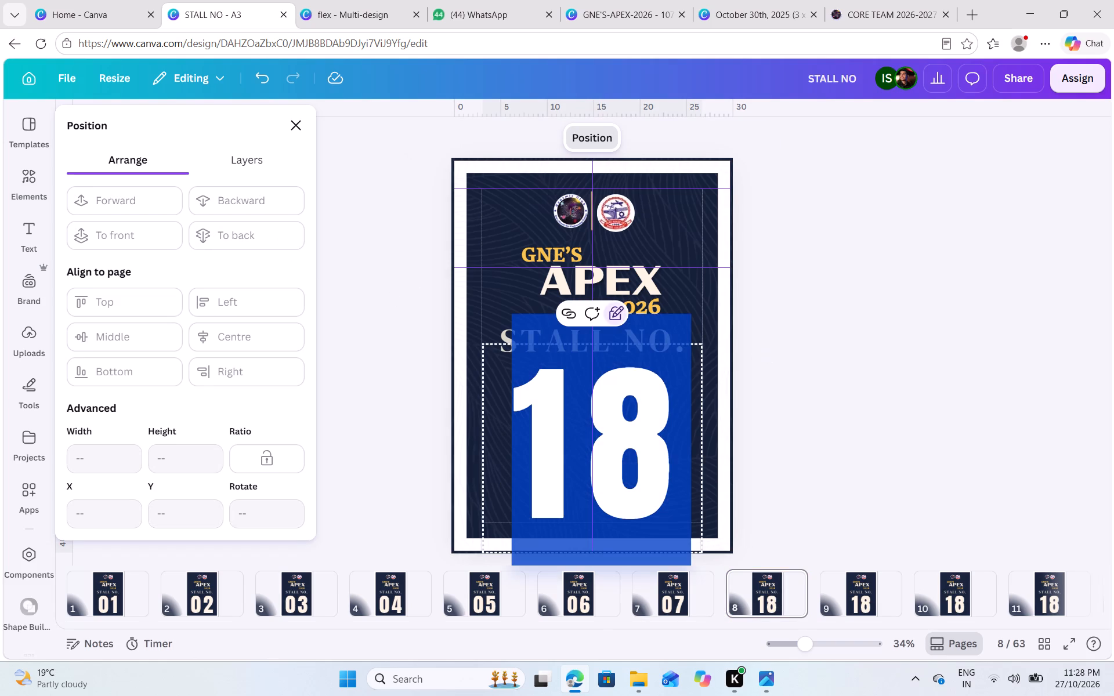
type("08")
Send the white border frame on page 9 to the back and change the large stall number to 09.
left_click(840, 604)
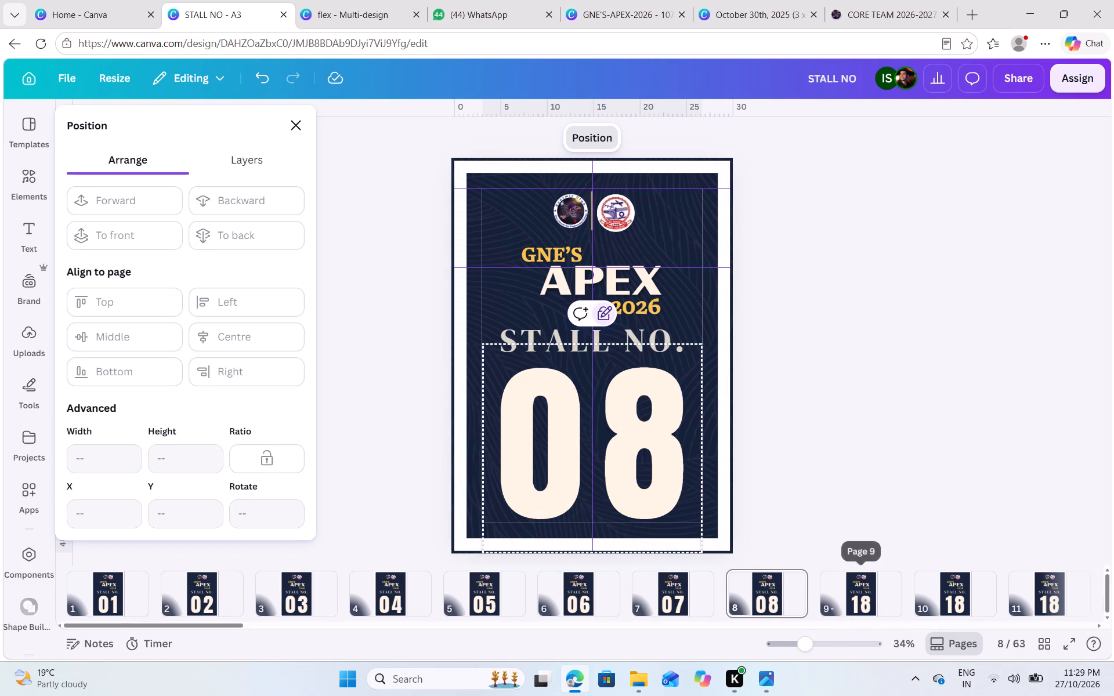
scroll(840, 604, "left", 5)
left_click(612, 476)
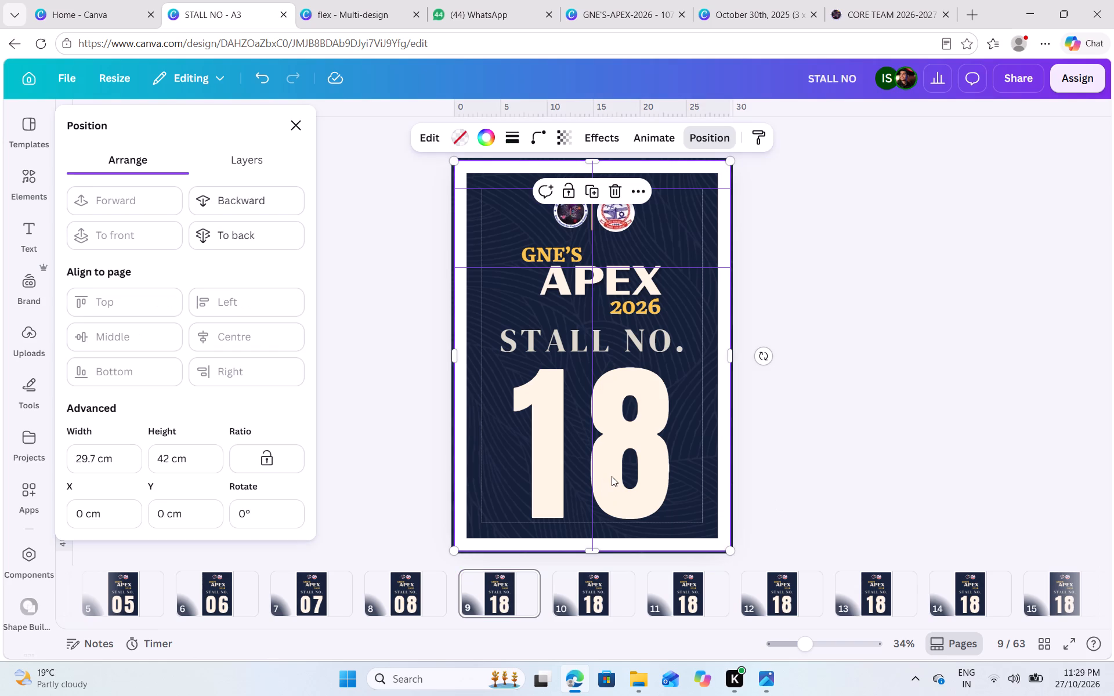
left_click(236, 238)
double_click(573, 427)
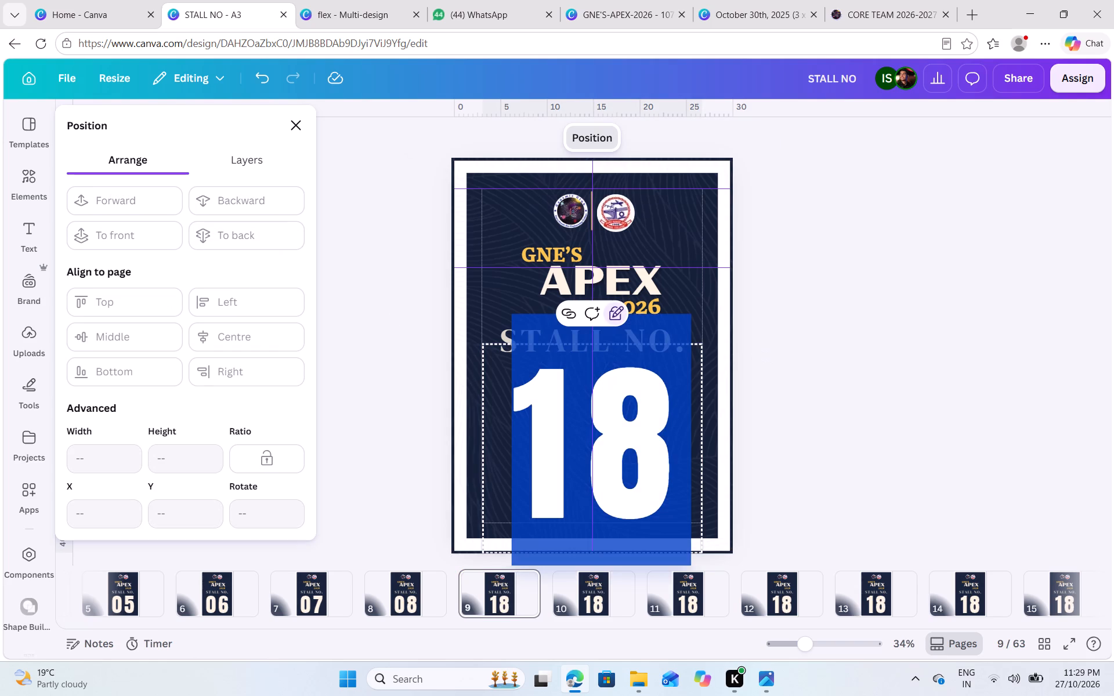
type("09")
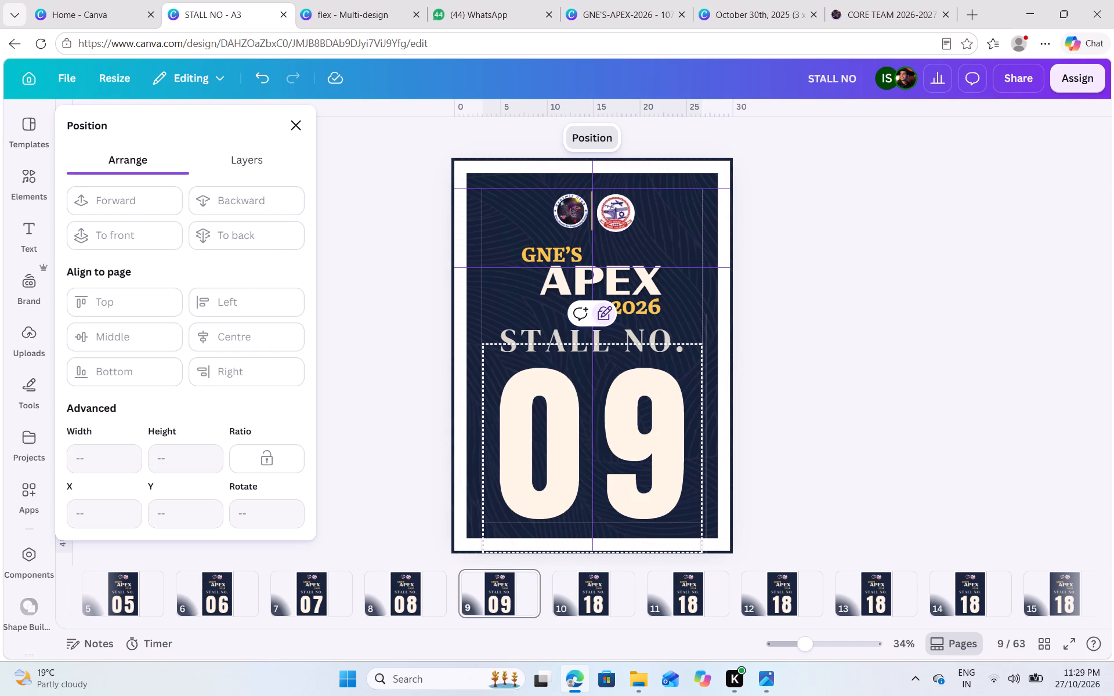
Send the white border frame on page 10 to the back and change the large stall number to 10.
left_click(595, 598)
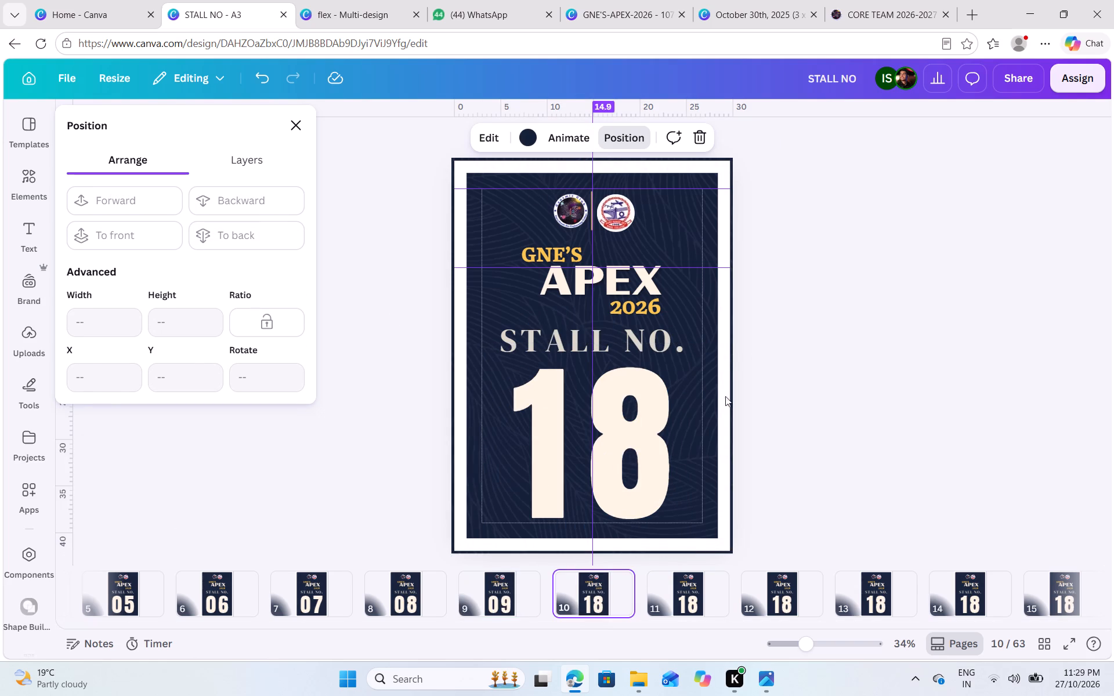
left_click(727, 396)
left_click(232, 233)
double_click(633, 417)
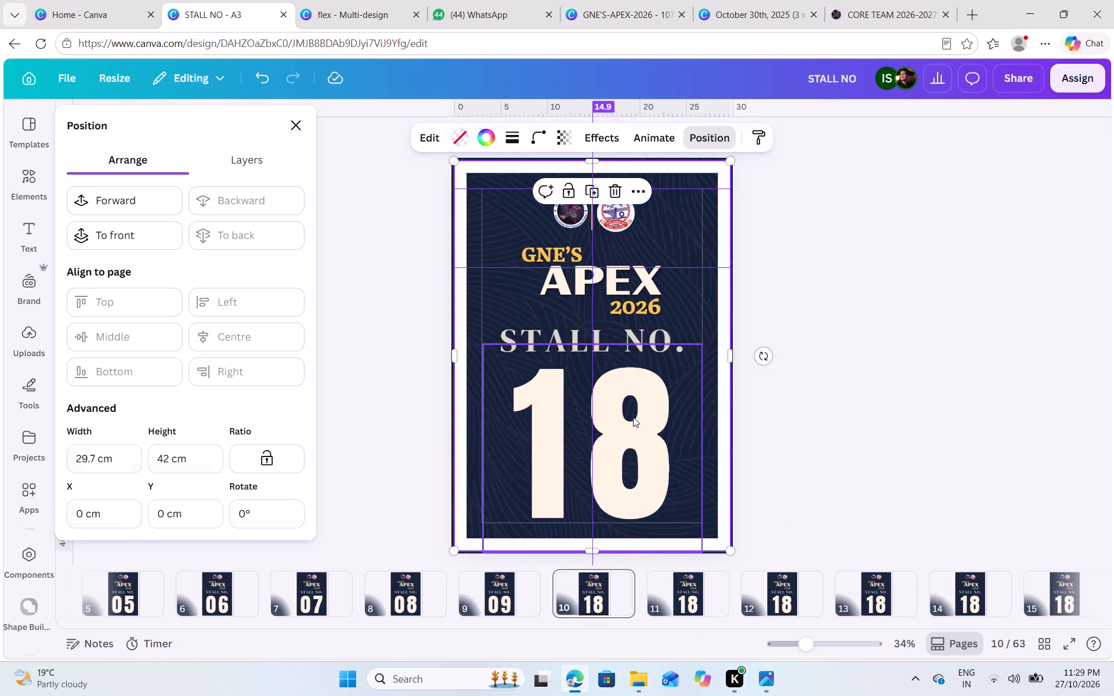
type("10")
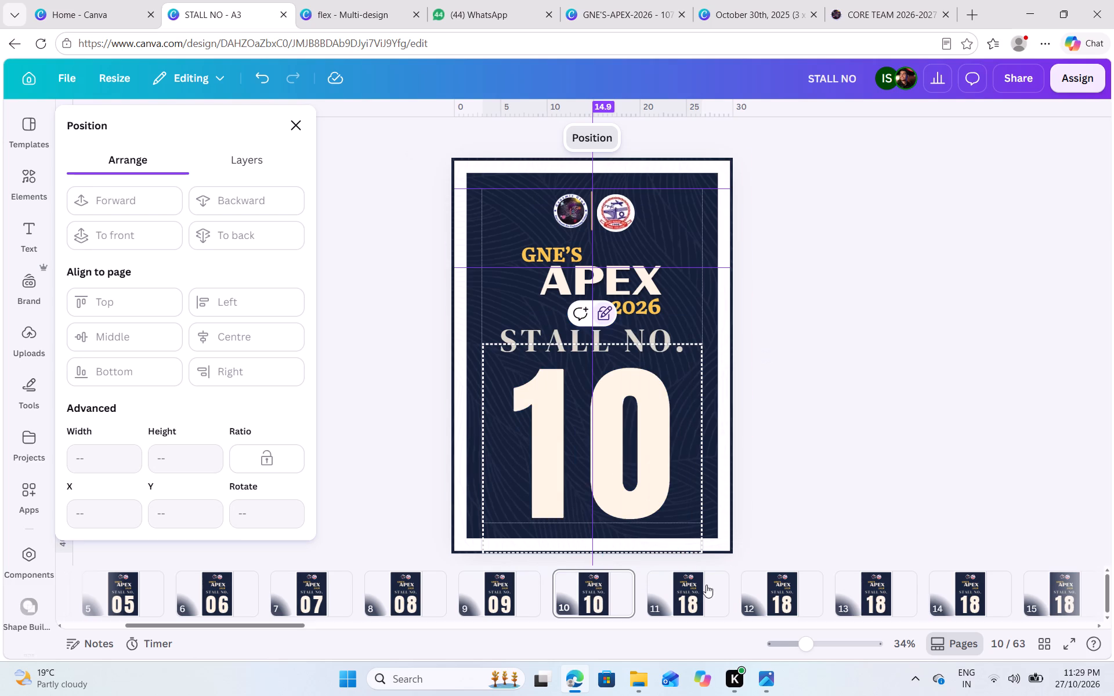
Send the white border frame on page 11 to the back and change the large stall number to 11.
left_click(699, 581)
left_click(676, 488)
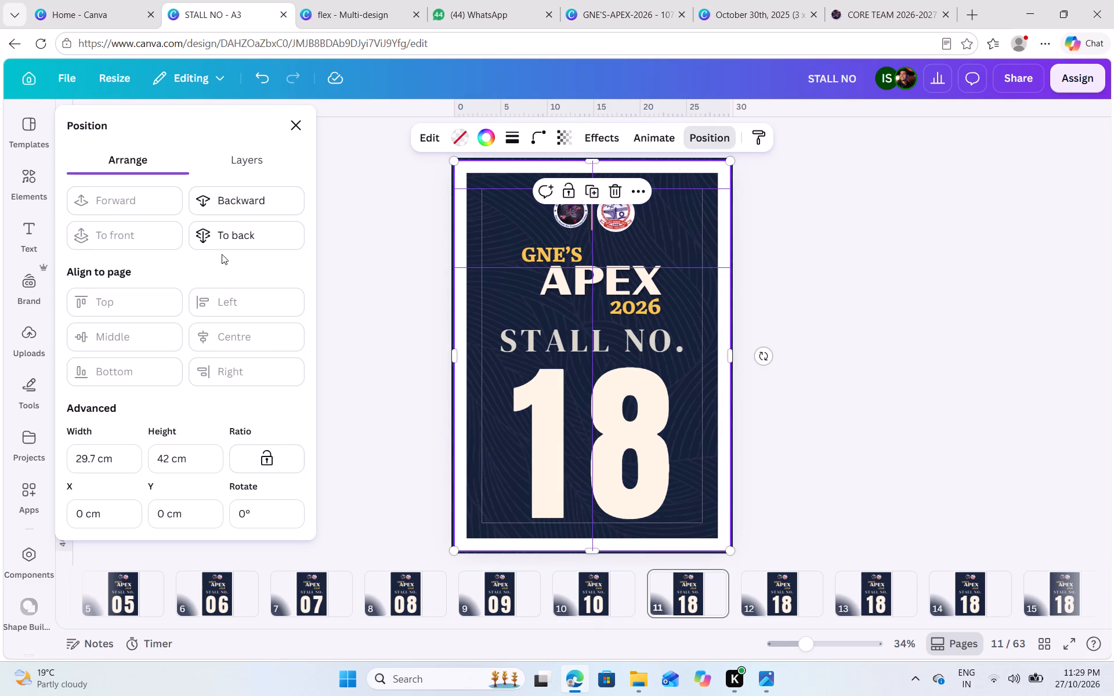
left_click(224, 241)
double_click(645, 409)
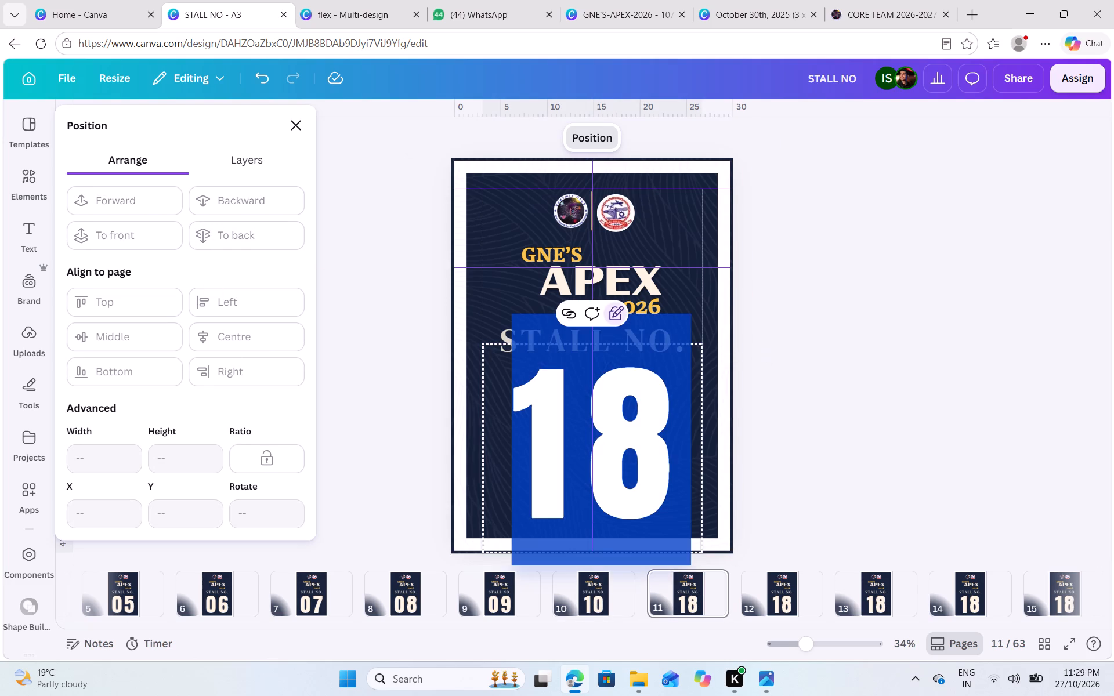
type("11")
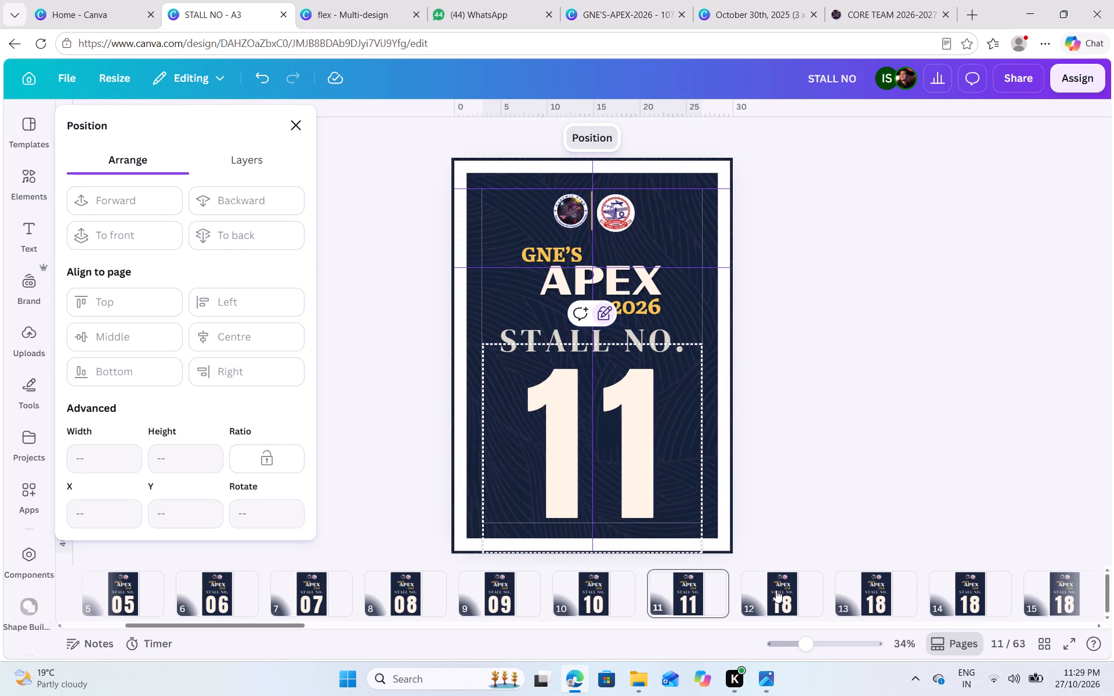
Send the white border frame on page 12 to the back and change the large stall number to 12.
left_click(776, 590)
left_click(726, 516)
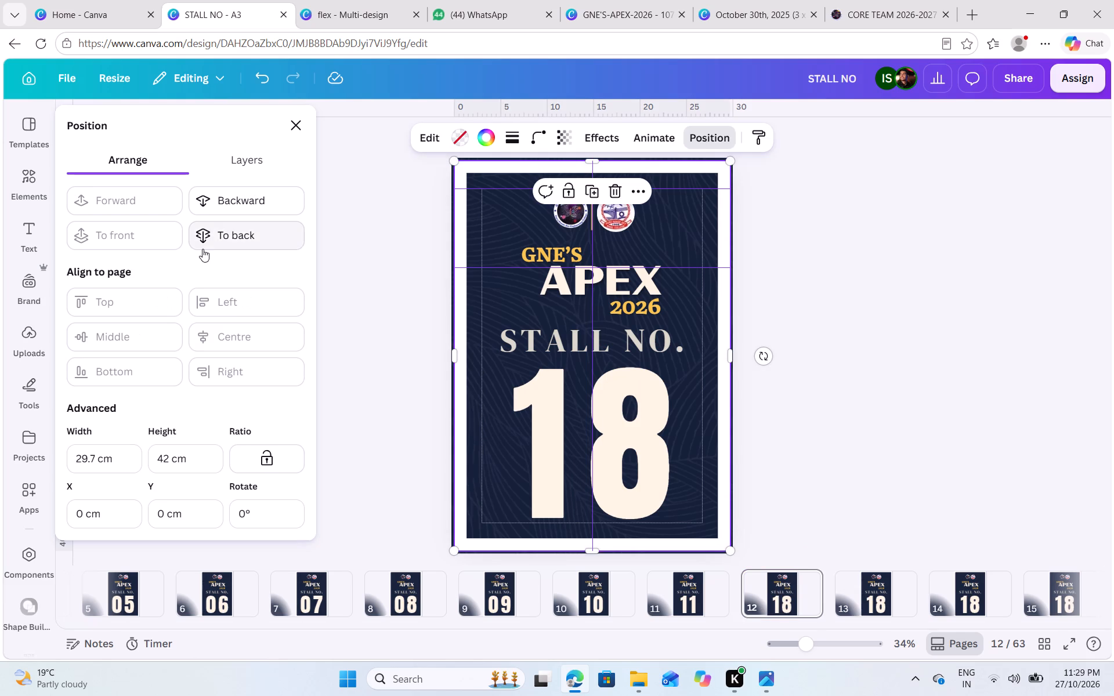
left_click(206, 239)
triple_click(654, 451)
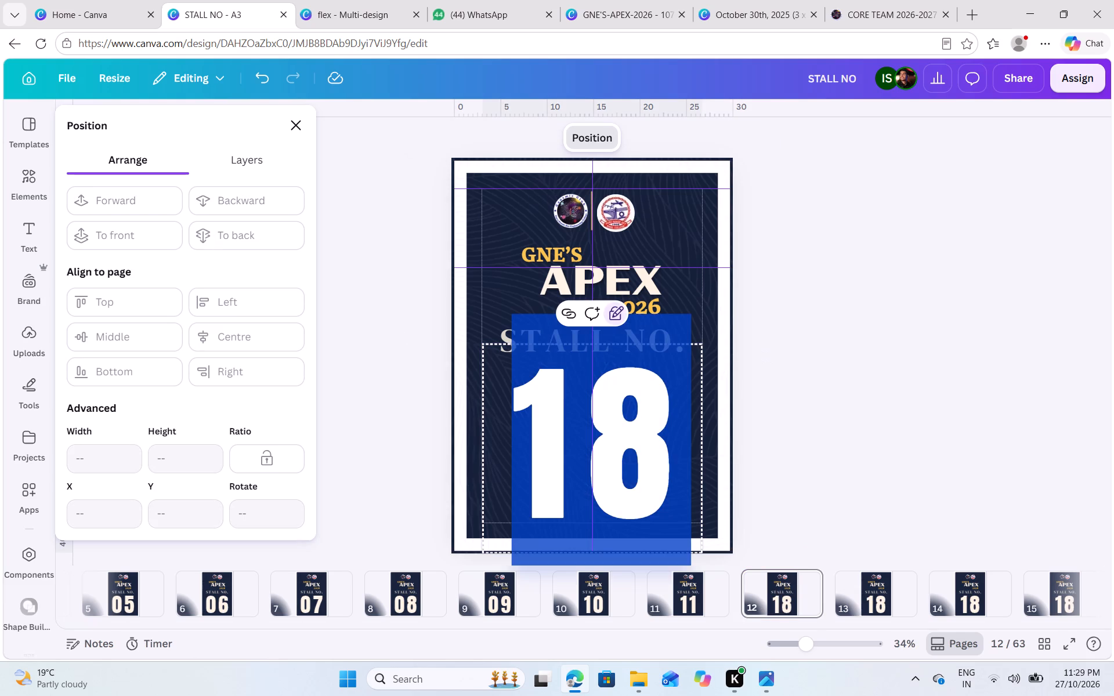
type("12")
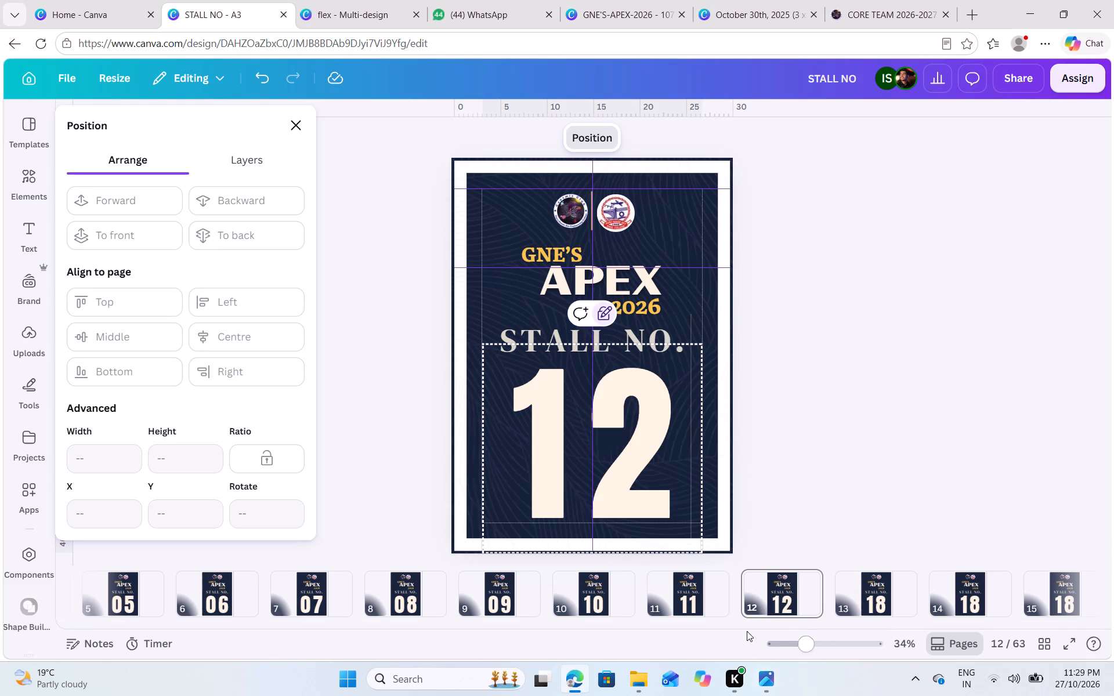
Send the white border frame on page 13 to the back and change the large stall number to 13.
scroll(727, 598, "left", 5)
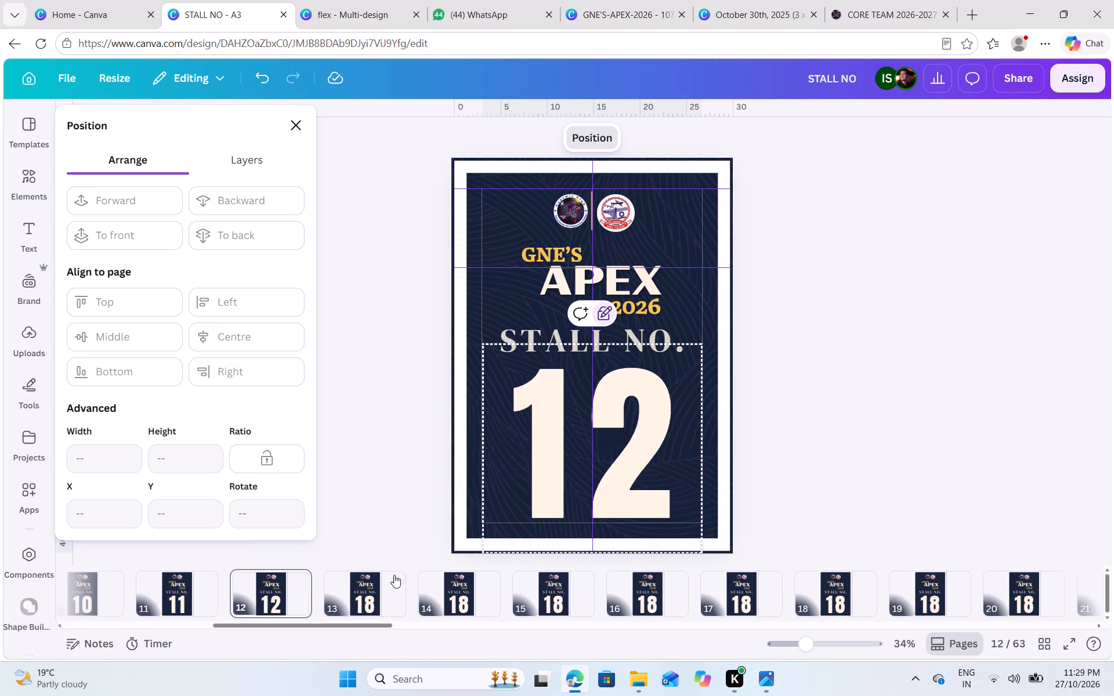
left_click(383, 584)
left_click(652, 436)
double_click(652, 436)
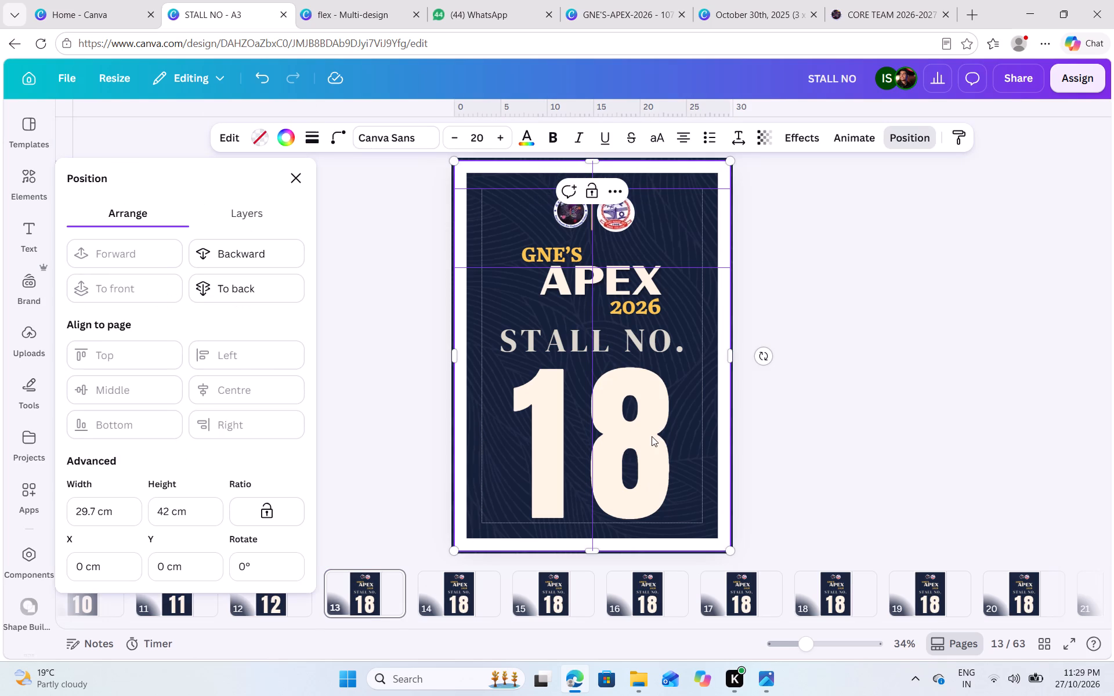
left_click(264, 282)
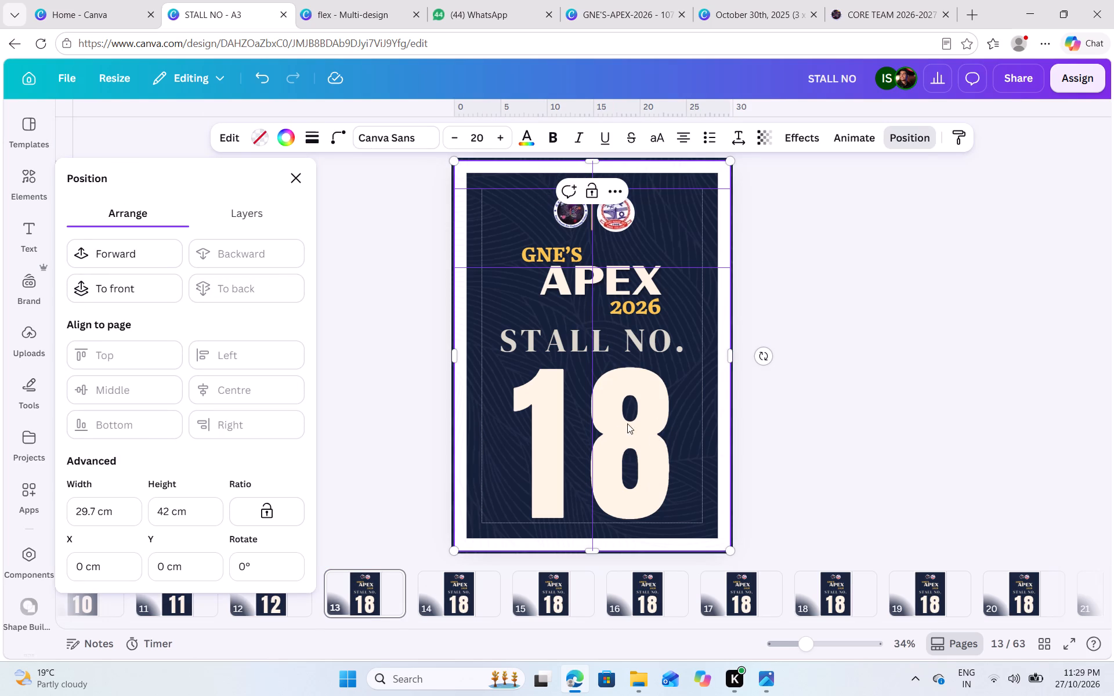
left_click(634, 424)
double_click(652, 423)
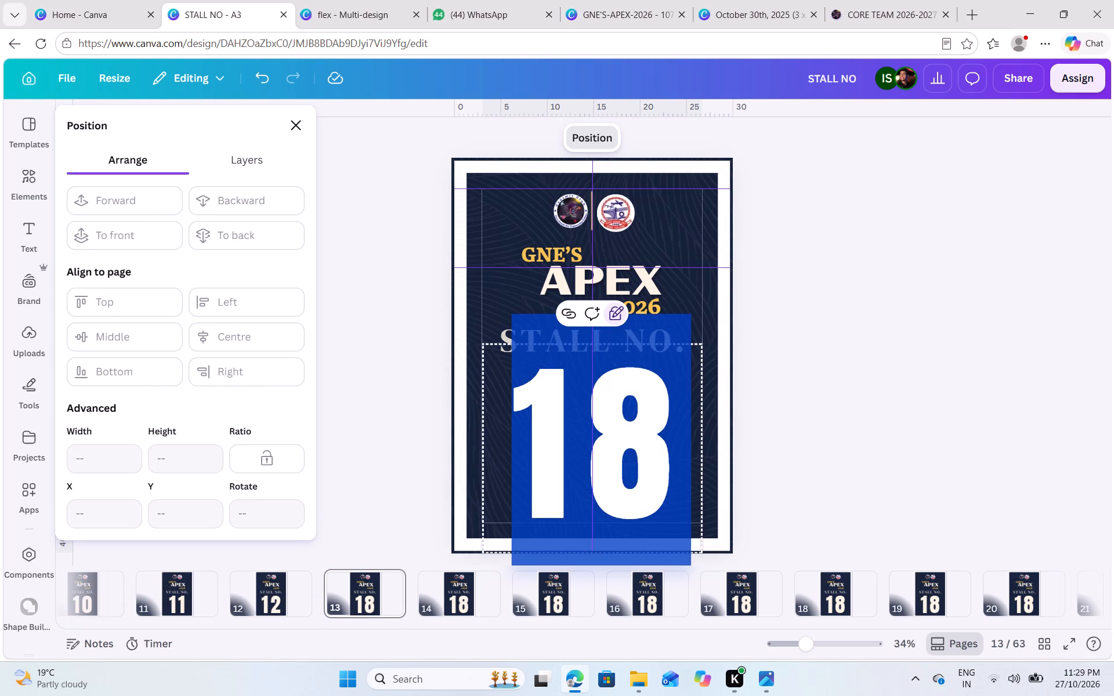
type("13")
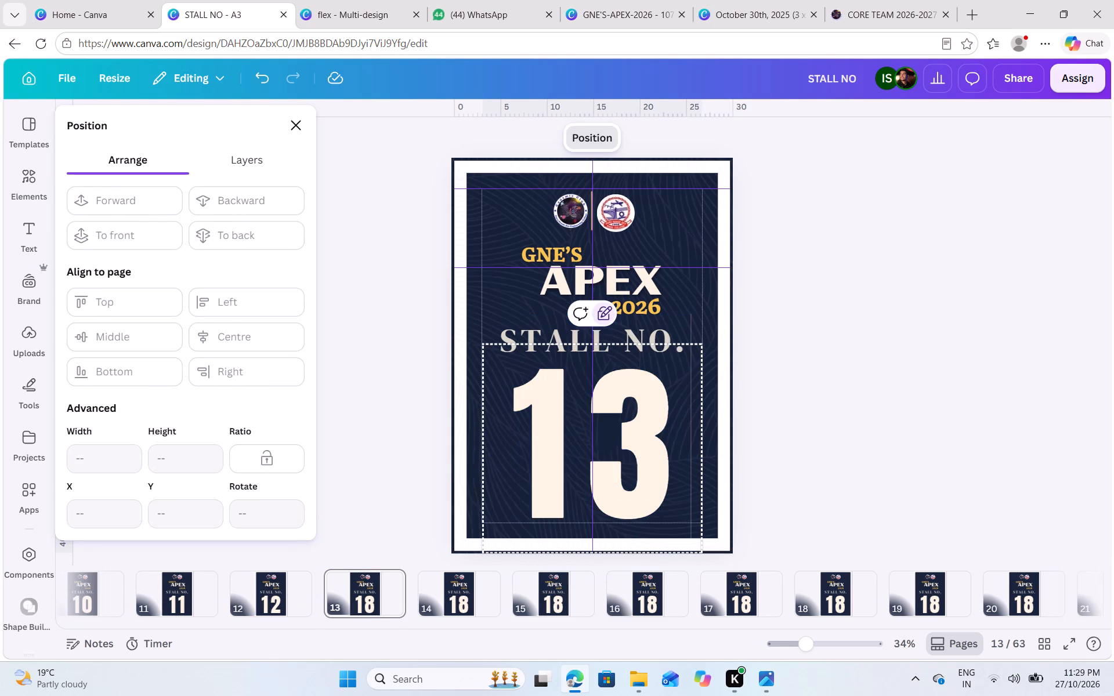
Send the white border frame on page 14 to the back and change the large stall number to 14.
left_click(450, 597)
left_click(565, 416)
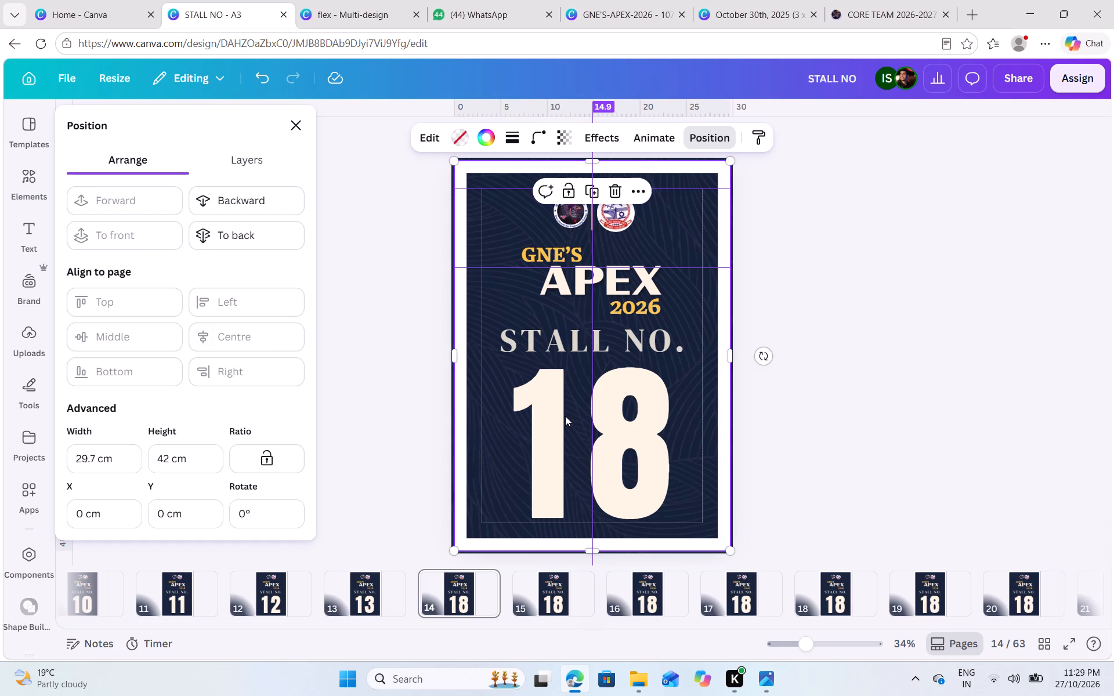
left_click(203, 238)
double_click(632, 436)
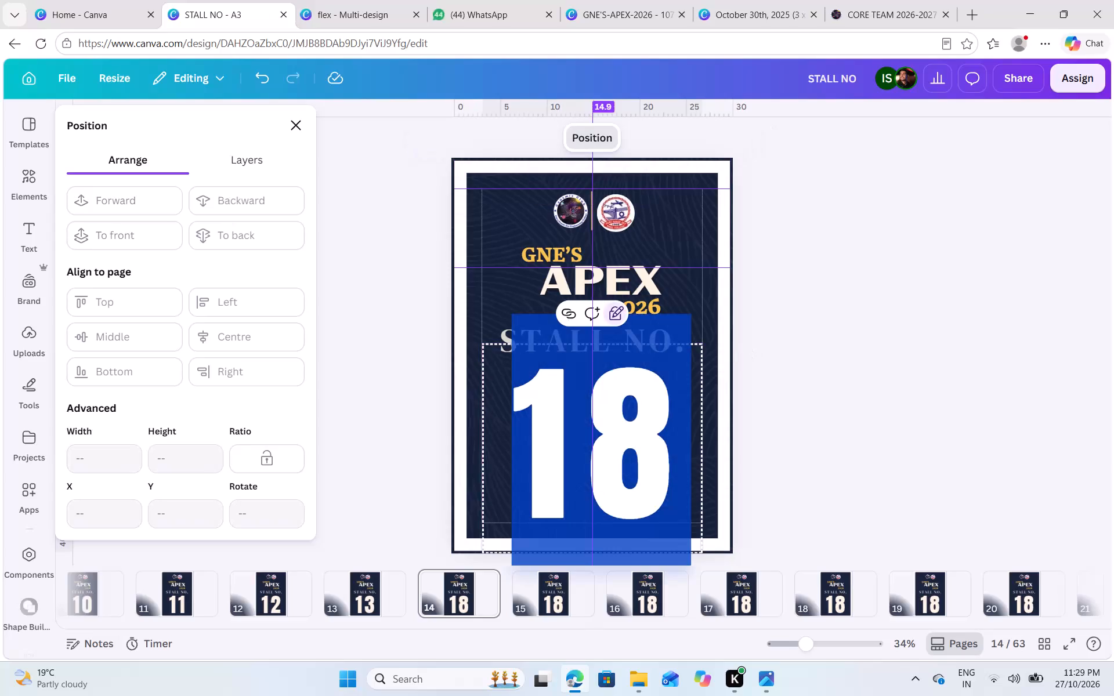
type("14")
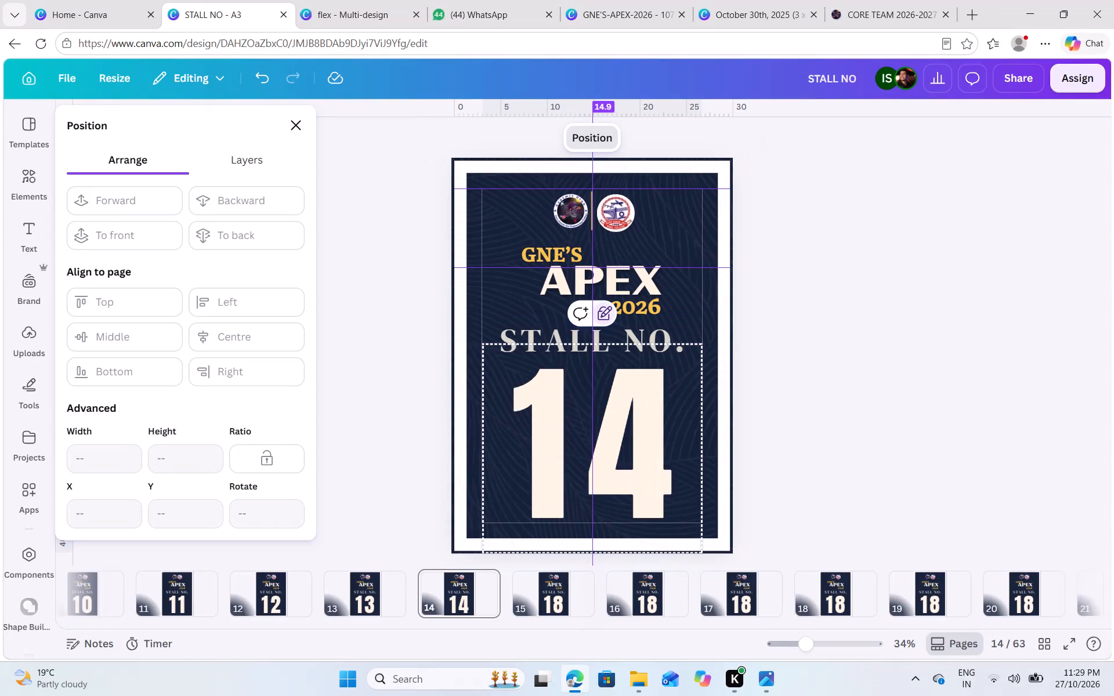
Send the white border frame on page 15 to the back and change the large stall number to 15.
left_click(574, 582)
left_click(717, 425)
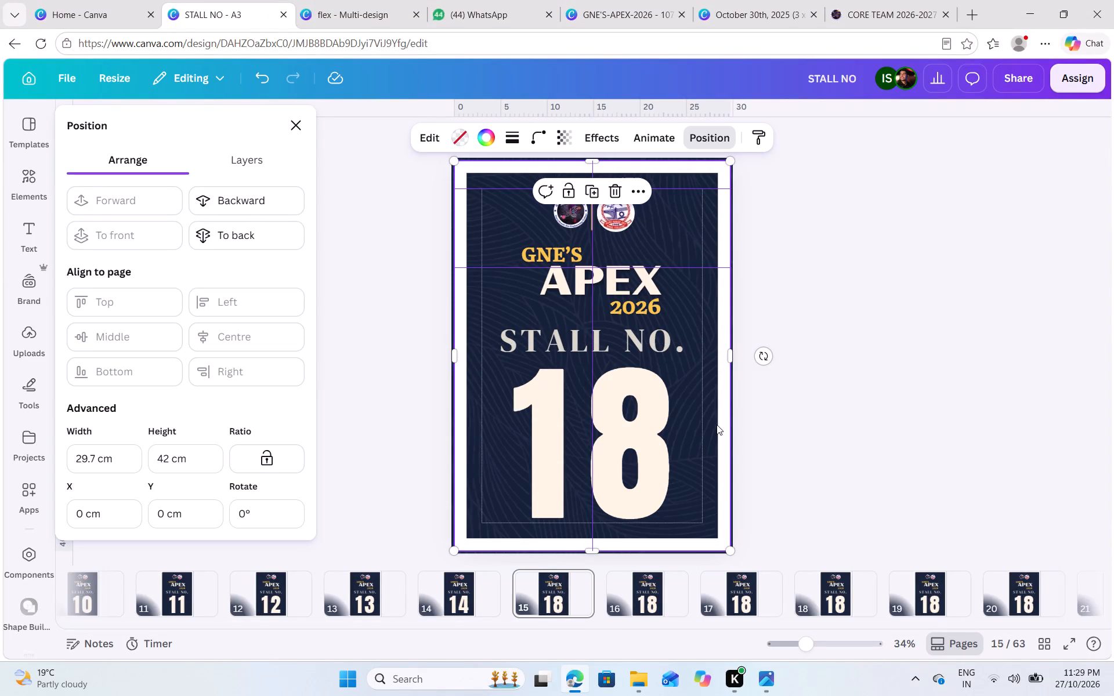
left_click(245, 233)
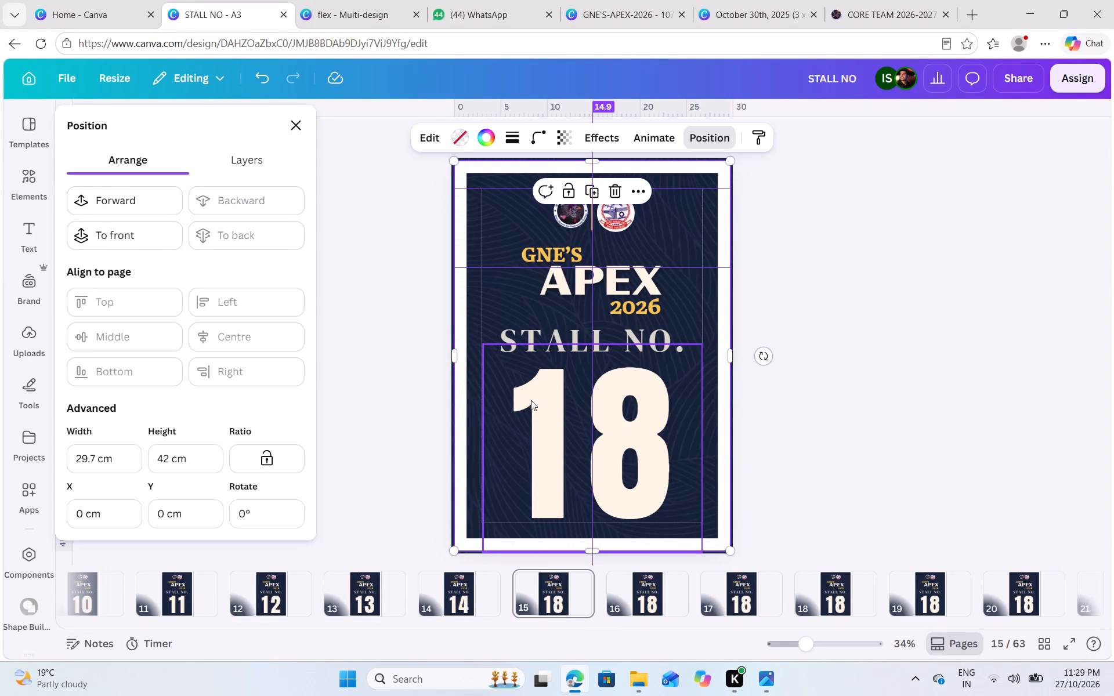
left_click(557, 404)
double_click(557, 404)
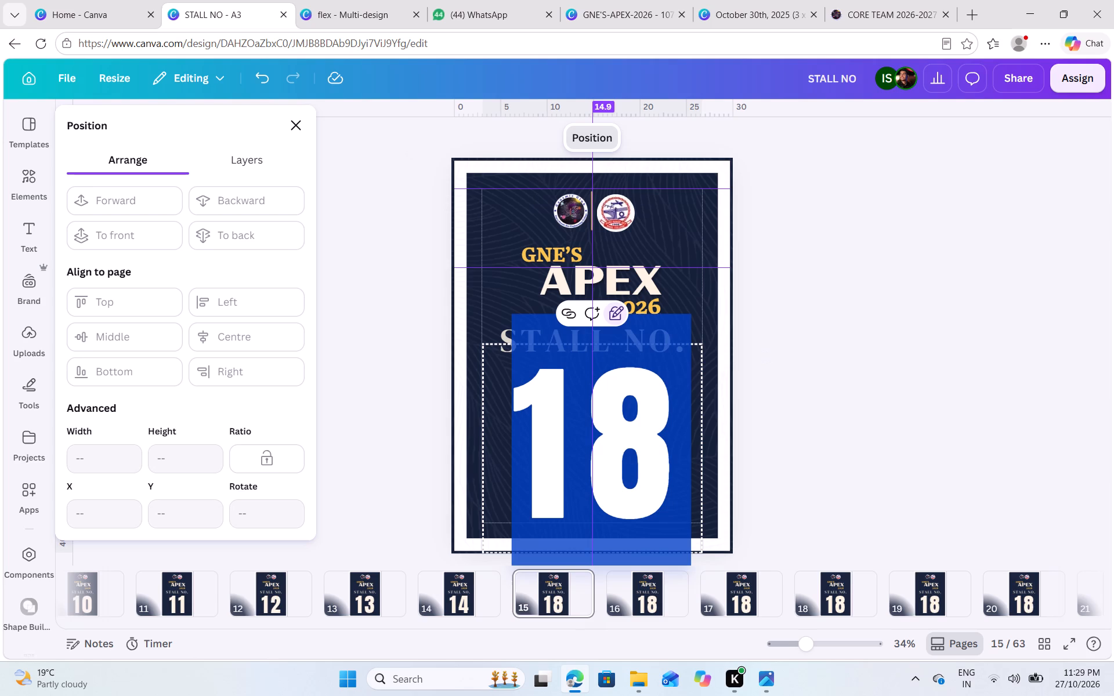
type("15")
Send the white border frame on page 16 to the back and change the large stall number to 16.
left_click(657, 582)
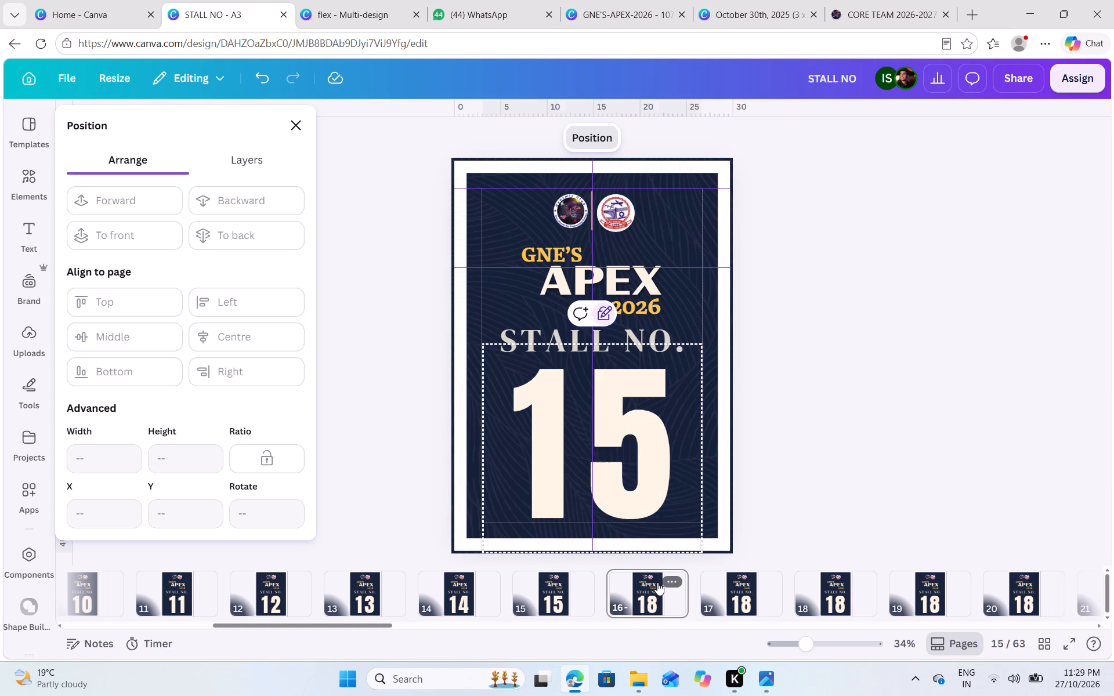
left_click(703, 460)
left_click(285, 227)
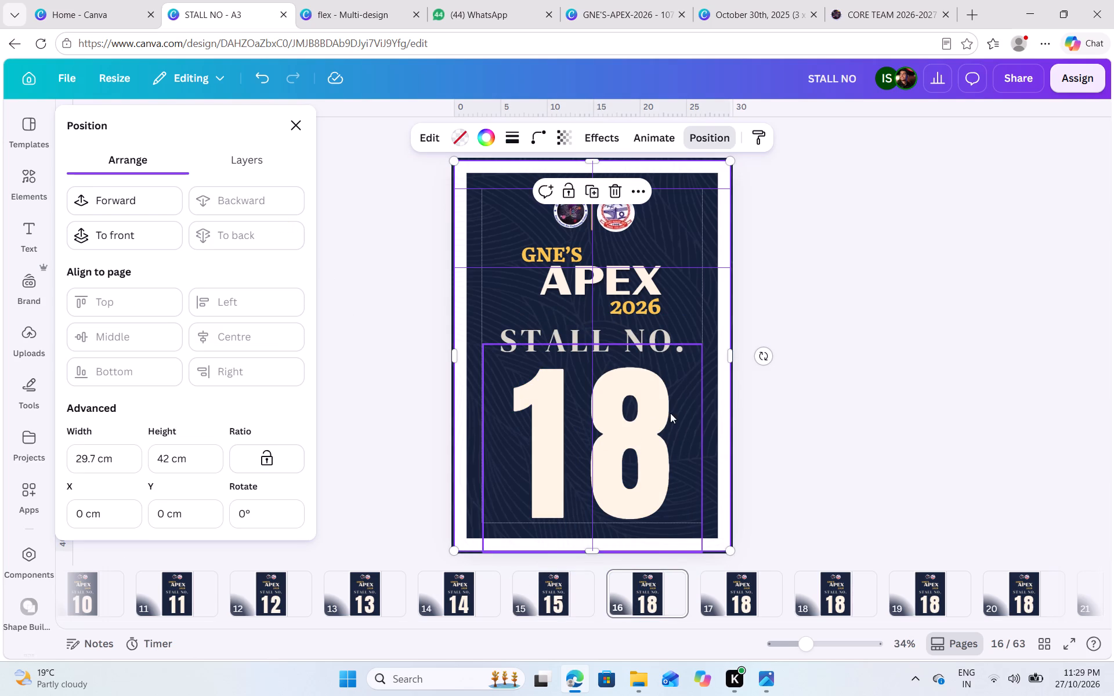
double_click(657, 422)
type("16")
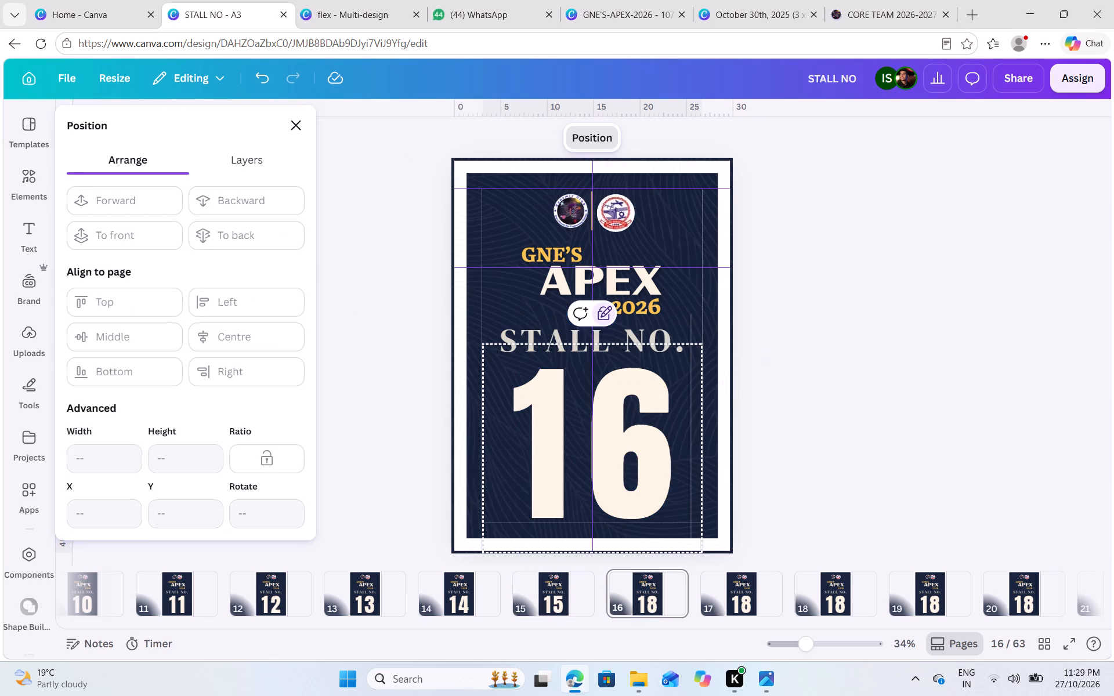
Send the white border frame on page 17 to the back and change the large stall number to 17.
left_click(736, 601)
double_click(603, 470)
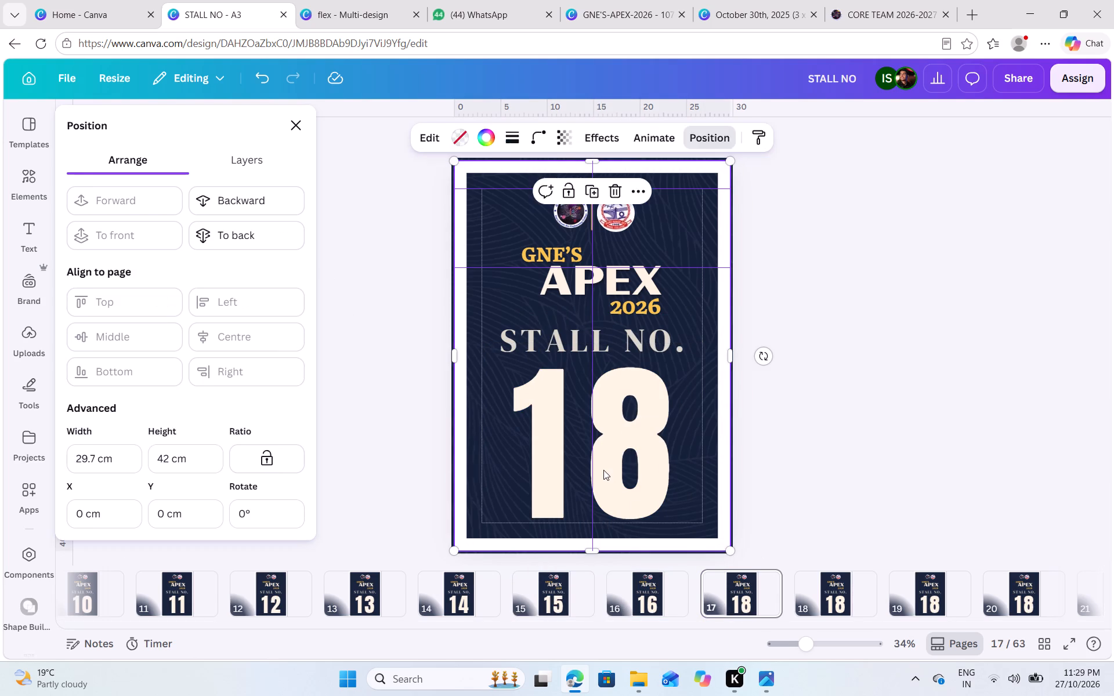
left_click(222, 287)
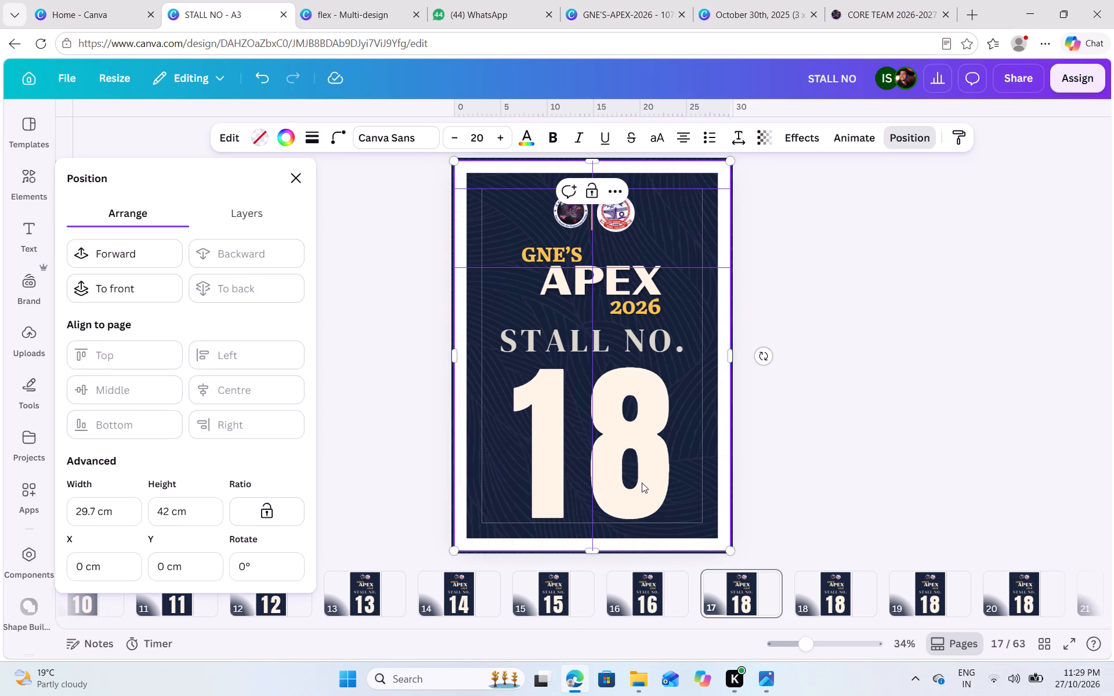
double_click(651, 465)
type("17")
Send the white border frame on page 19 to the back and change the large stall number to 20.
scroll(819, 596, "left", 3)
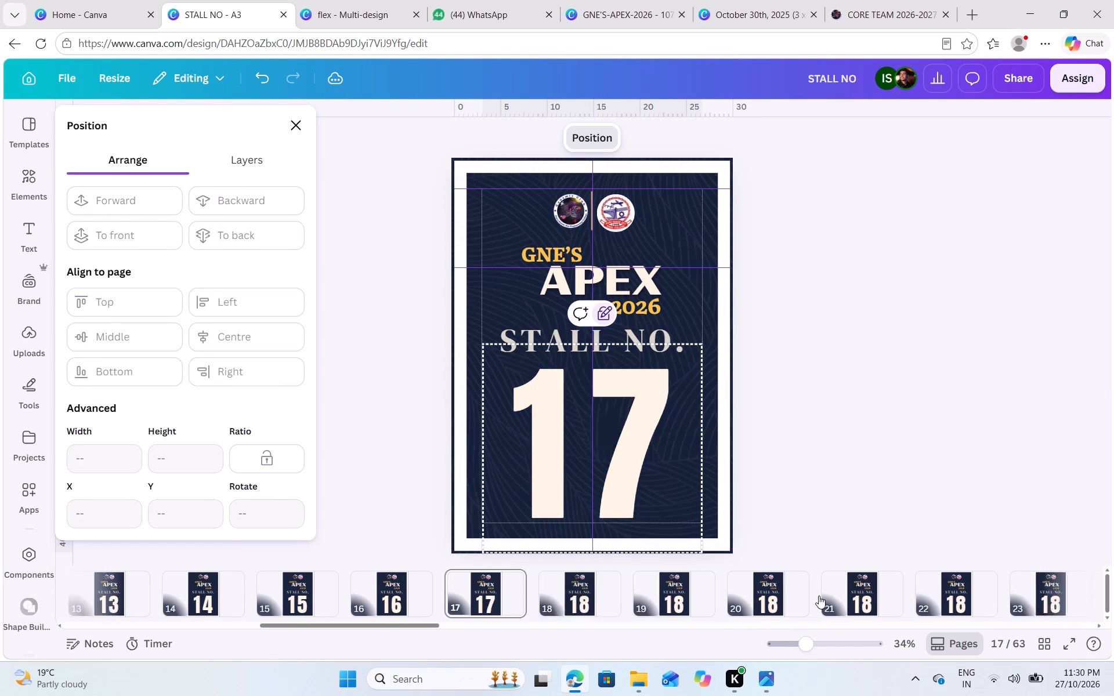
scroll(819, 596, "left", 1)
left_click(625, 598)
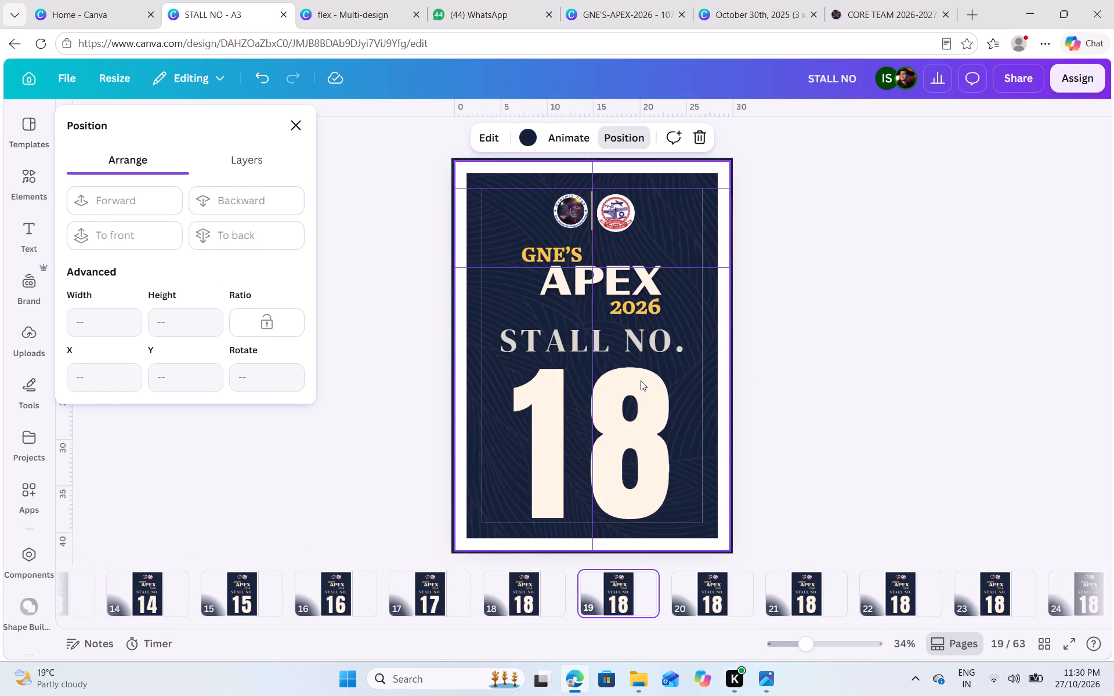
left_click(654, 376)
left_click(191, 220)
left_click(207, 232)
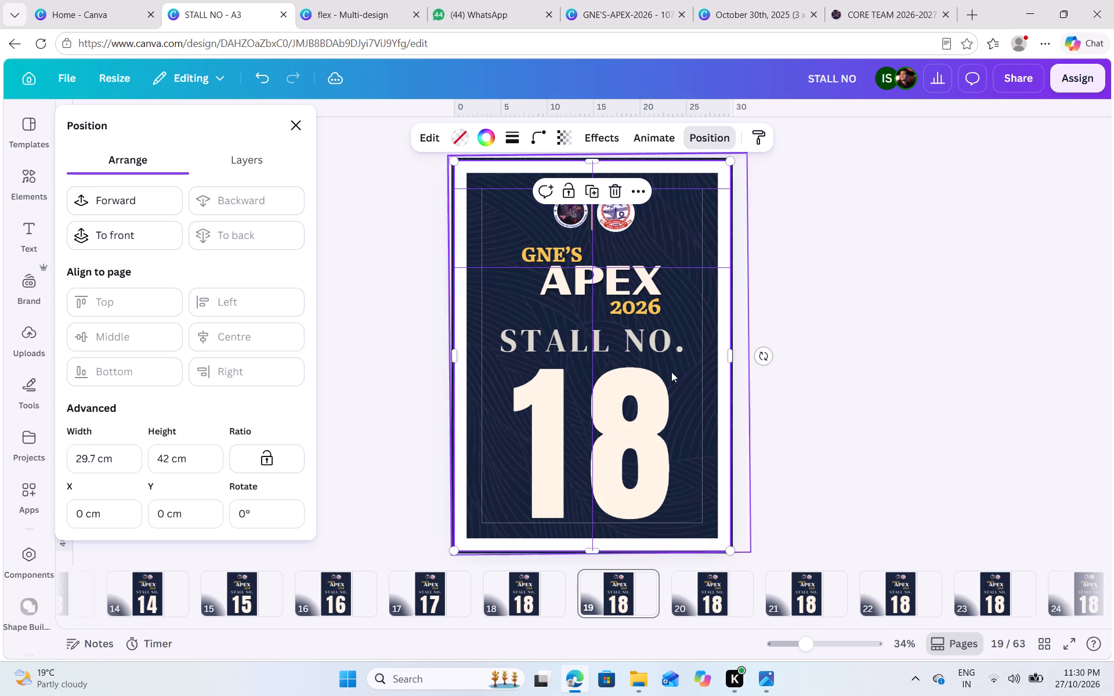
double_click(636, 390)
type("20")
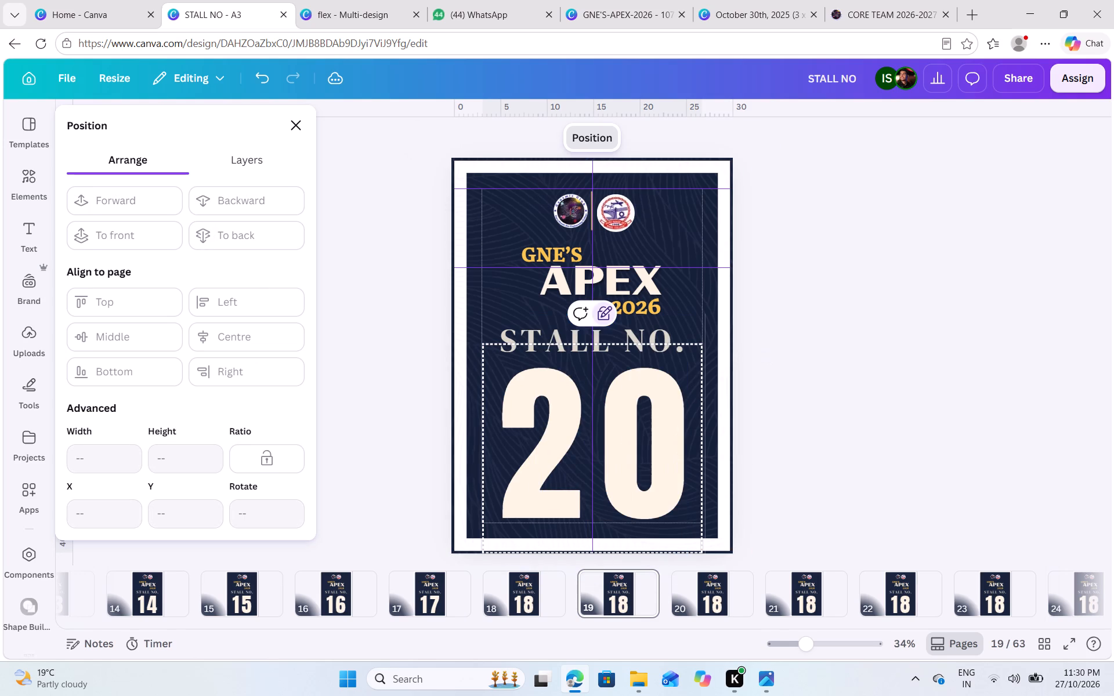
Send the white border frame on page 20 to the back and change the large stall number to 21.
left_click(702, 589)
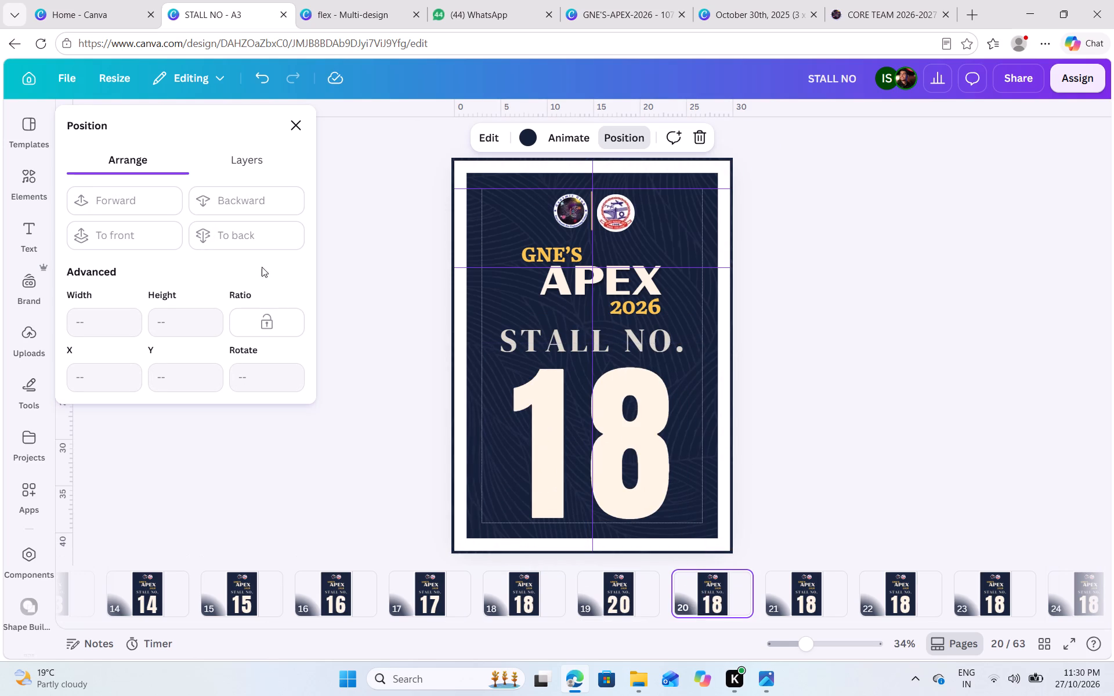
left_click(563, 300)
left_click(285, 238)
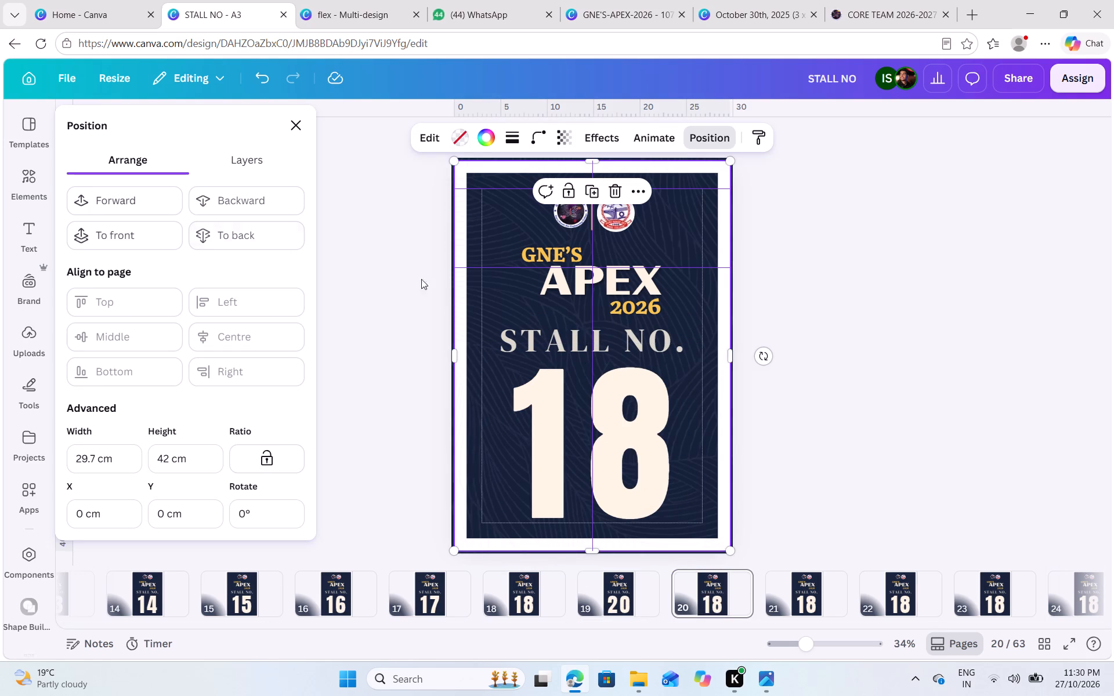
left_click(603, 419)
double_click(626, 412)
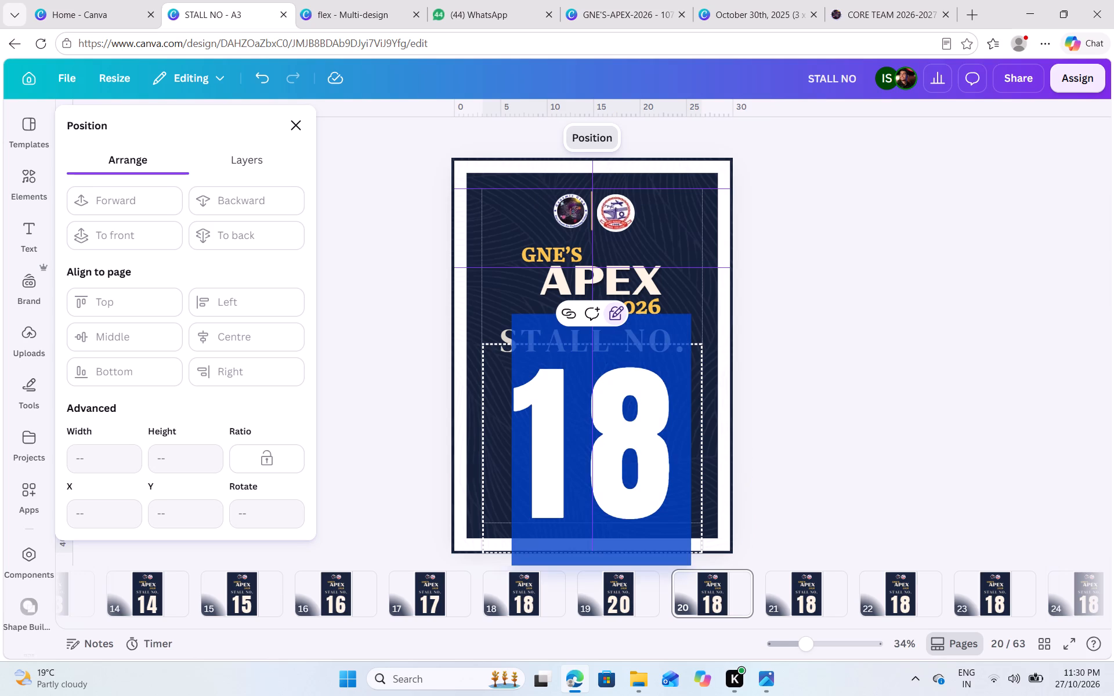
type("21")
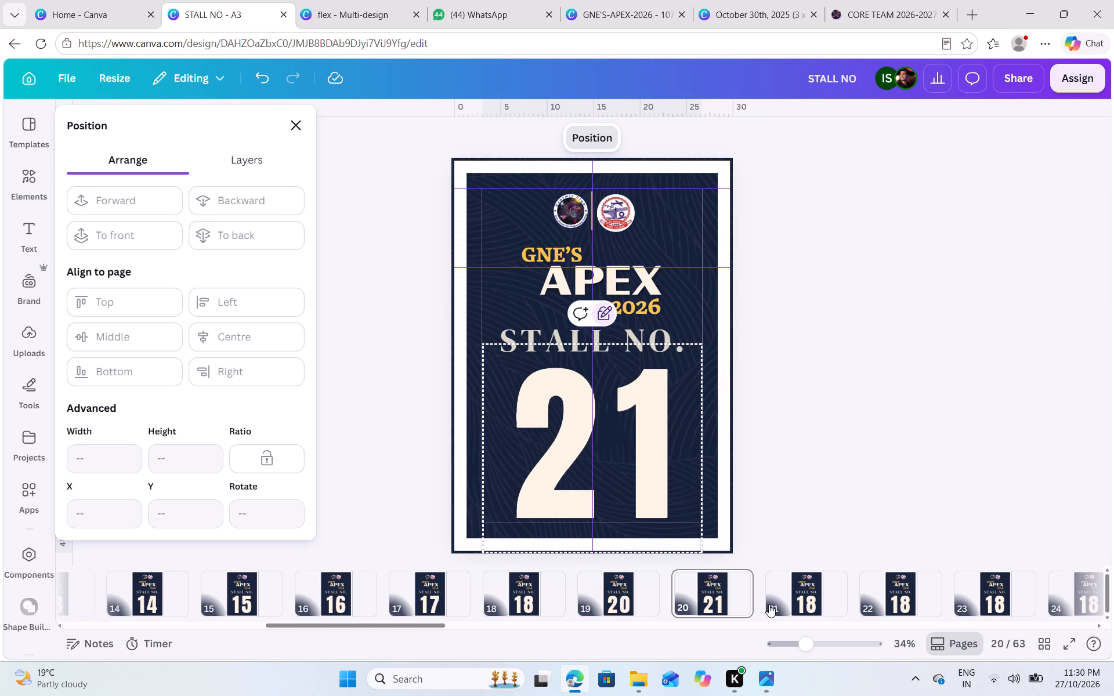
Send the white border frame on page 21 to the back and change the large stall number to 22.
left_click(786, 593)
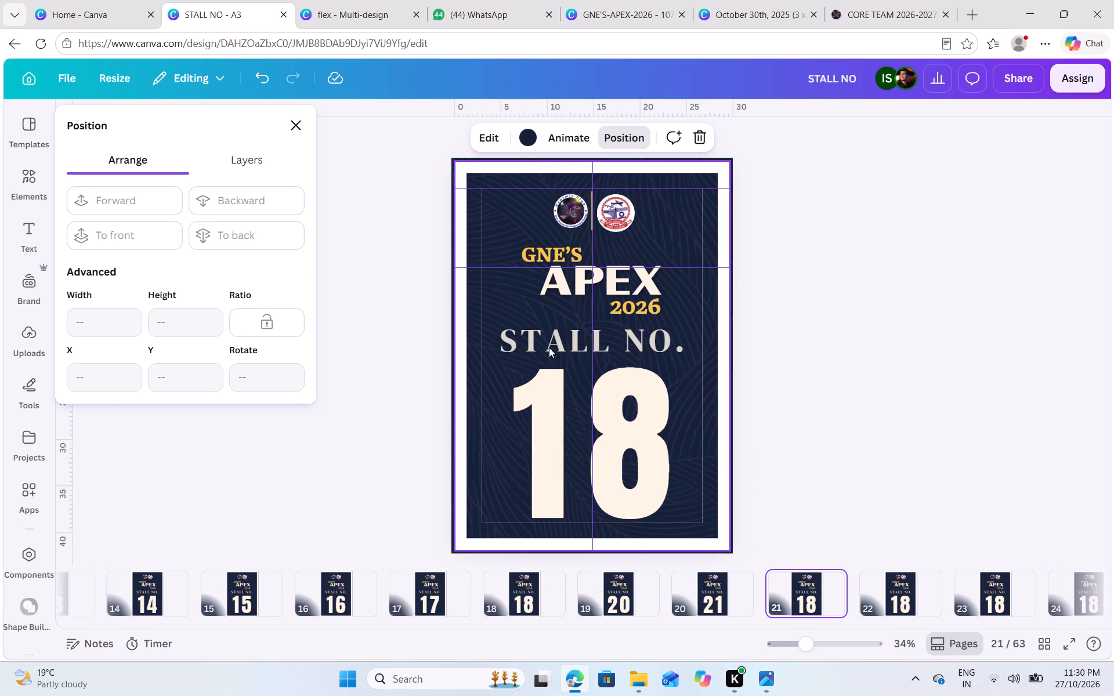
left_click(563, 393)
left_click(276, 231)
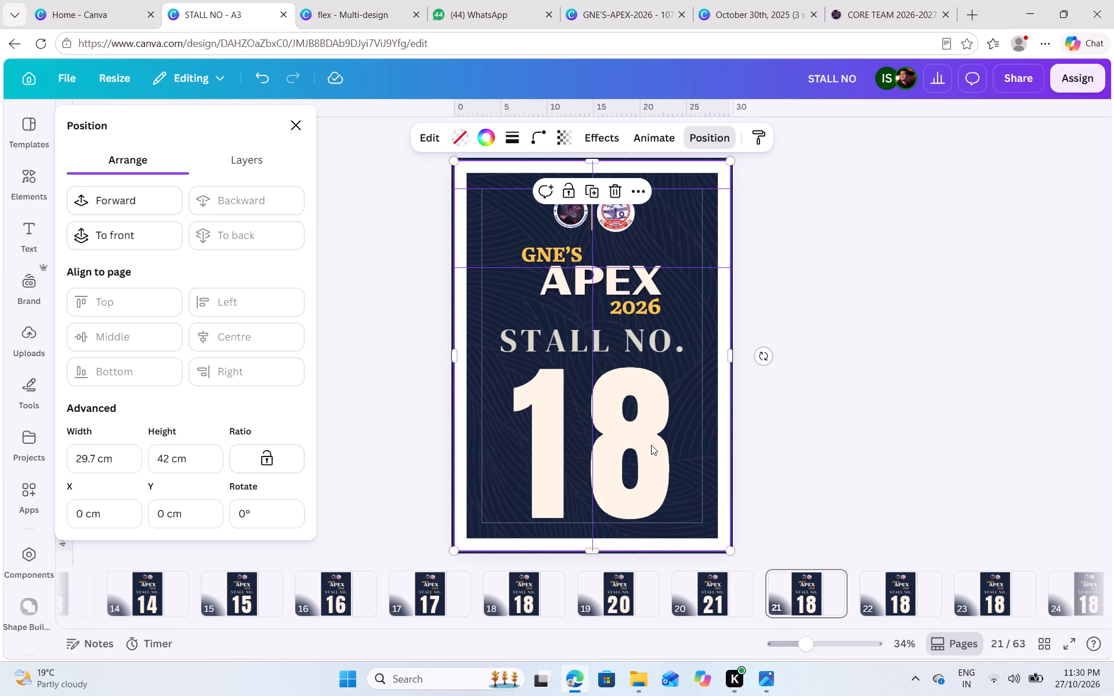
left_click(651, 445)
double_click(650, 445)
type("22")
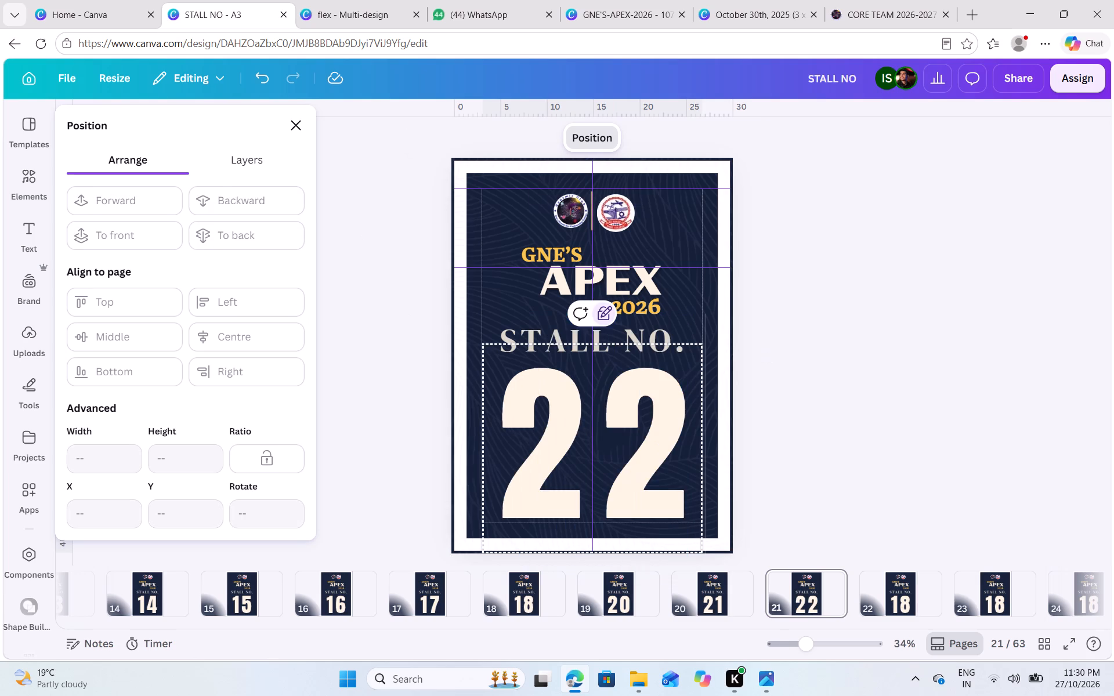
Send the white border frame on page 22 to the back and change the large stall number to 23.
scroll(679, 592, "left", 8)
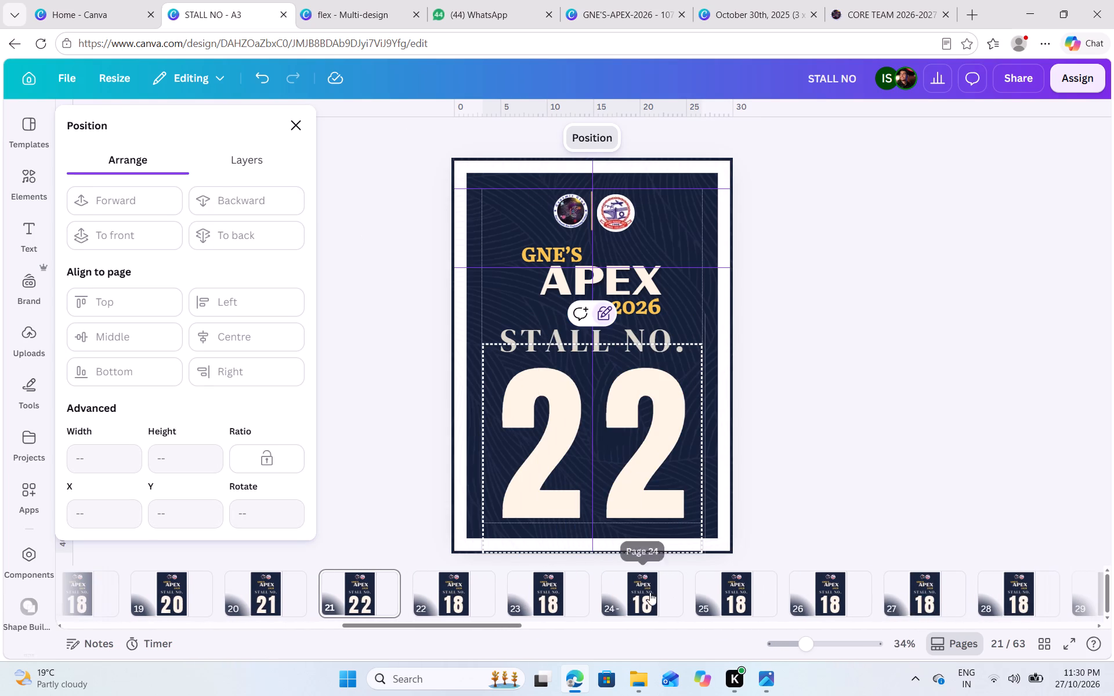
left_click(440, 594)
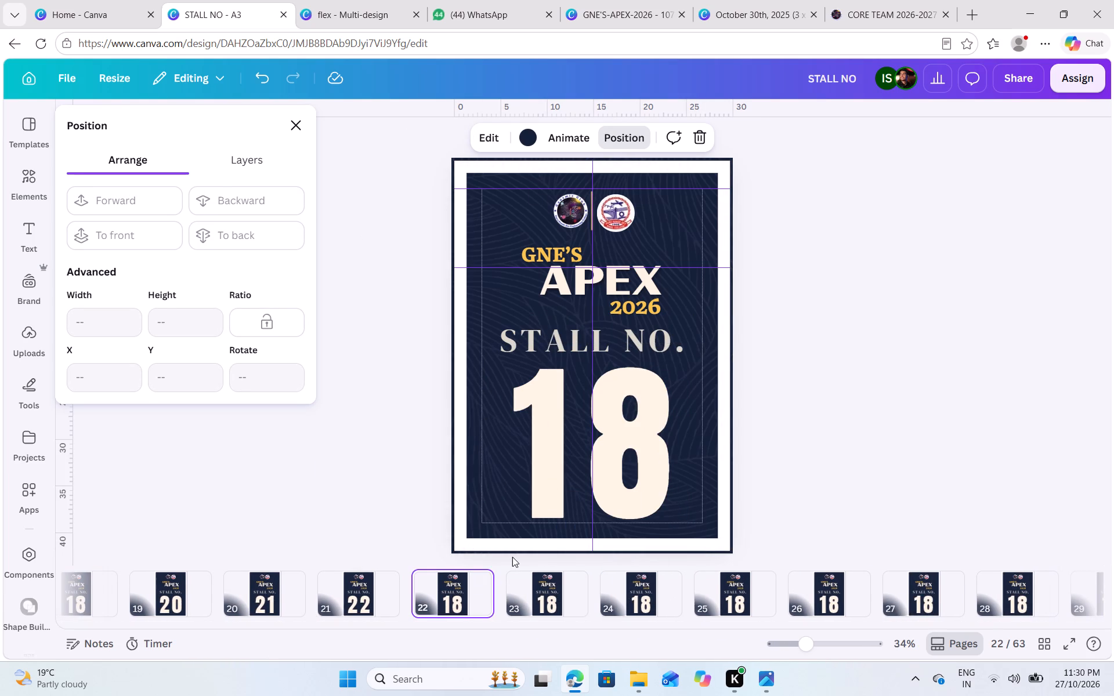
left_click(579, 514)
left_click(611, 438)
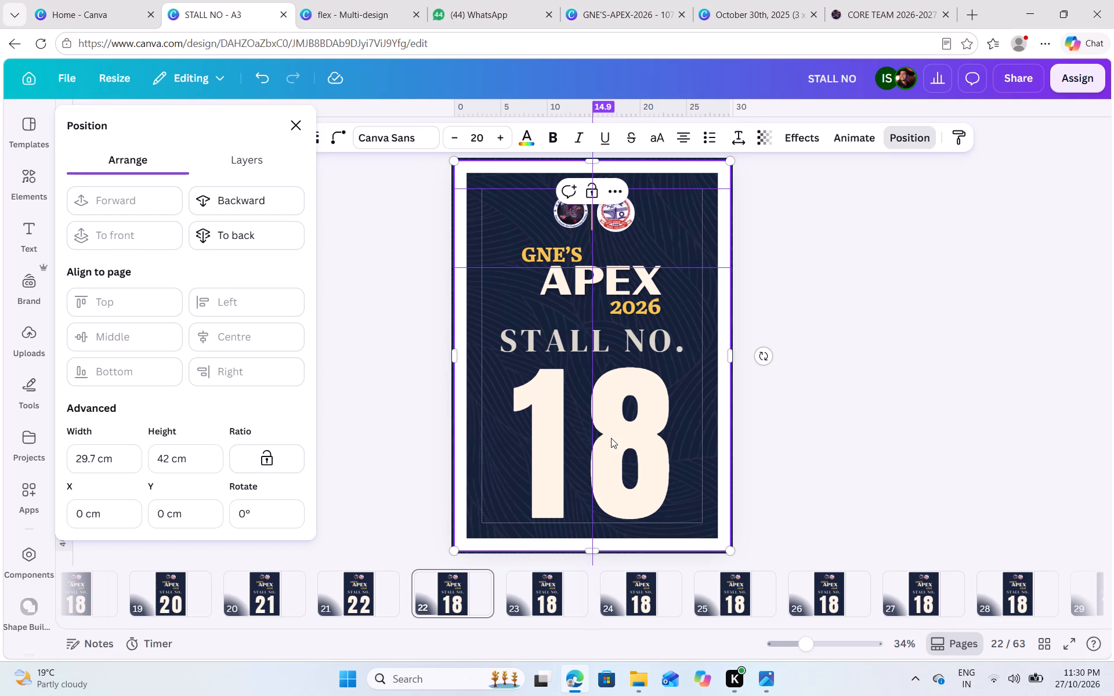
left_click(620, 423)
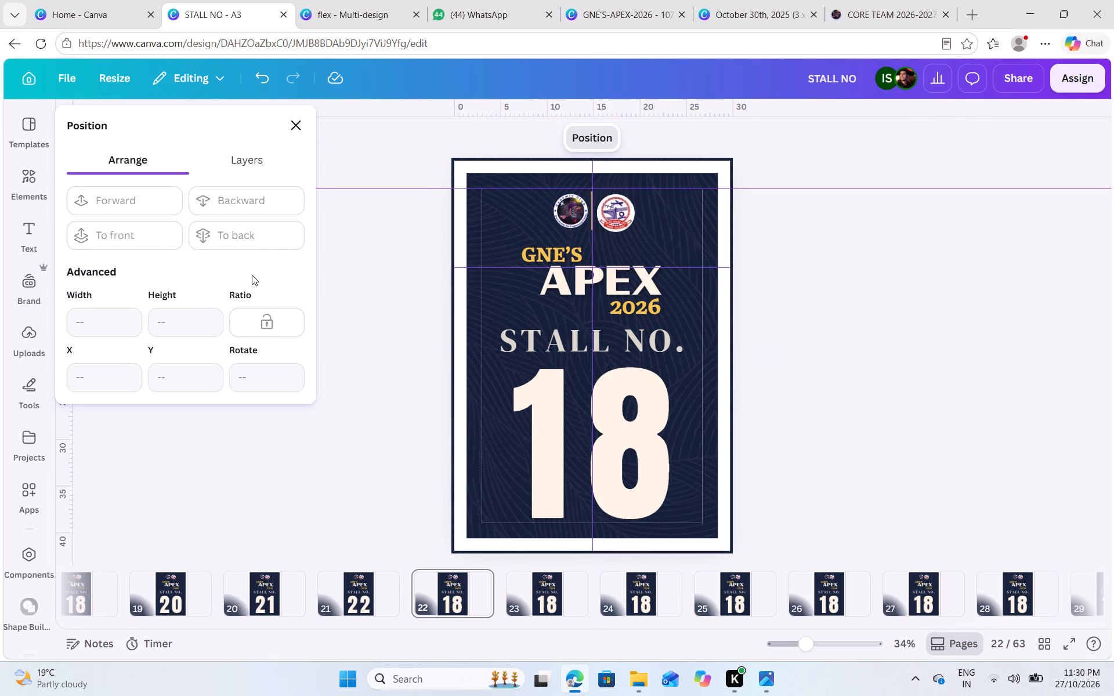
left_click(542, 364)
left_click(271, 237)
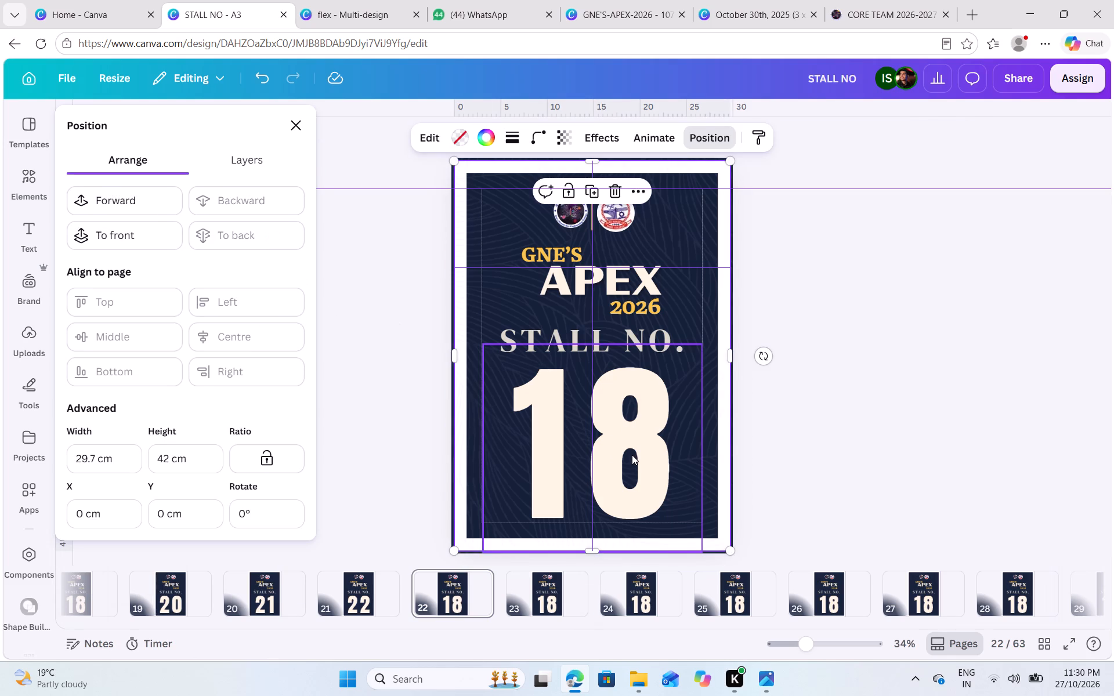
double_click(632, 455)
type("23")
Send the white border frame on page 23 to the back and change the large stall number to 24.
left_click(535, 589)
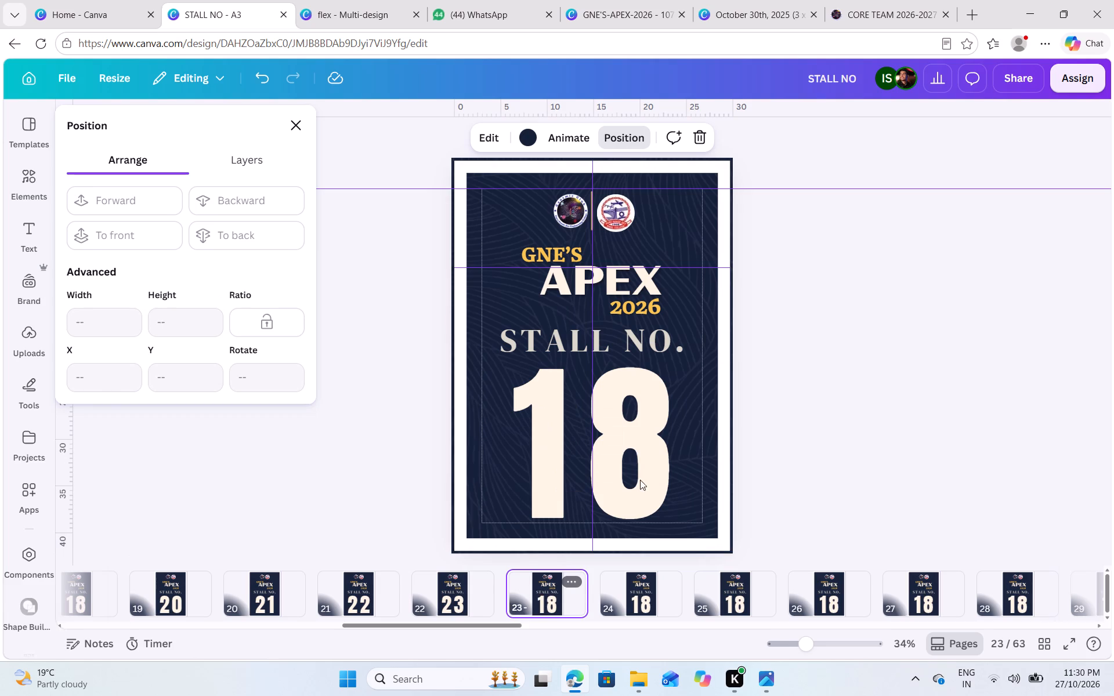
left_click(697, 428)
left_click(230, 235)
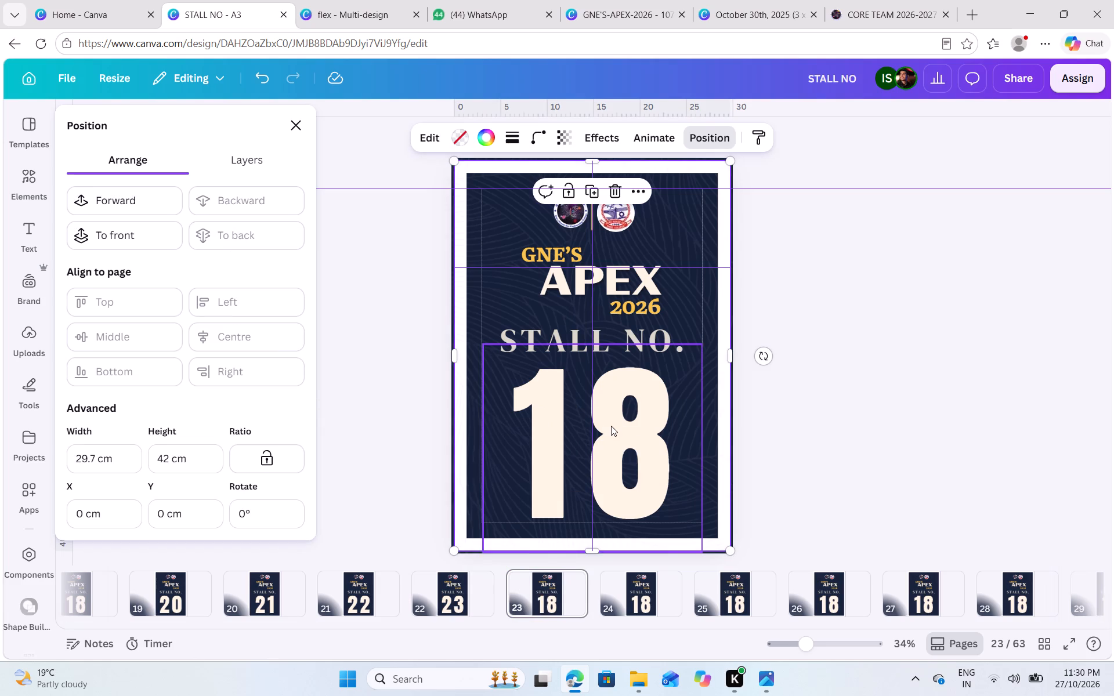
double_click(611, 426)
type("24")
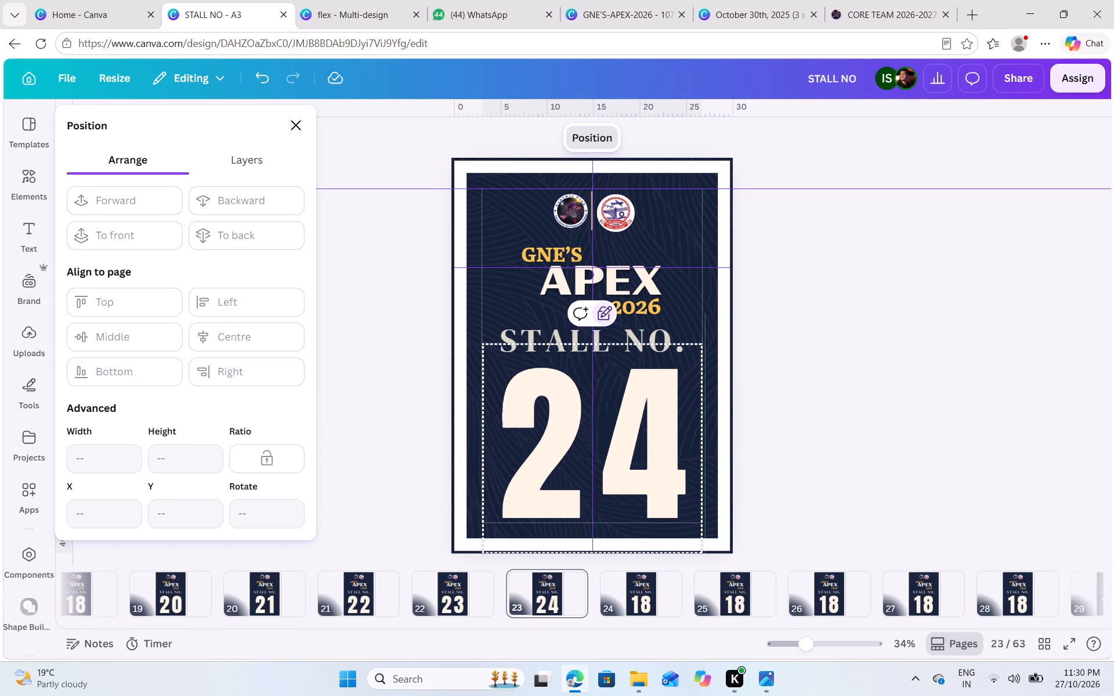
Send the white border frame on page 24 to the back and change the large stall number to 25.
left_click(639, 594)
left_click(704, 451)
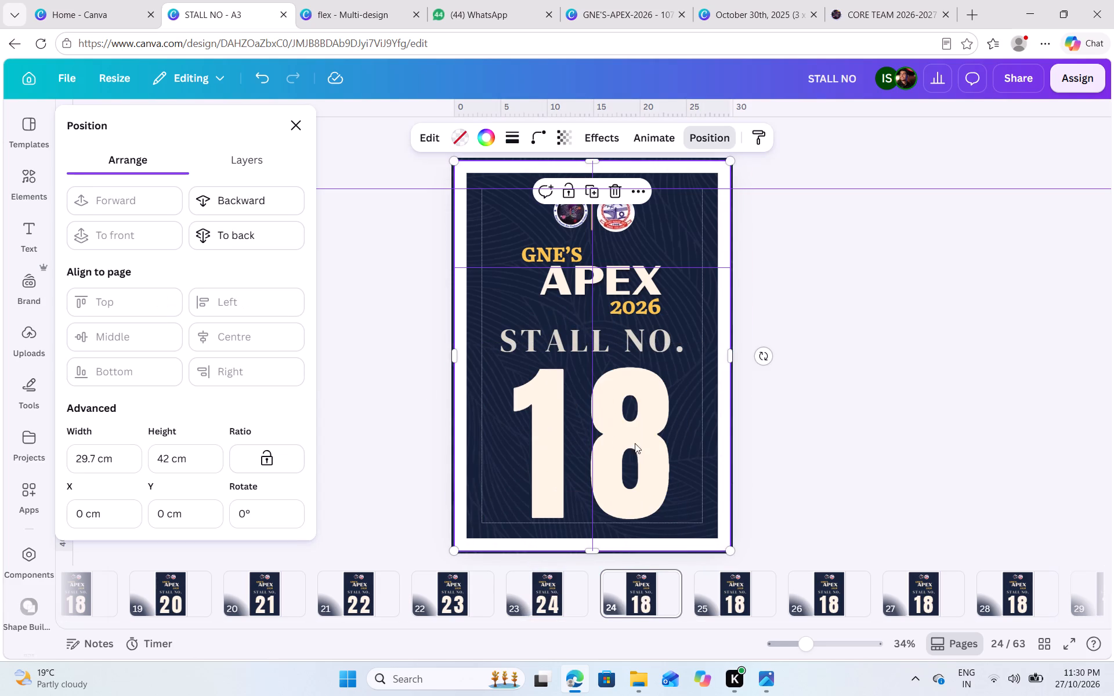
left_click(240, 234)
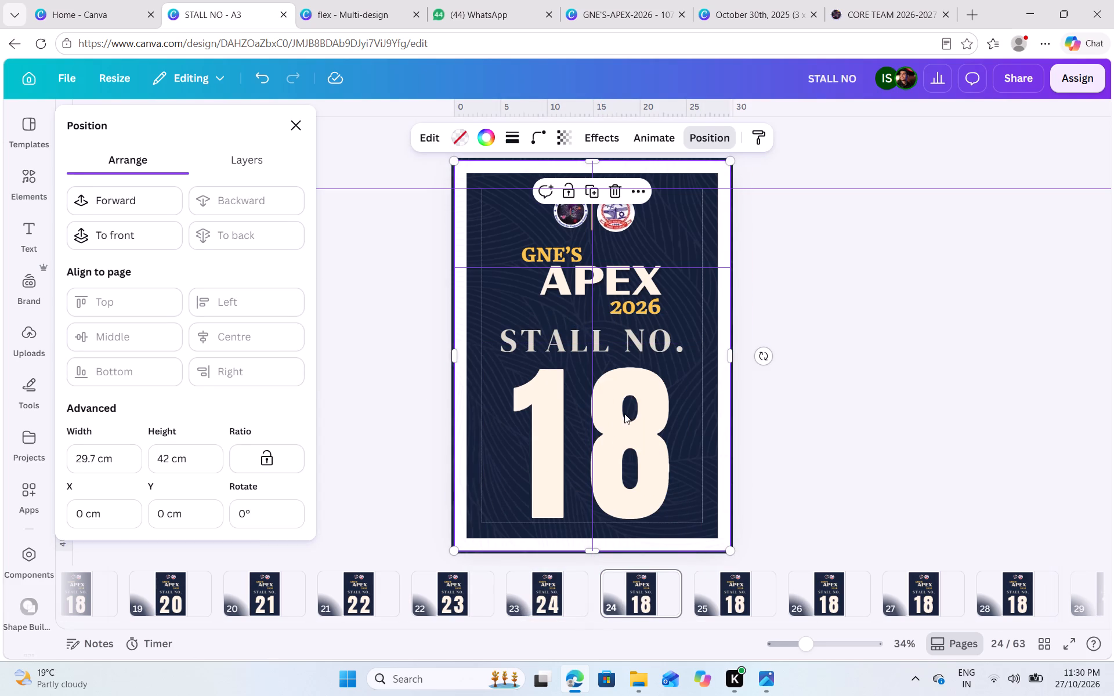
double_click(624, 414)
type("25")
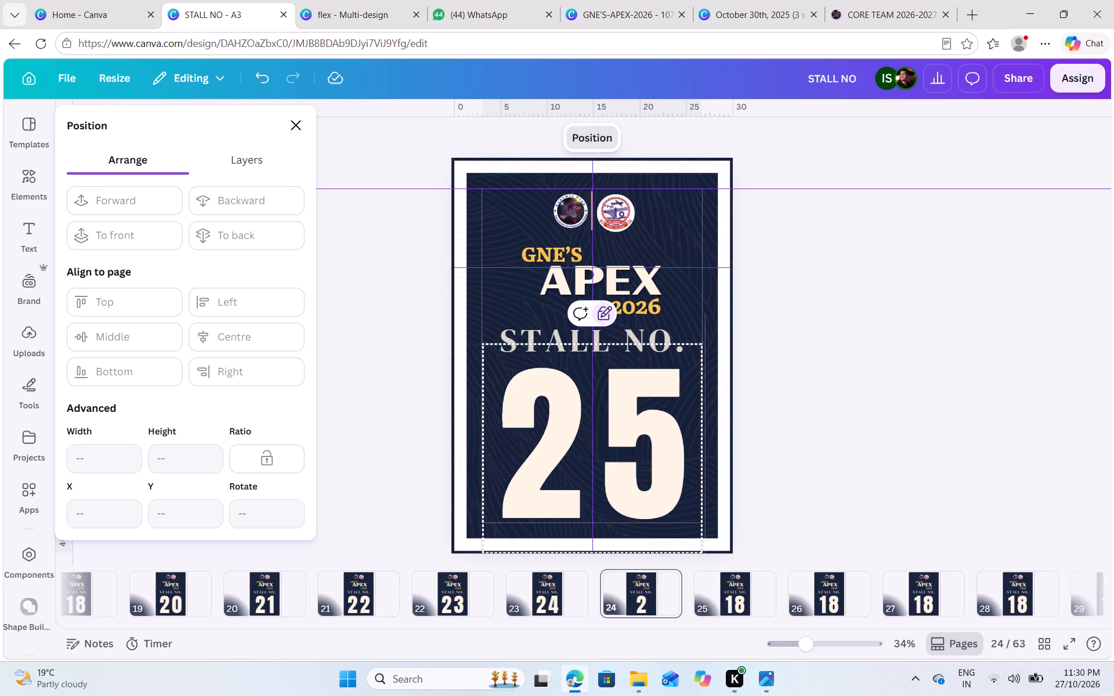
Send the white border frame on page 25 to the back and change the large stall number to 26.
scroll(624, 414, "left", 1)
left_click(738, 600)
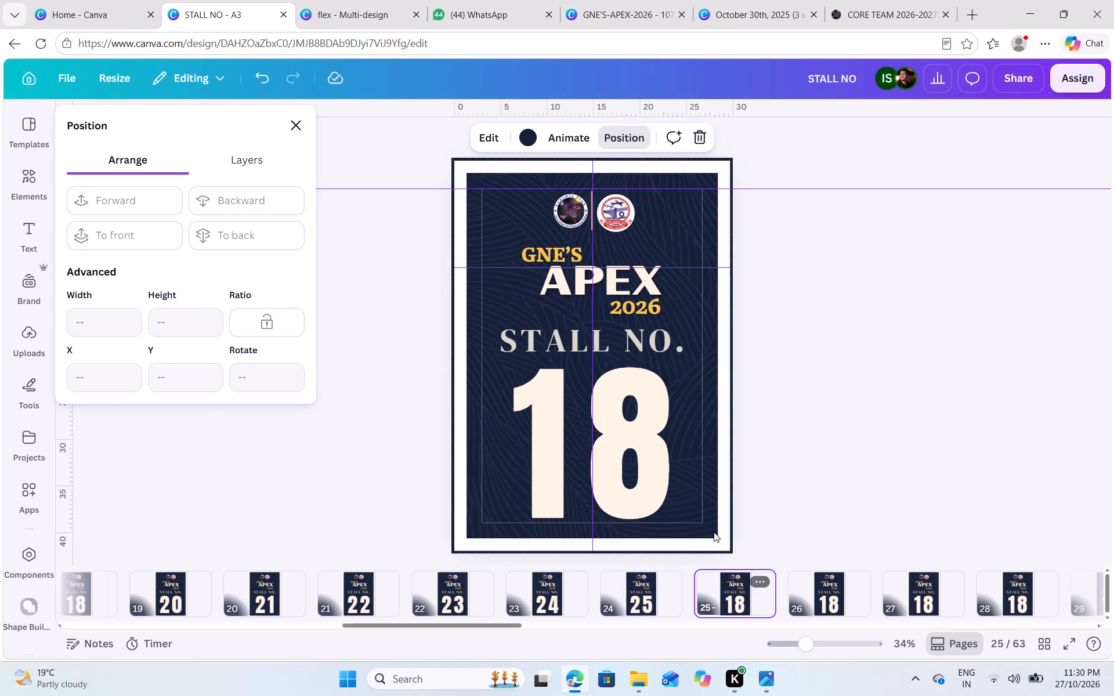
left_click(664, 411)
left_click(211, 229)
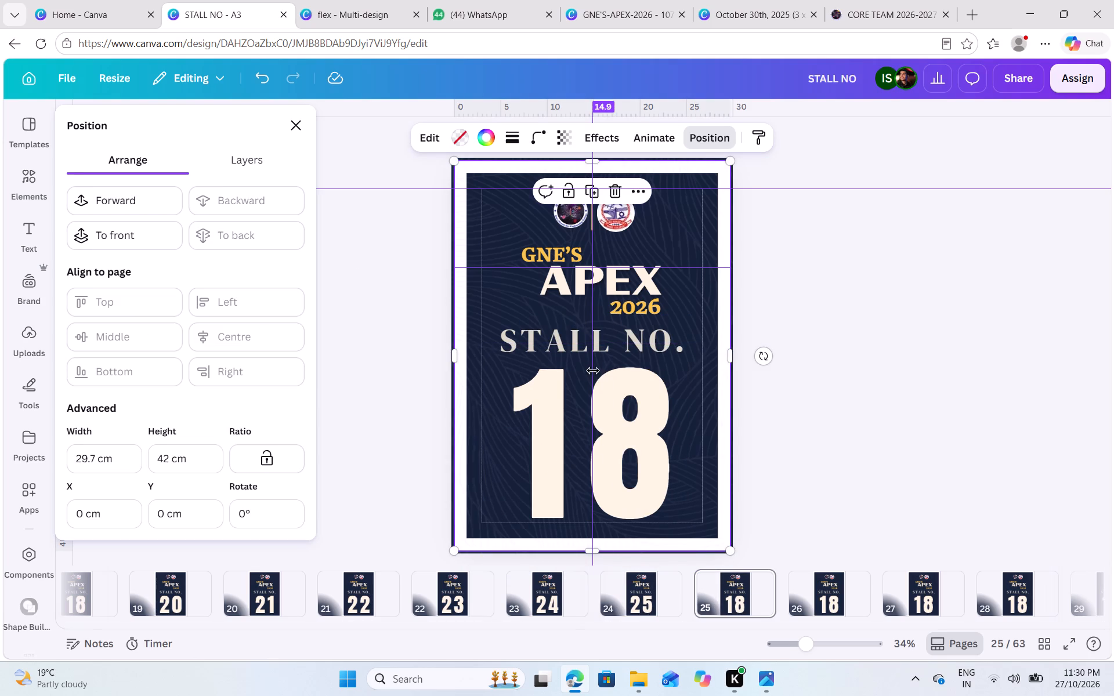
left_click(594, 372)
double_click(634, 394)
type("24")
key("BackSpace")
key("7")
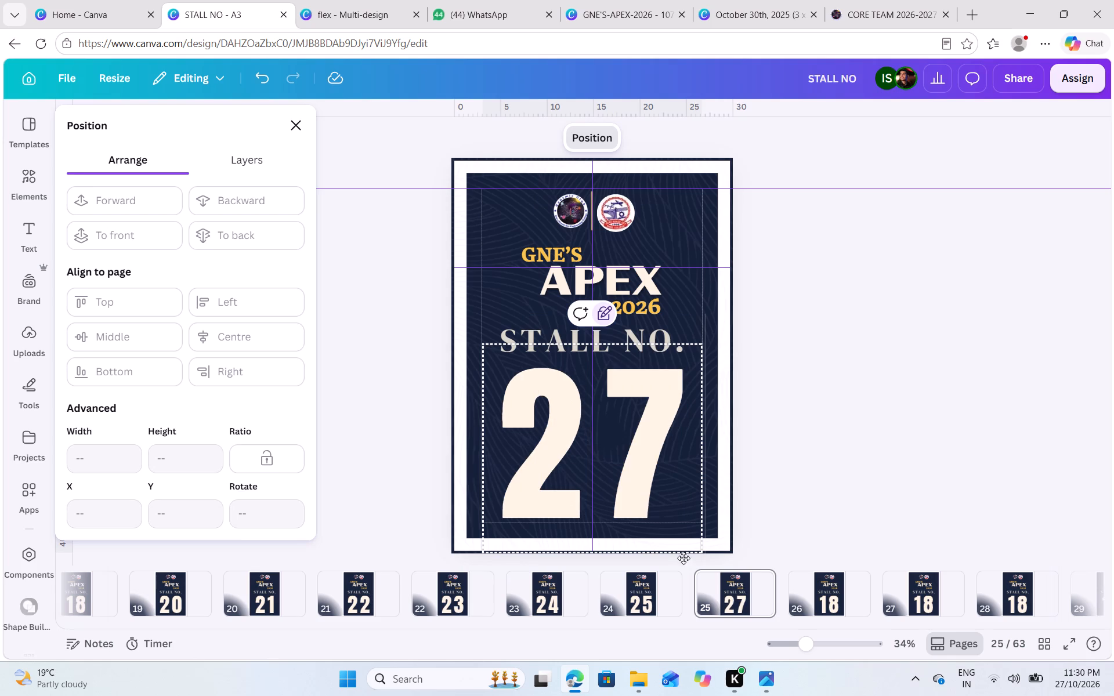
left_click(502, 454)
left_click(649, 466)
key("Right")
key("BackSpace")
key("6")
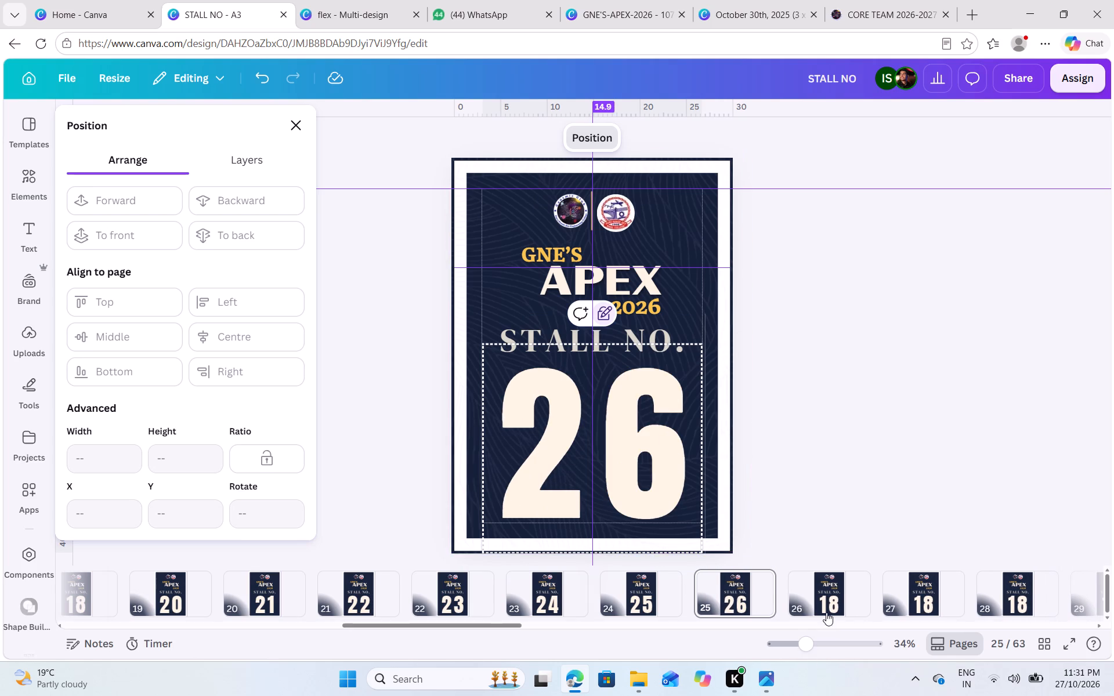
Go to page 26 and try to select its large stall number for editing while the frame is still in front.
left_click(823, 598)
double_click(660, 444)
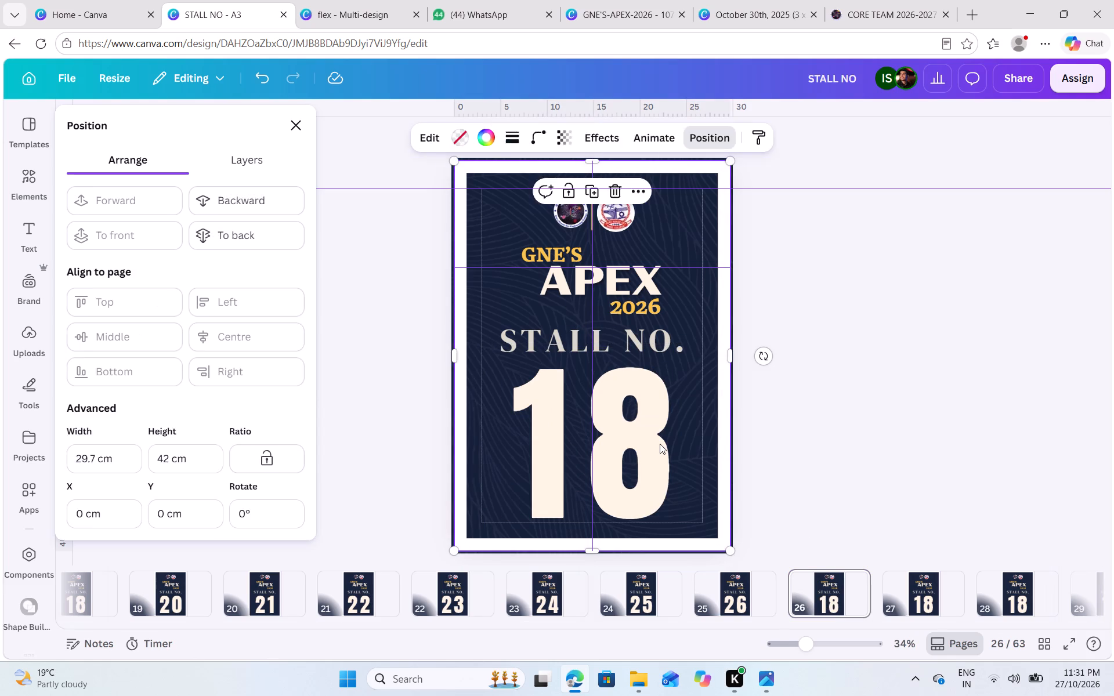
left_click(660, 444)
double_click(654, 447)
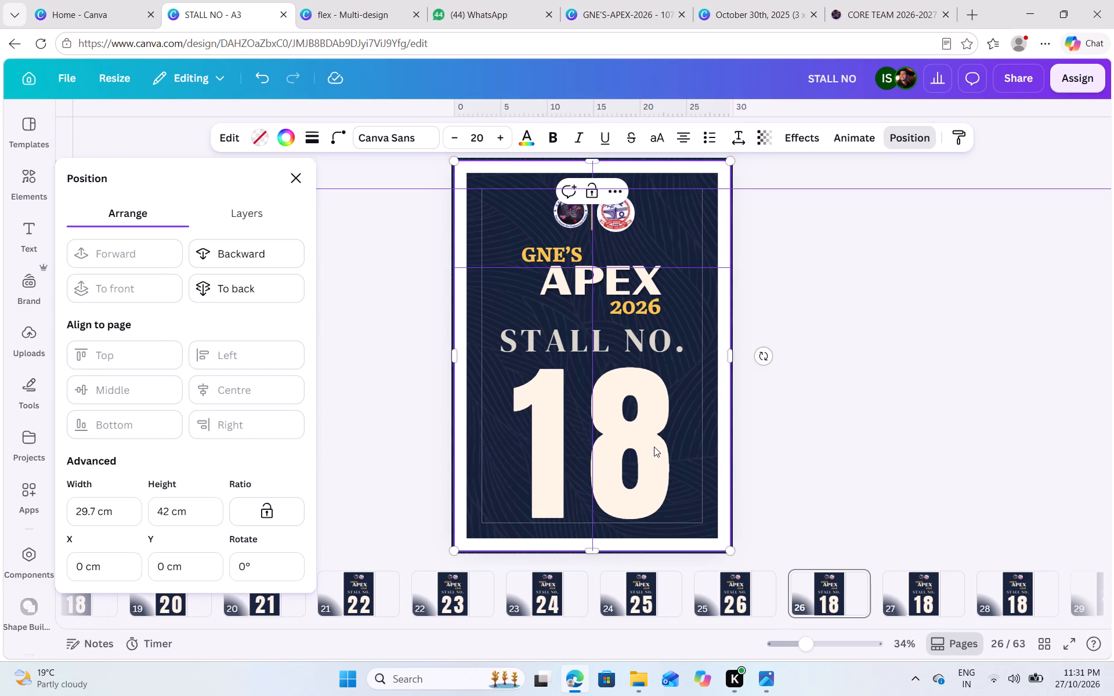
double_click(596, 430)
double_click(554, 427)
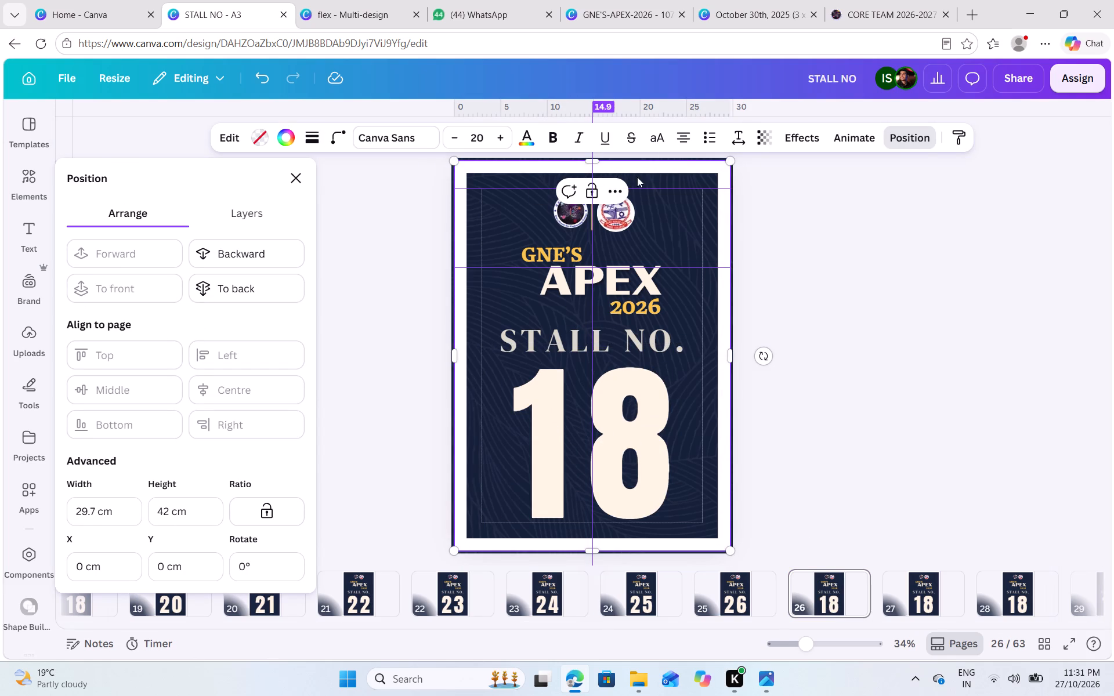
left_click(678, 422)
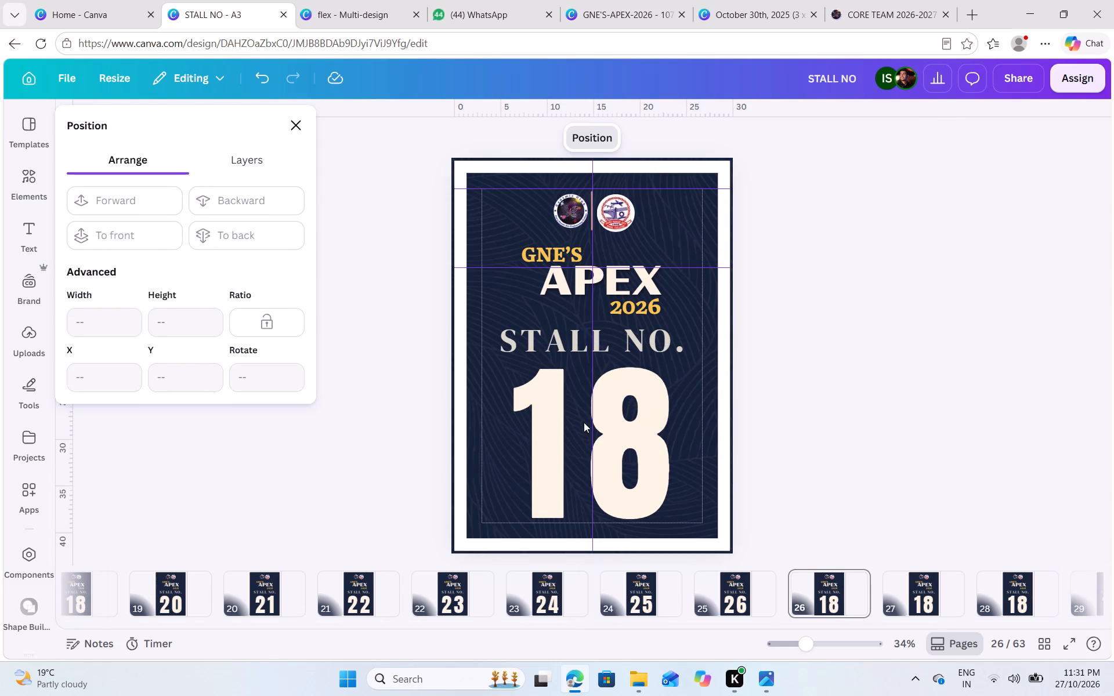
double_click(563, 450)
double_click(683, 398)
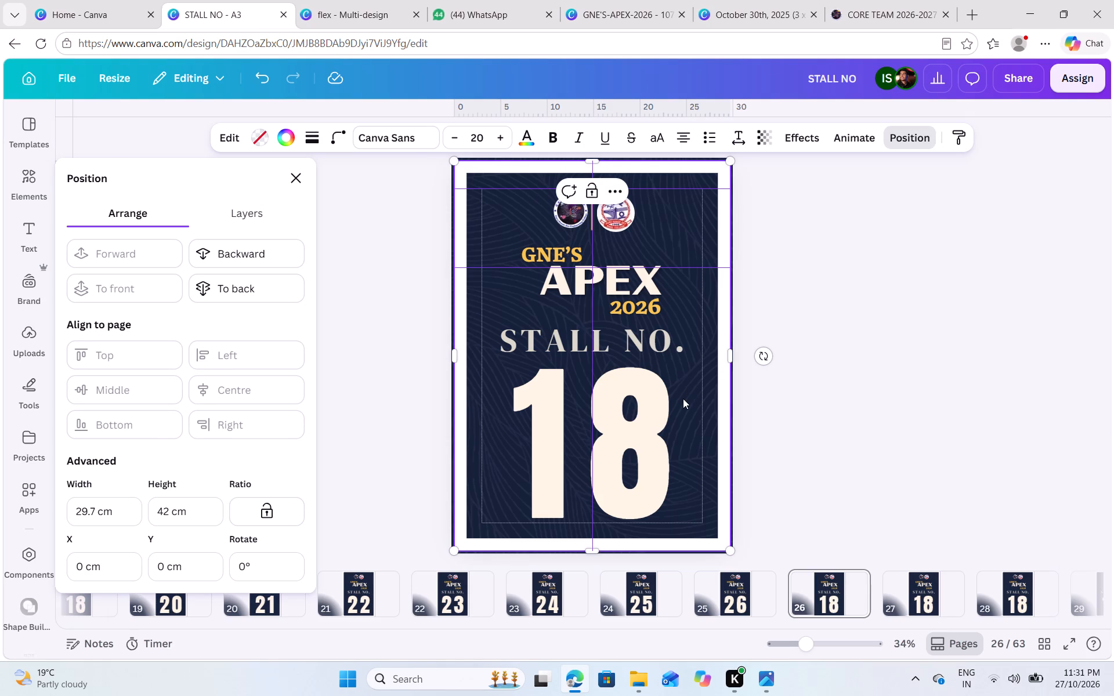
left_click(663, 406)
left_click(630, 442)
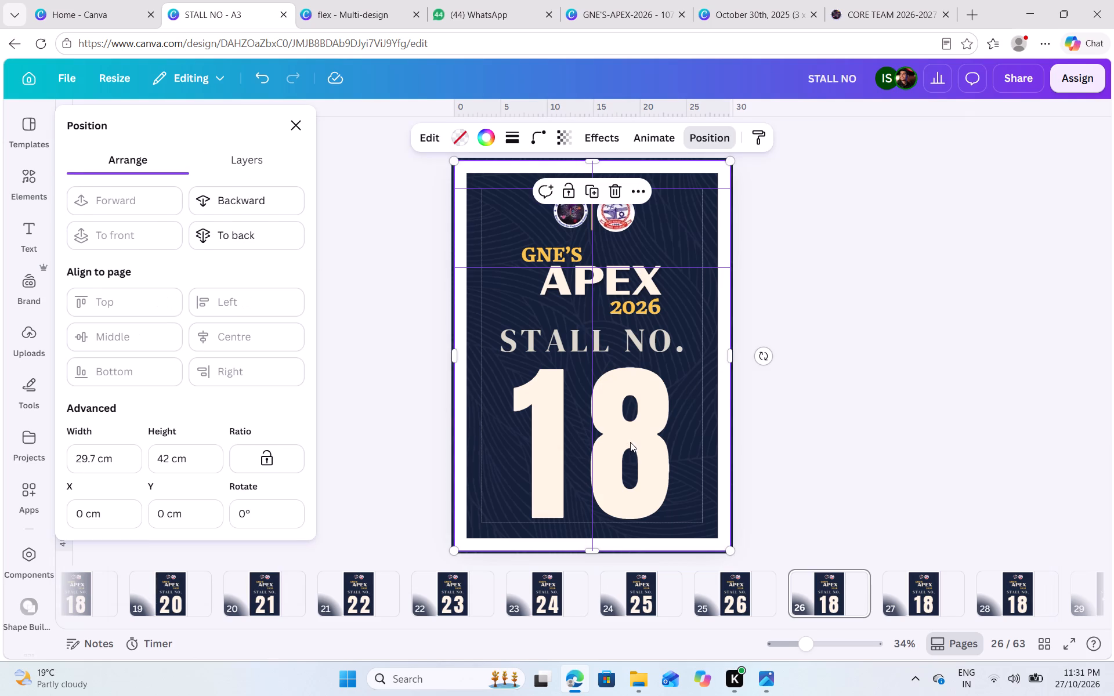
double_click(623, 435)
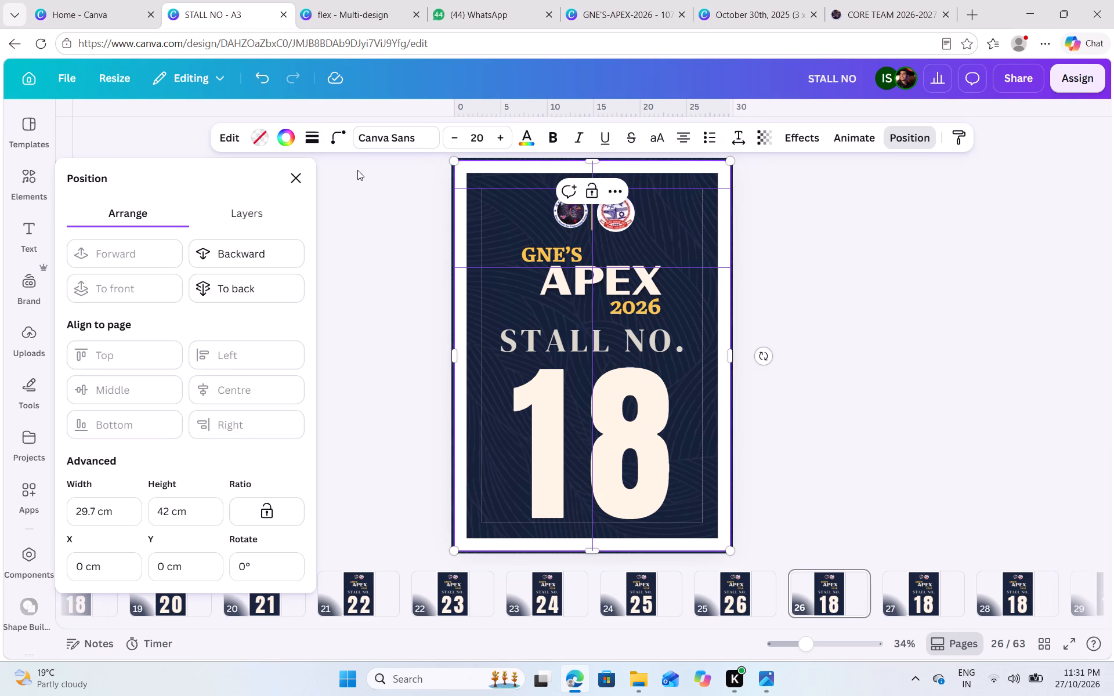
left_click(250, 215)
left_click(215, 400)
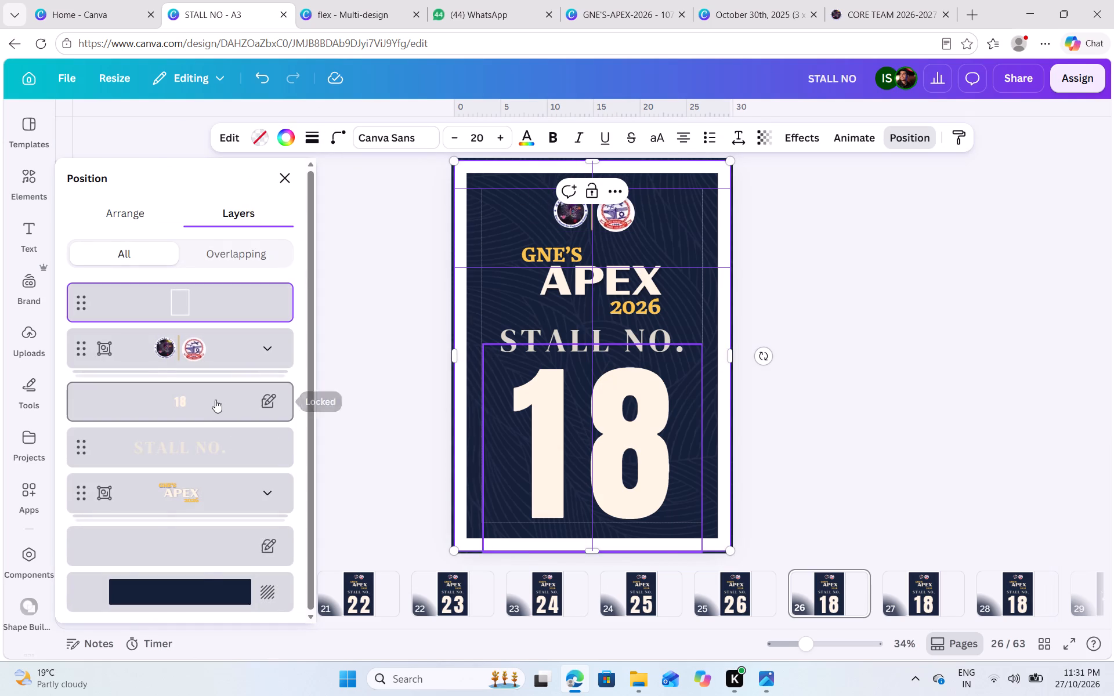
Send the white border frame on page 26 to the back and change the large stall number to 27.
left_click(711, 299)
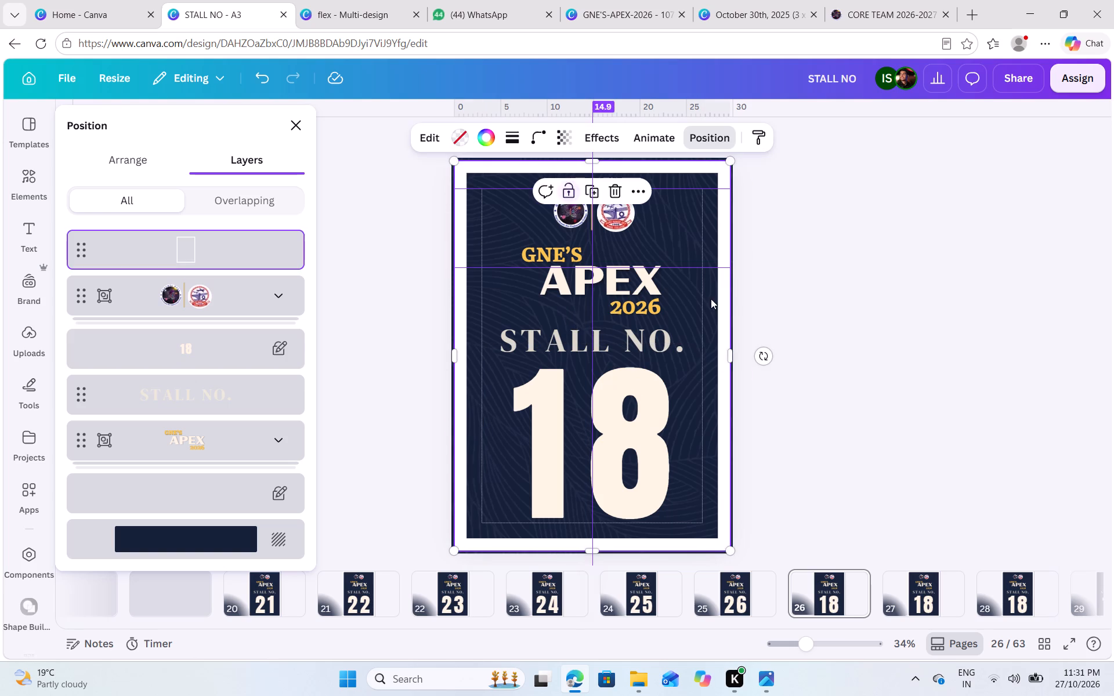
left_click(153, 160)
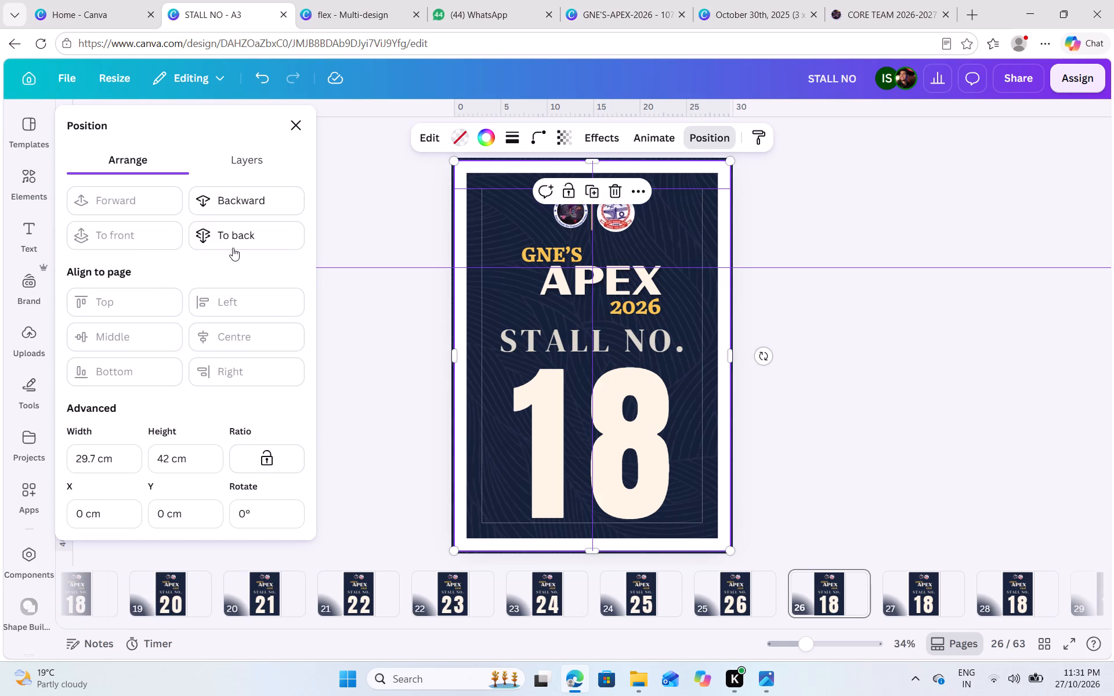
left_click(230, 237)
triple_click(621, 433)
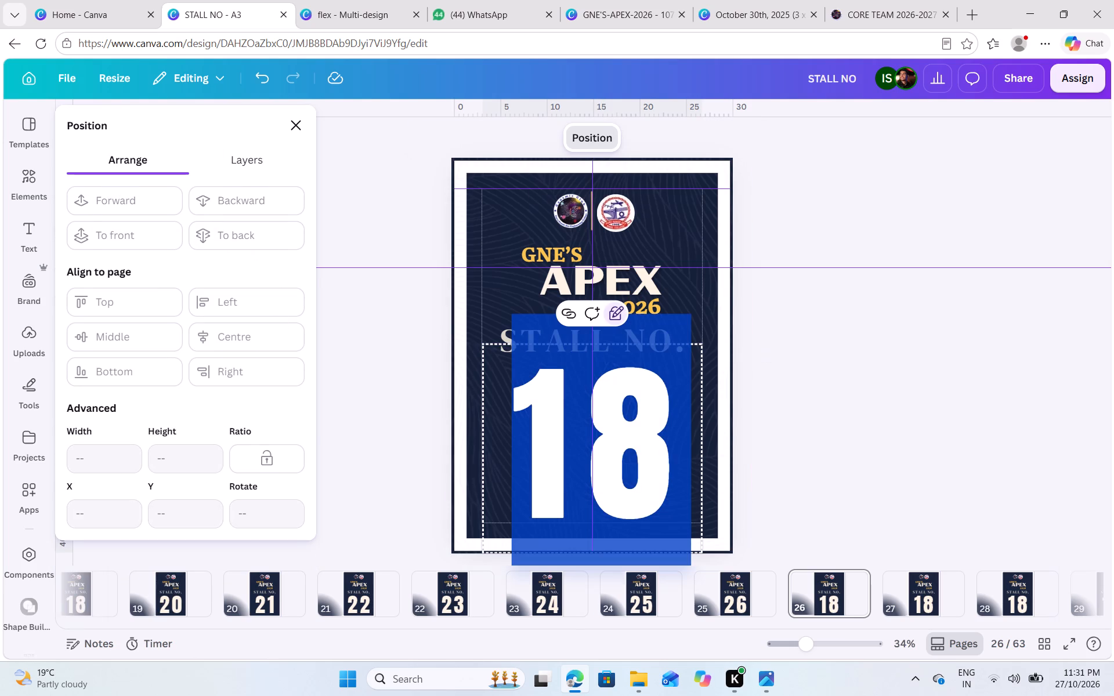
type("227")
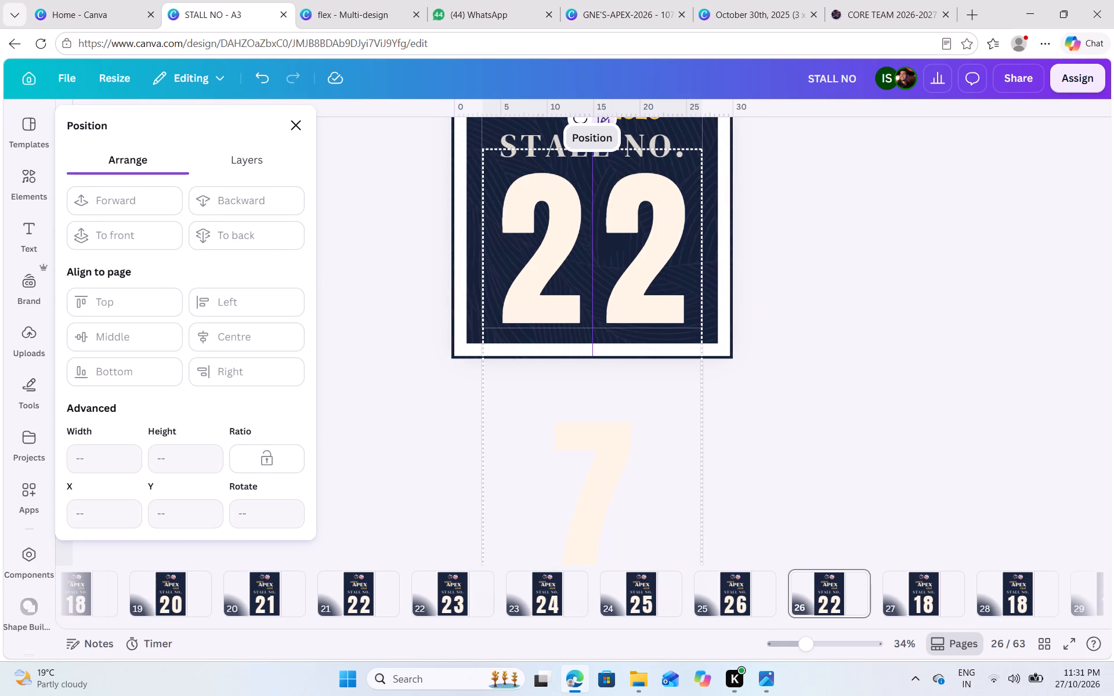
key("BackSpace")
key("BackSpace")
key("7")
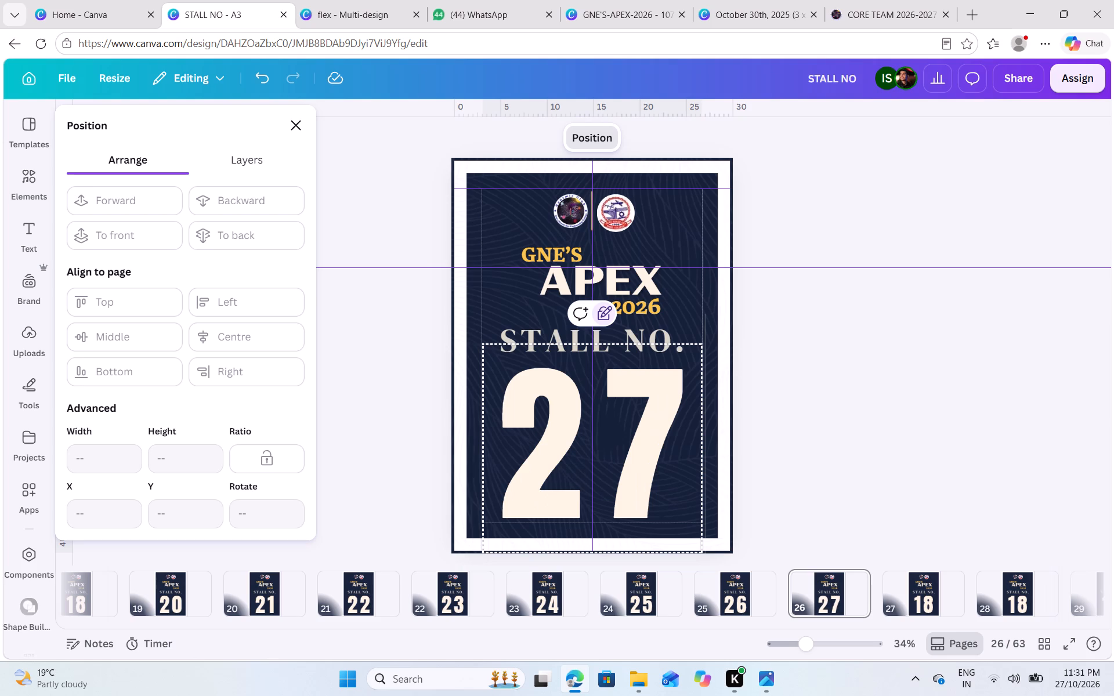
scroll(707, 579, "left", 5)
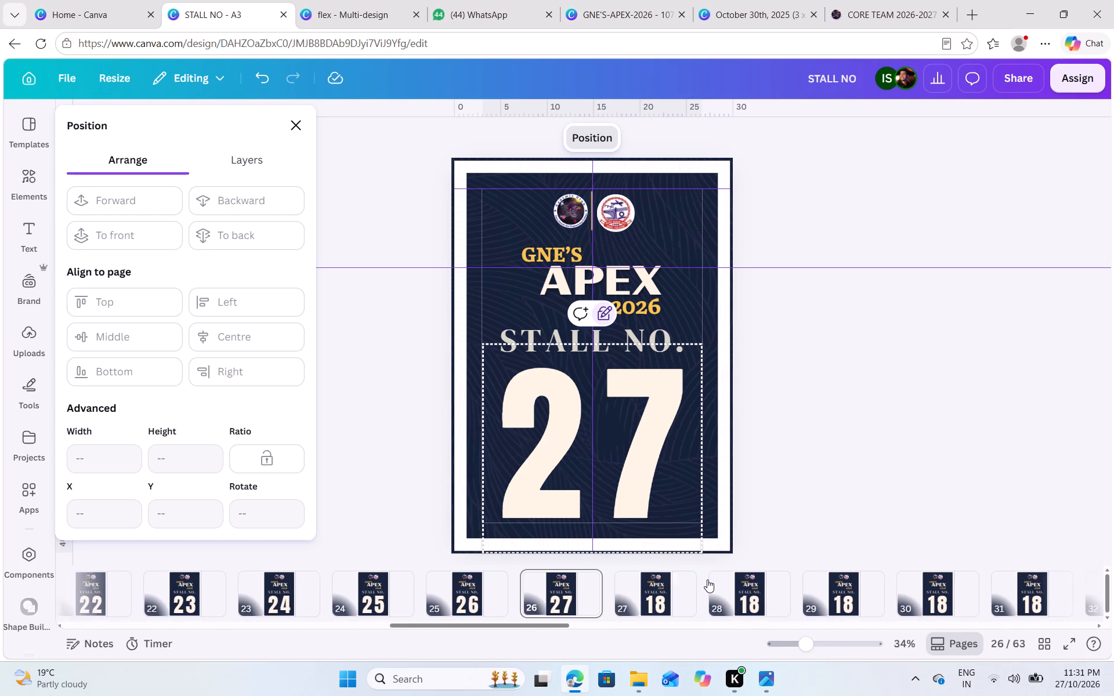
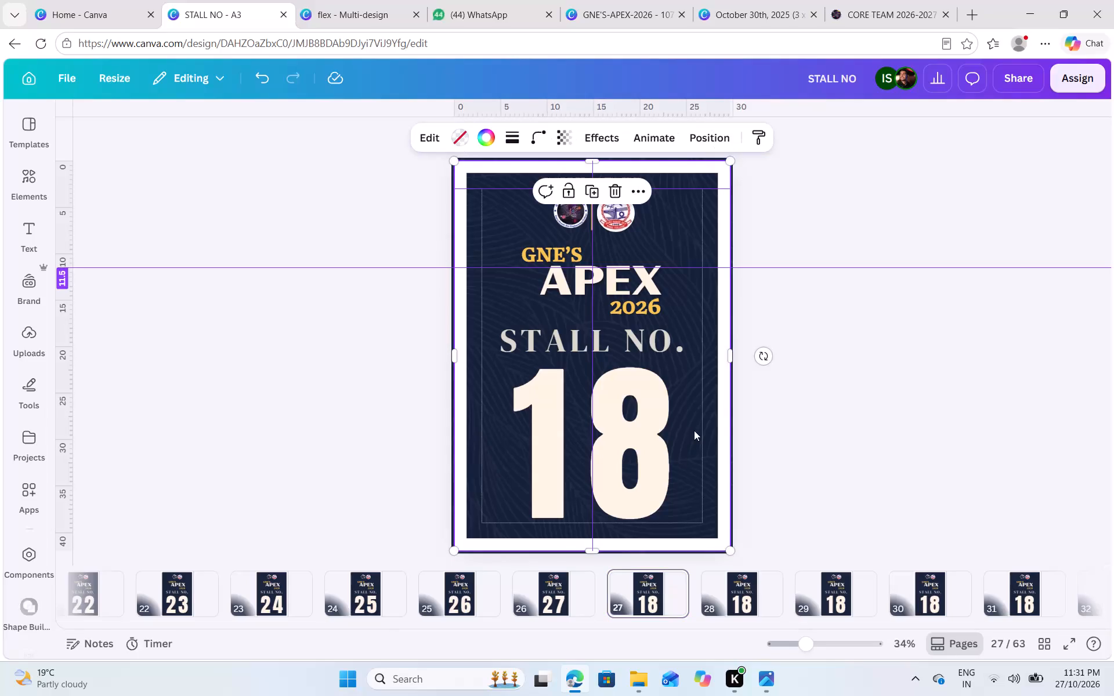
Send the white border frame on page 27 to the back and change the large stall number to 28.
left_click(703, 128)
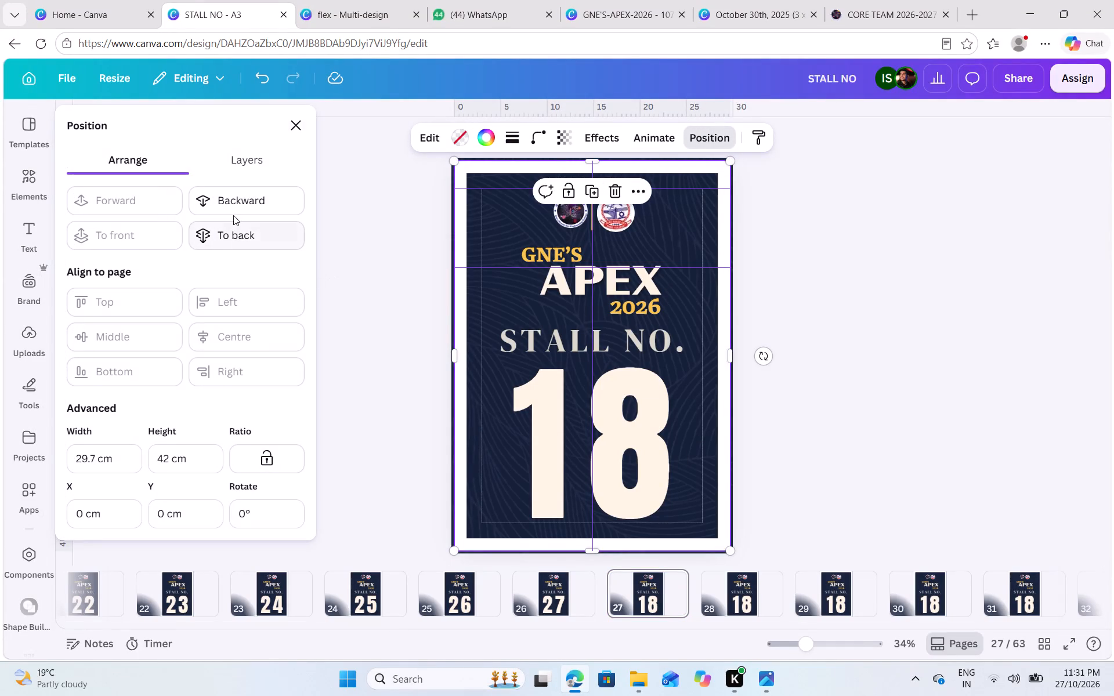
left_click(234, 231)
double_click(637, 416)
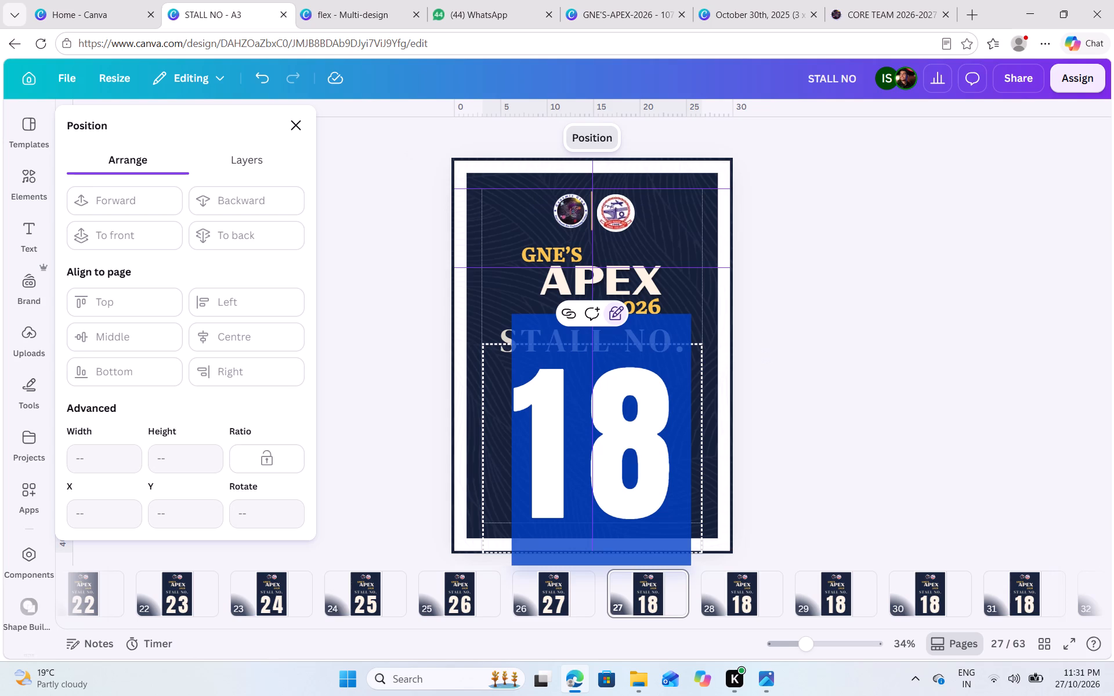
type("29")
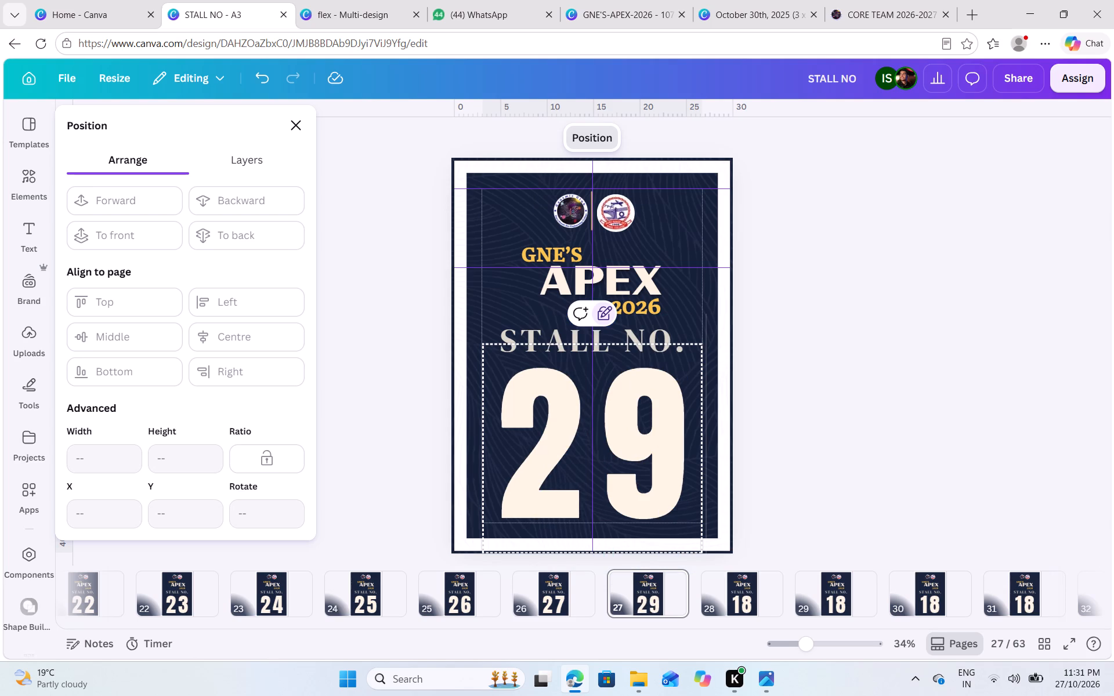
key("BackSpace")
key("8")
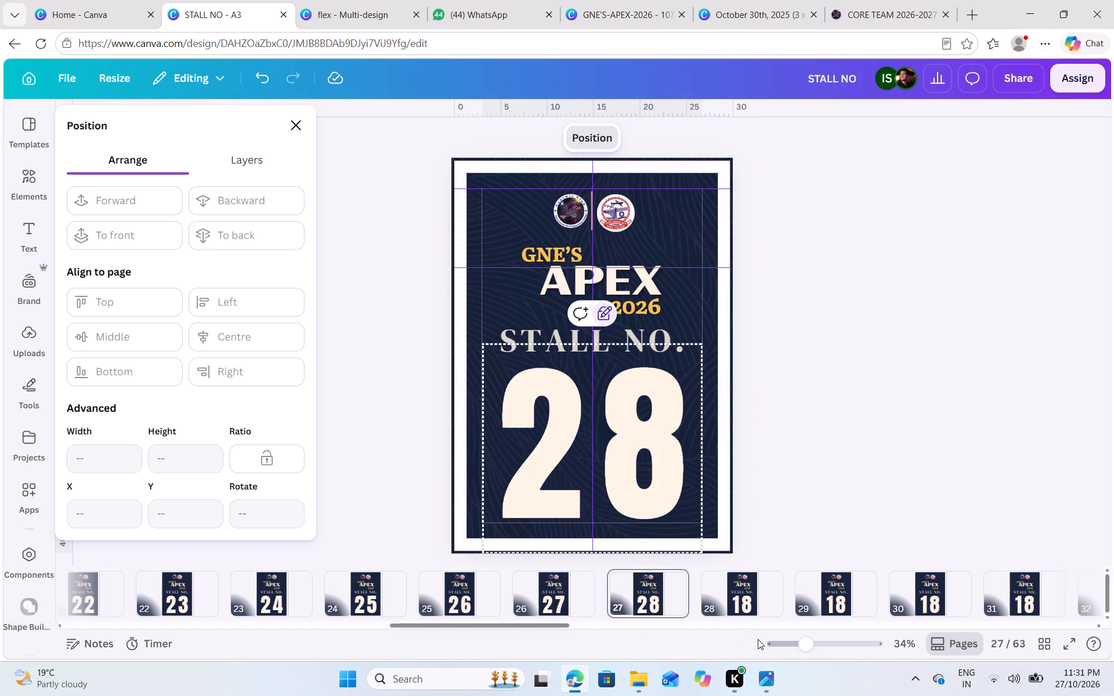
Send the white border frame on page 28 to the back and change the large stall number to 29.
left_click(736, 593)
left_click(720, 469)
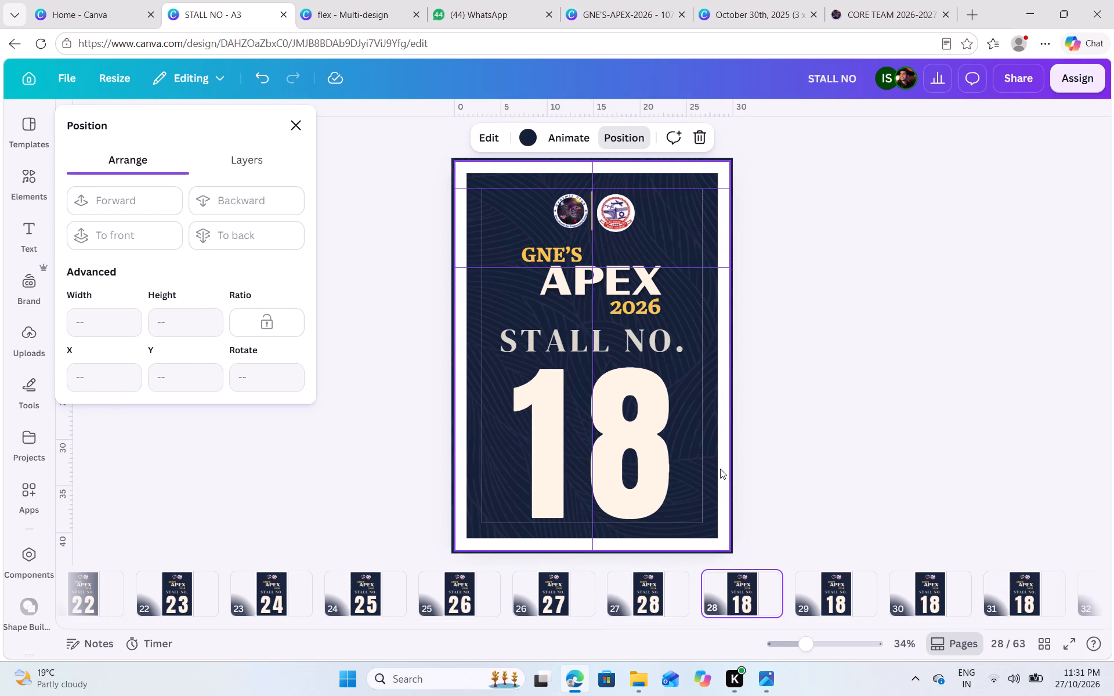
left_click(277, 232)
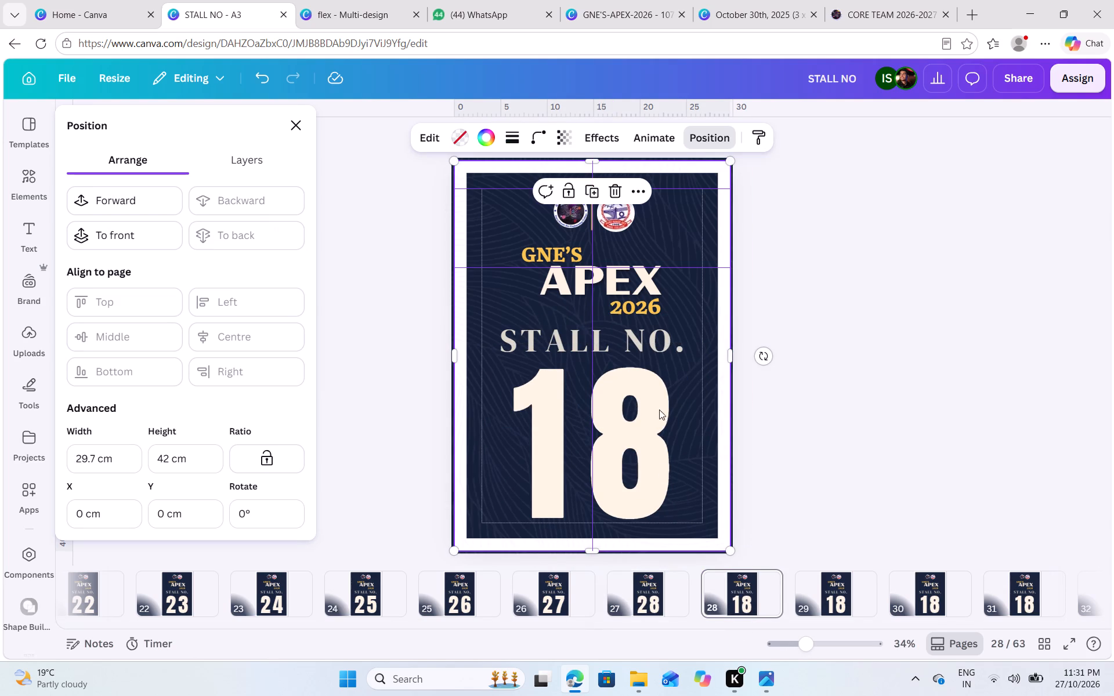
left_click(657, 411)
double_click(641, 429)
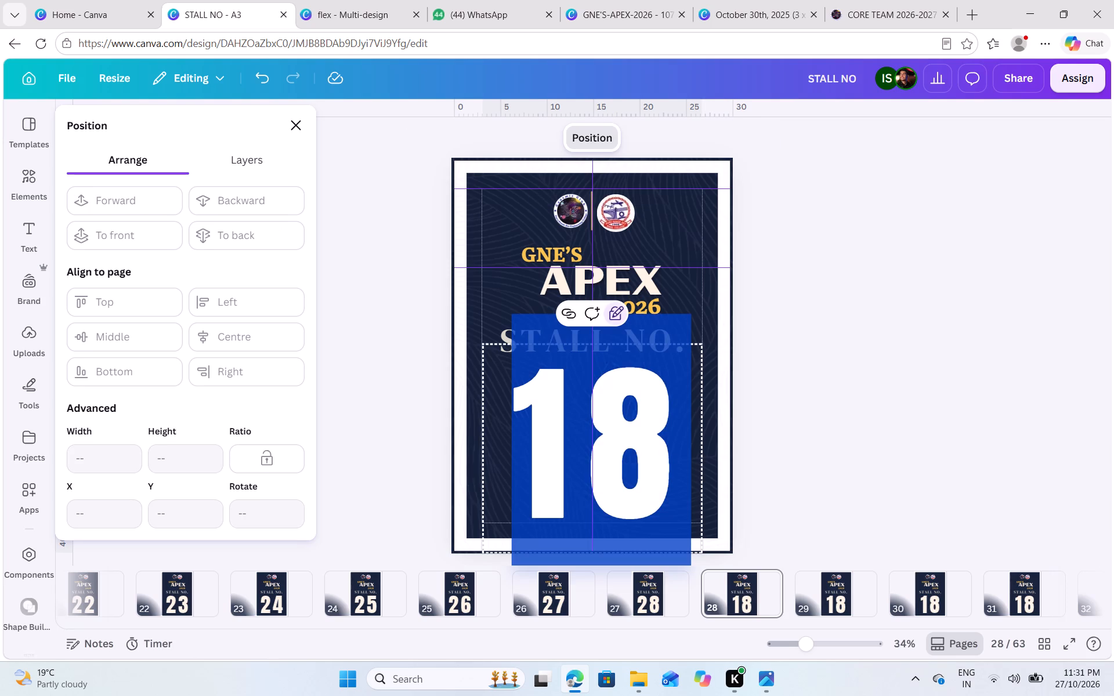
type("29")
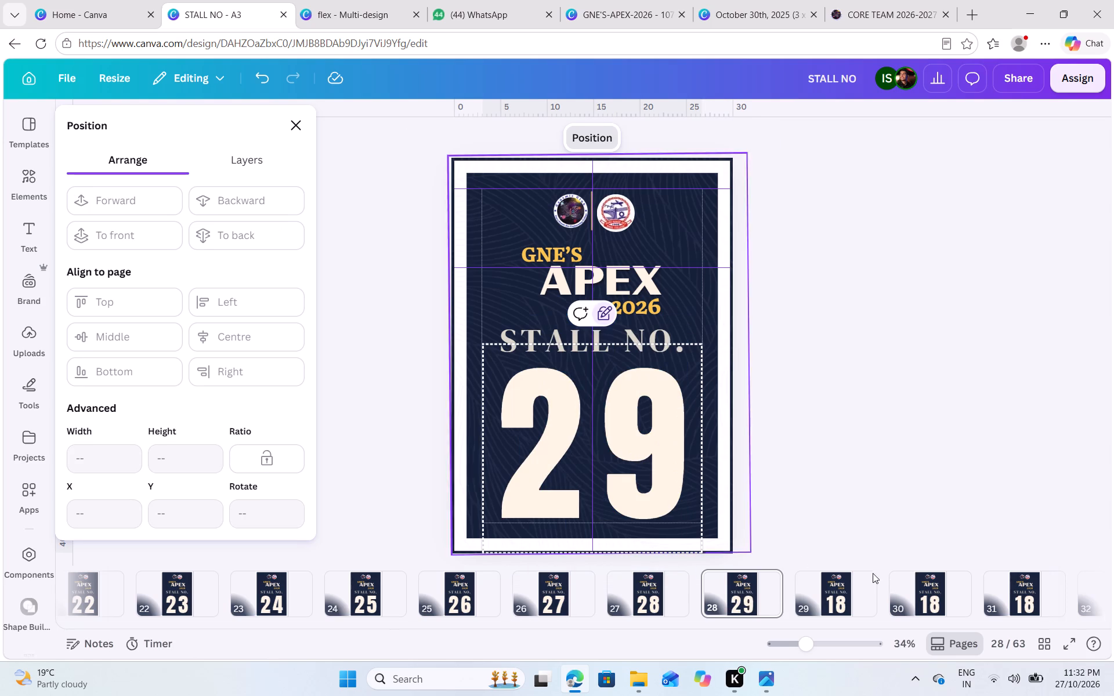
Send the white border frame on page 29 to the back and change the large stall number to 30.
left_click(851, 593)
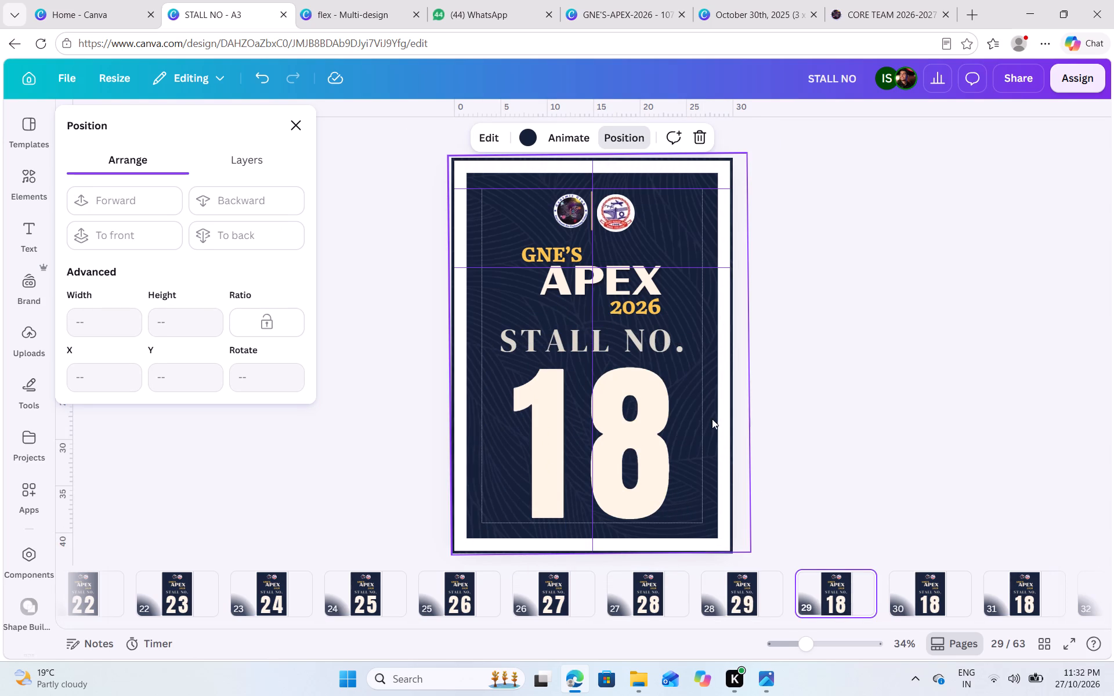
left_click(708, 426)
left_click(258, 231)
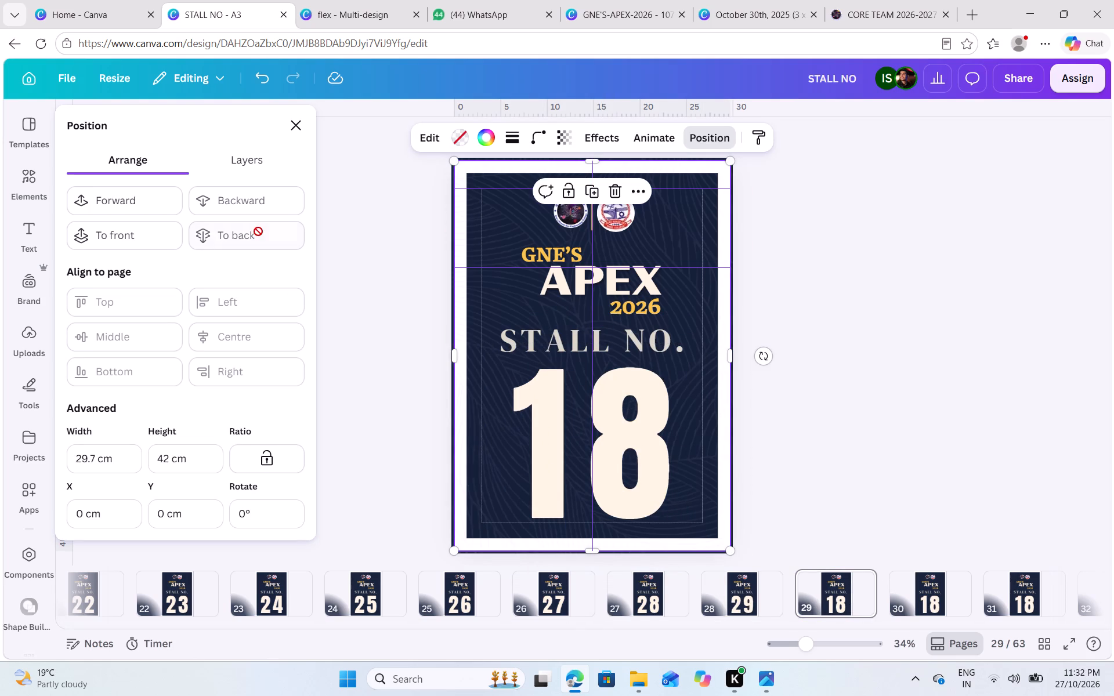
double_click(607, 418)
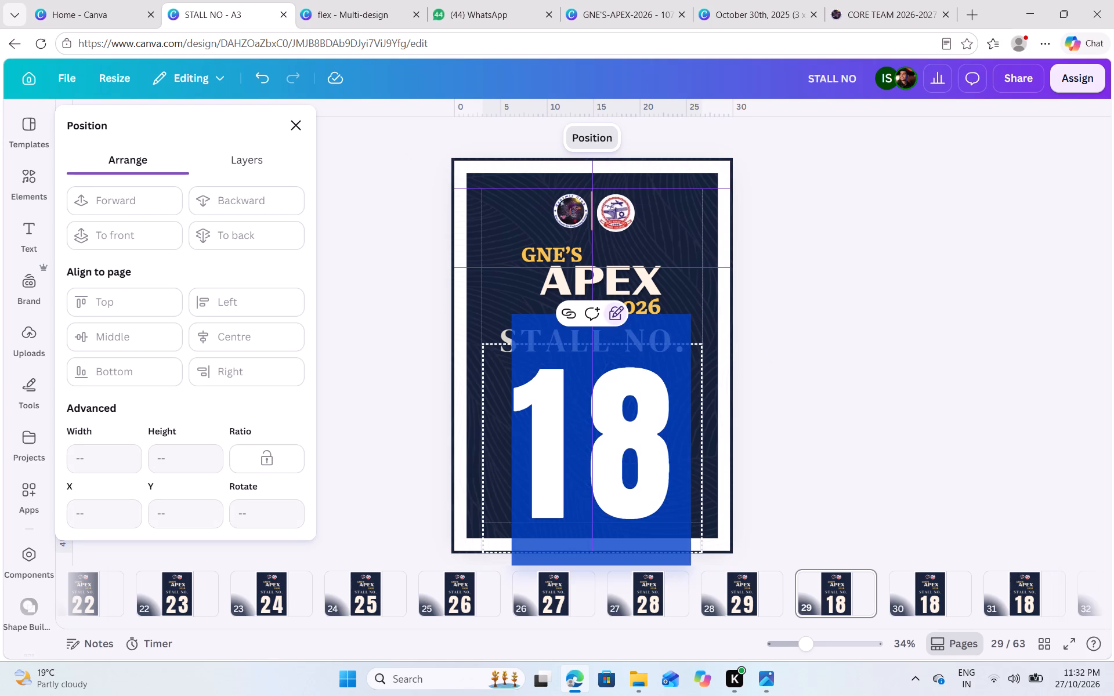
type("30")
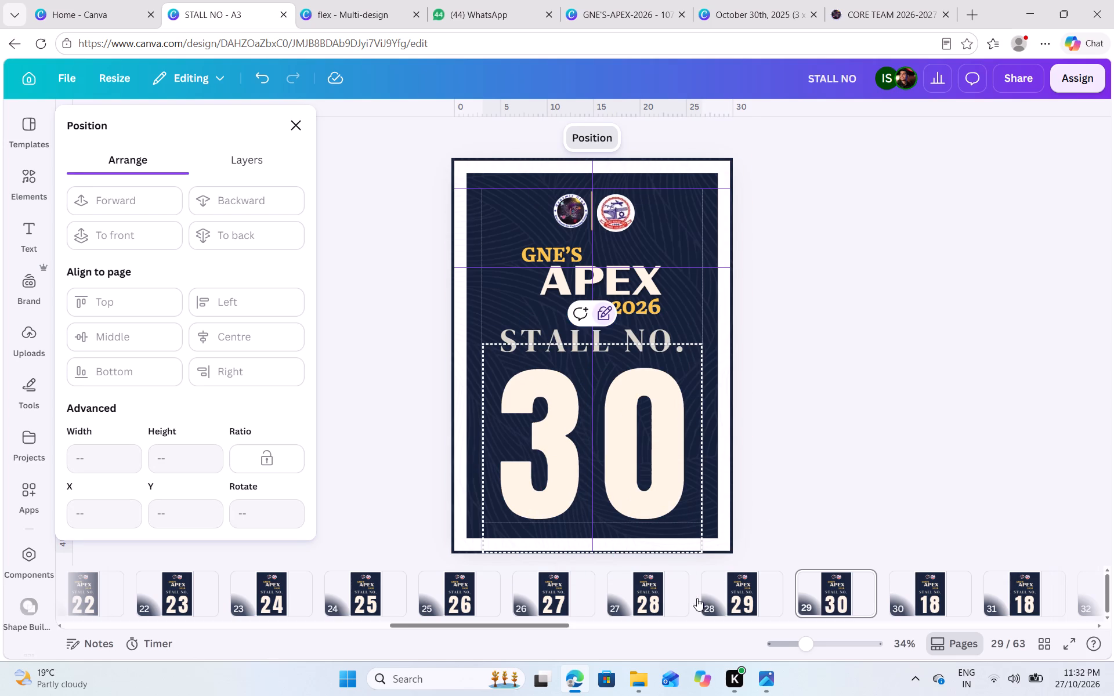
Send the white border frame on page 30 to the back and change the large stall number to 31.
scroll(695, 599, "left", 6)
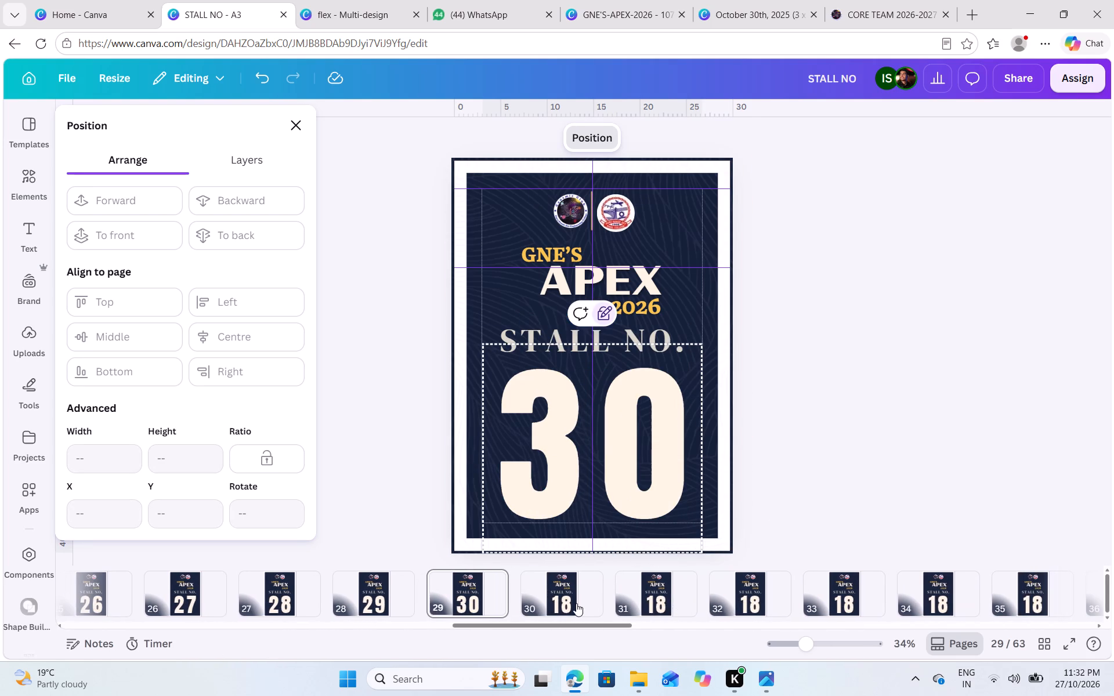
left_click(564, 594)
left_click(697, 399)
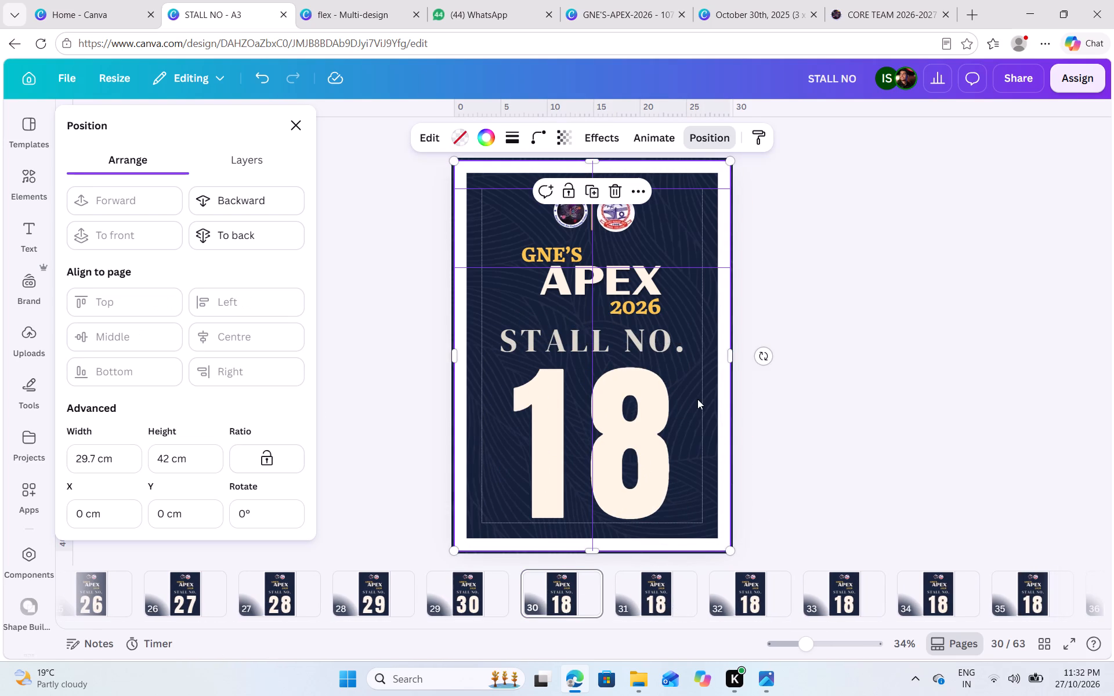
left_click(240, 226)
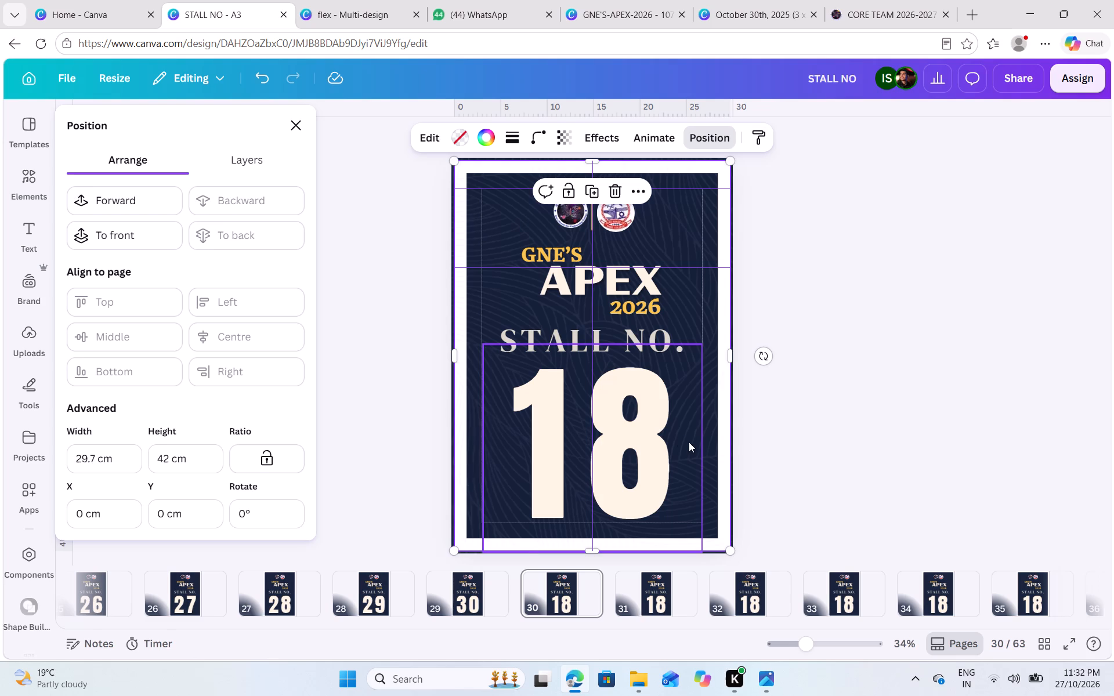
double_click(681, 439)
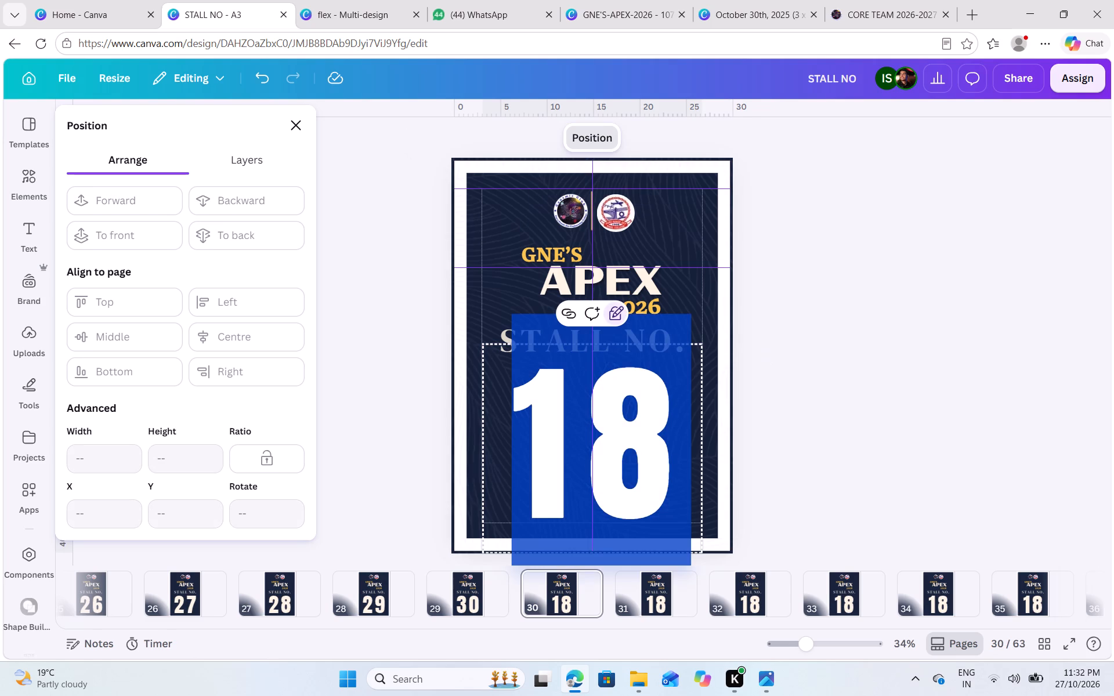
type("31")
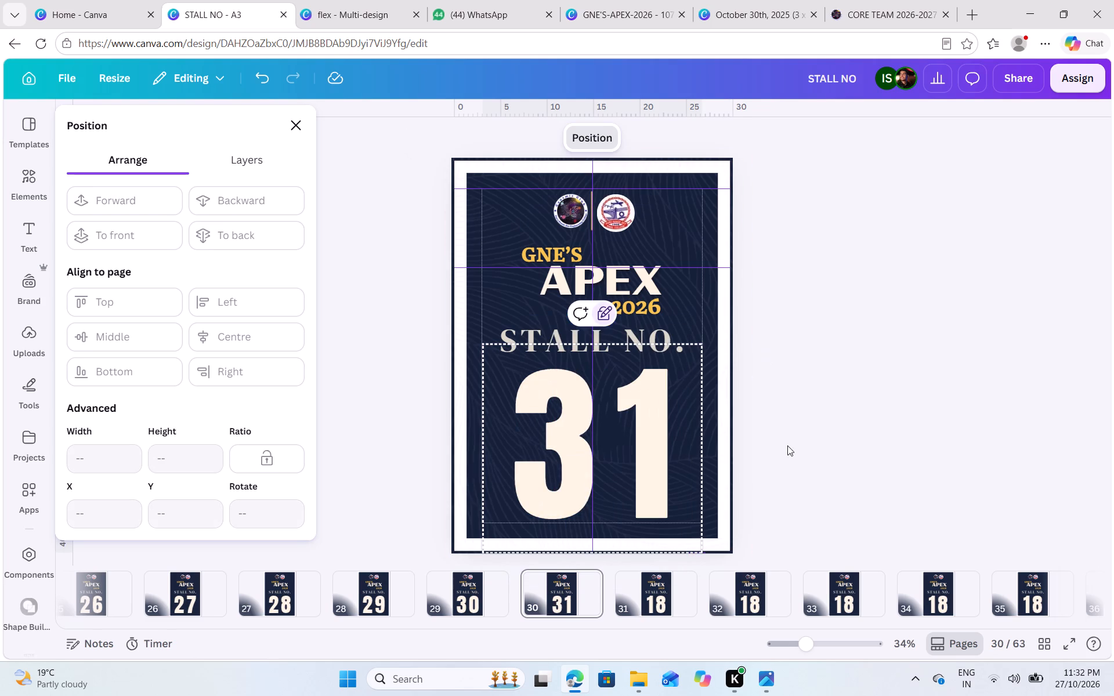
Send the white border frame on page 31 to the back and change the large stall number to 32.
left_click(660, 600)
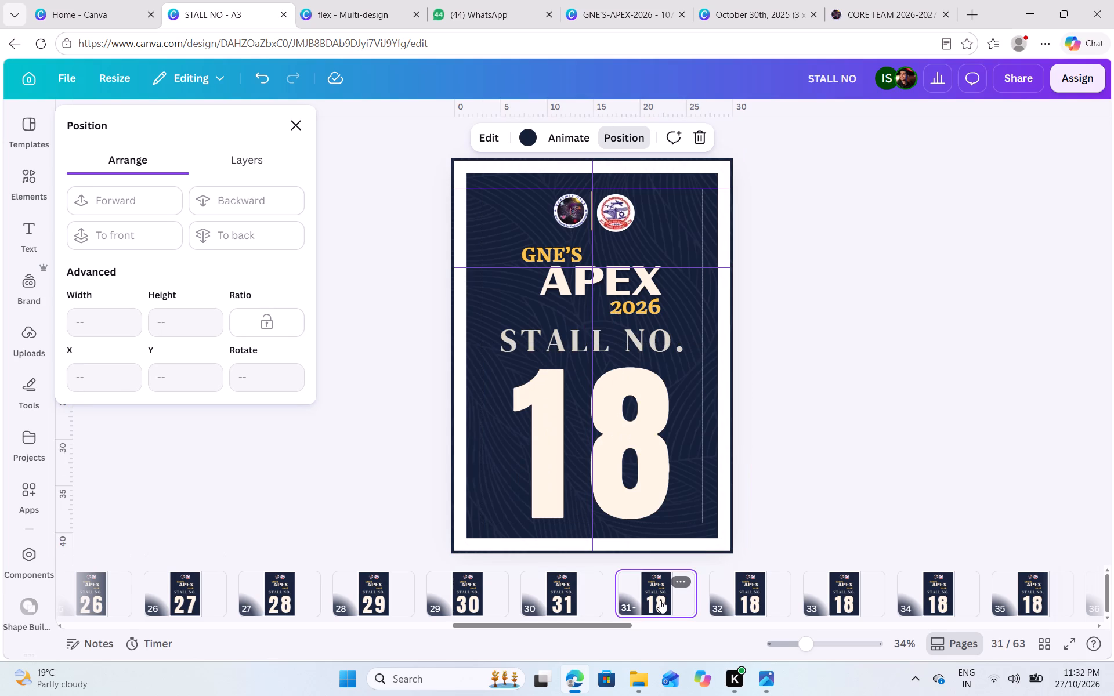
left_click(692, 422)
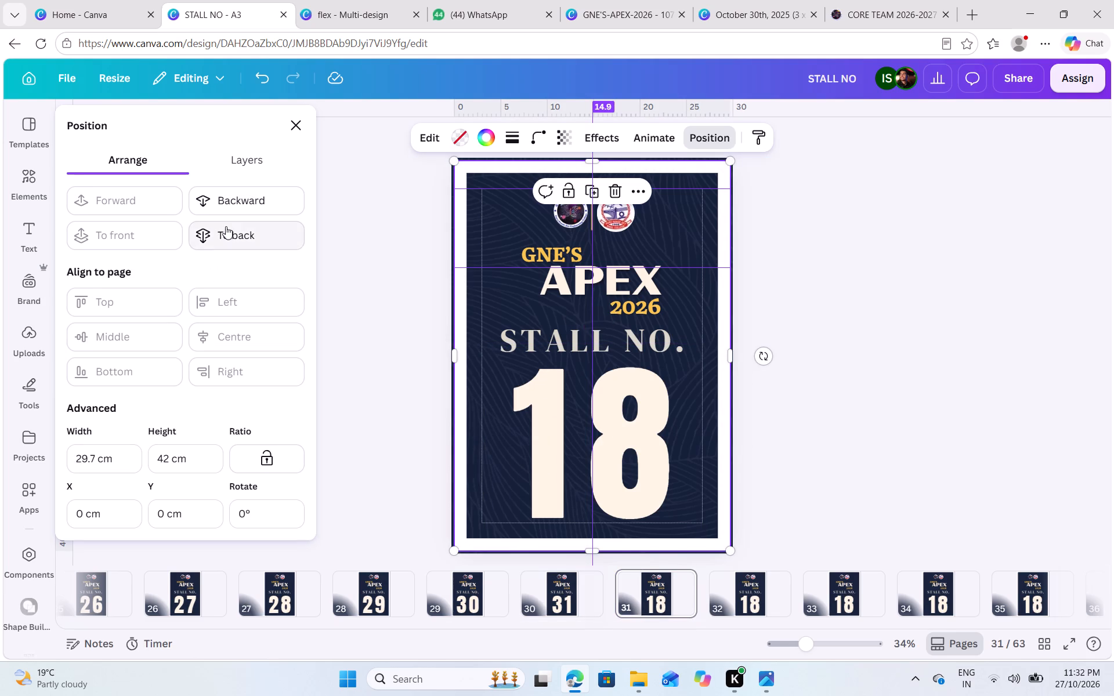
left_click(226, 226)
double_click(652, 432)
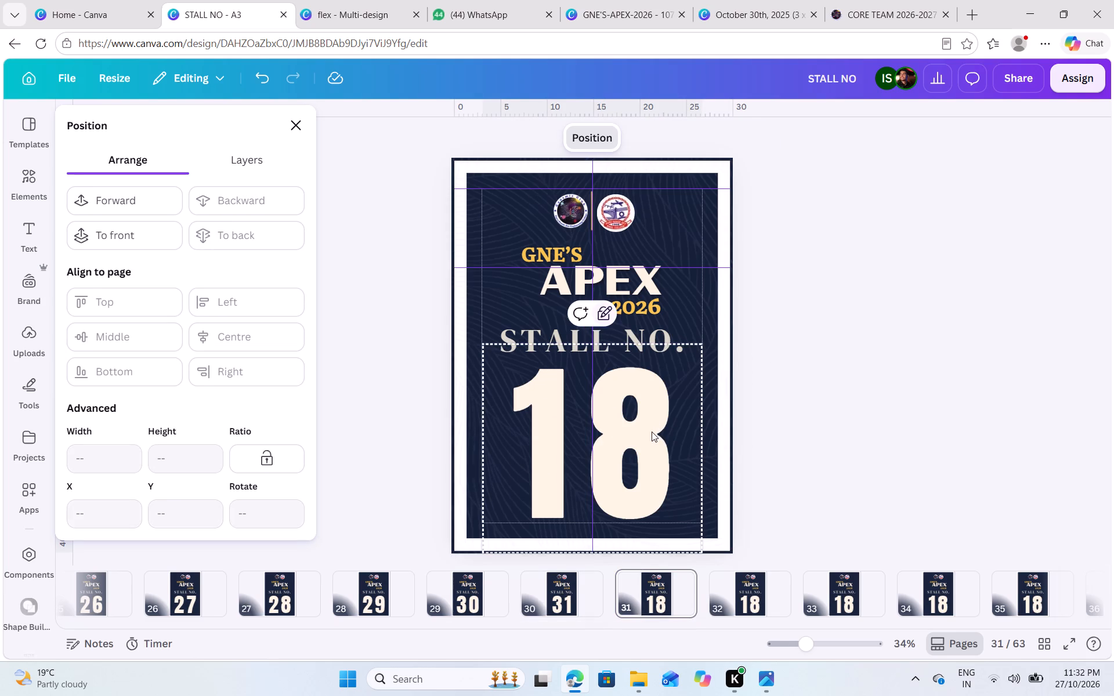
type("32")
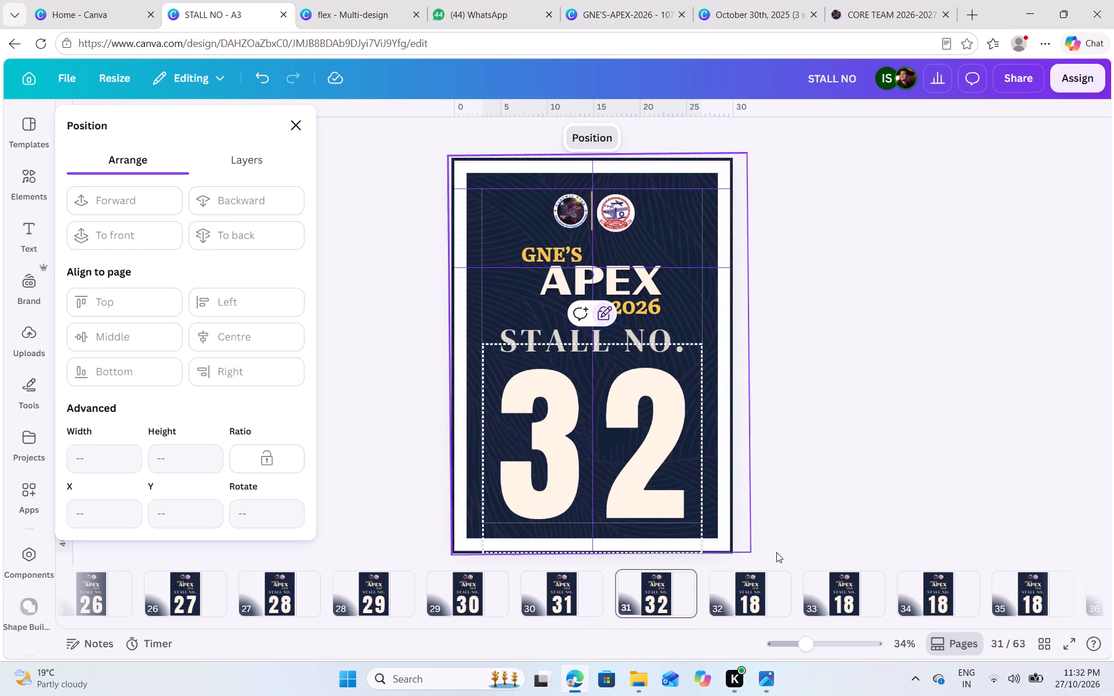
Send the white border frame on page 32 to the back and change the large stall number to 33.
left_click(754, 589)
left_click(720, 477)
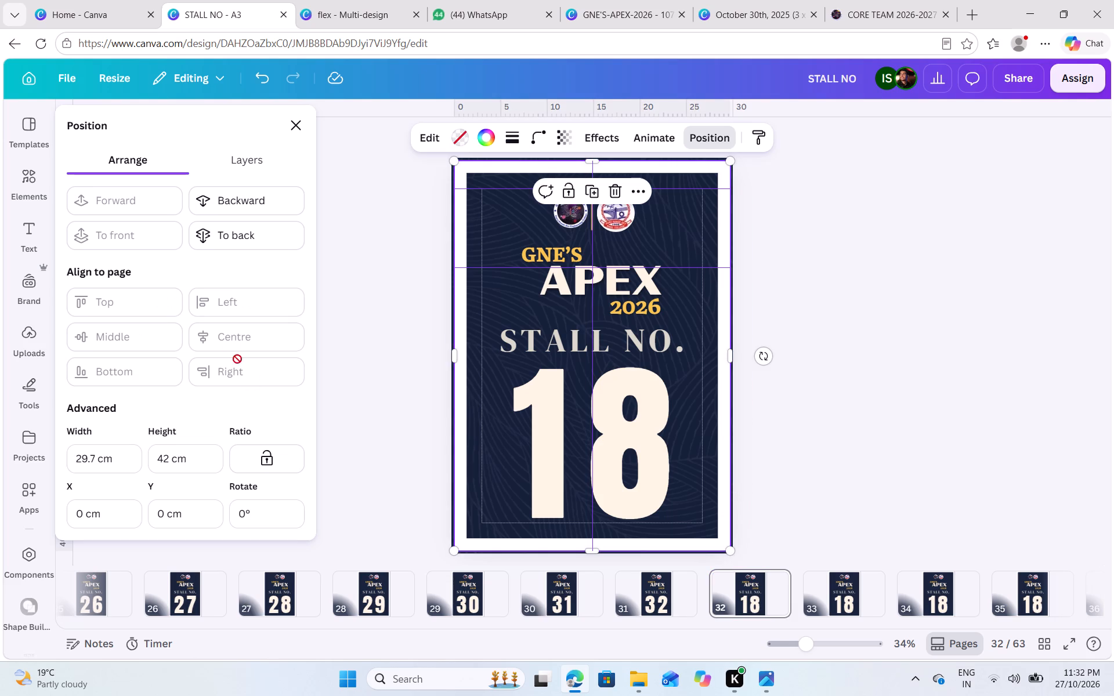
left_click(240, 236)
double_click(644, 424)
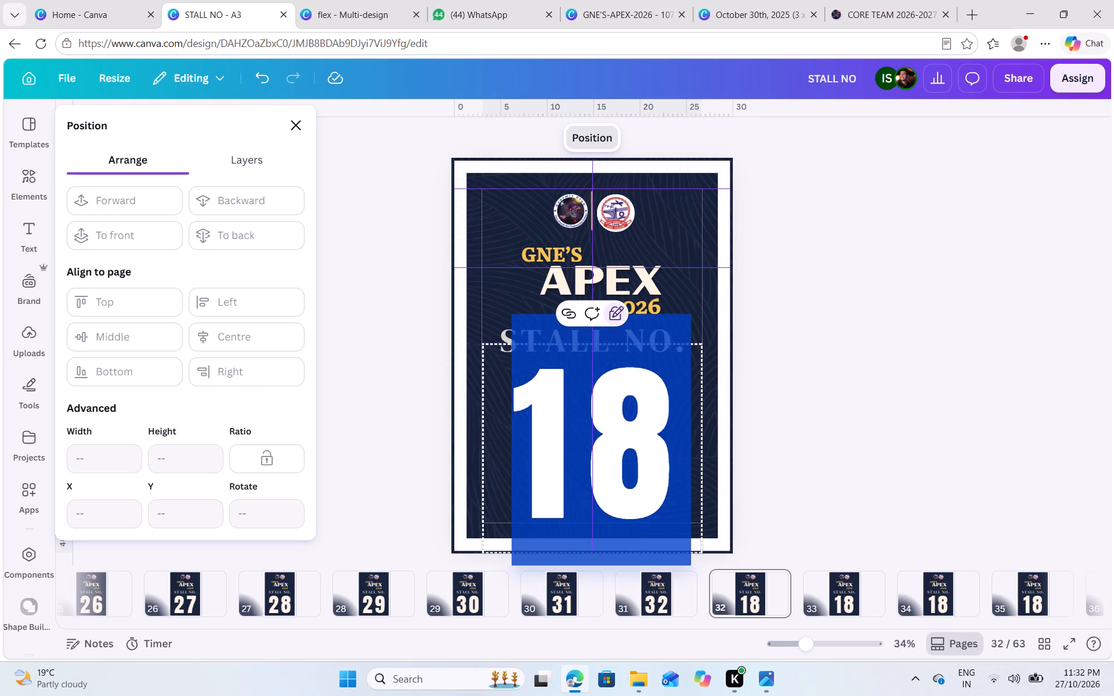
type("33")
Send the white border frame on page 33 to the back and change the large stall number to 34.
left_click(867, 589)
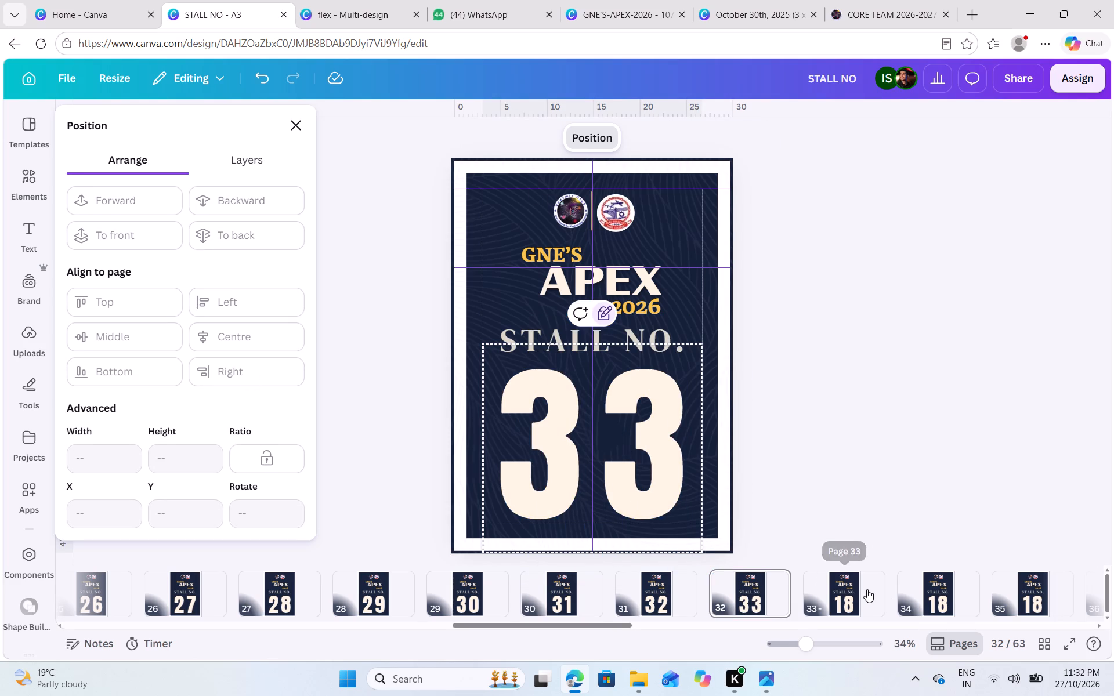
left_click(701, 384)
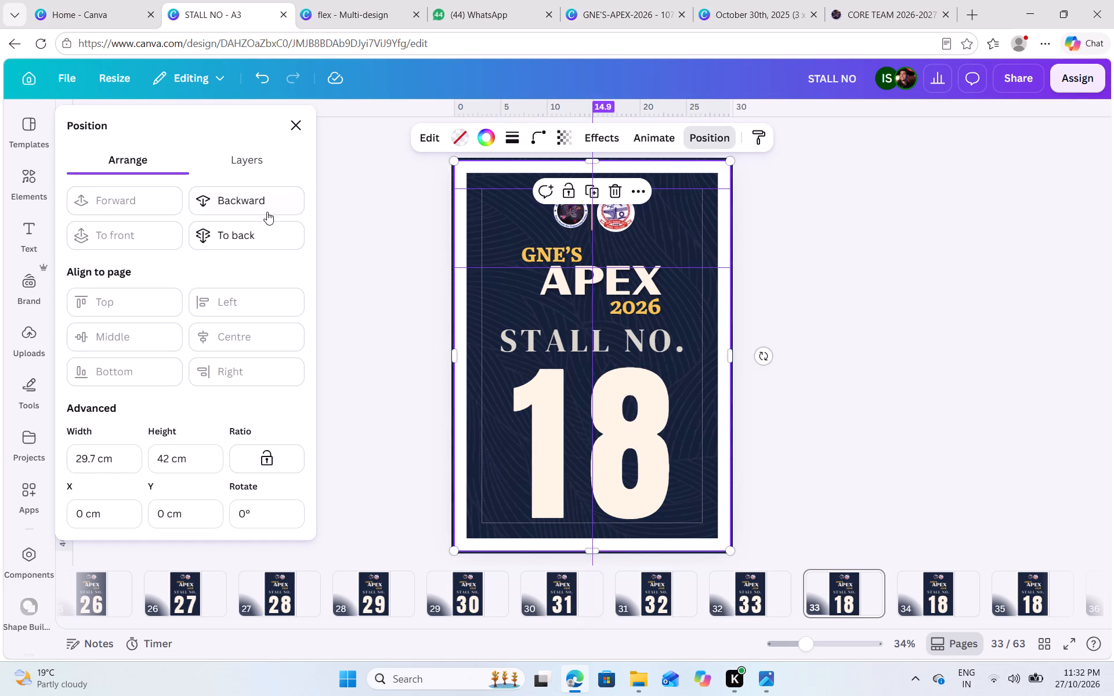
left_click(268, 227)
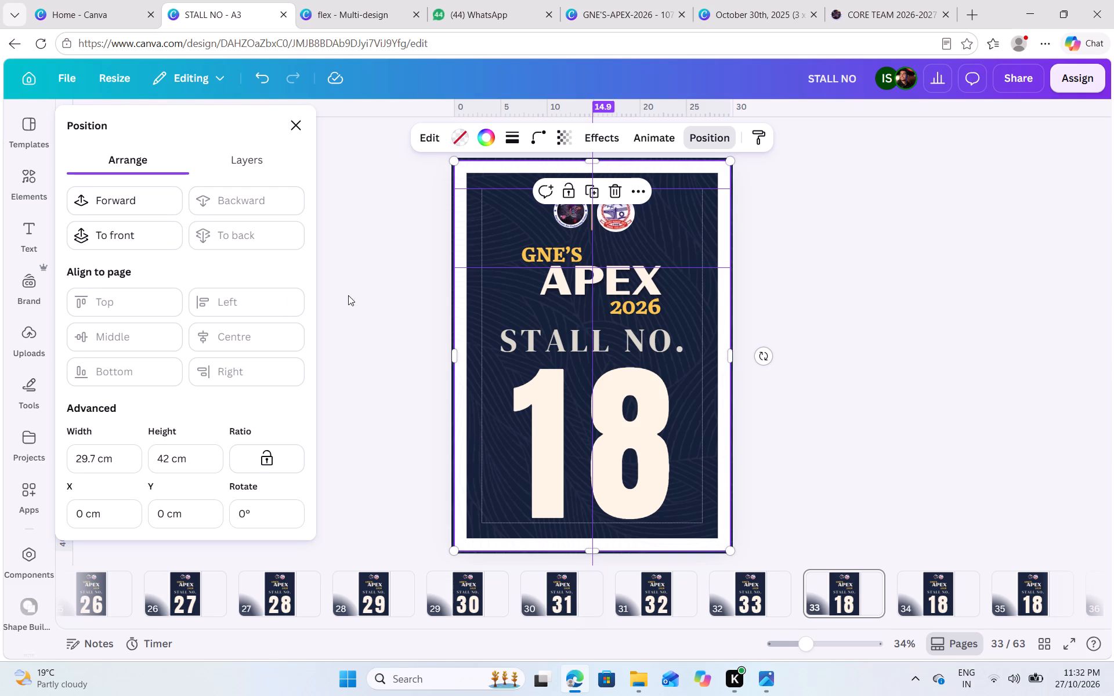
double_click(634, 430)
type("34")
Send the white border frame on page 34 to the back and change the large stall number to 35.
scroll(678, 607, "left", 3)
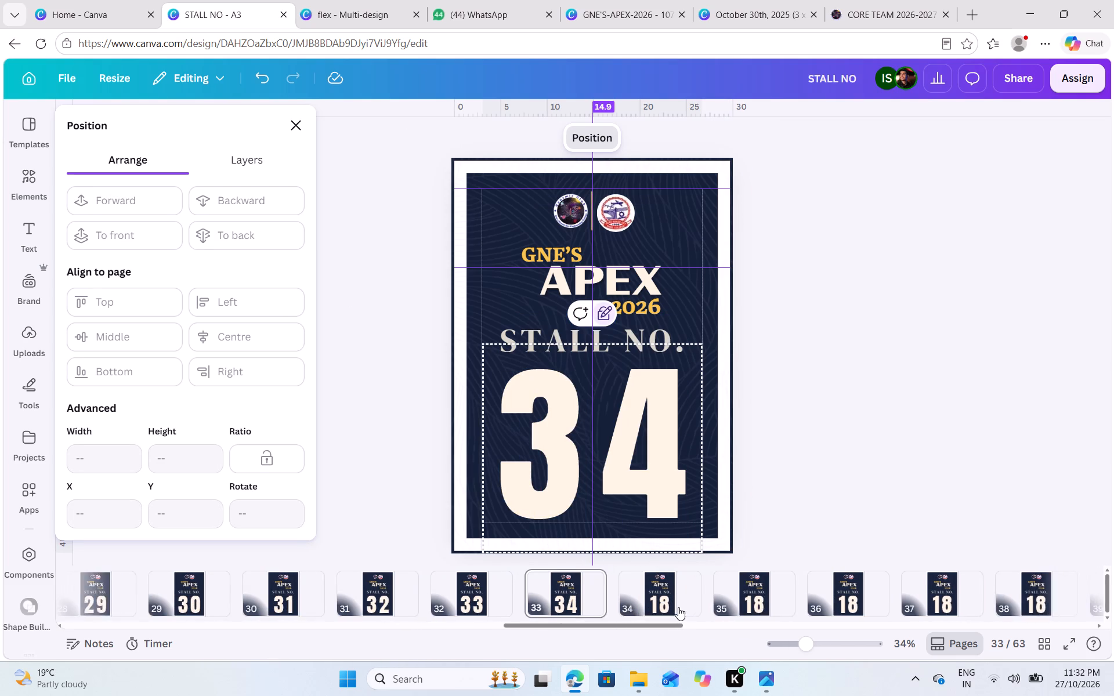
scroll(678, 607, "left", 4)
left_click(532, 579)
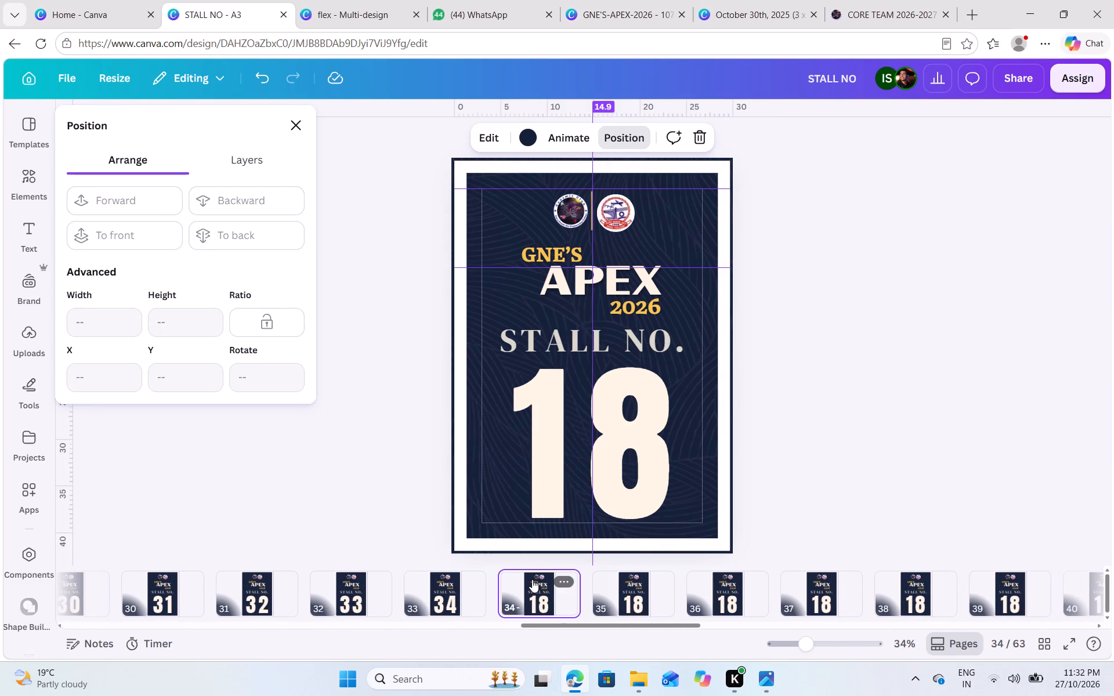
left_click(610, 373)
left_click(209, 238)
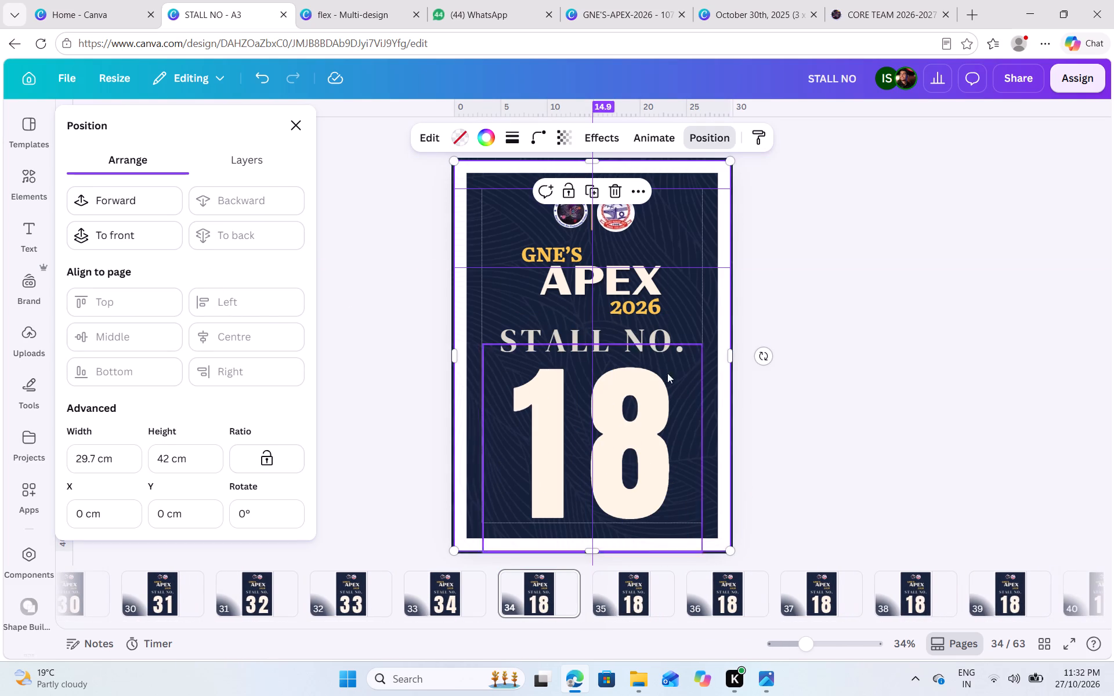
double_click(627, 397)
type("35")
Send the white border frame on page 35 to the back and change the large stall number to 36.
left_click(623, 591)
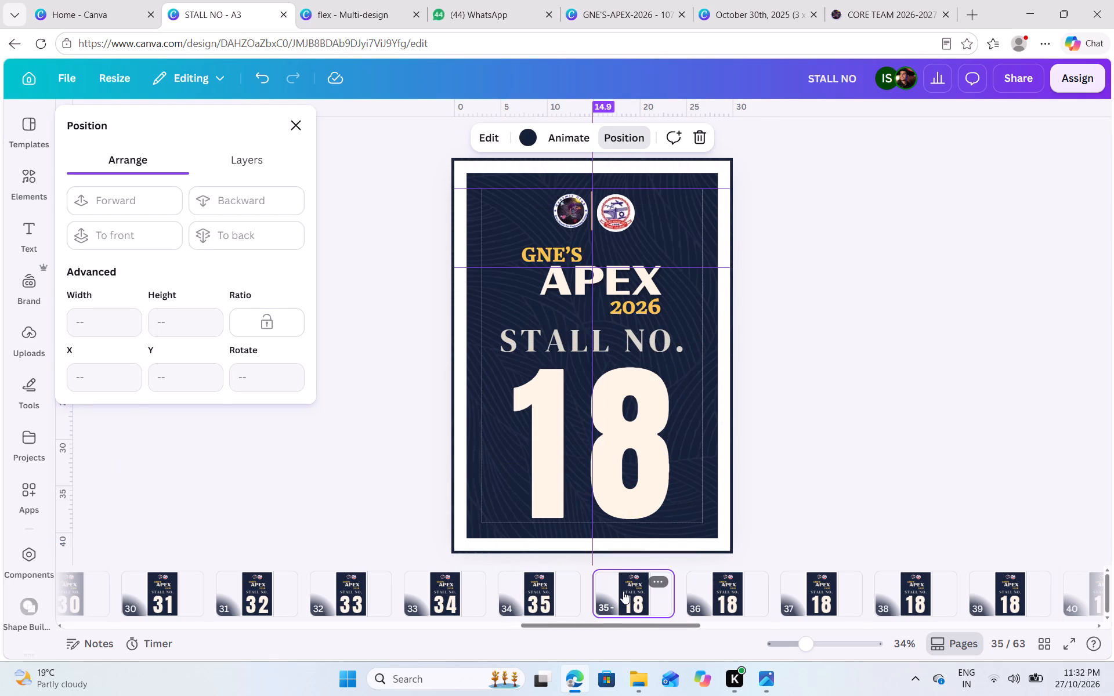
left_click(683, 472)
left_click(213, 233)
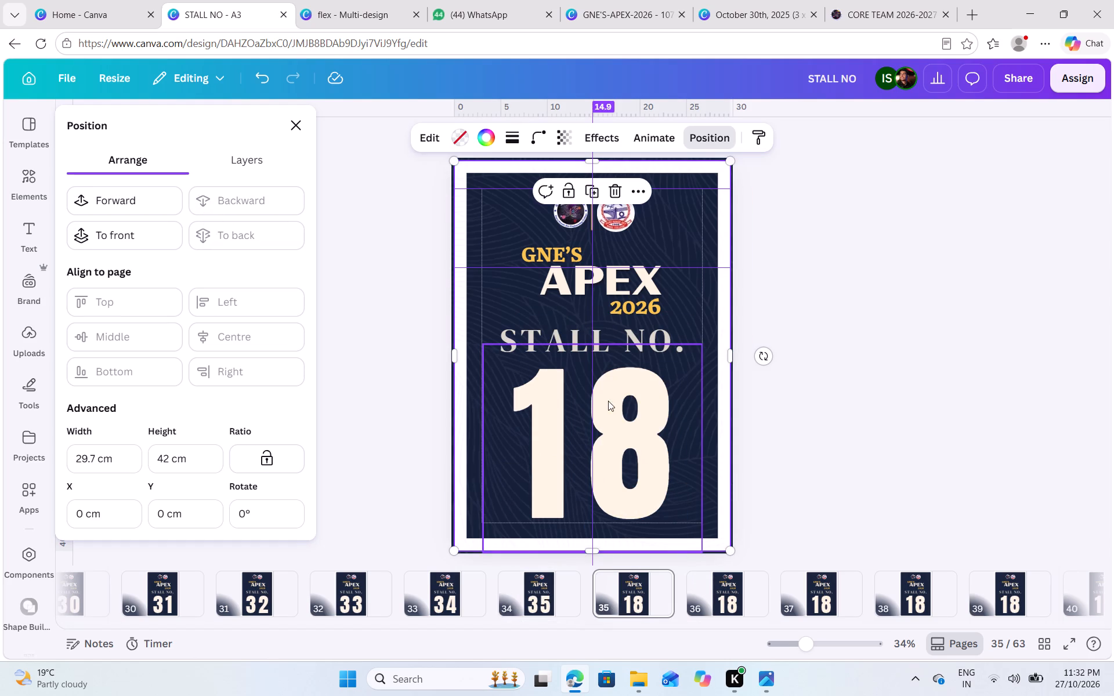
double_click(616, 403)
type("26")
key("BackSpace")
key("BackSpace")
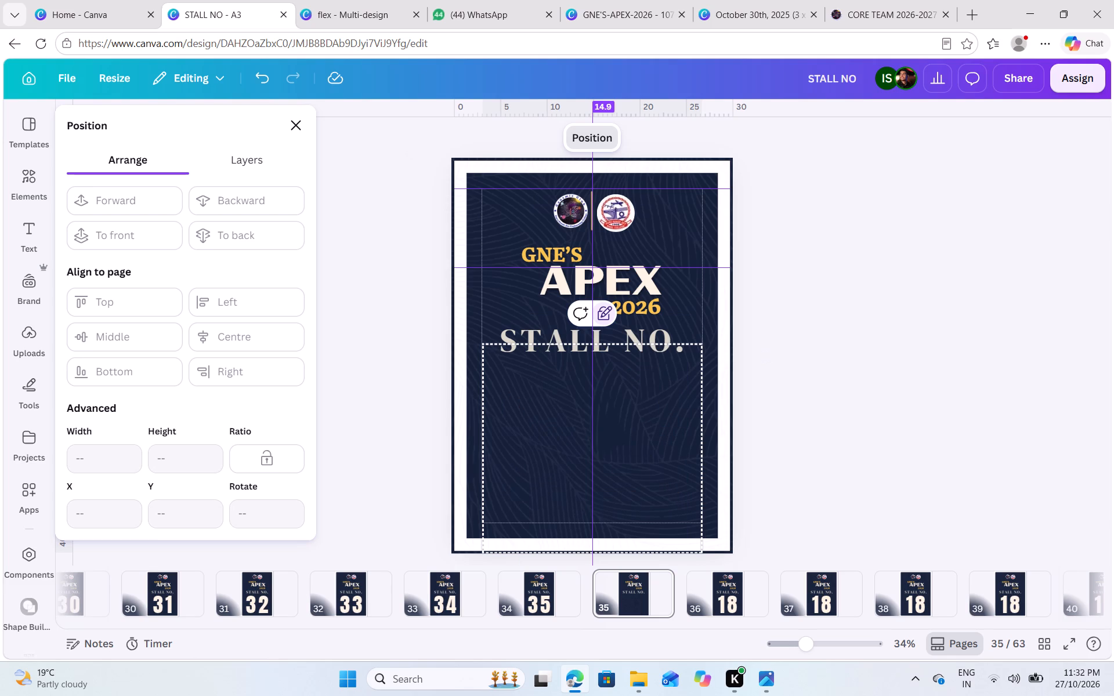
type("36")
Send the white border frame on page 36 to the back and change the large stall number to 37.
left_click(724, 596)
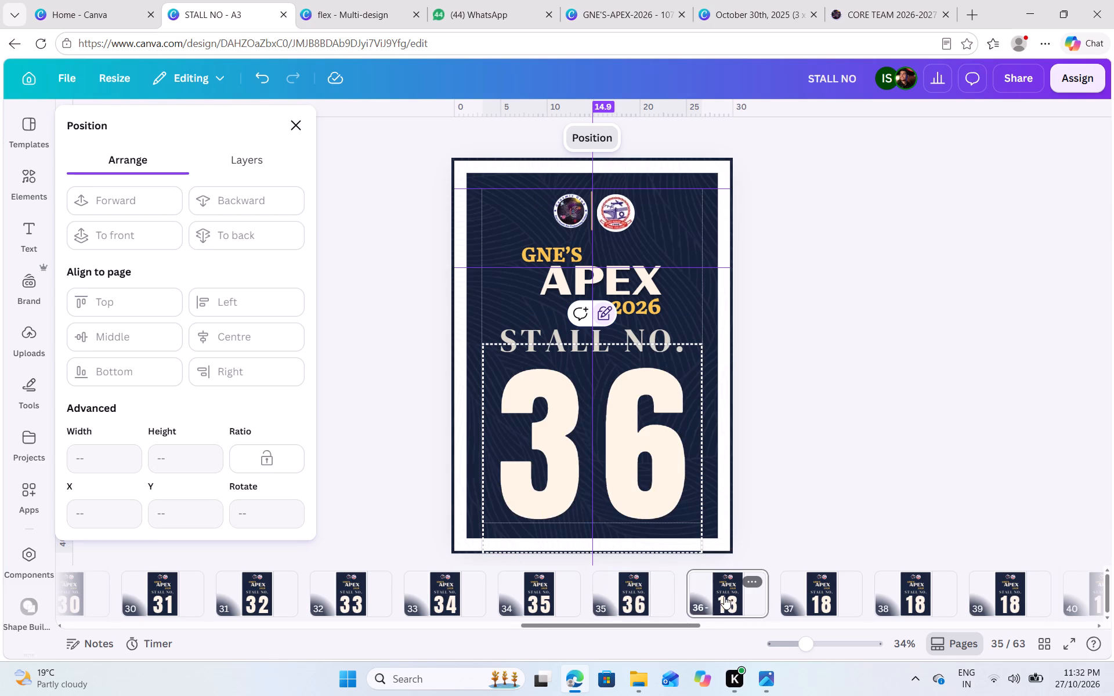
scroll(724, 596, "left", 6)
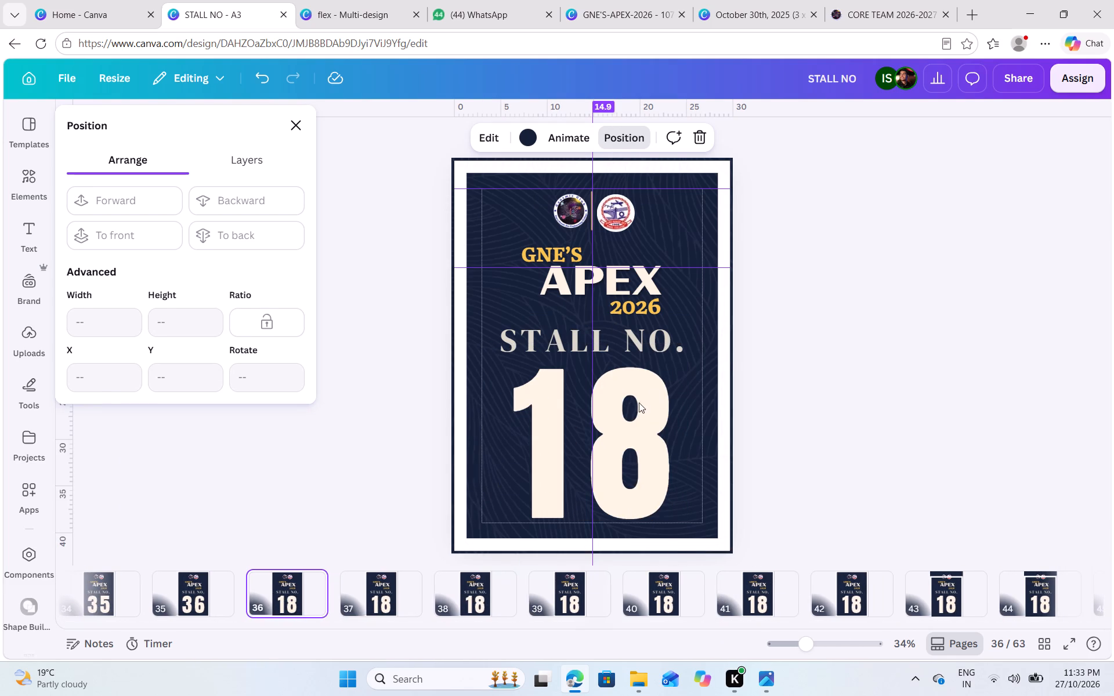
left_click(640, 401)
left_click(240, 235)
triple_click(651, 401)
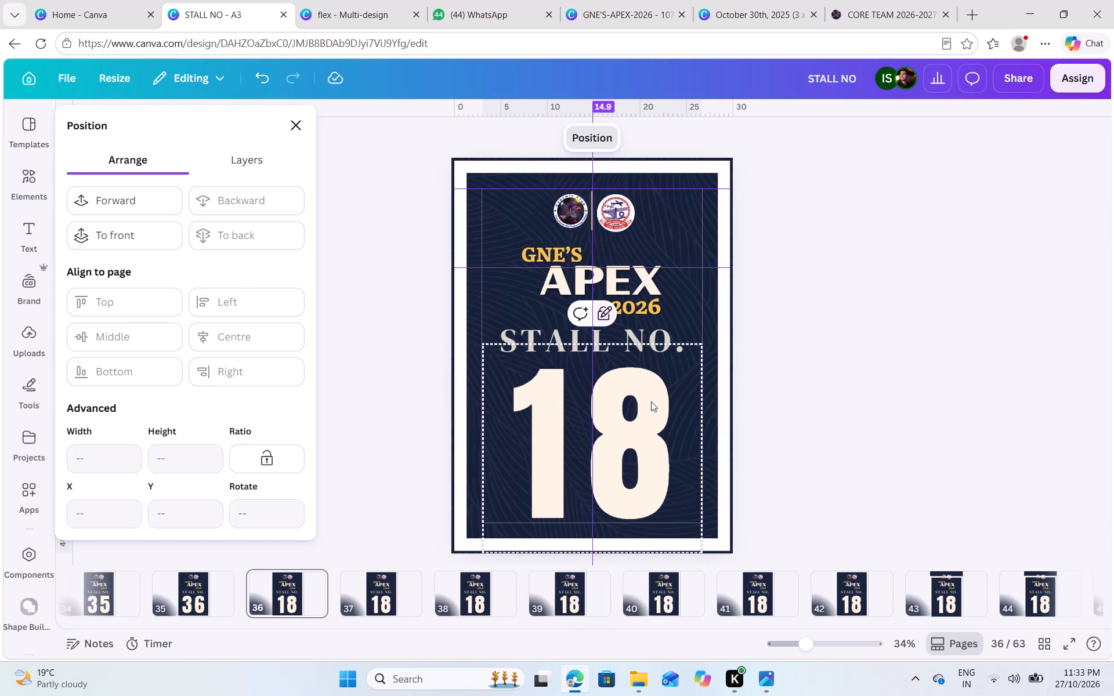
type("37")
Send the white border frame on page 37 to the back and change the large stall number to 38.
left_click(387, 577)
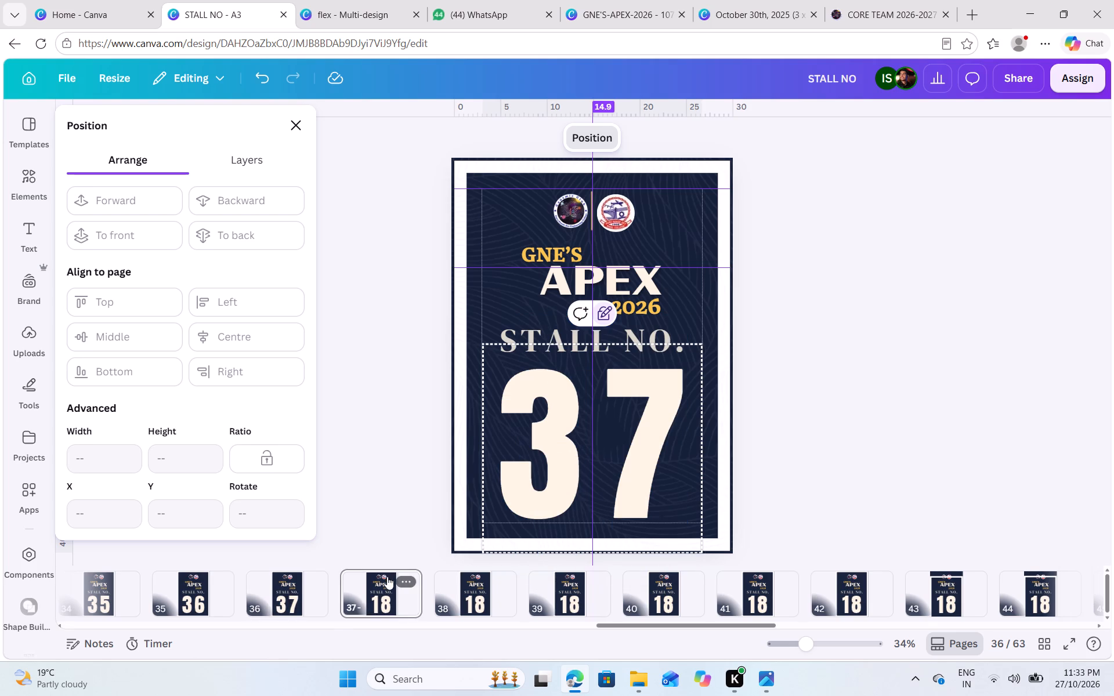
left_click(645, 462)
left_click(282, 245)
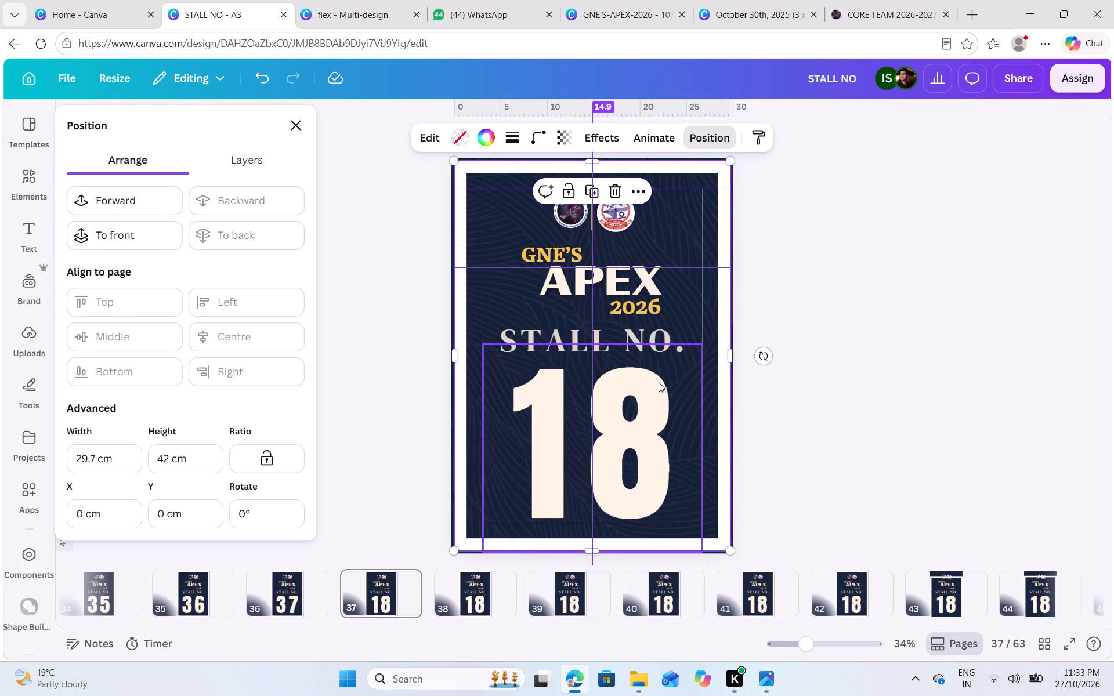
double_click(663, 397)
type("38")
Review the stall number sequence across the page thumbnails, from page 38 back to page 1 and forward to page 18.
left_click(493, 598)
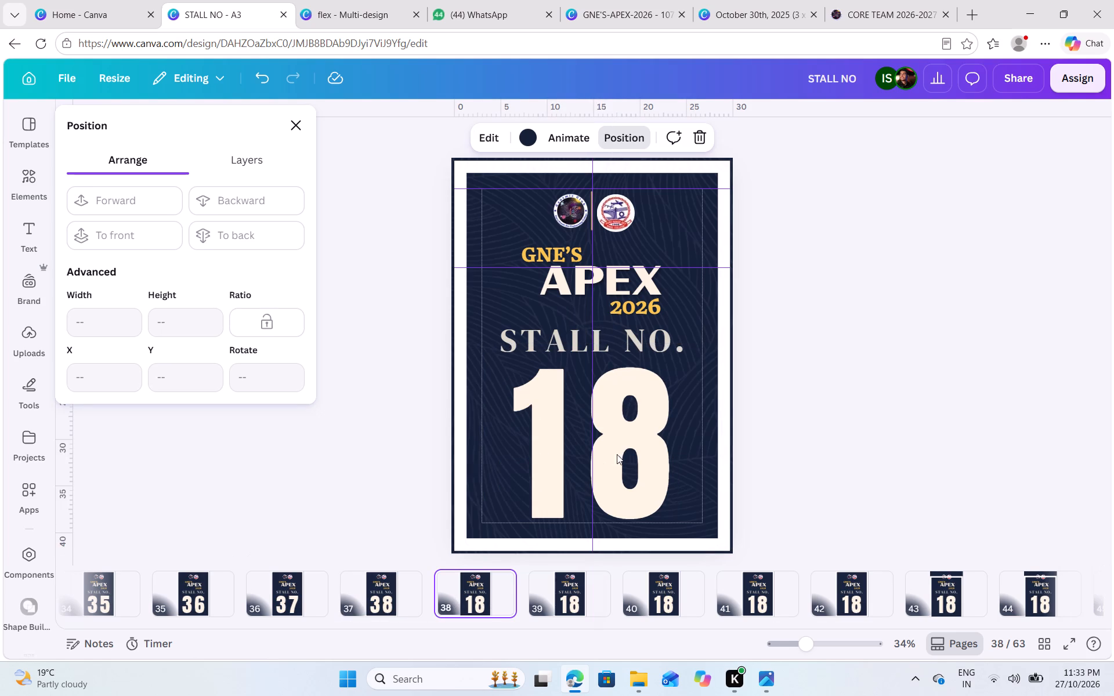
scroll(302, 594, "right", 4)
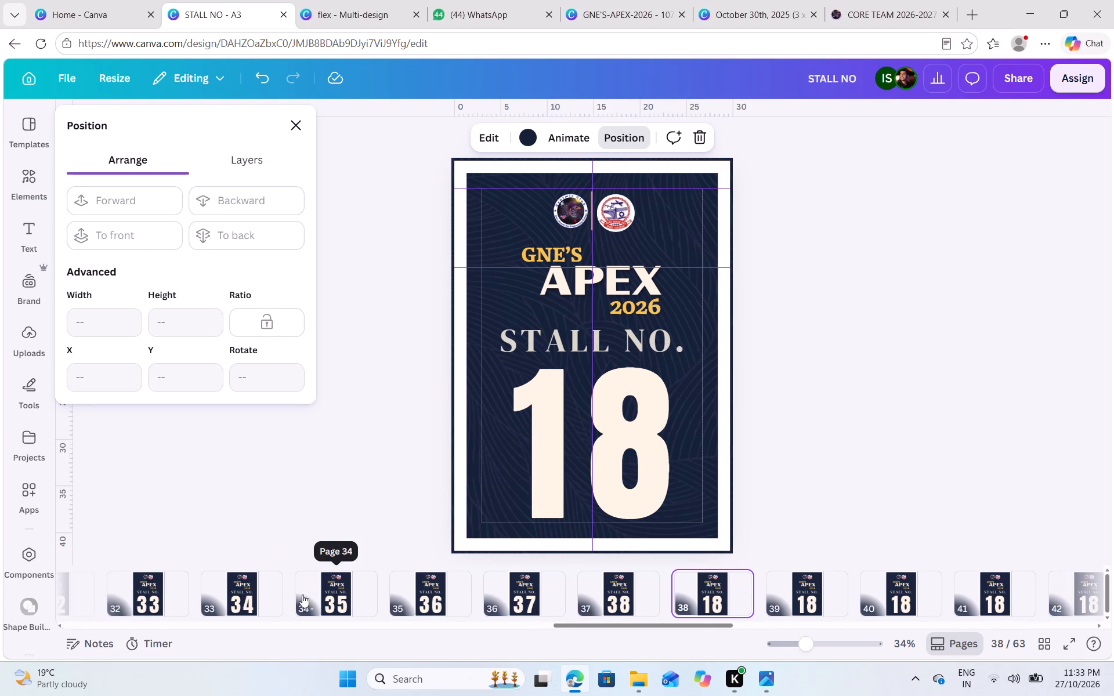
scroll(302, 594, "right", 5)
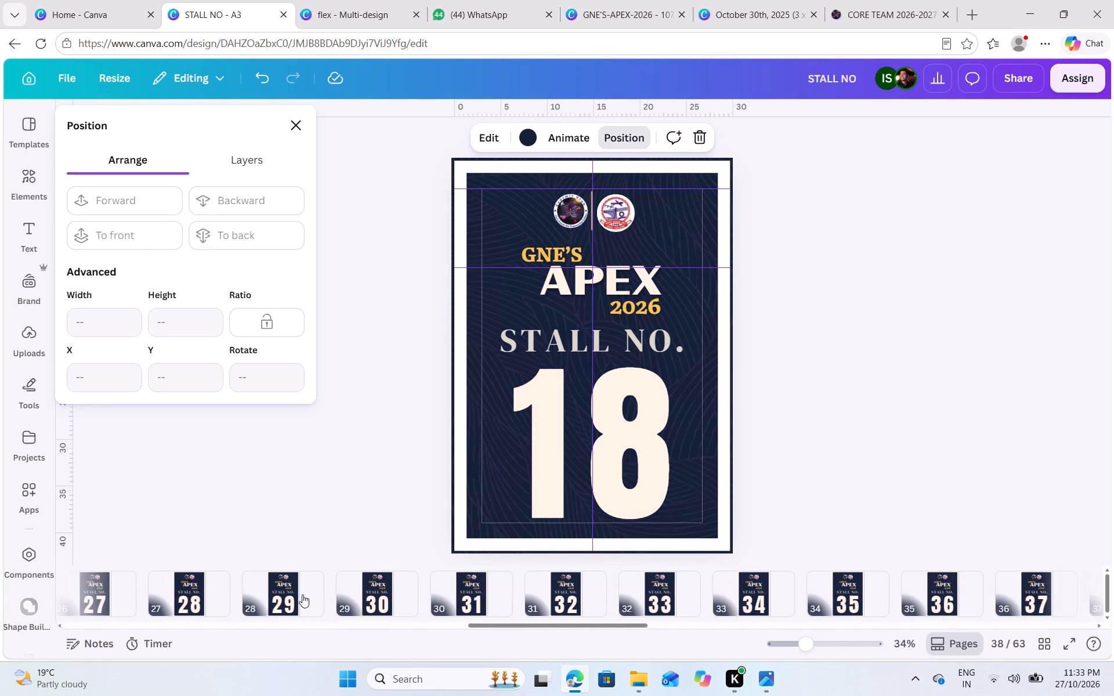
scroll(302, 594, "right", 12)
scroll(302, 594, "right", 14)
scroll(302, 594, "right", 11)
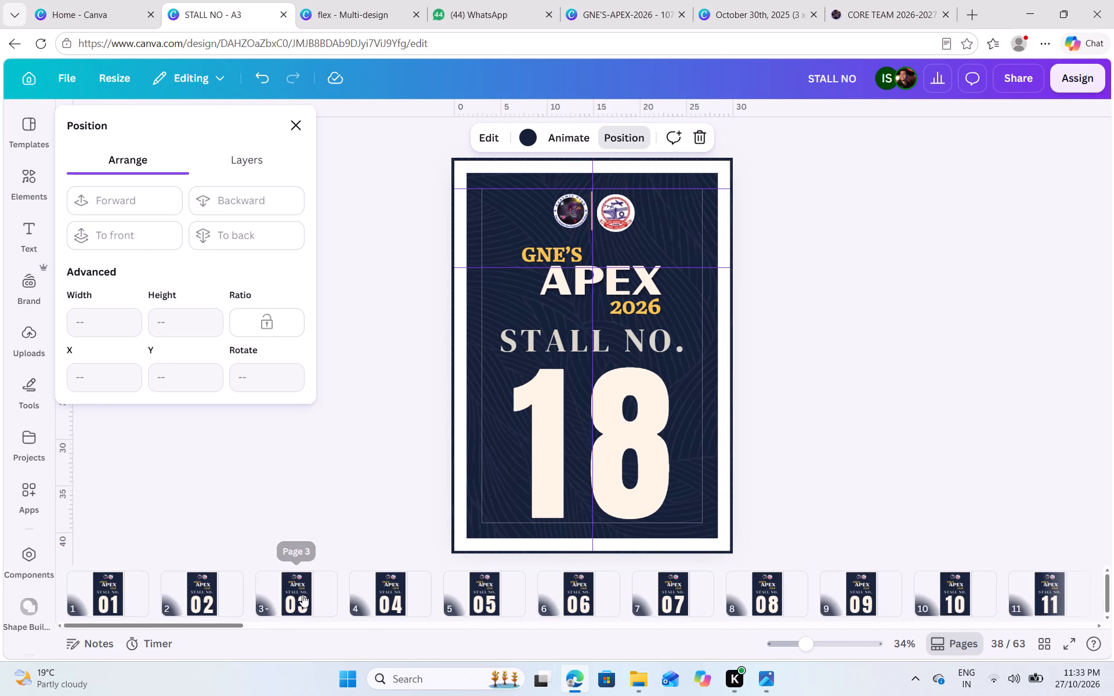
scroll(302, 594, "left", 11)
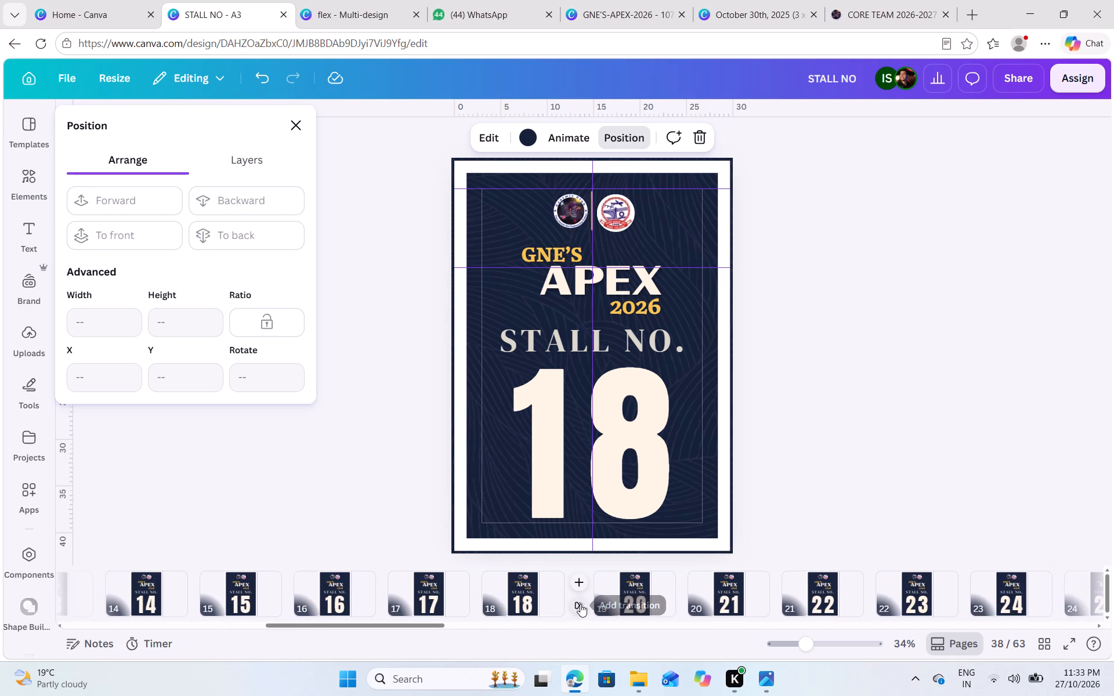
Duplicate page 18, the stall 18 poster.
right_click(541, 591)
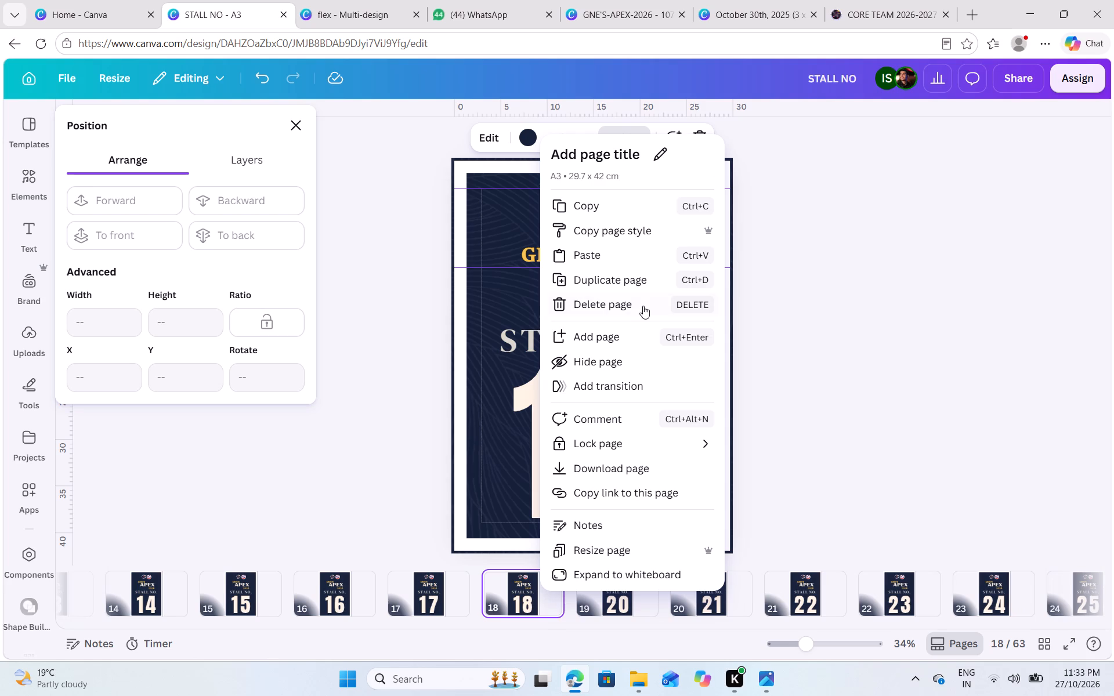
left_click(628, 280)
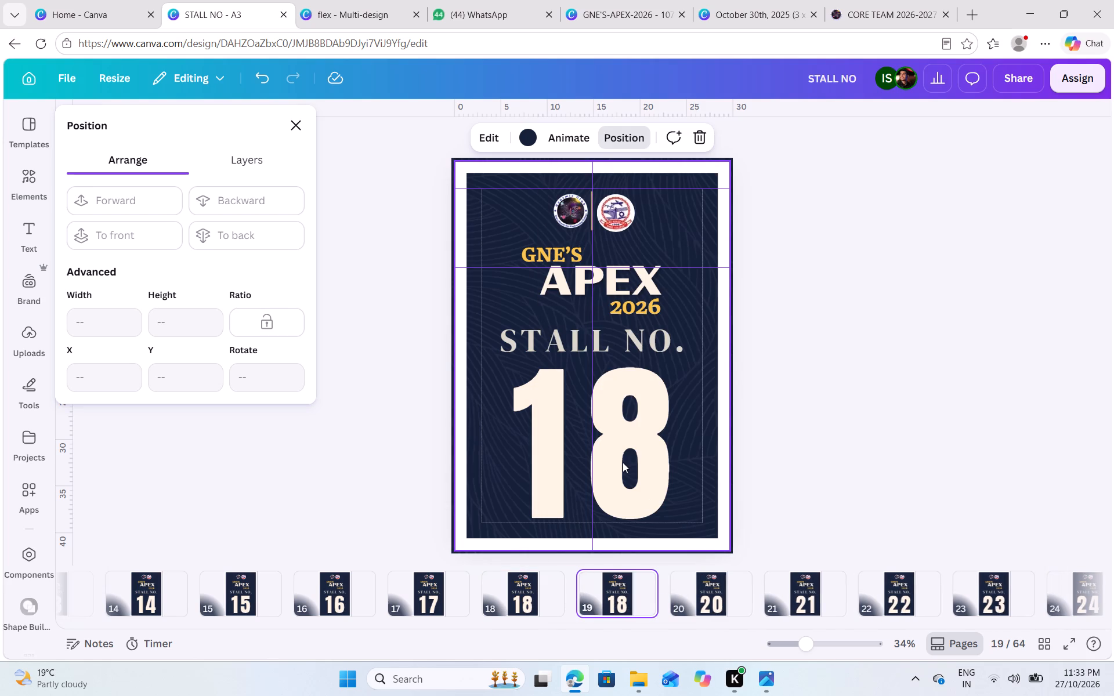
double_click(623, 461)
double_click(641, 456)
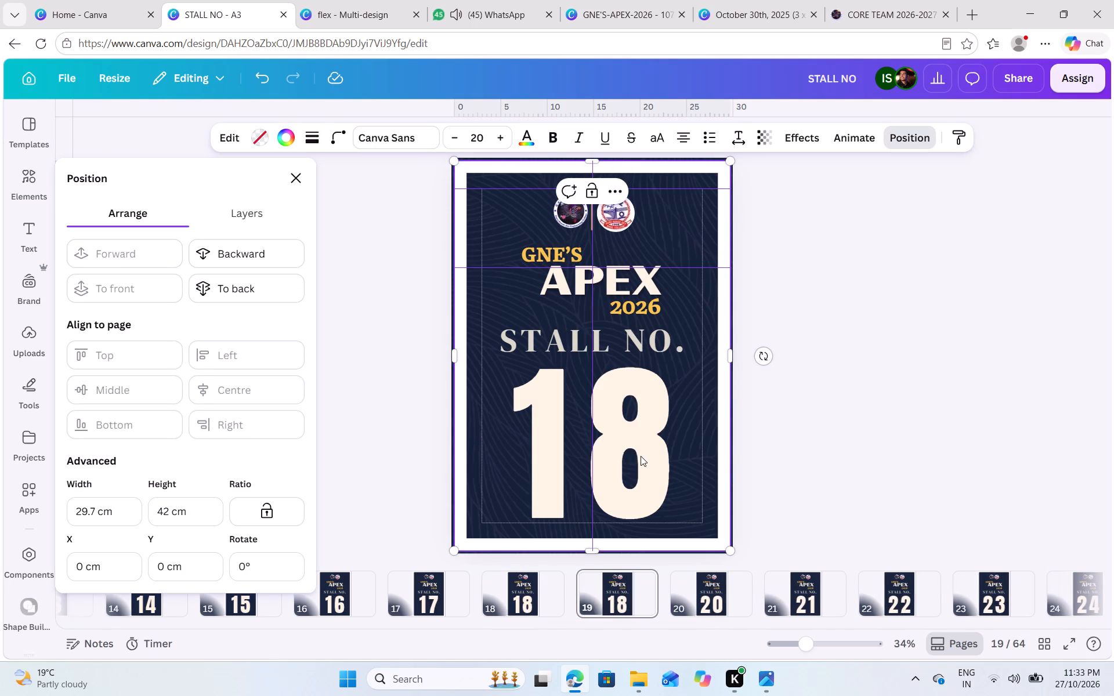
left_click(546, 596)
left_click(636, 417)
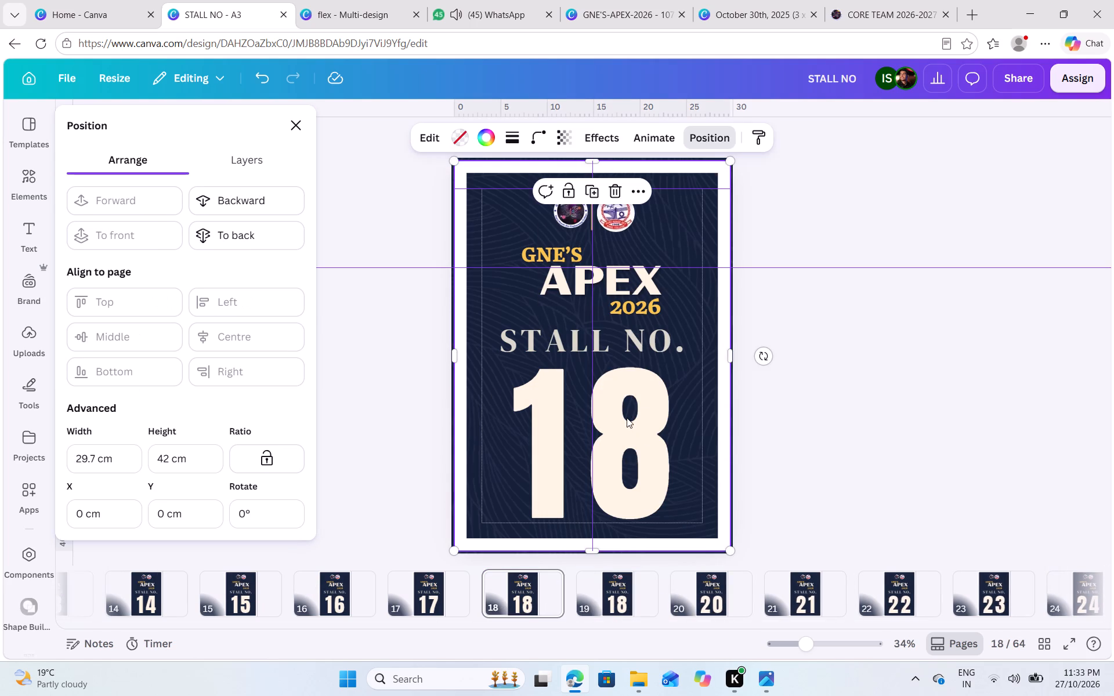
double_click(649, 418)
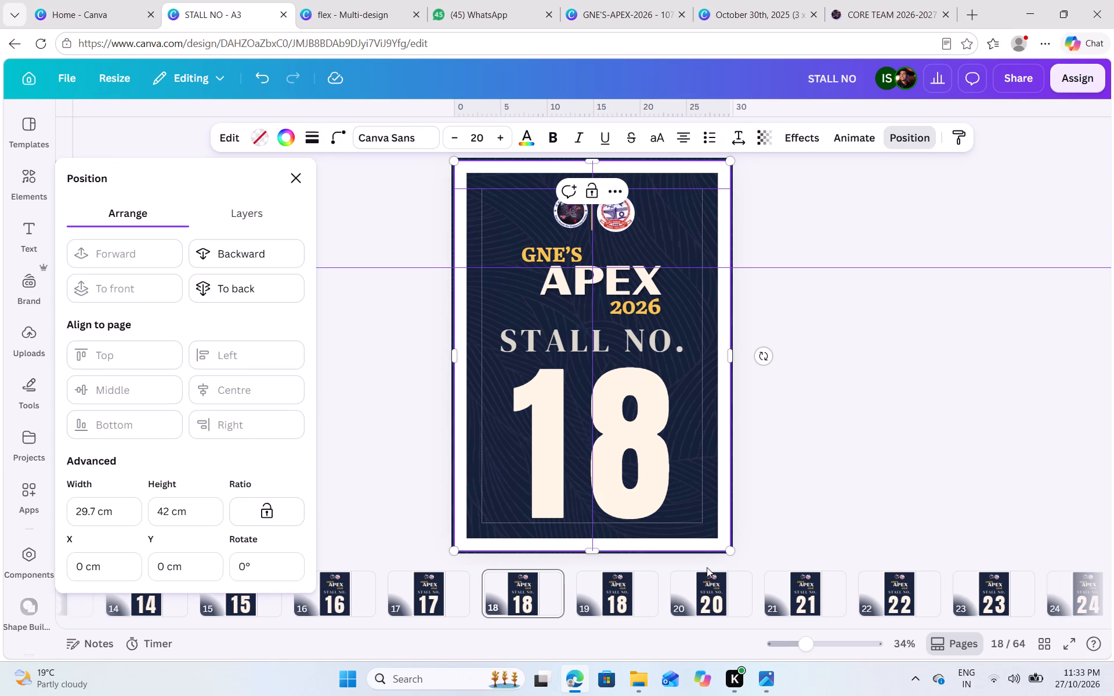
Send the white border frame on the duplicated page 19 to the back and change the large stall number to 19.
left_click(612, 588)
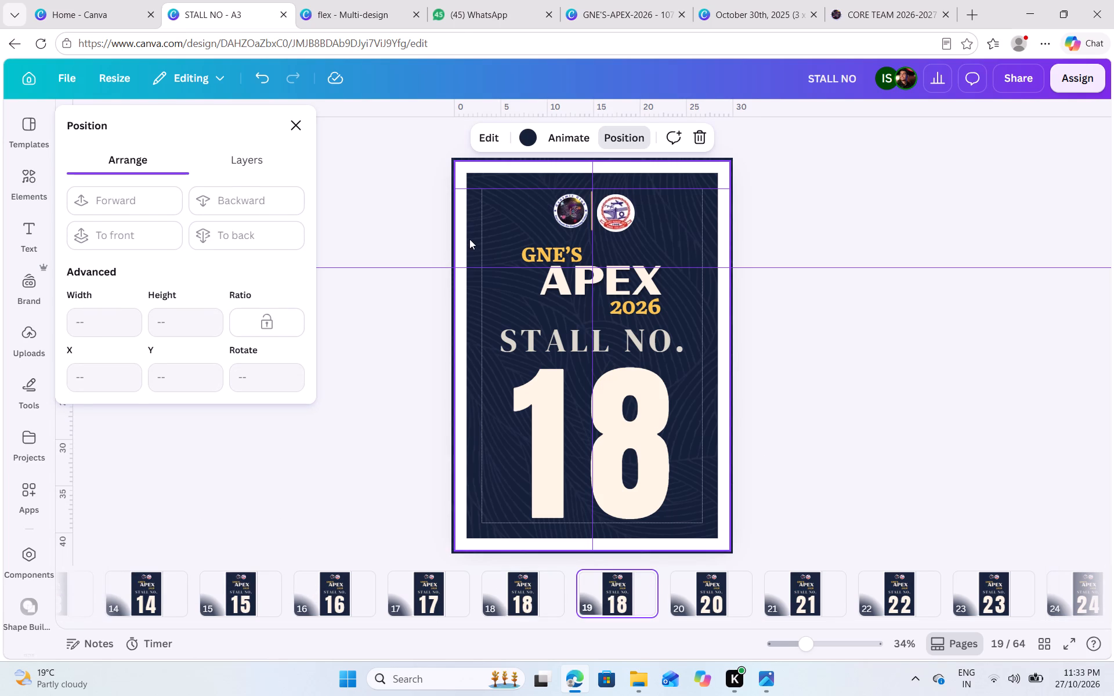
left_click(632, 264)
left_click(606, 144)
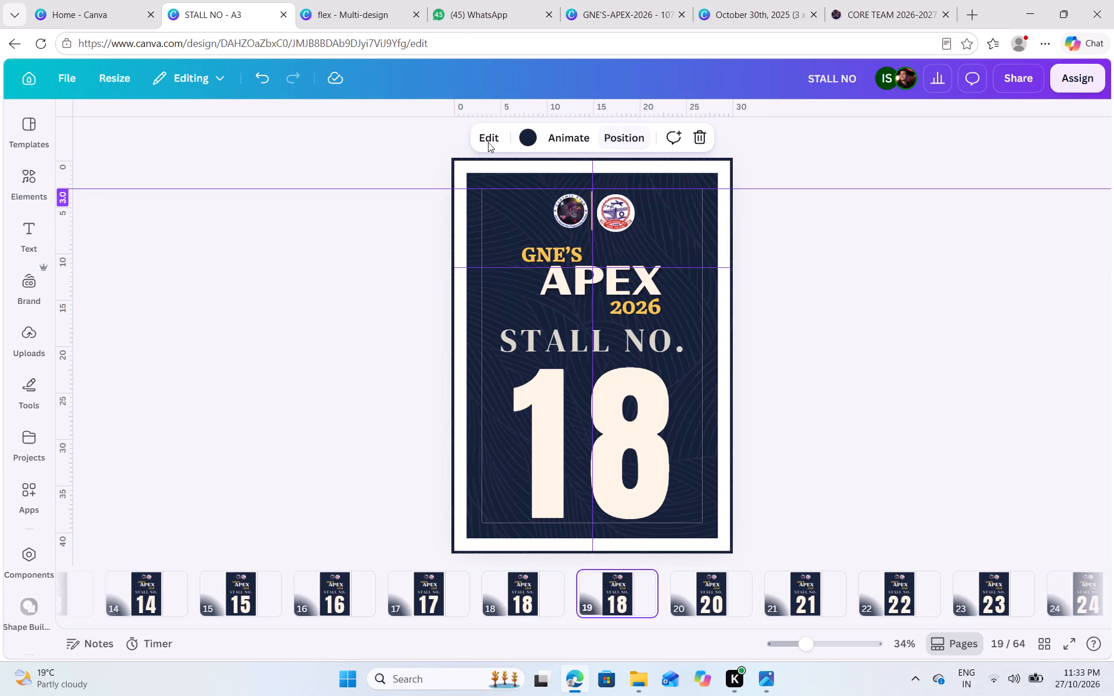
left_click(610, 252)
left_click(698, 140)
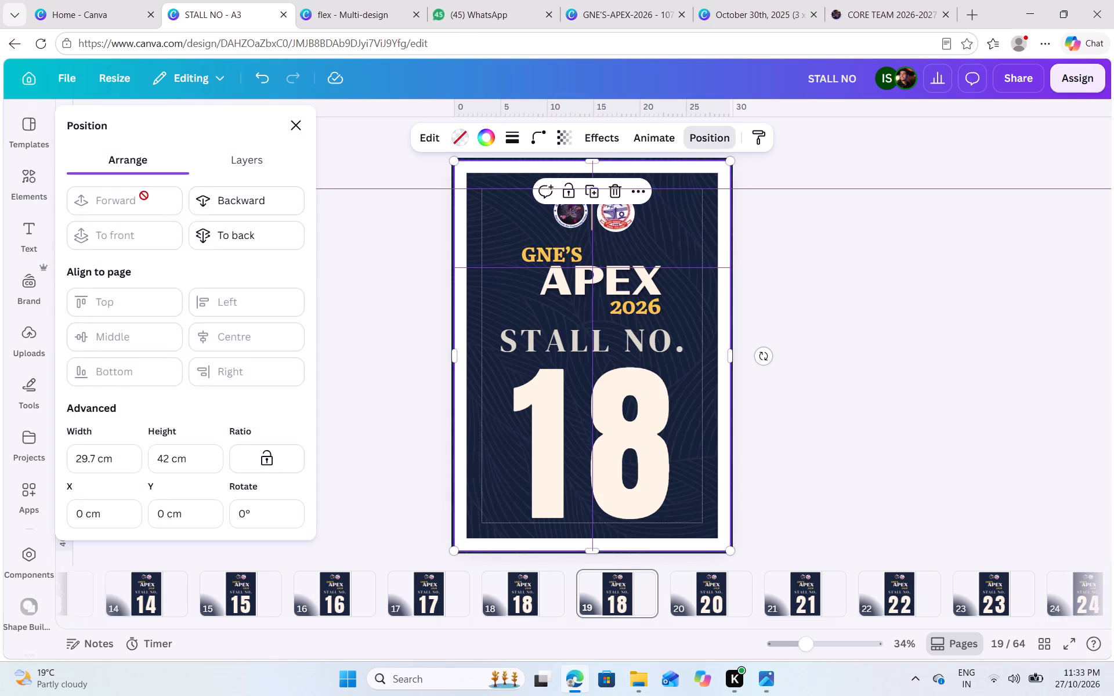
left_click(263, 149)
left_click(136, 153)
left_click(237, 232)
double_click(635, 431)
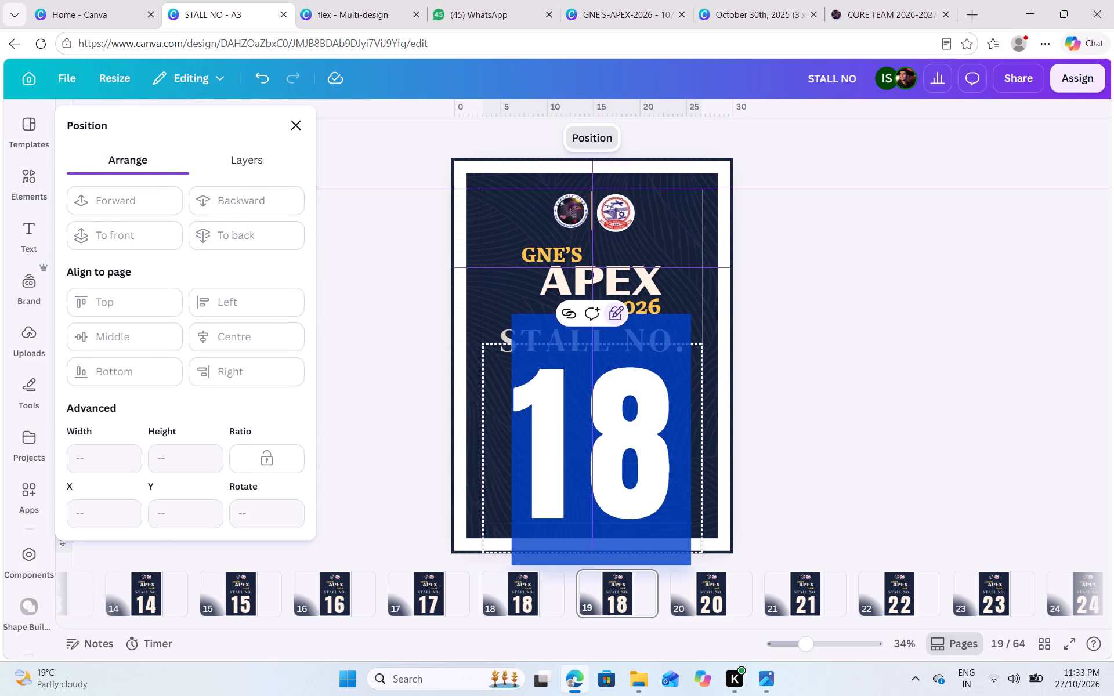
type("19")
left_click(254, 177)
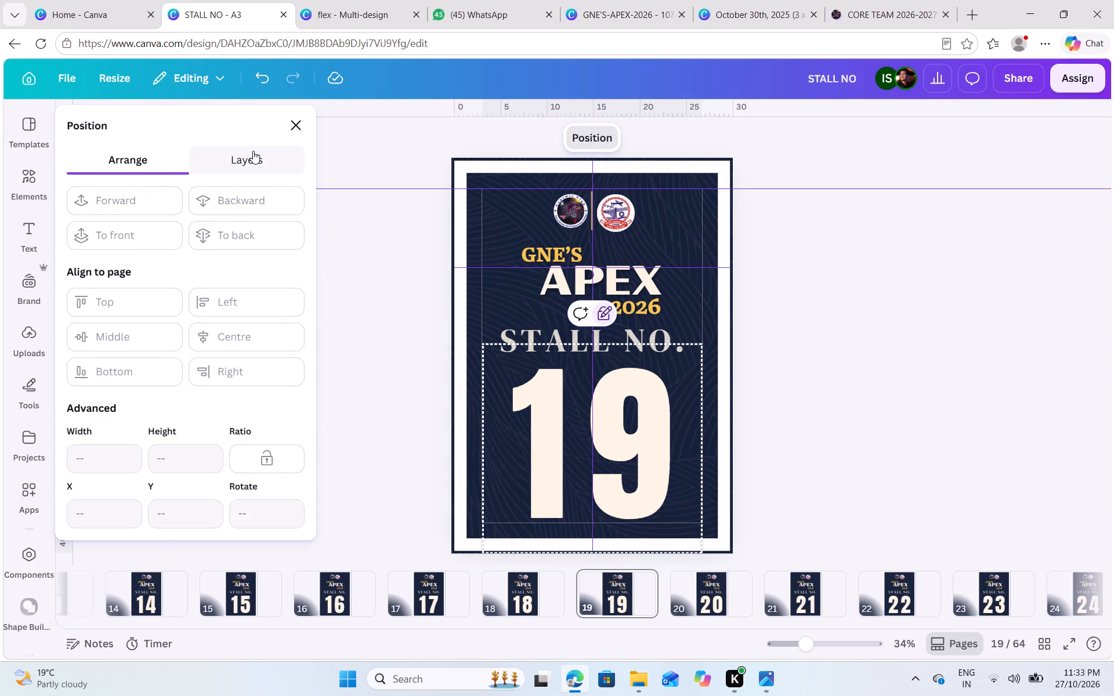
left_click(253, 153)
left_click(735, 250)
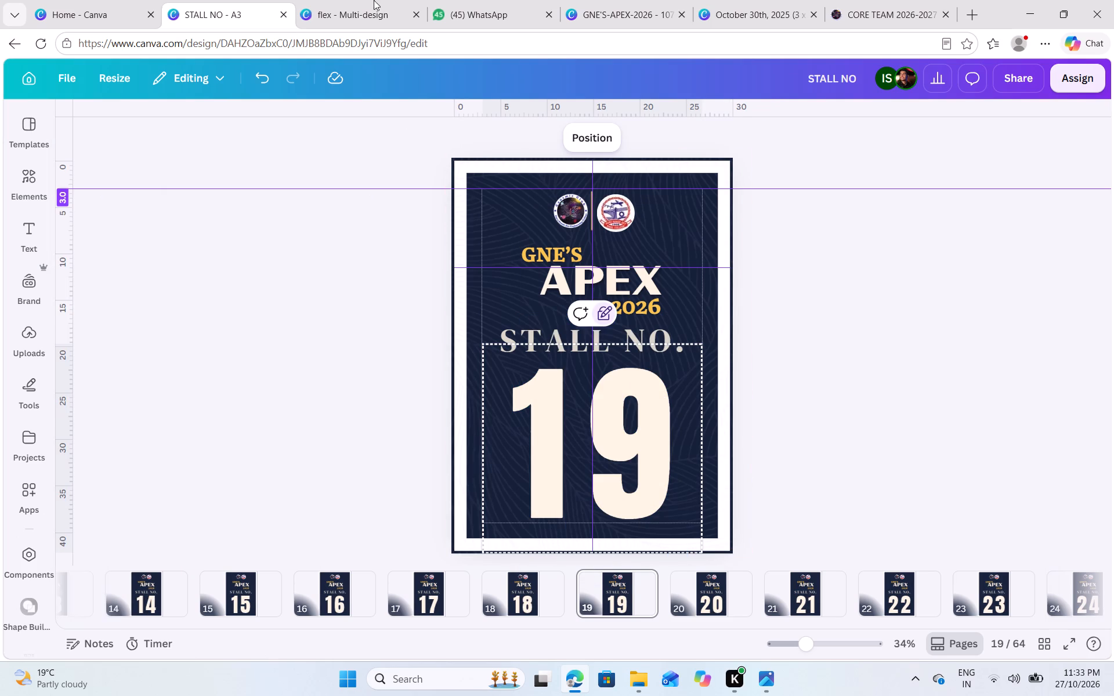
Make a copy of the flex design from the recent designs on the Canva home page.
left_click(313, 2)
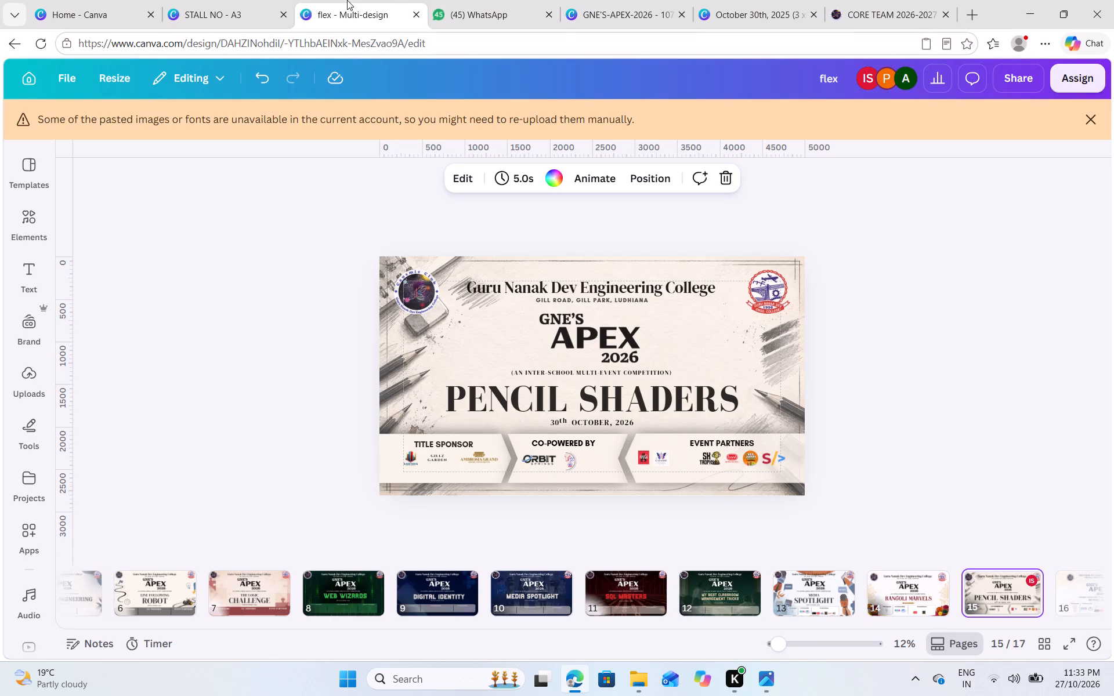
left_click(115, 0)
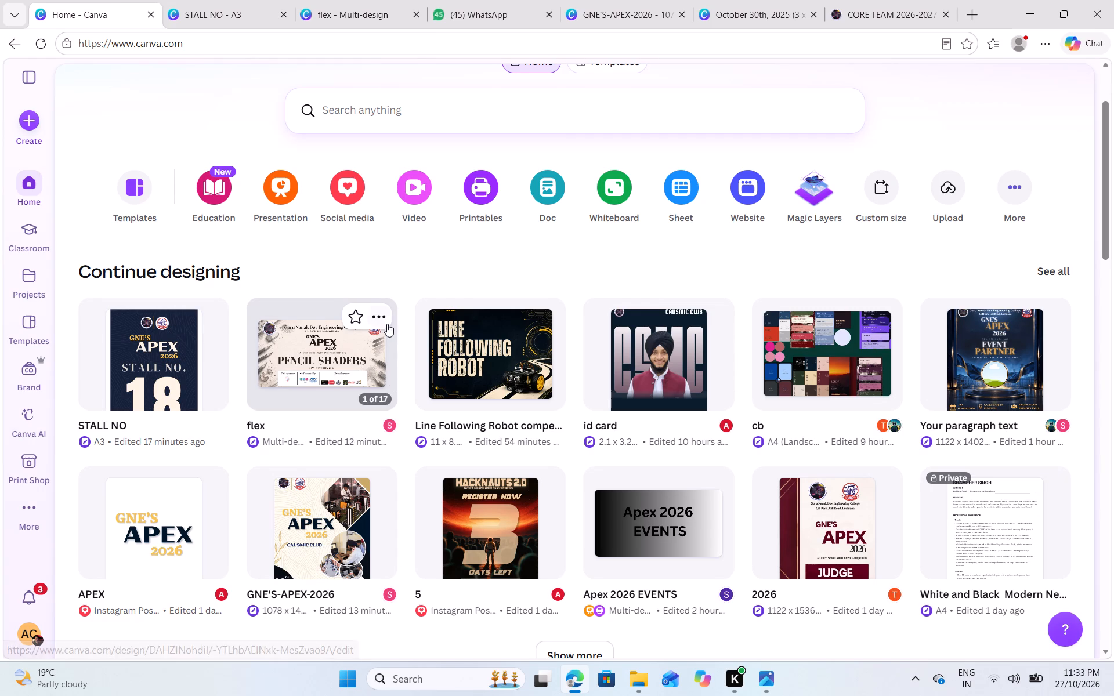
left_click(385, 319)
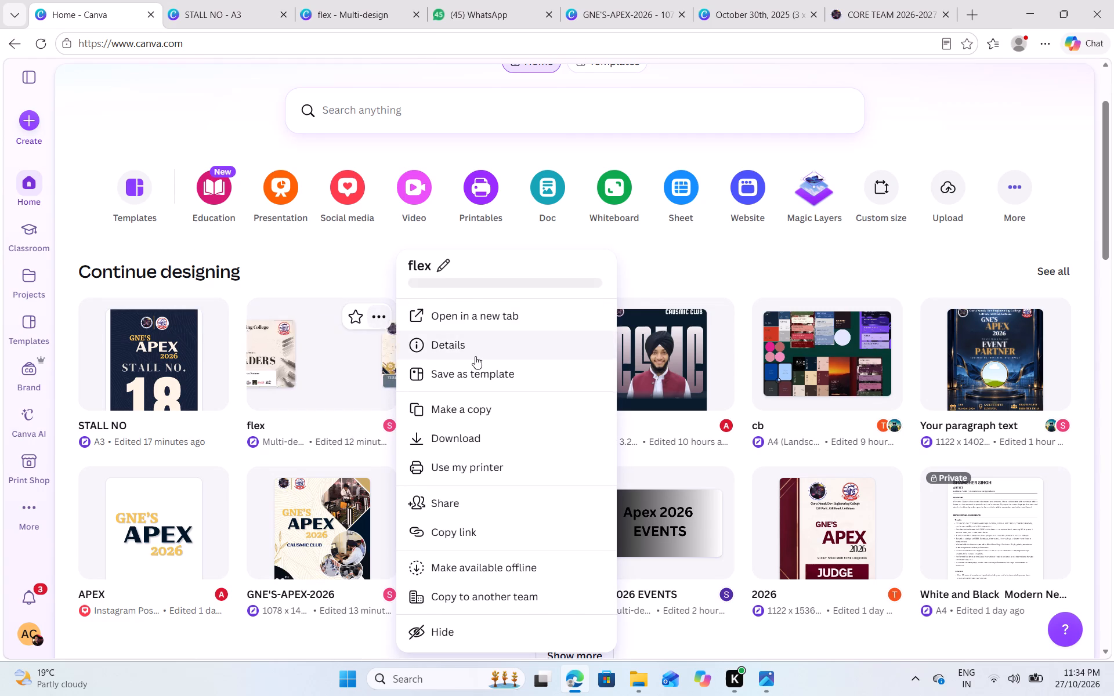
left_click(490, 412)
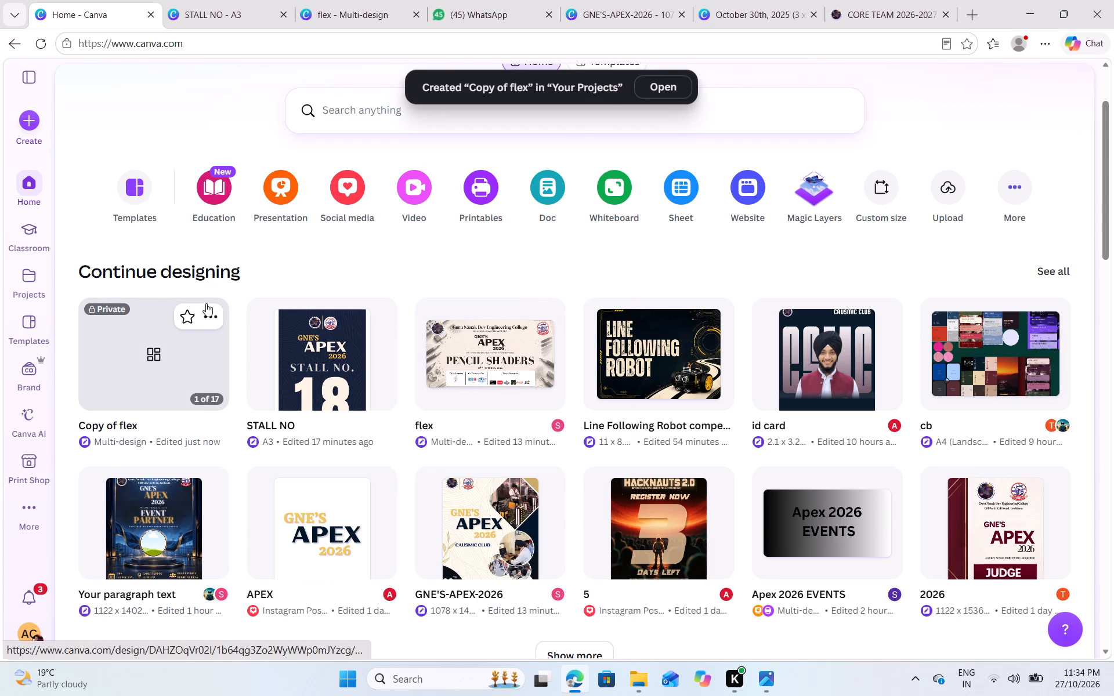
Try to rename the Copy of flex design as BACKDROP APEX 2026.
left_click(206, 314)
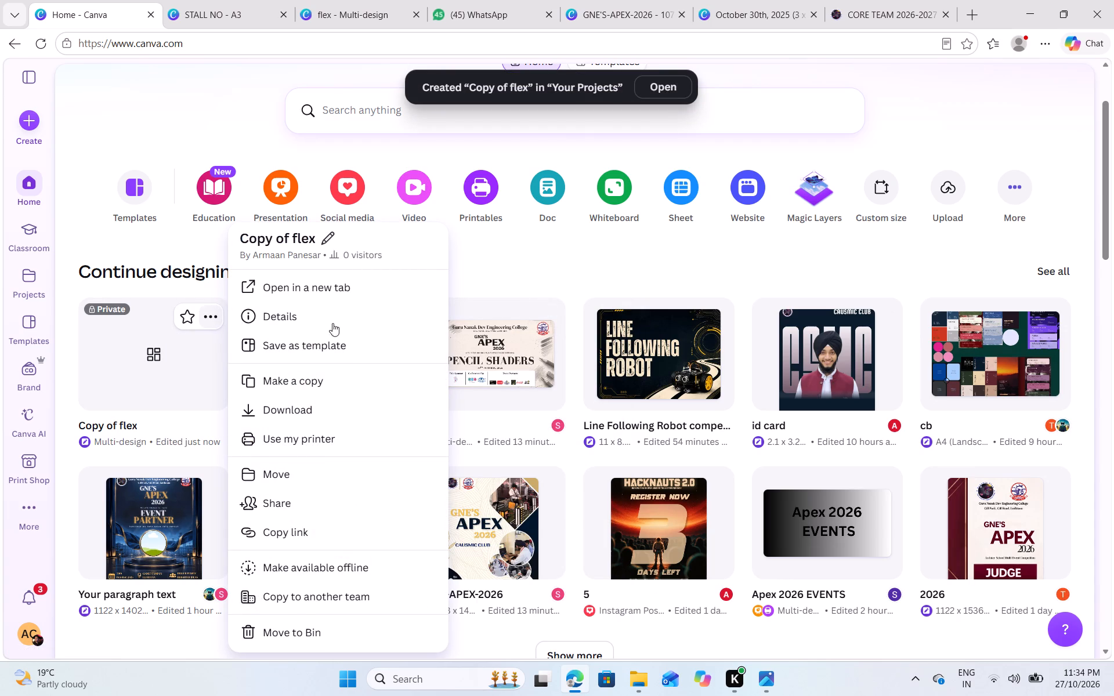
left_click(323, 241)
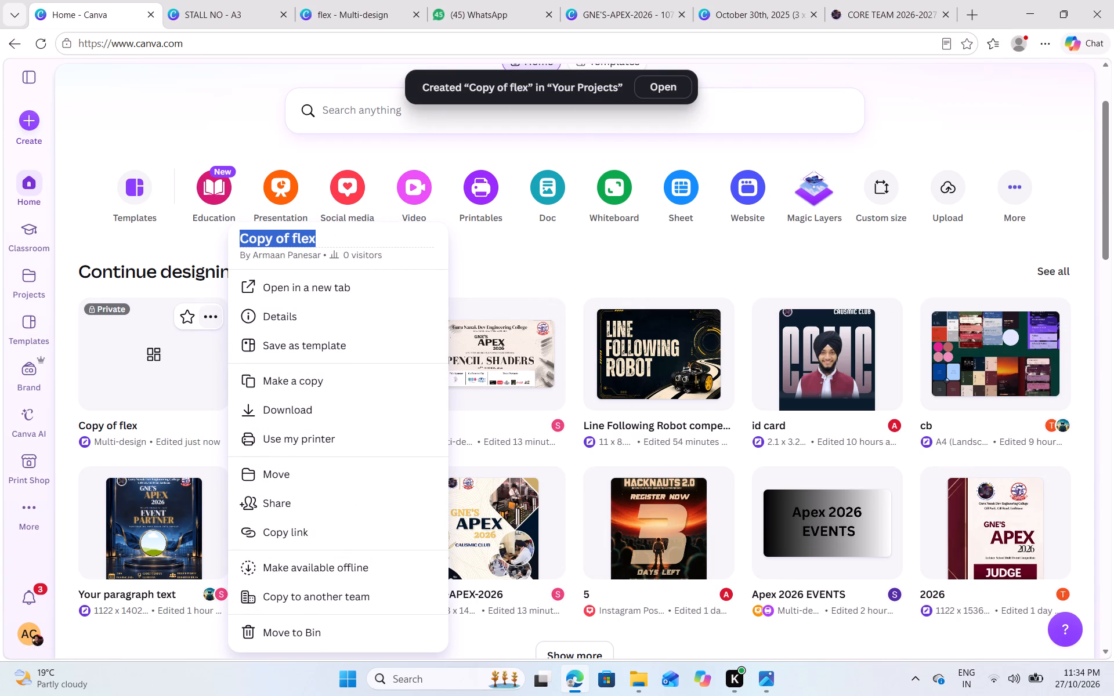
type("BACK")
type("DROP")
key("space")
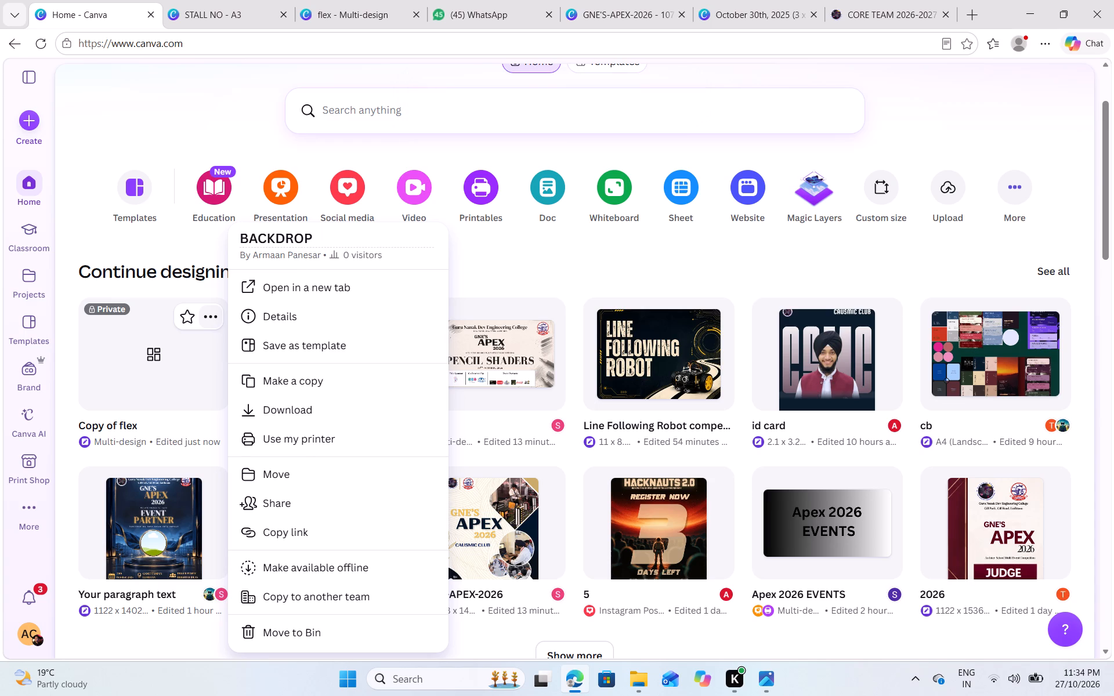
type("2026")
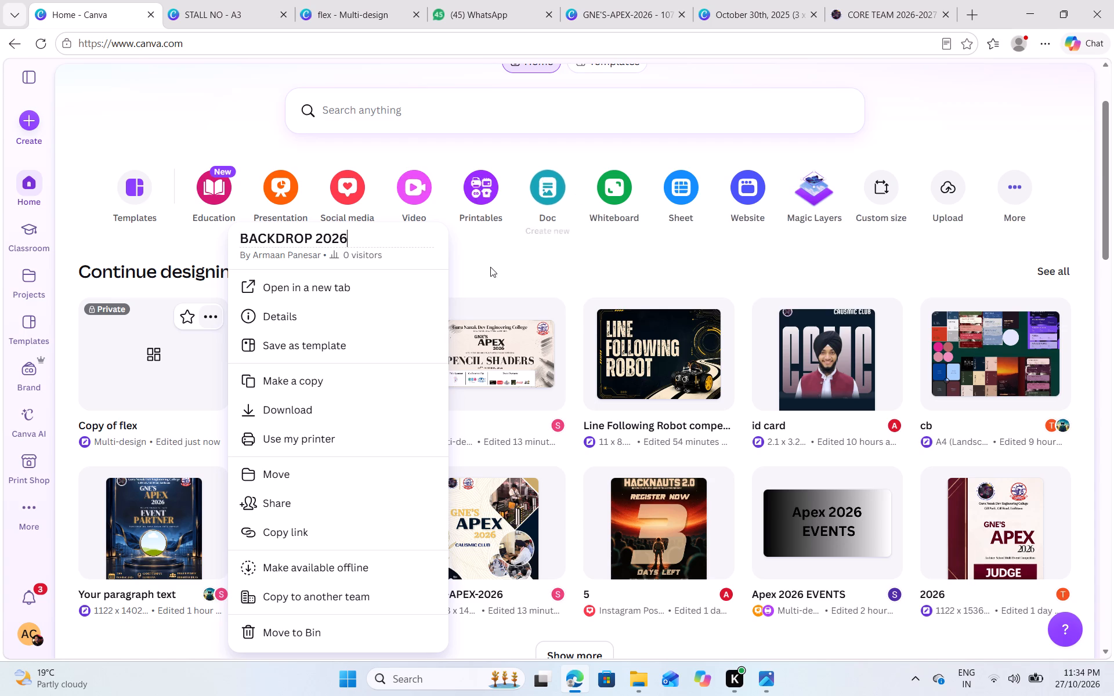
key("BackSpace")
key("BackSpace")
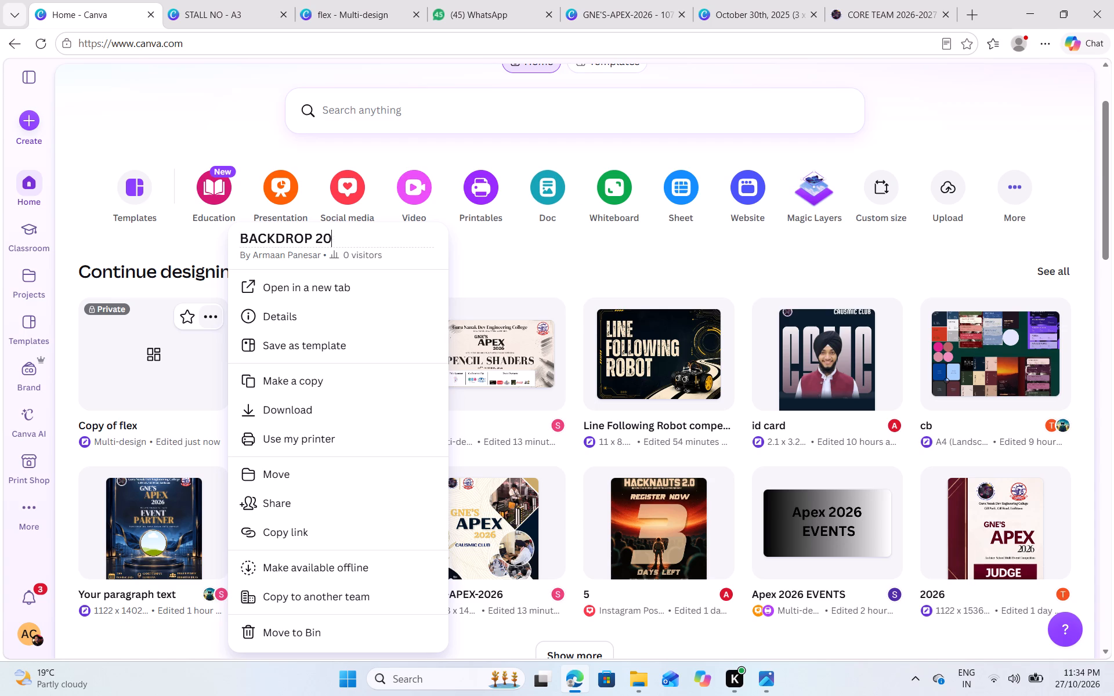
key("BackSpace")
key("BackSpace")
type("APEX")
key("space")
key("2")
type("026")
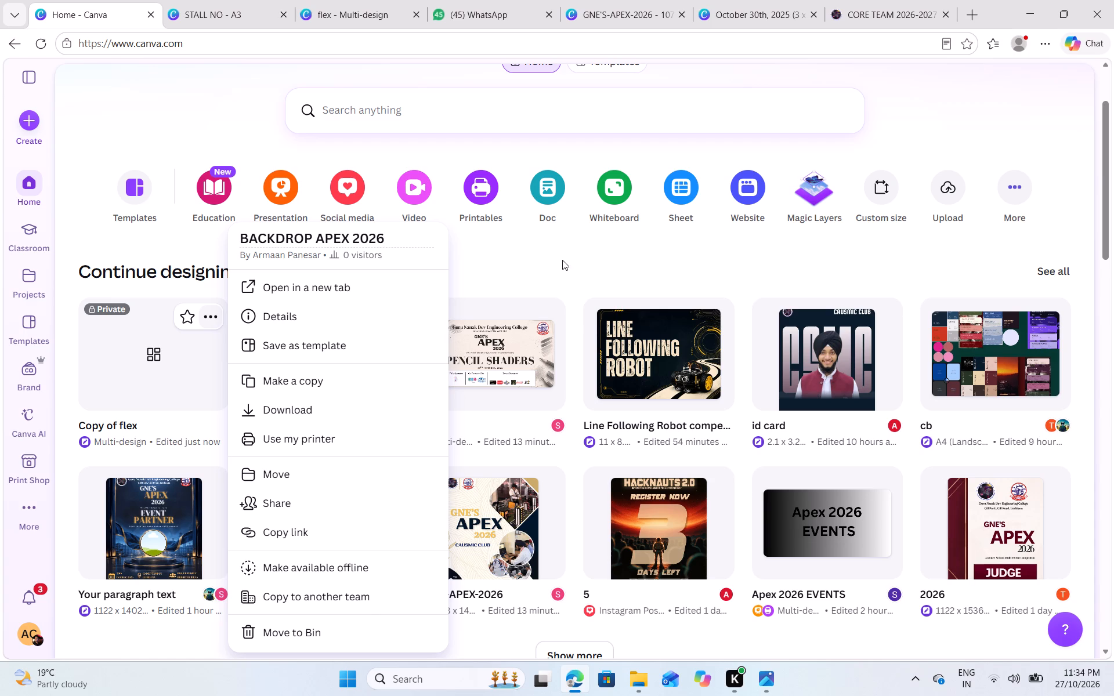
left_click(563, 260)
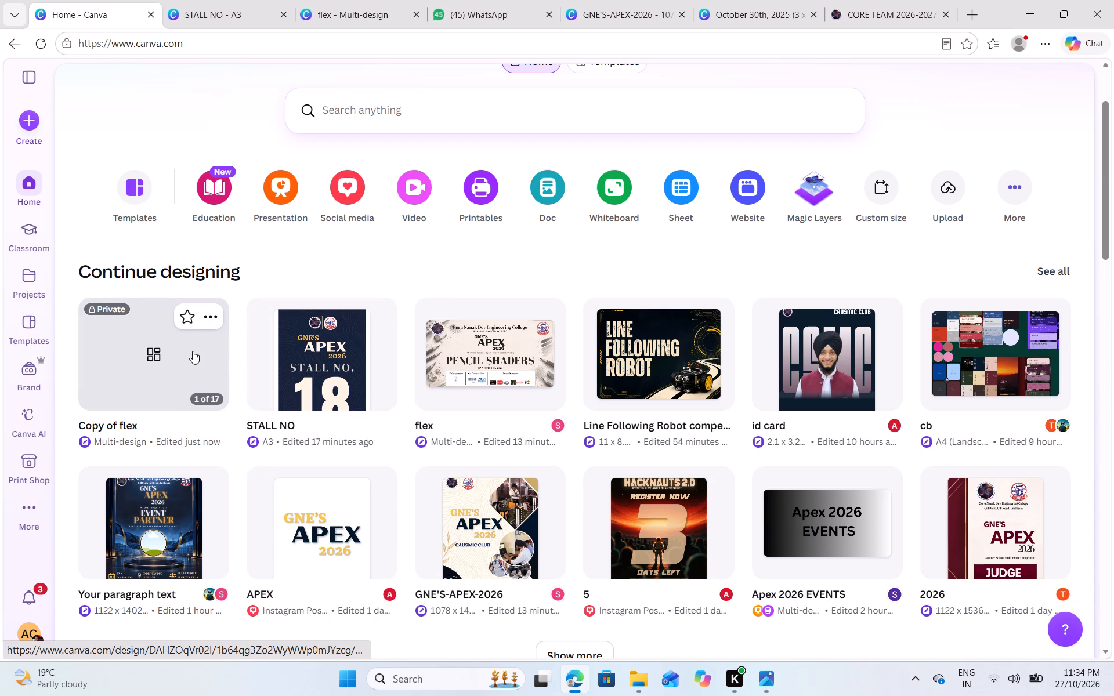
Reload the home page and check the copied flex design among the recent designs.
left_click(41, 43)
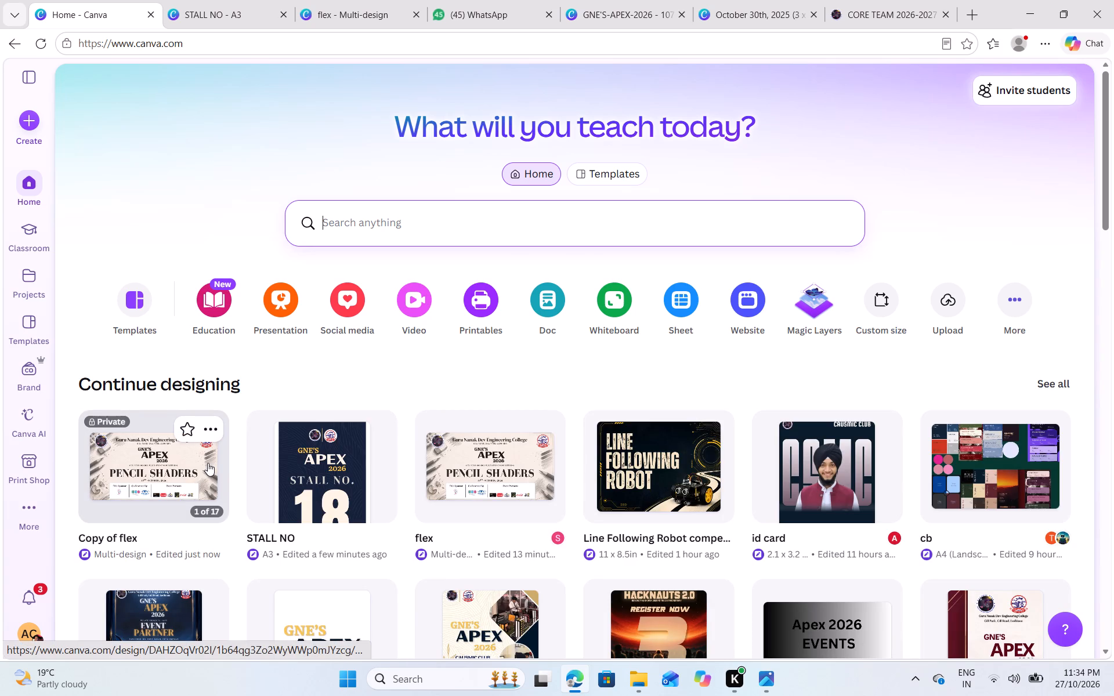
scroll(208, 463, "down", 2)
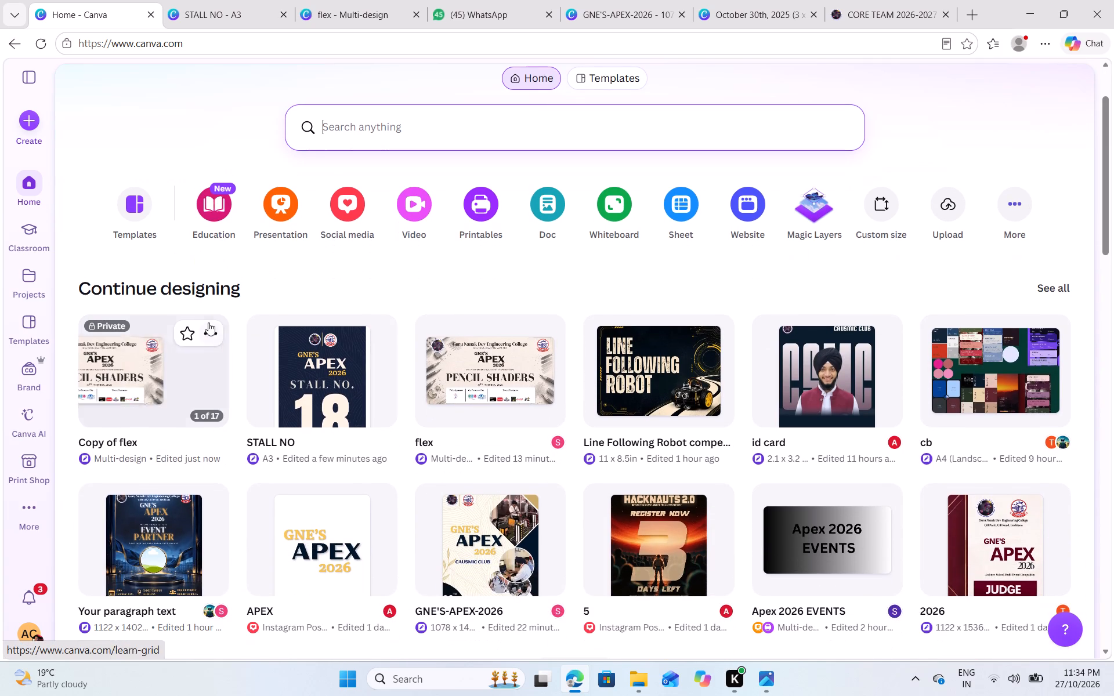
Rename the Copy of flex design as APEX BACKDROP 2026 among the recent designs.
left_click(212, 328)
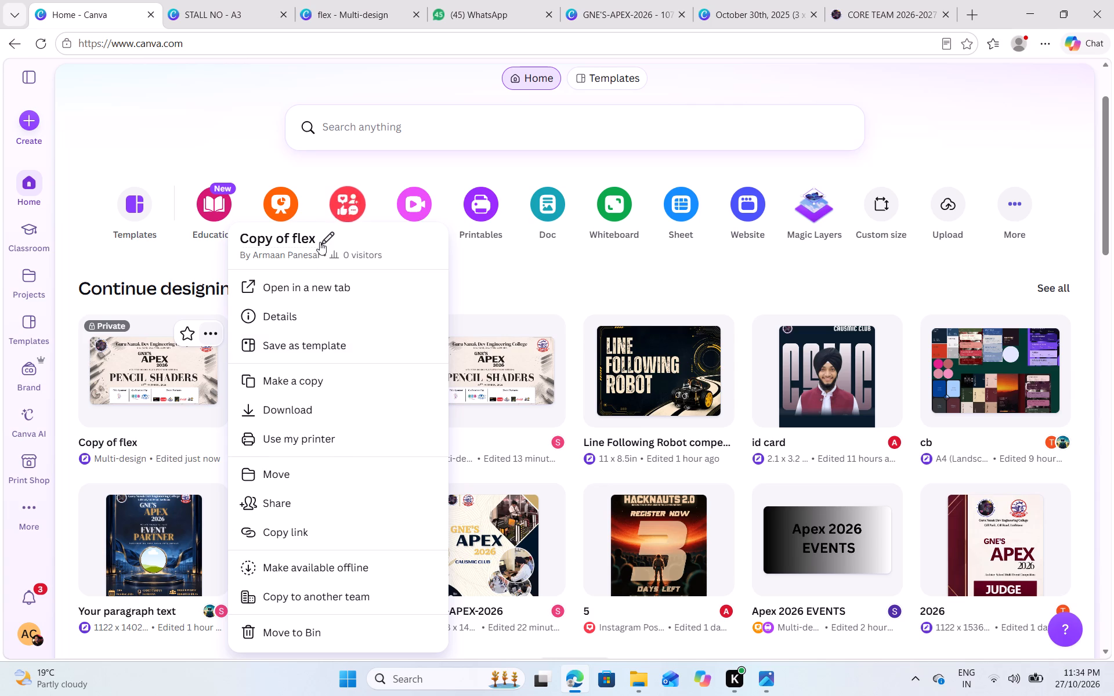
left_click(329, 238)
left_click(335, 237)
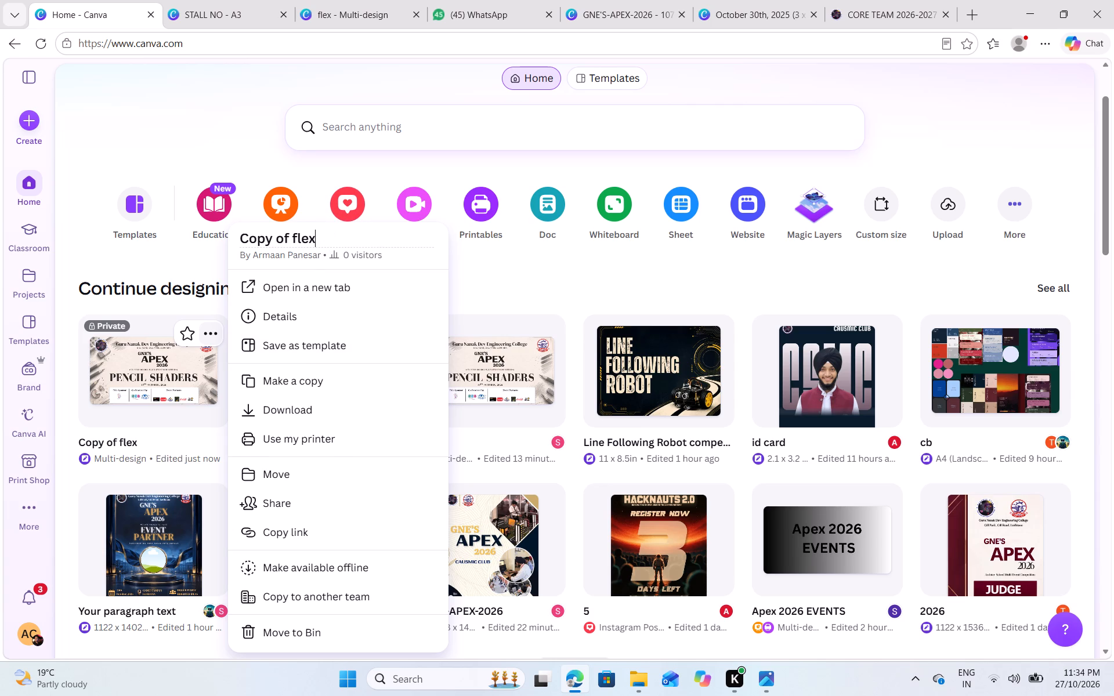
key("BackSpace")
key("BackSpace")
key("BackSpace")
key("BackSpace")
key("BackSpace")
key("BackSpace")
key("BackSpace")
key("BackSpace")
key("BackSpace")
key("BackSpace")
key("BackSpace")
key("BackSpace")
key("BackSpace")
key("BackSpace")
key("BackSpace")
key("BackSpace")
key("BackSpace")
key("BackSpace")
key("BackSpace")
key("BackSpace")
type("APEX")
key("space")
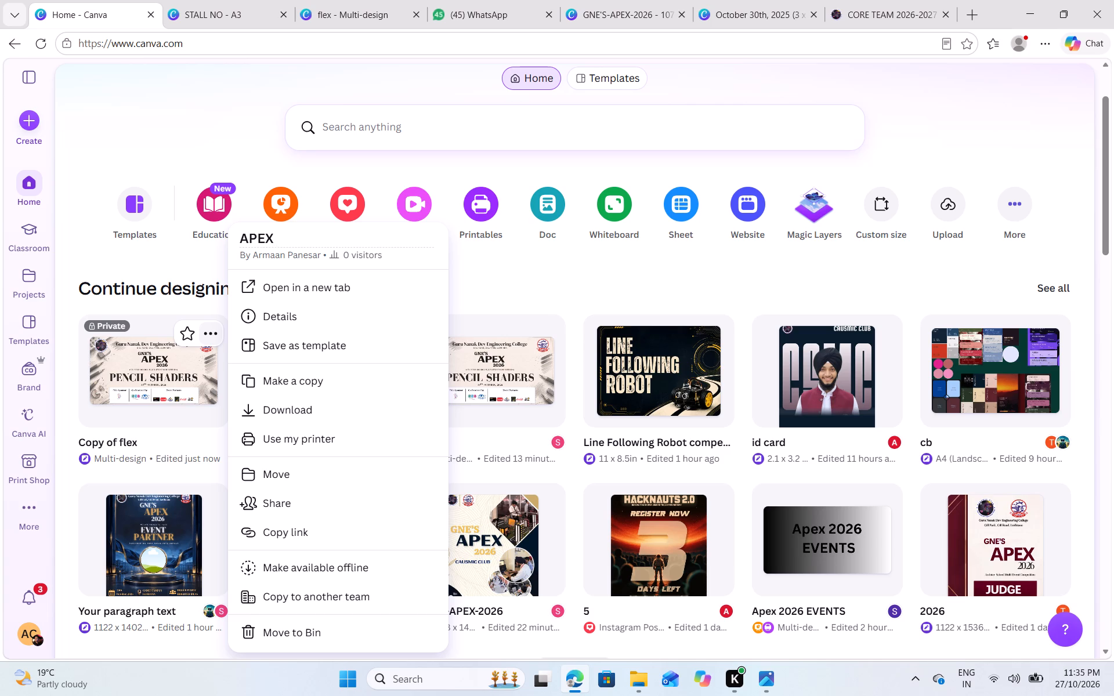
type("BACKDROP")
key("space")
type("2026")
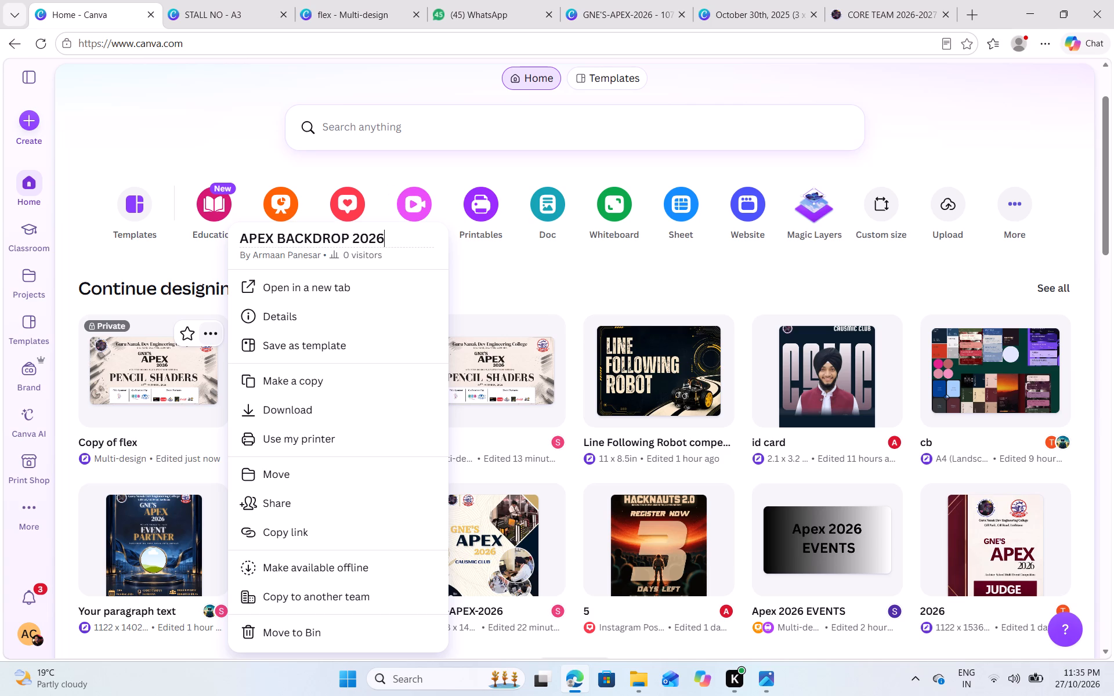
left_click(392, 237)
key("Return")
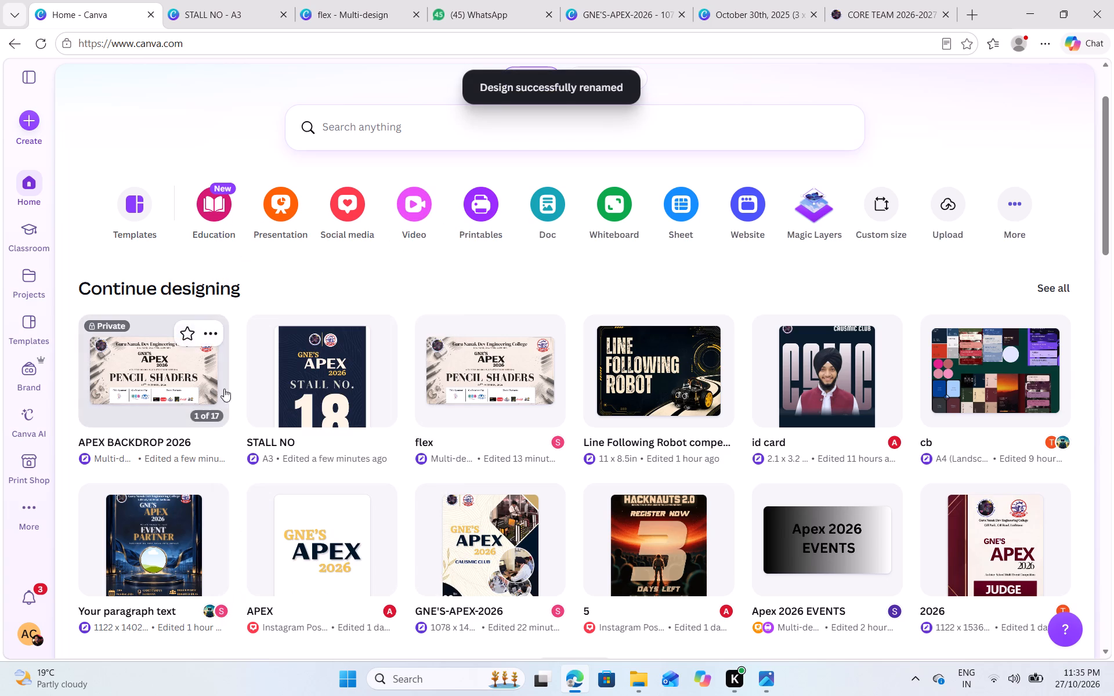
Open the available actions for the APEX BACKDROP 2026 design.
left_click(212, 331)
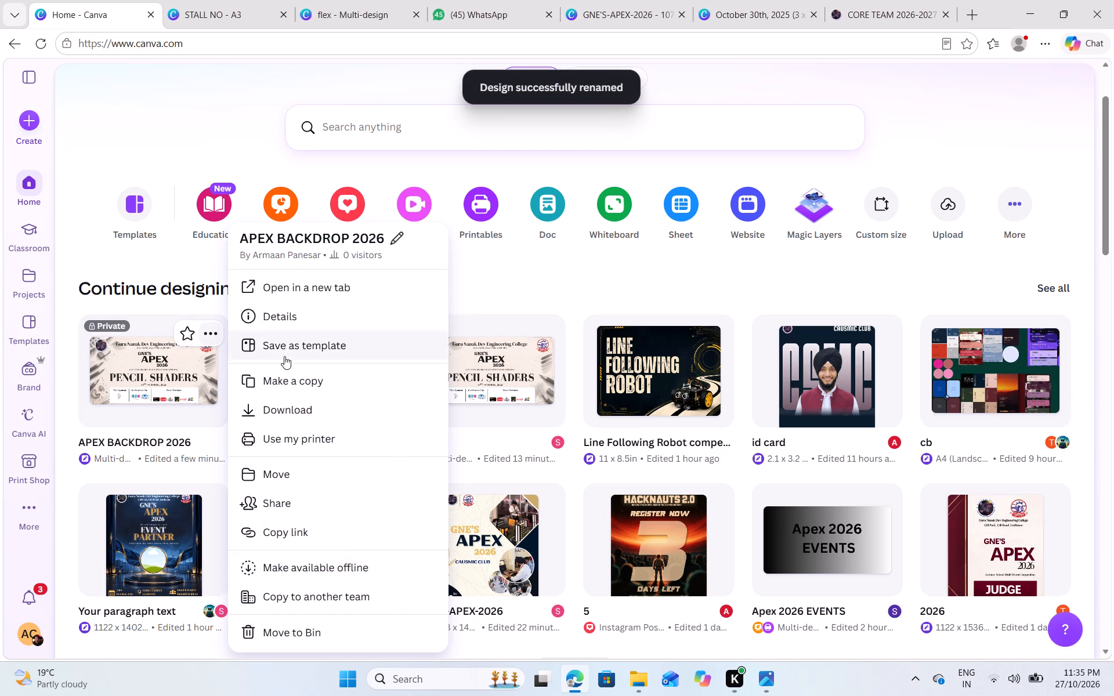
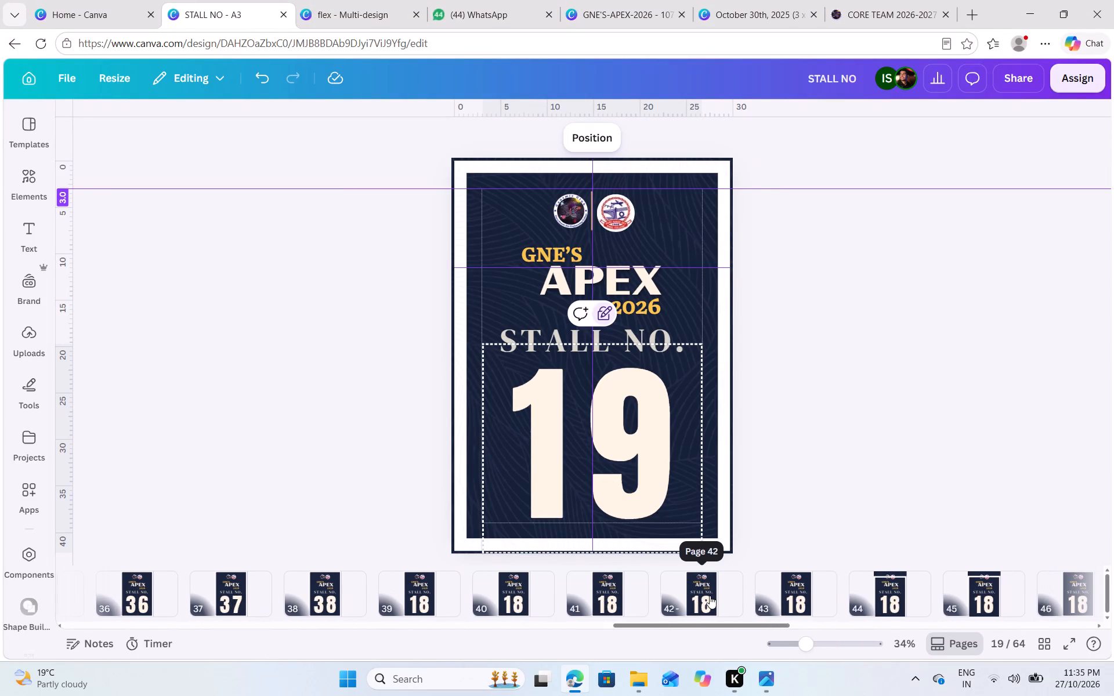
On page 39, send the page-sized white border frame behind the other elements, to the back.
left_click(322, 594)
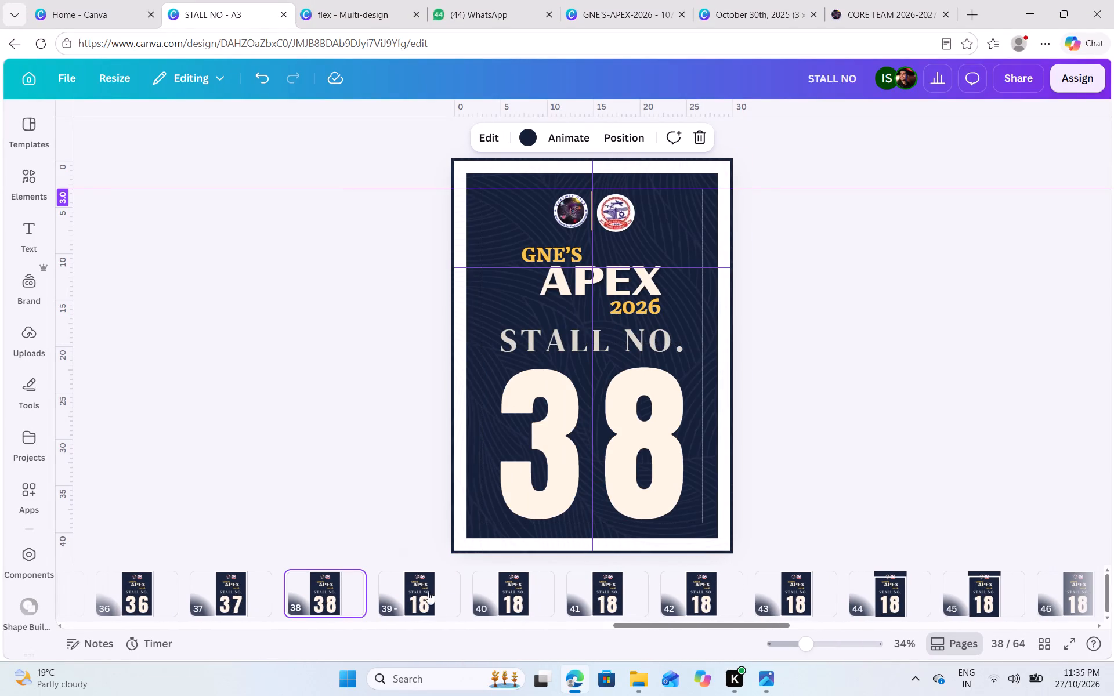
left_click(431, 588)
double_click(659, 460)
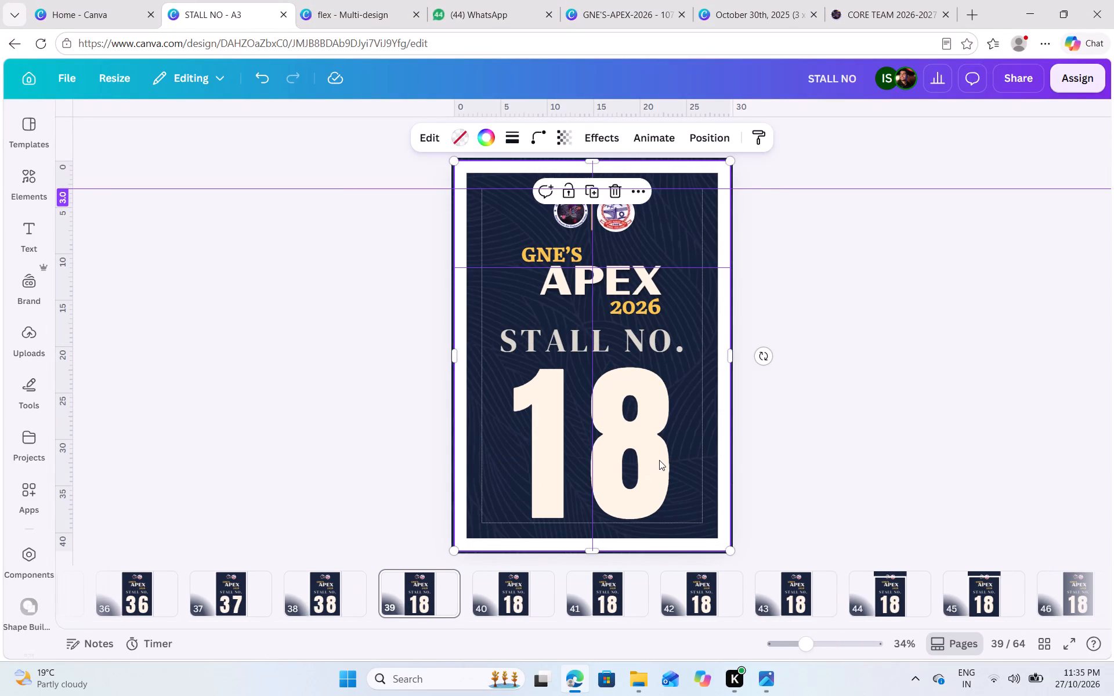
left_click(892, 142)
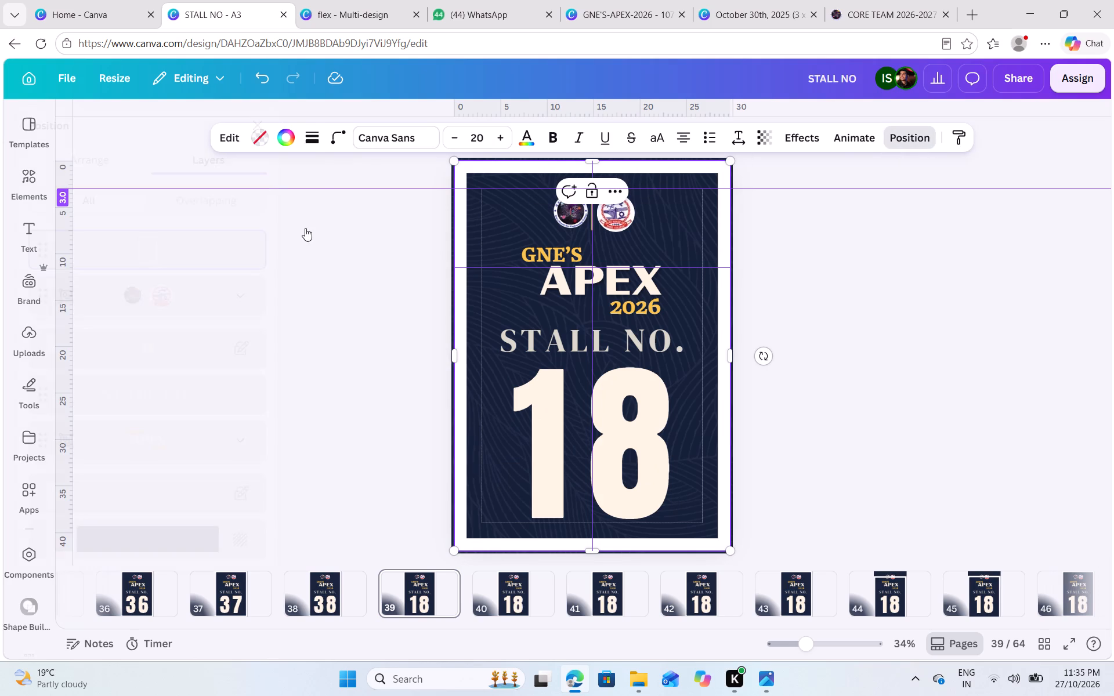
left_click(135, 211)
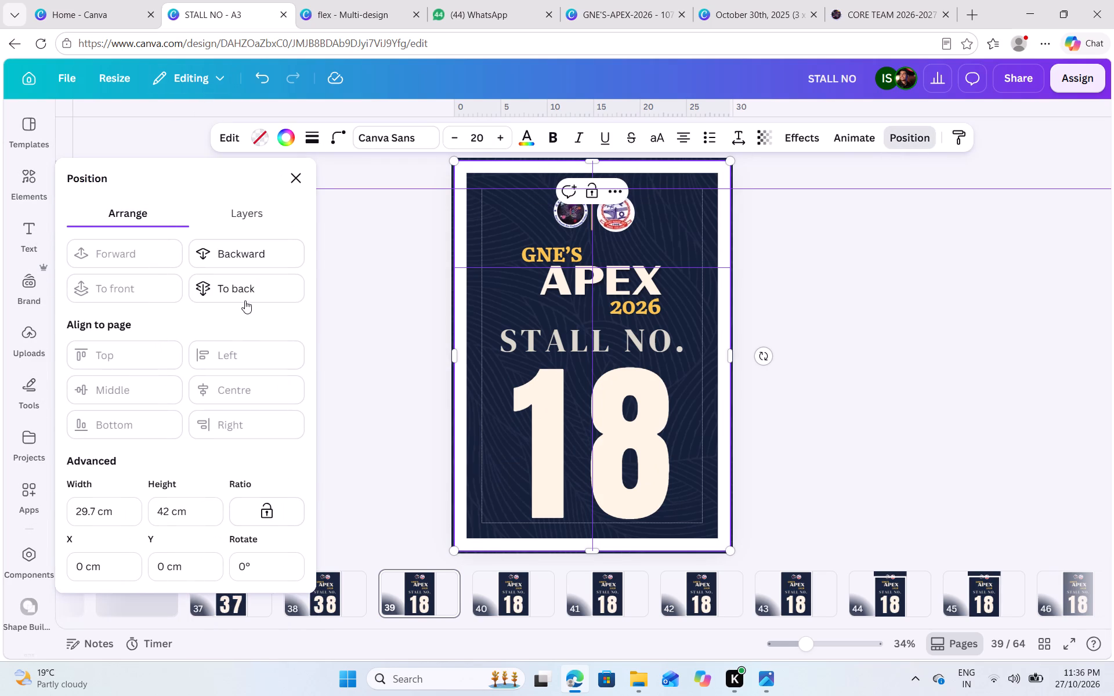
Send the white border frame on page 39 to the back and change the large stall number to 39.
left_click(245, 292)
double_click(646, 430)
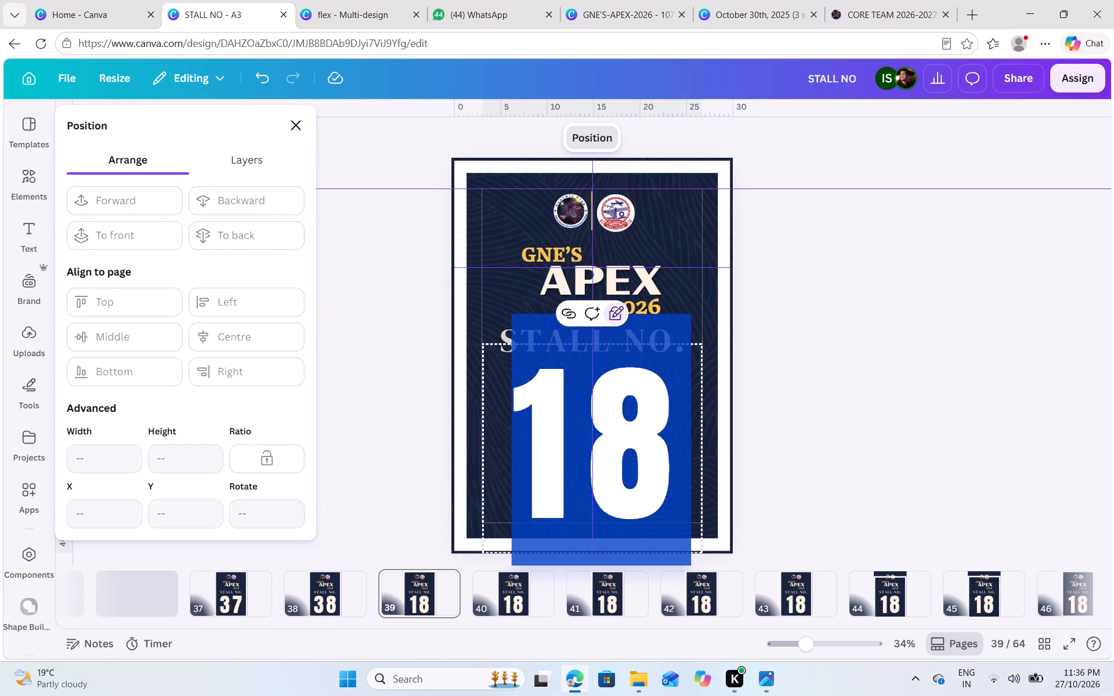
type("39")
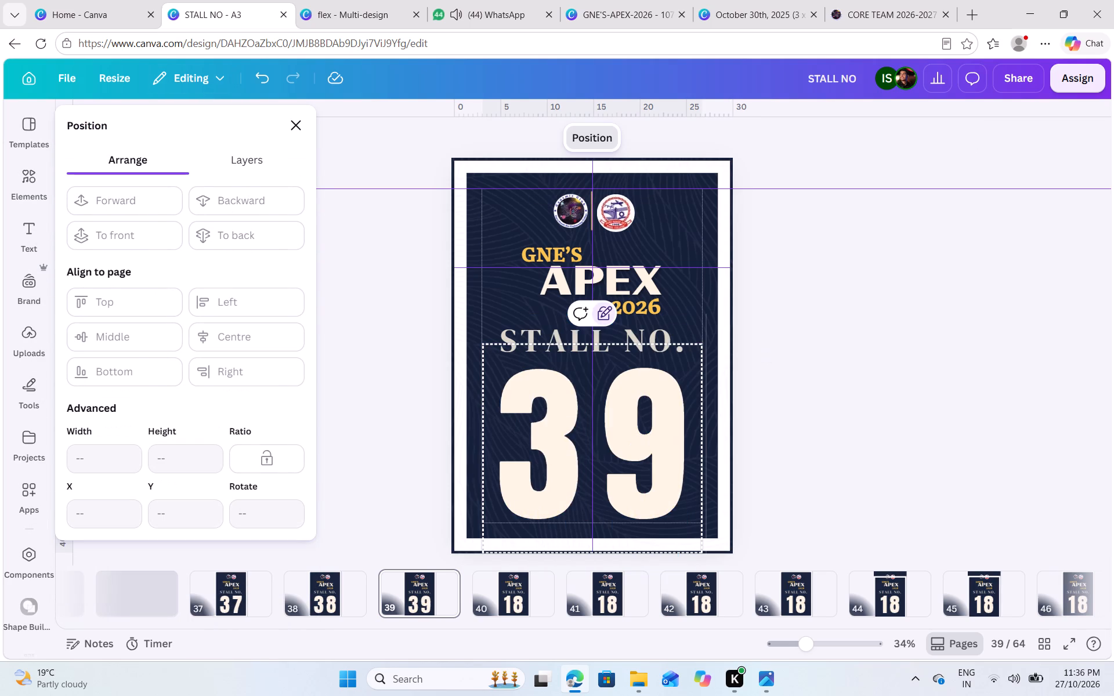
Send the white border frame on page 40 to the back and change the large stall number to 40.
left_click(494, 589)
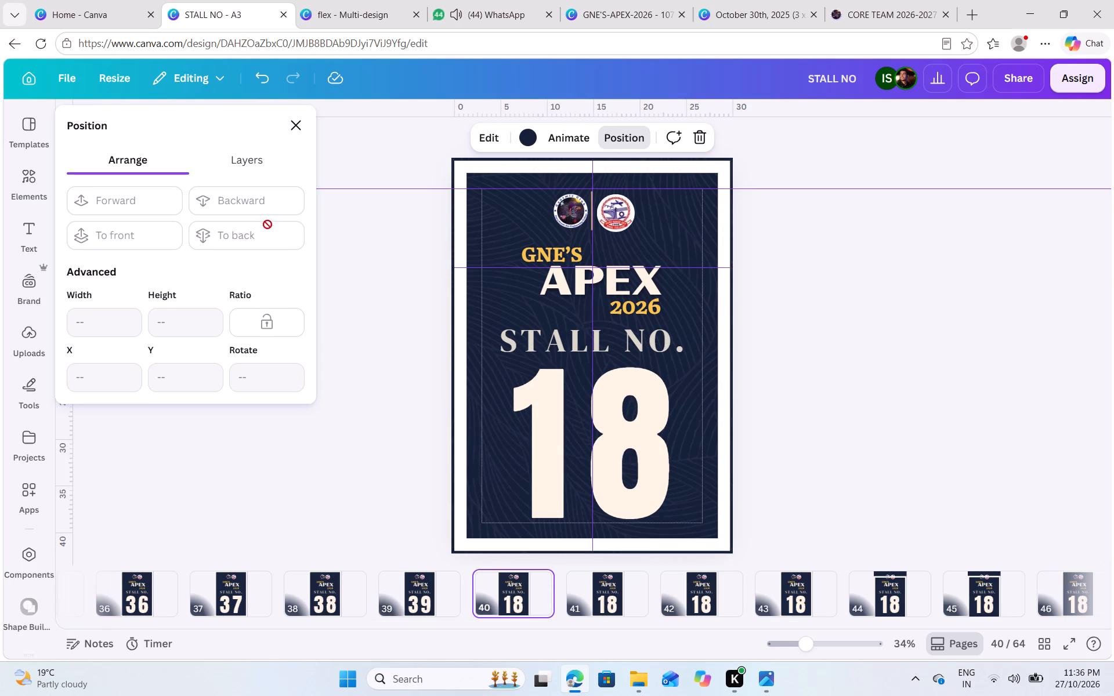
left_click(562, 398)
left_click(269, 205)
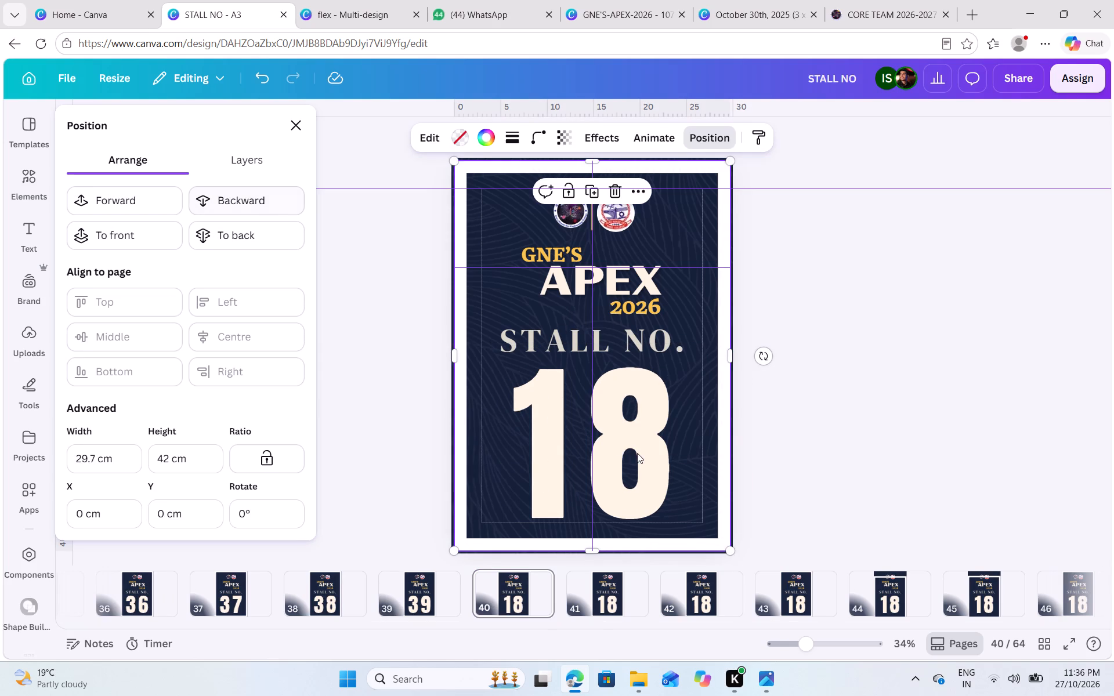
left_click(566, 453)
double_click(565, 453)
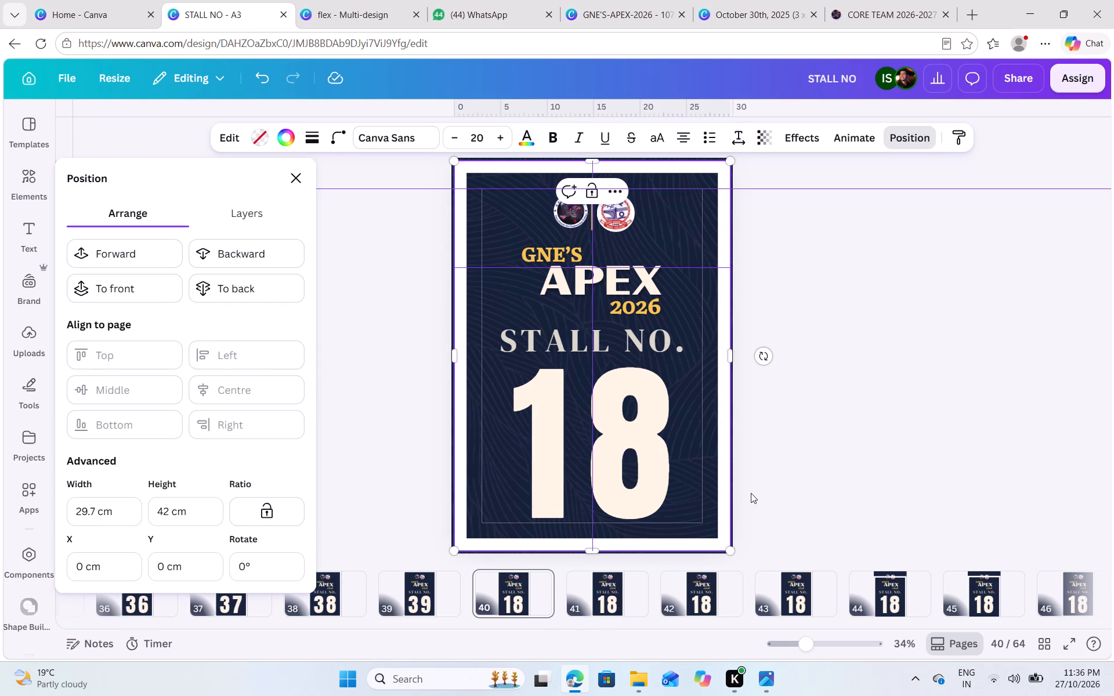
left_click(262, 209)
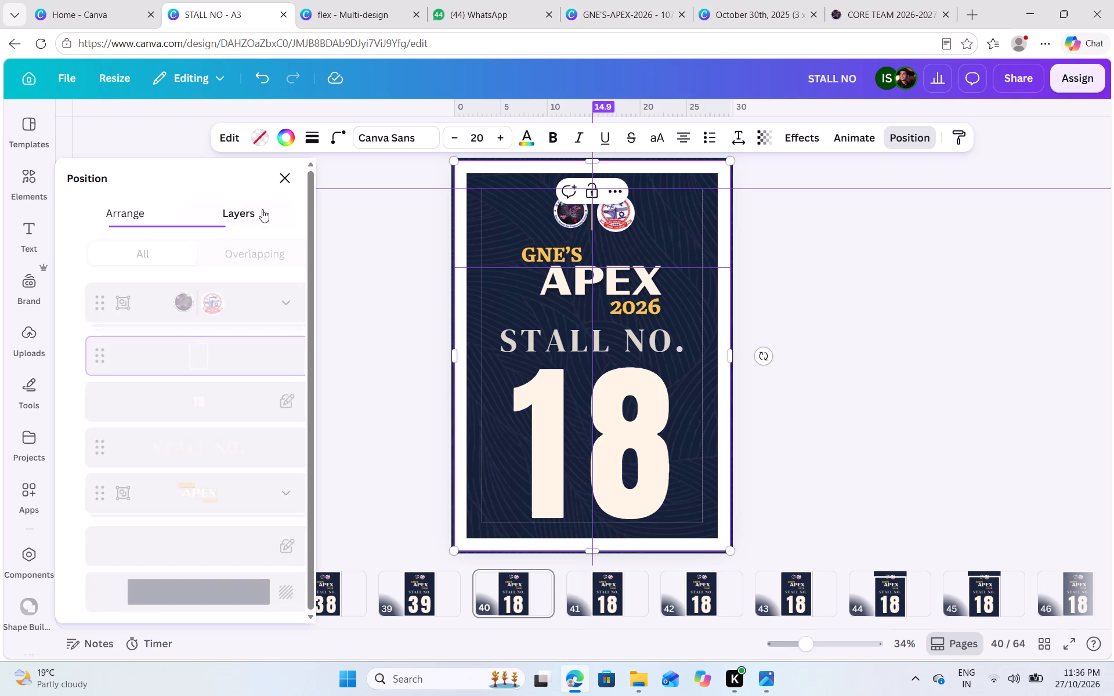
left_click(140, 219)
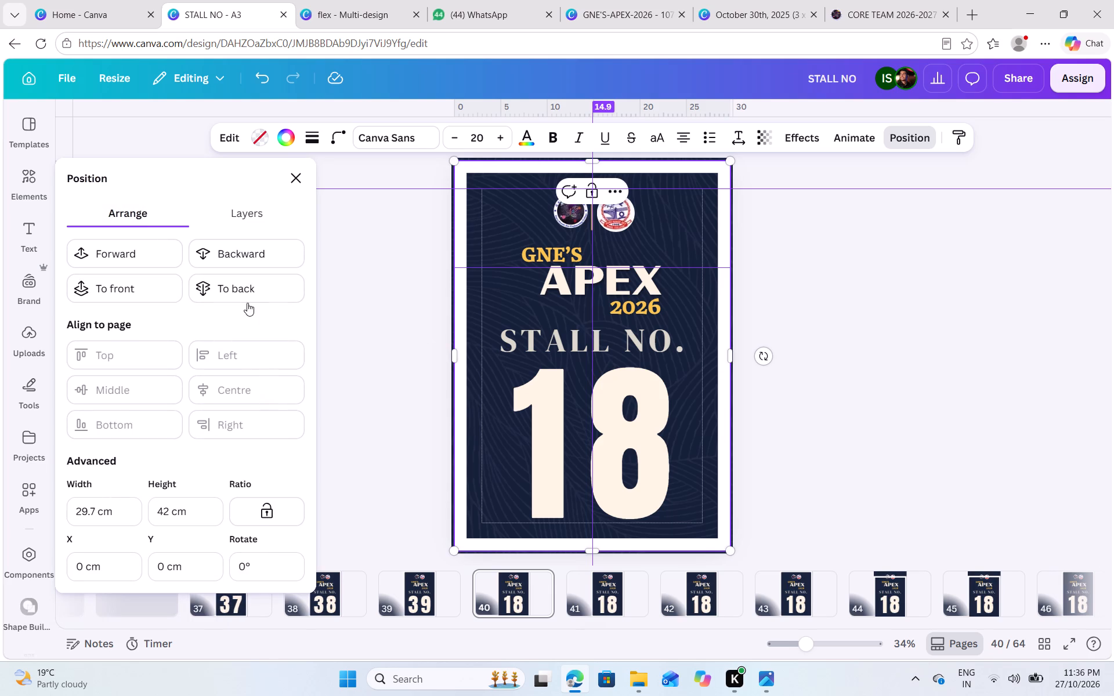
left_click(251, 290)
left_click(648, 465)
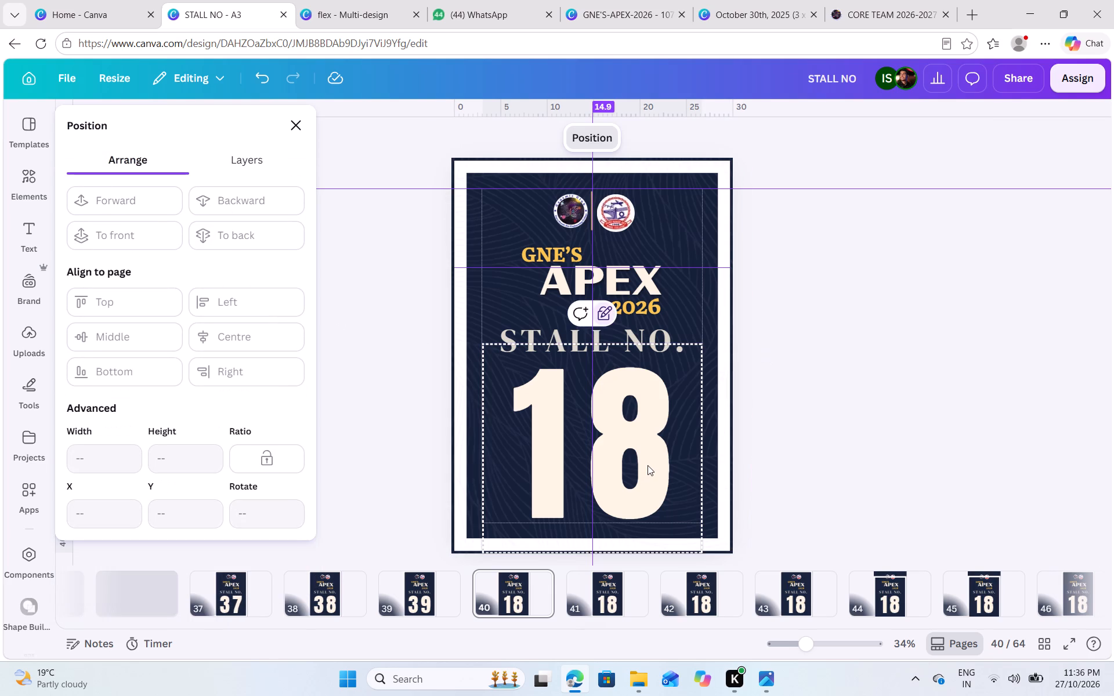
double_click(636, 455)
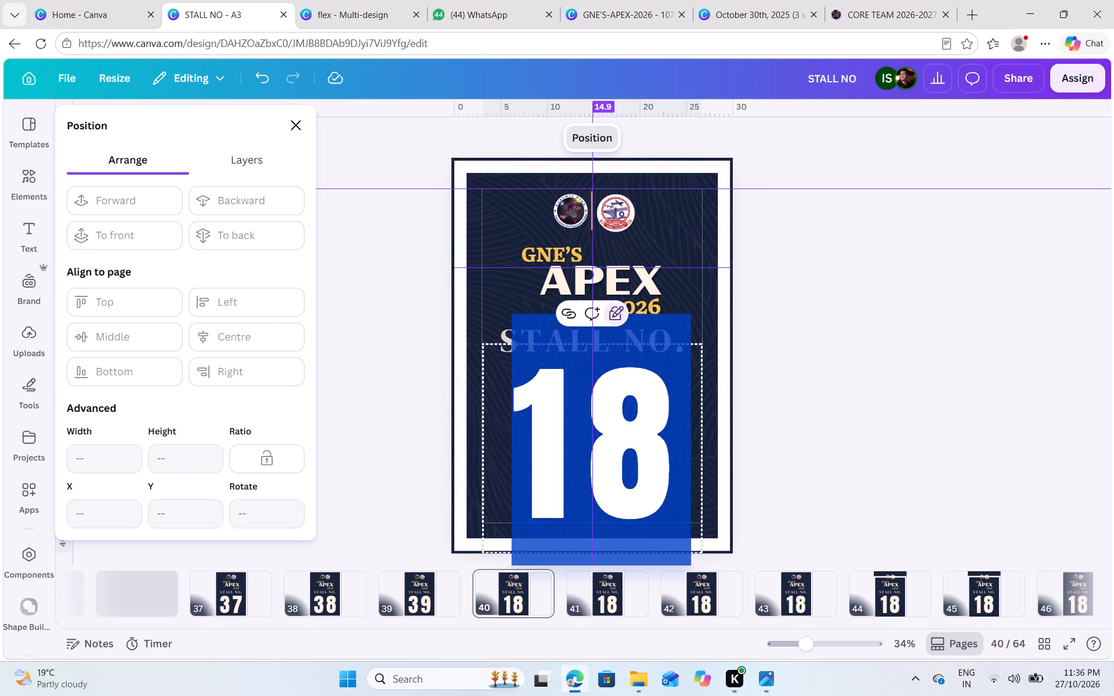
type("40")
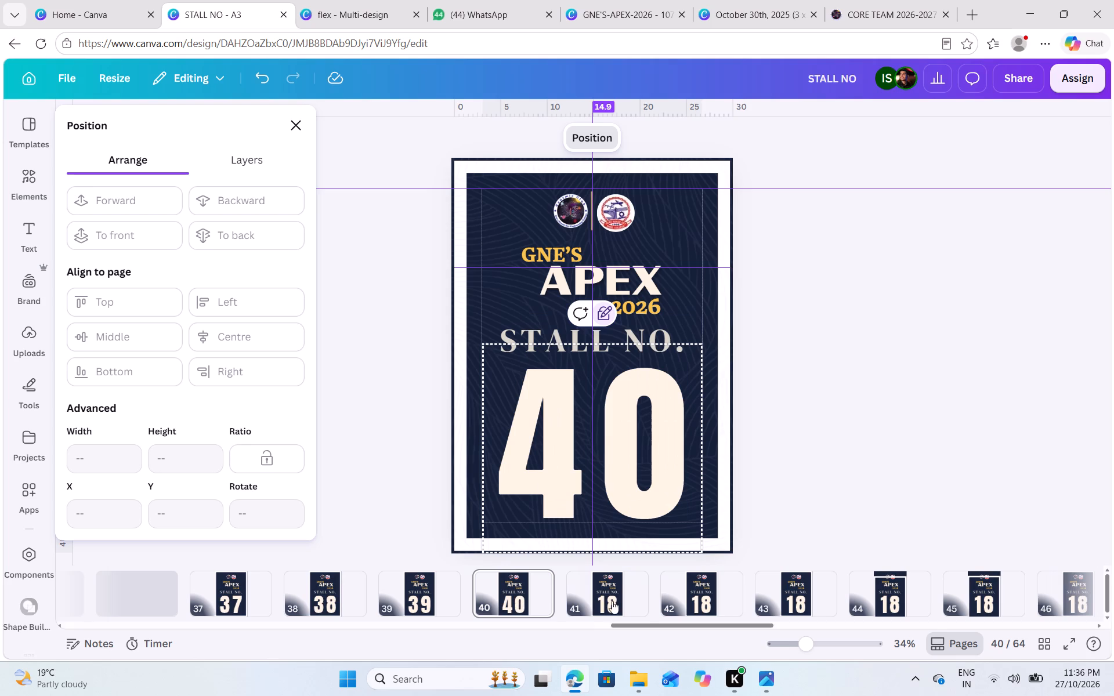
Send the white border frame on page 41 to the back and change the large stall number to 41.
left_click(604, 604)
left_click(560, 446)
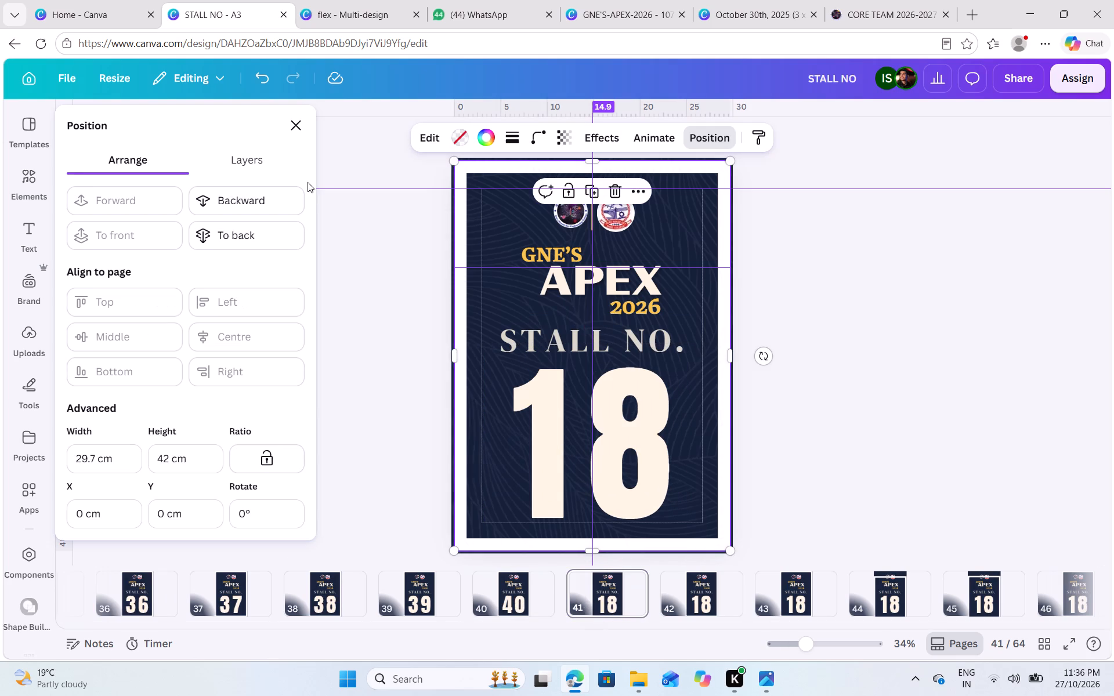
left_click(261, 159)
left_click(125, 166)
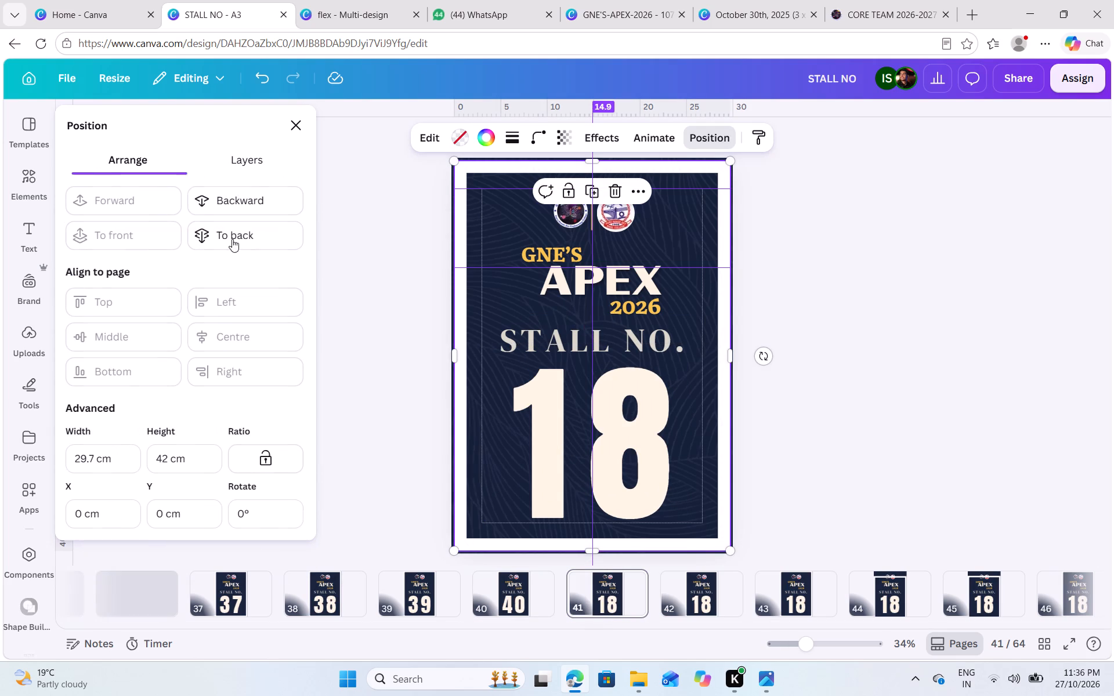
left_click(241, 233)
left_click(631, 424)
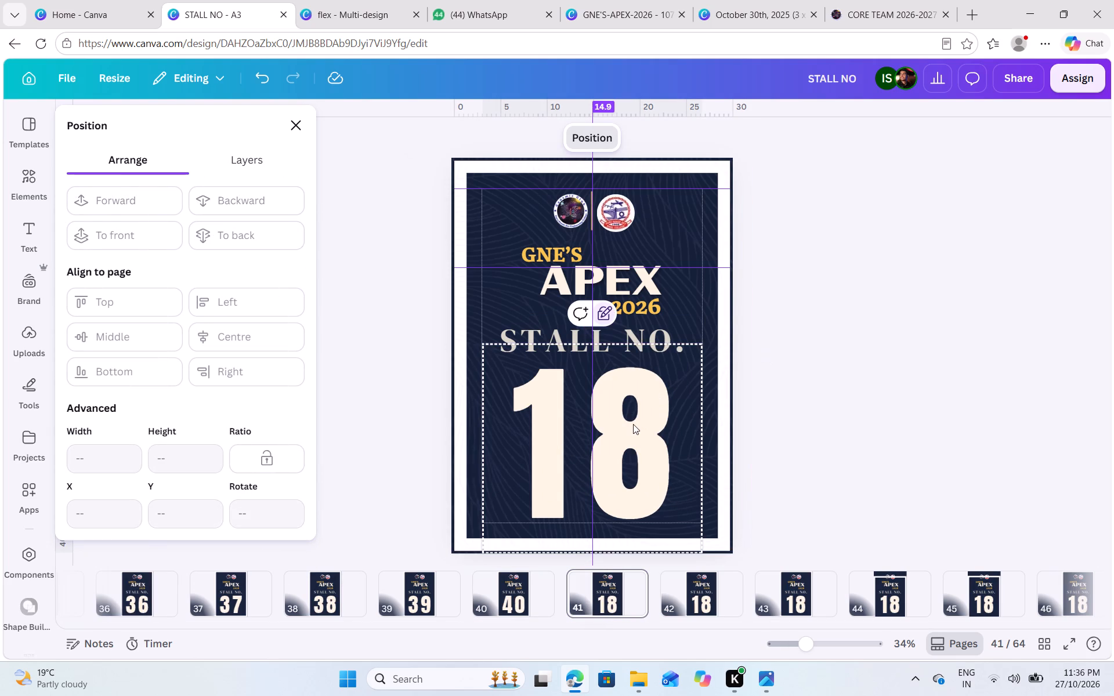
double_click(632, 423)
type("41")
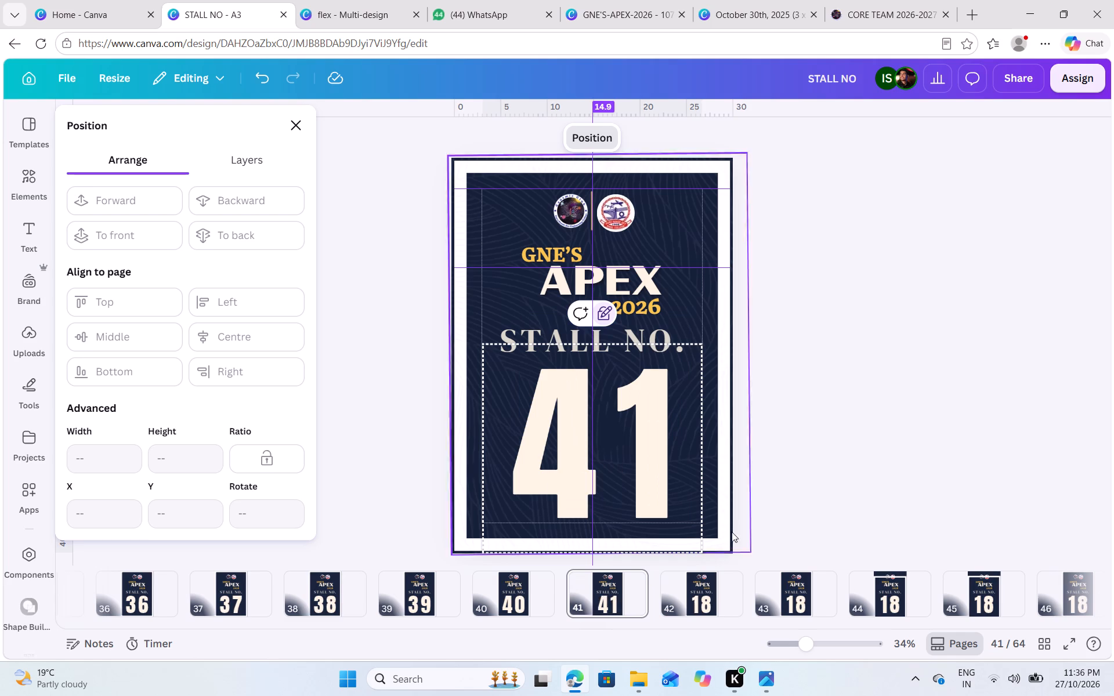
Send the white border frame on page 42 to the back and change the large stall number to 42.
left_click(714, 597)
left_click(626, 442)
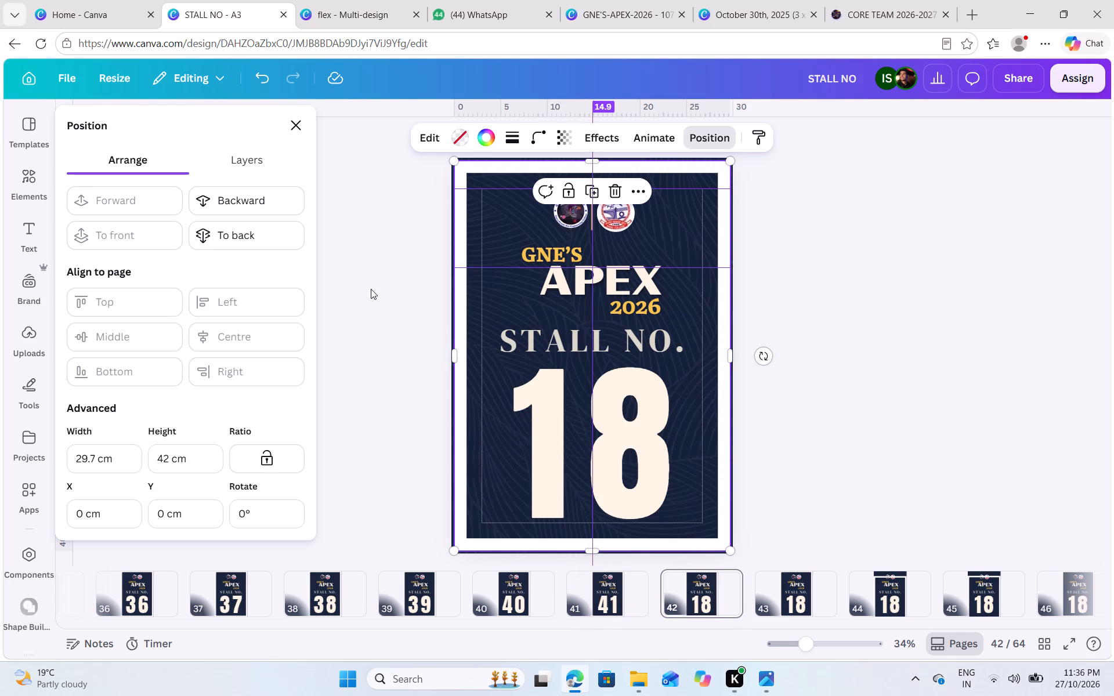
left_click(232, 245)
left_click(617, 390)
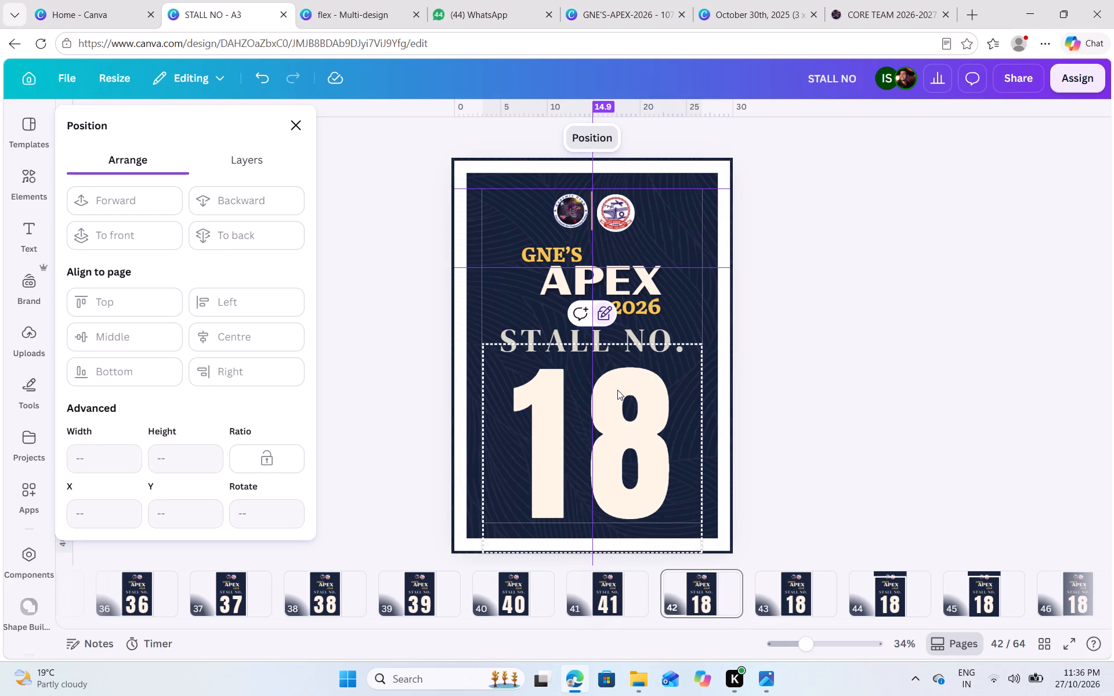
double_click(621, 392)
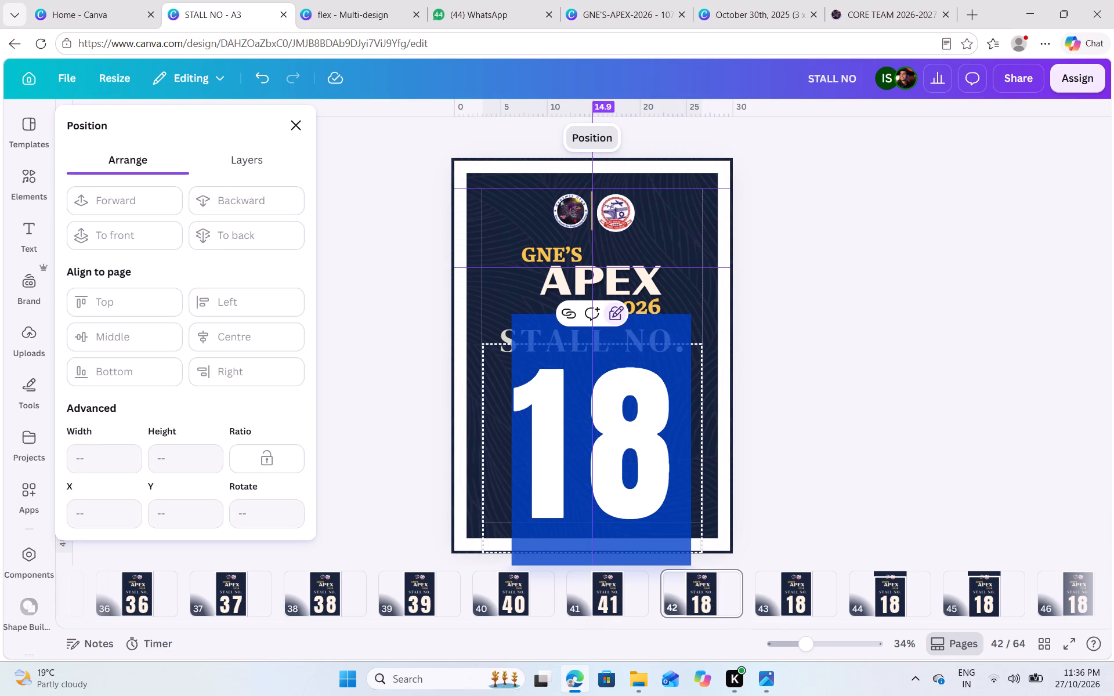
type("42")
Send the white border frame on page 43 to the back and change the large stall number to 43.
left_click(802, 593)
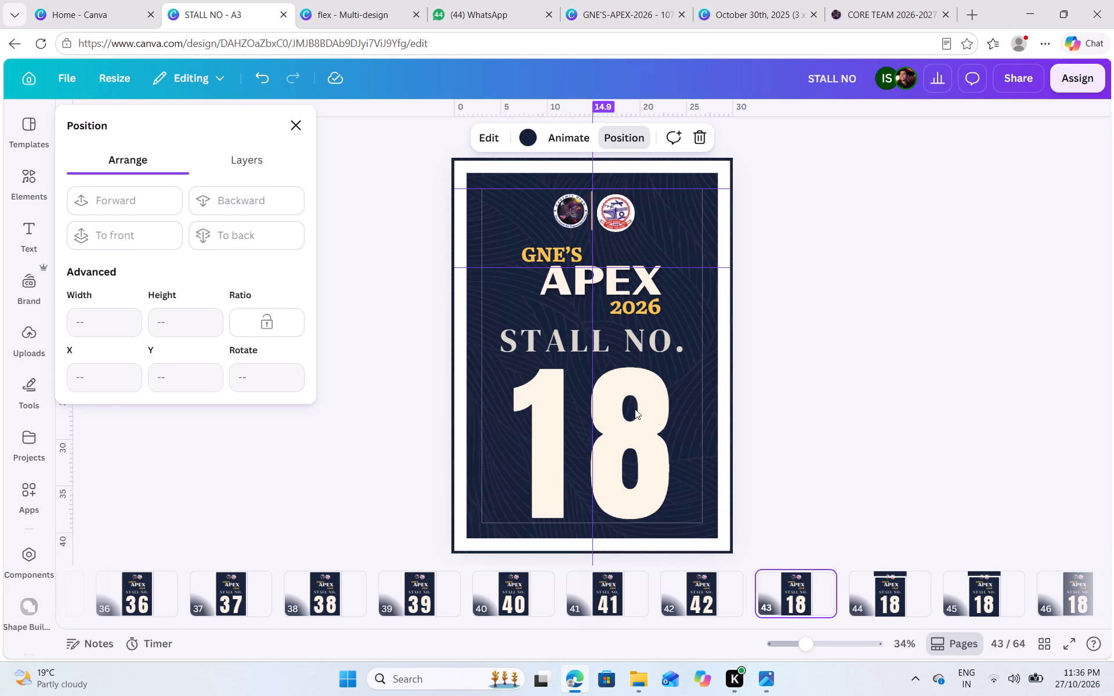
left_click(615, 386)
left_click(255, 234)
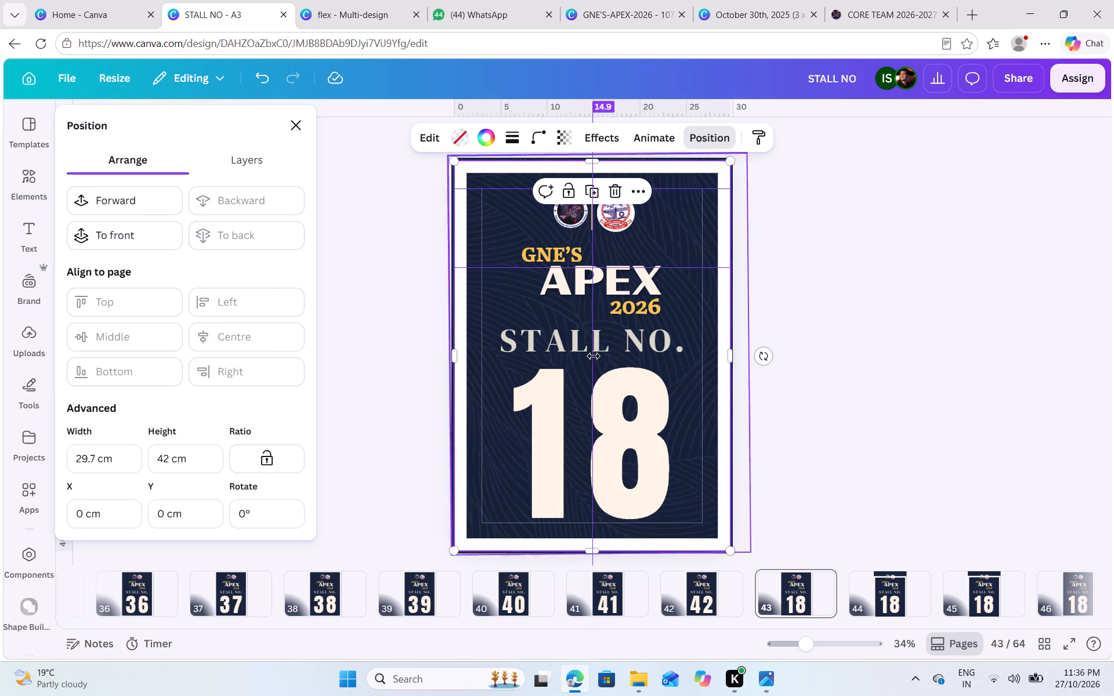
left_click(656, 404)
double_click(655, 404)
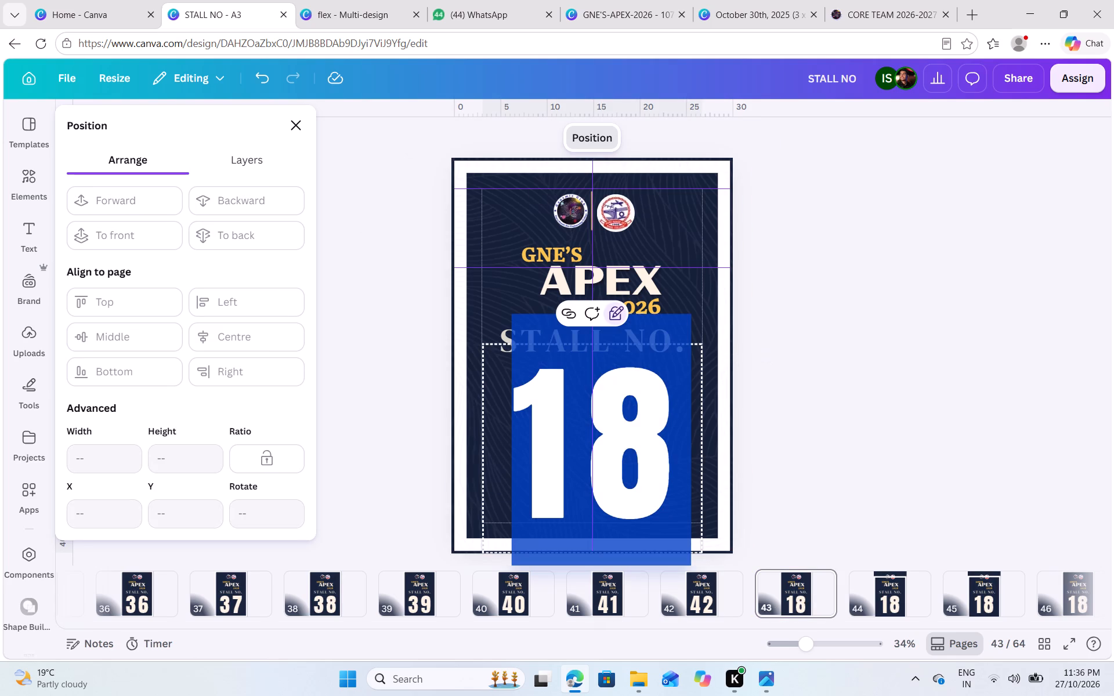
type("43")
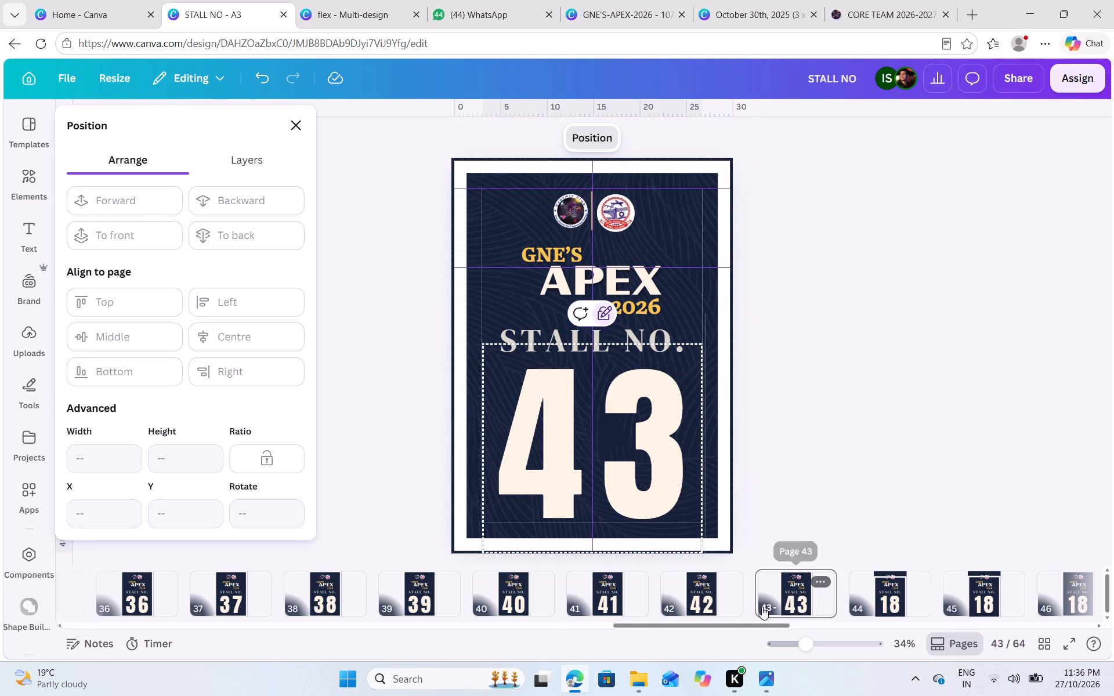
Move the misplaced white border frame on page 44 up to the page's top edge, at a Y position of about 0.07 cm.
scroll(762, 607, "left", 4)
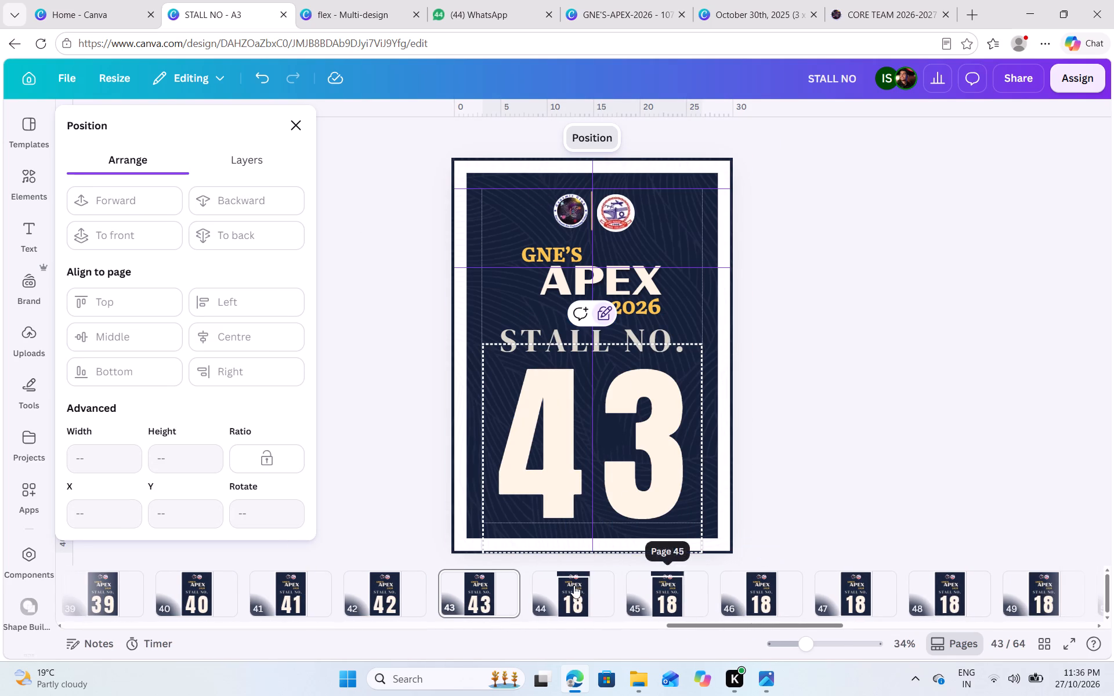
left_click(557, 585)
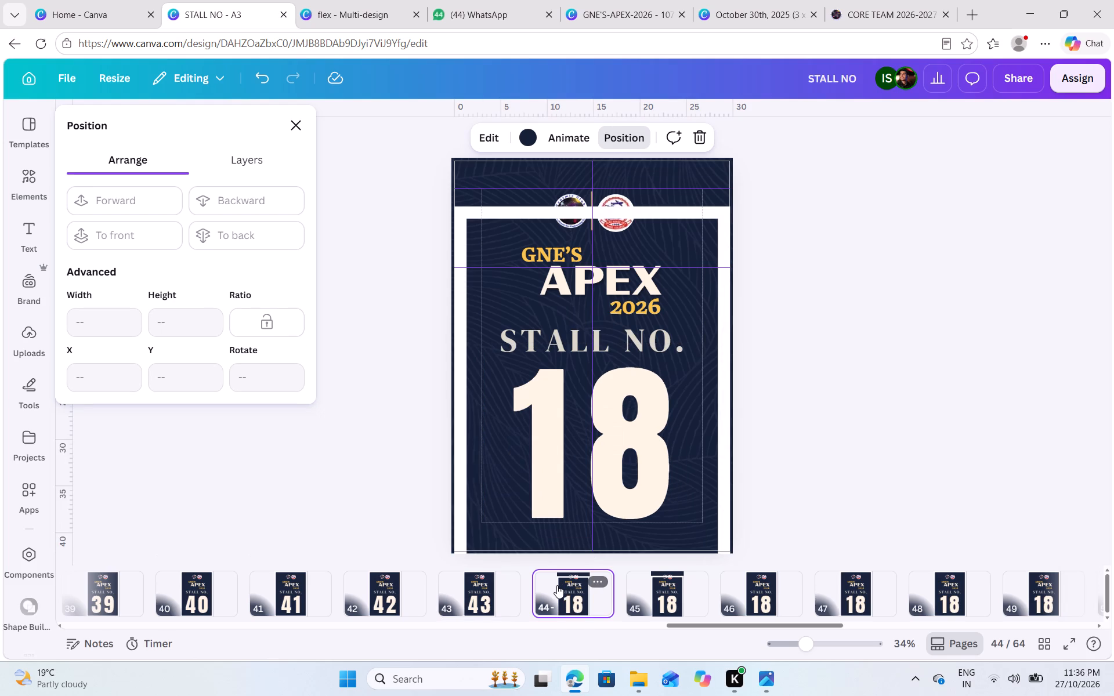
left_click(710, 328)
key("Up")
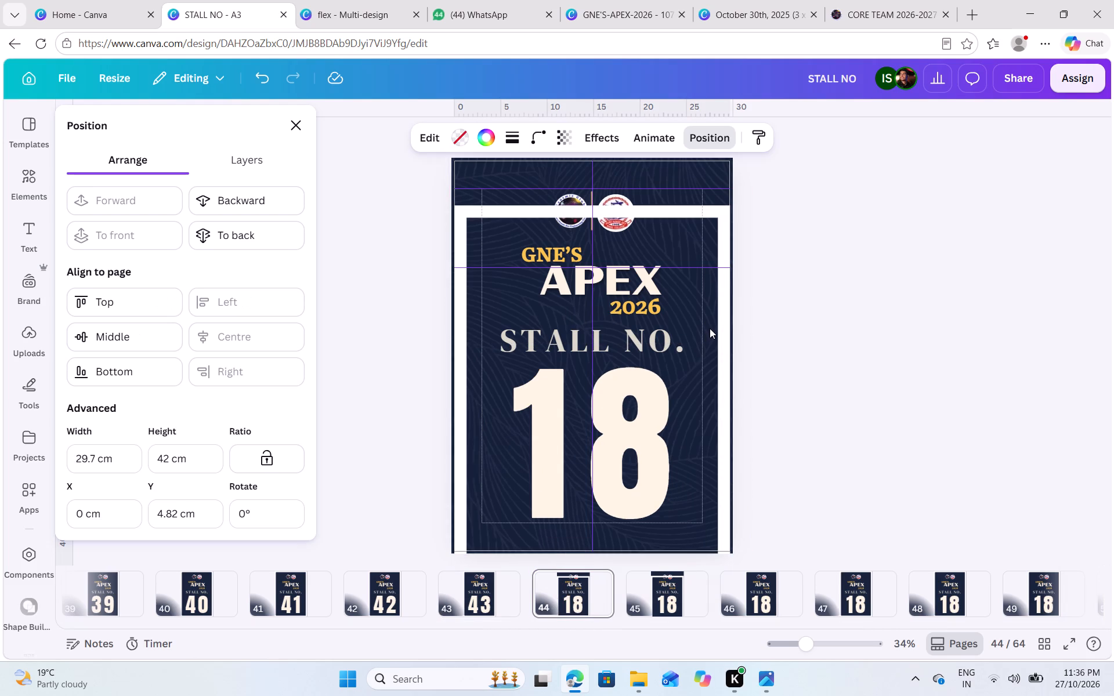
key("Up")
key("Up")
key("Up")
key("Up")
key("Up")
key("Up")
key("Up")
key("Up")
key("Up")
key("Up")
key("Up")
key("Up")
key("Up")
key("Up")
key("Up")
key("Up")
key("Up")
key("Up")
key("Up")
key("Up")
key("Up")
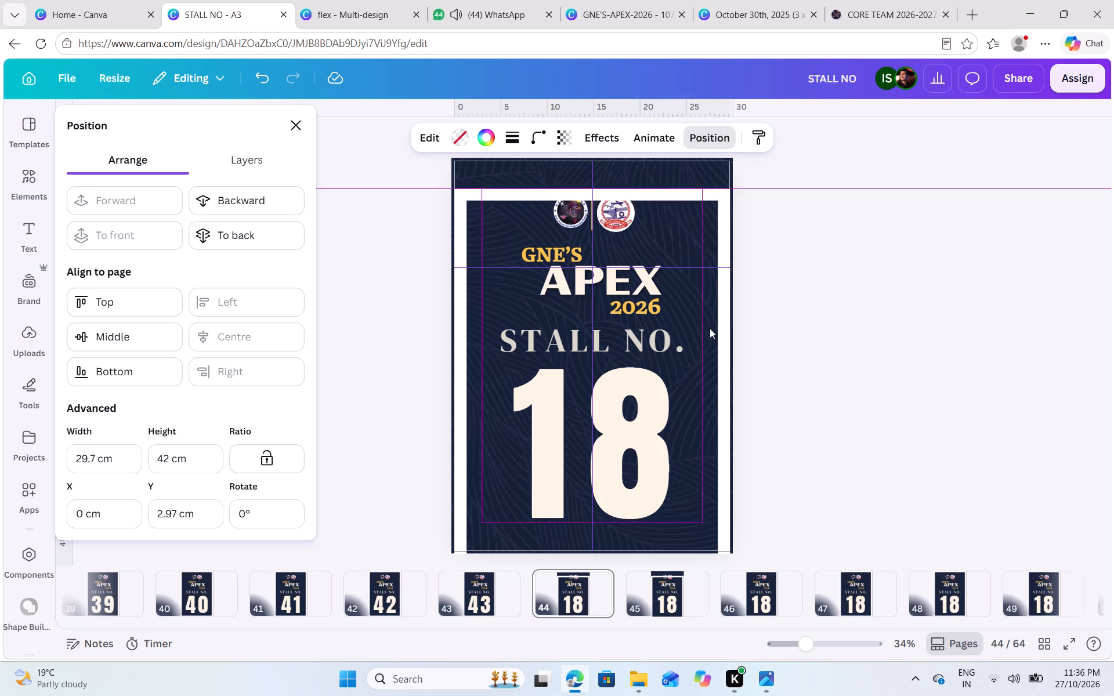
key("Up")
key("Up")
key("Up")
key("Up")
key("Up")
key("Up")
key("Up")
key("Up")
key("Up")
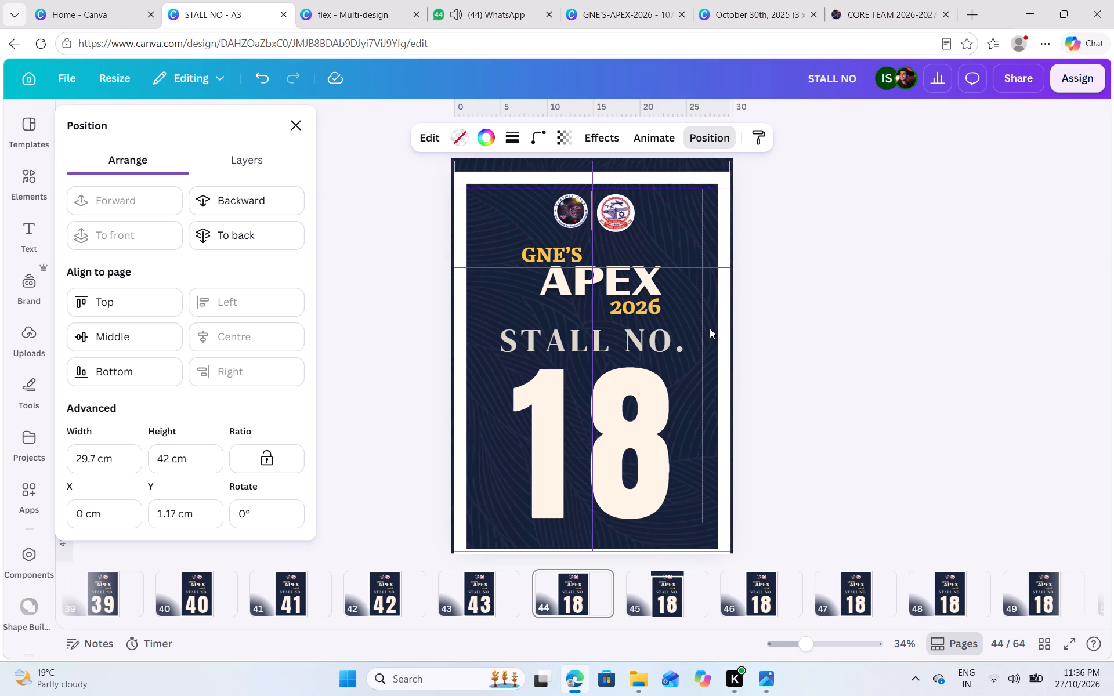
key("Up")
key("Up")
key("Up")
key("Up")
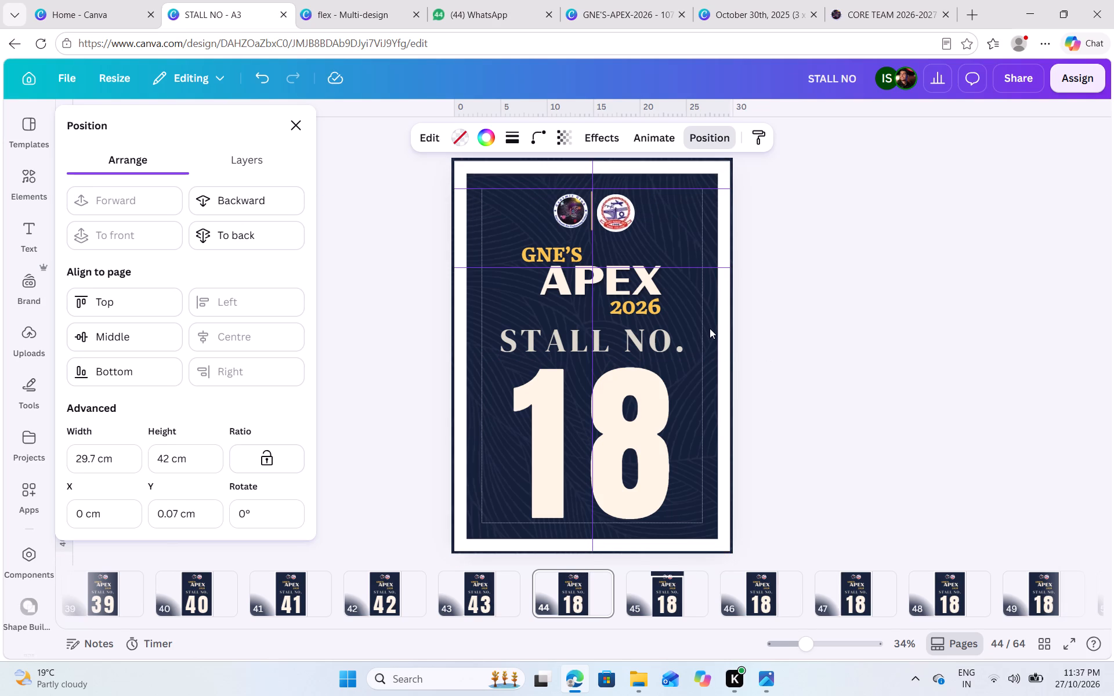
left_click(500, 588)
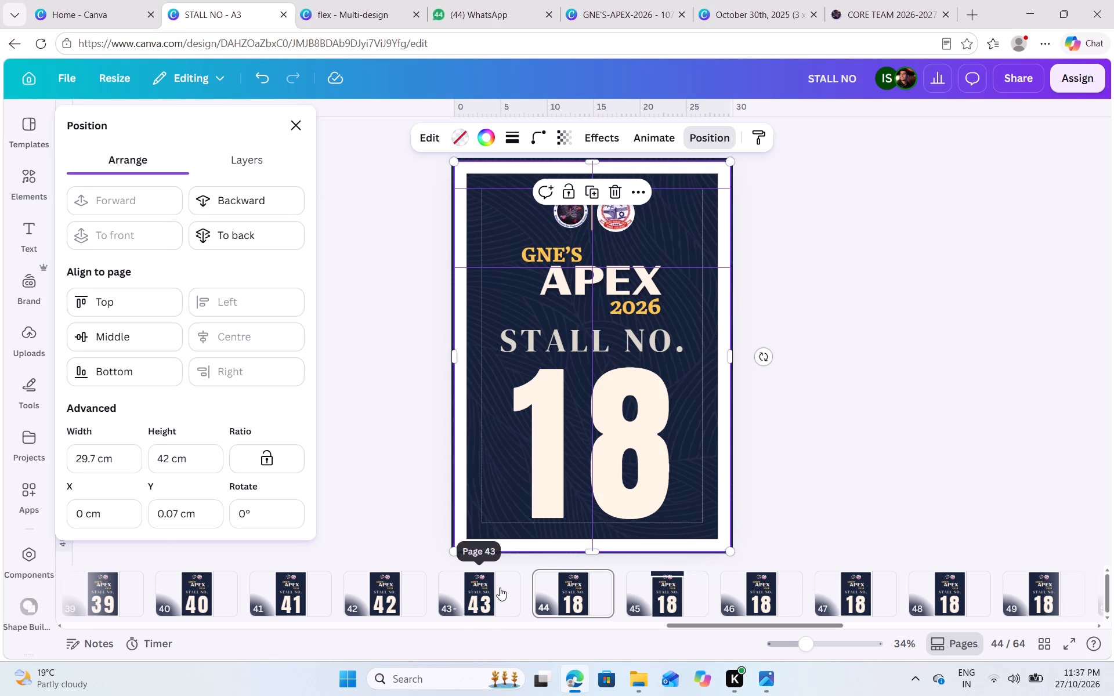
Send the white border frame on page 44 to the back and change the large stall number to 44.
left_click(563, 588)
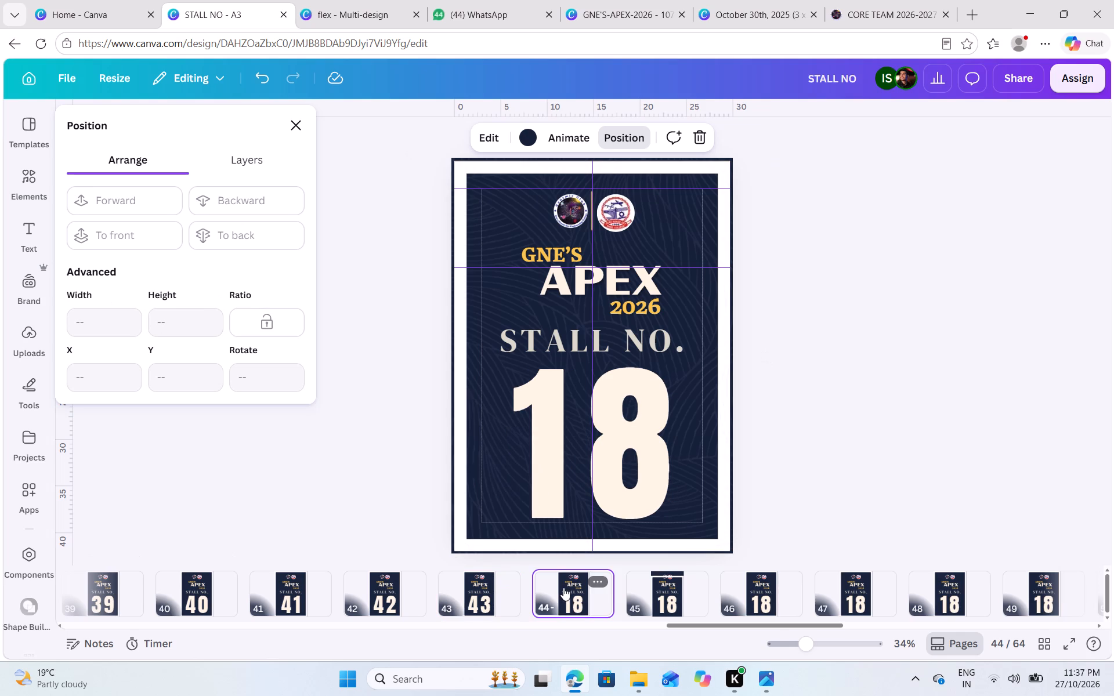
left_click(629, 473)
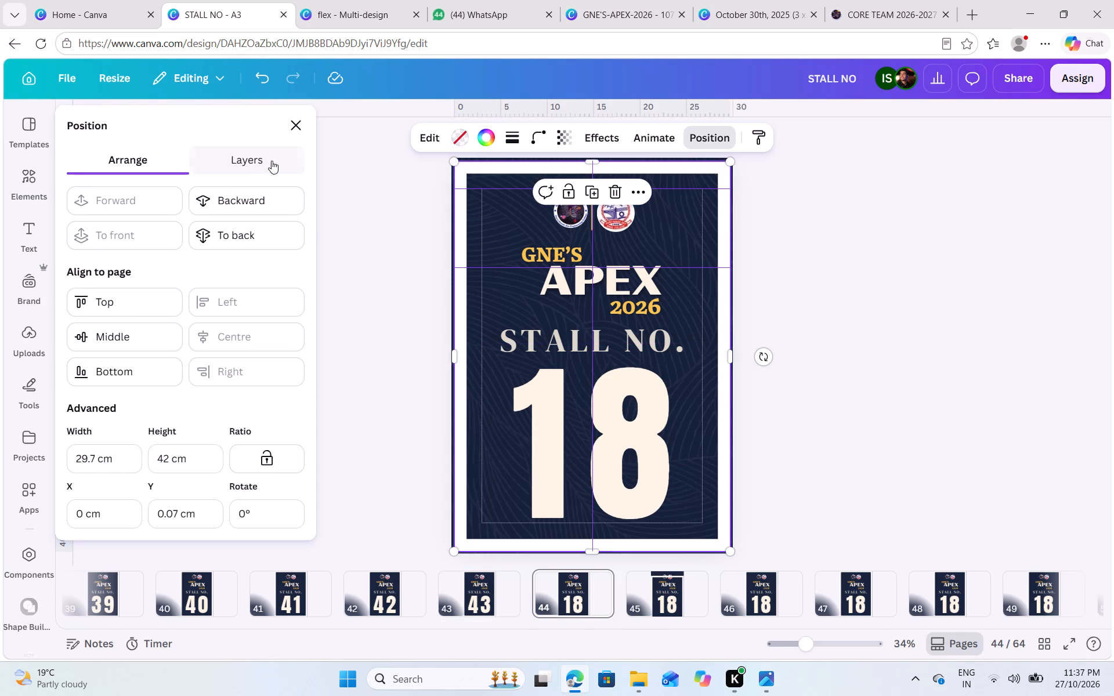
left_click(262, 166)
left_click(115, 158)
left_click(251, 231)
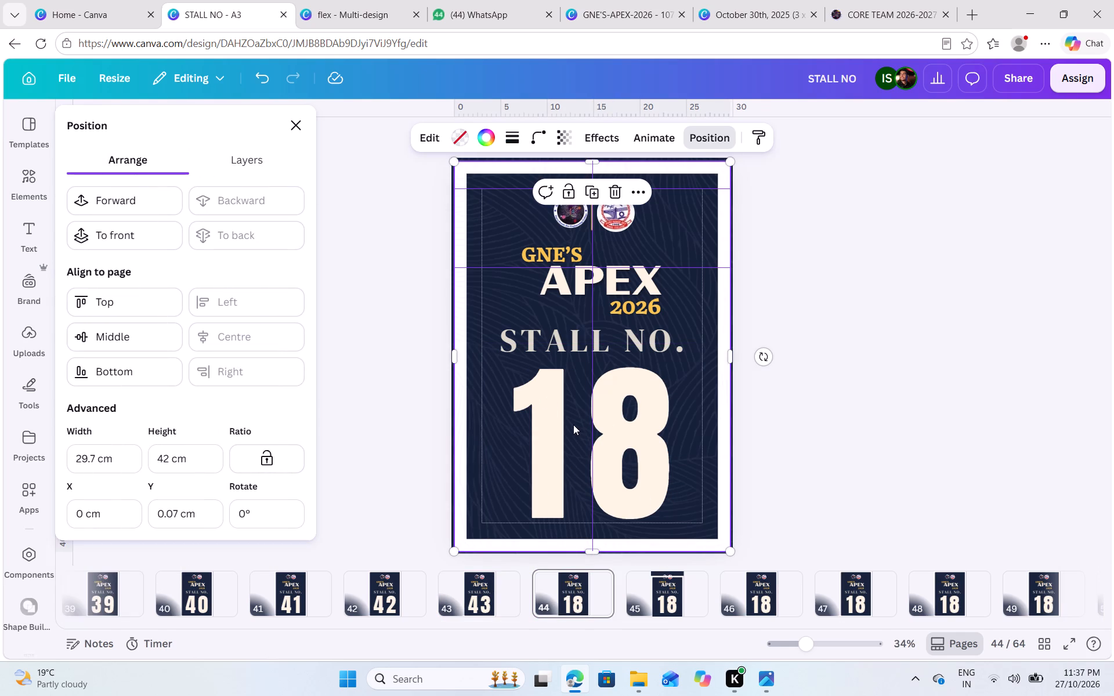
double_click(556, 430)
type("44")
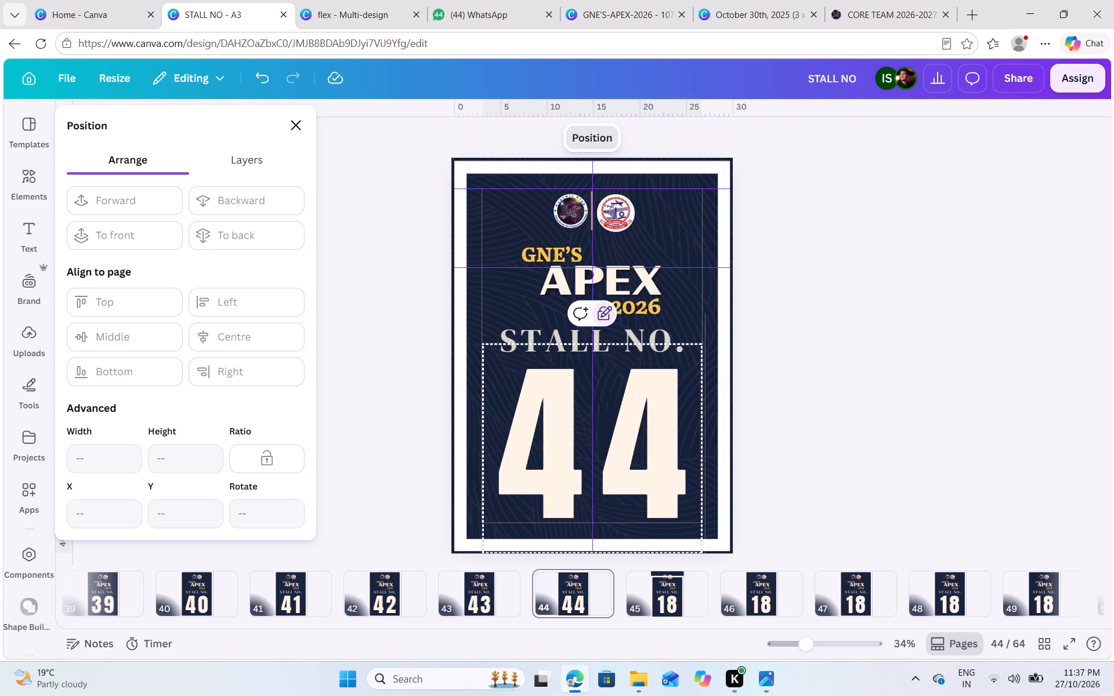
Move the misplaced white border frame on page 45 up to the page's top edge, at a Y position of about 0.07 cm.
left_click(664, 599)
left_click(553, 470)
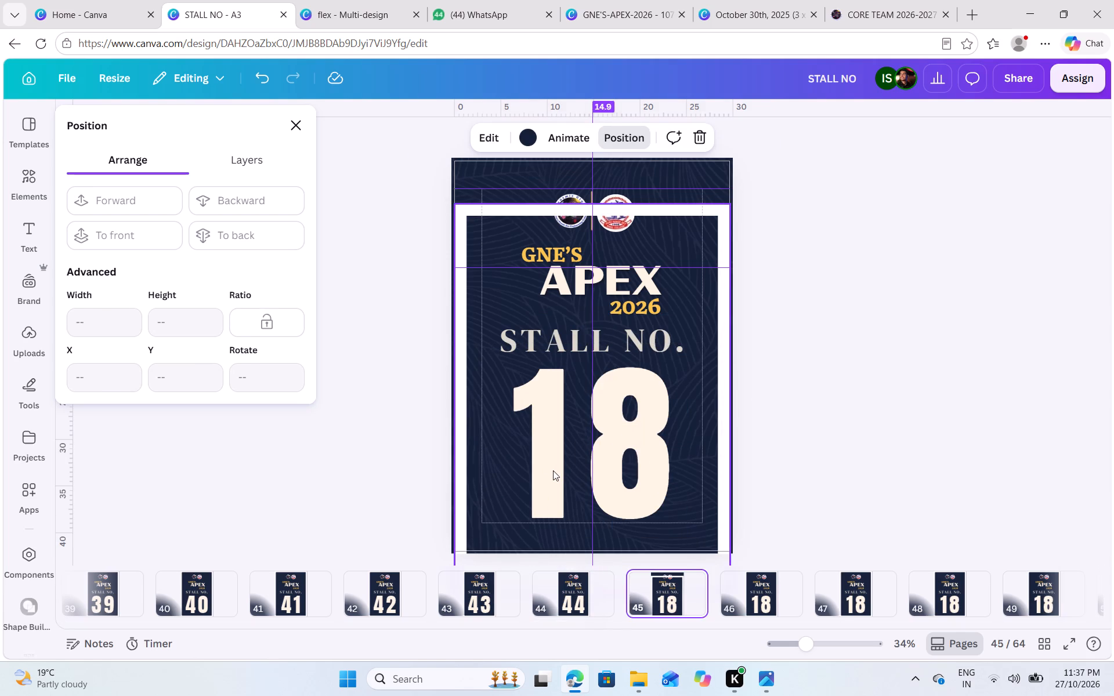
key("Up")
key("Up")
key("Up")
key("Up")
key("Up")
key("Up")
key("Up")
key("Up")
key("Up")
key("Up")
key("Up")
key("Up")
key("Up")
key("Up")
key("Up")
key("Up")
key("Up")
key("Up")
key("Up")
key("Up")
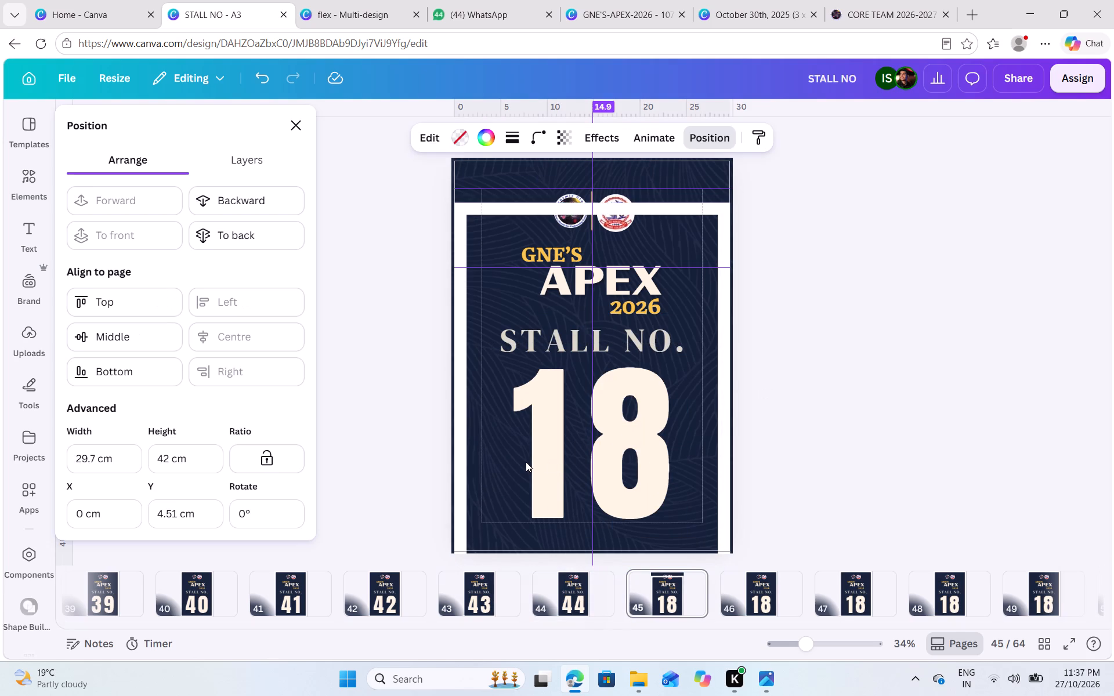
key("Up")
key("Up")
key("Up")
key("Up")
key("Up")
key("Up")
key("Up")
key("Up")
key("Up")
key("Up")
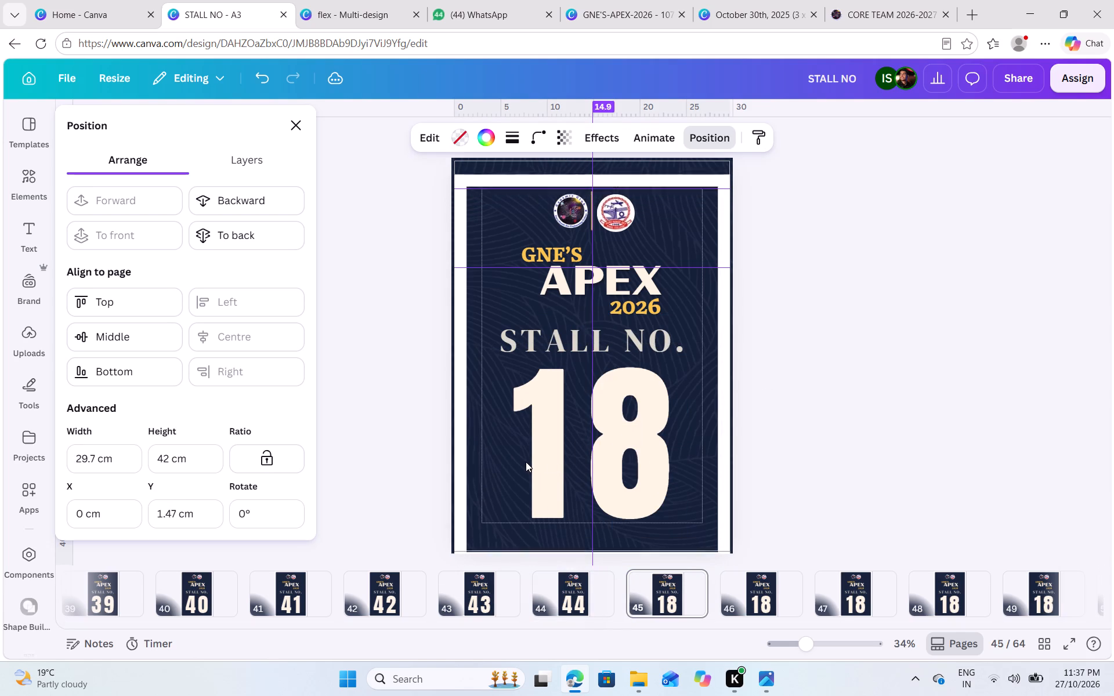
key("Up")
key("Up")
key("Up")
key("Up")
key("Up")
key("Up")
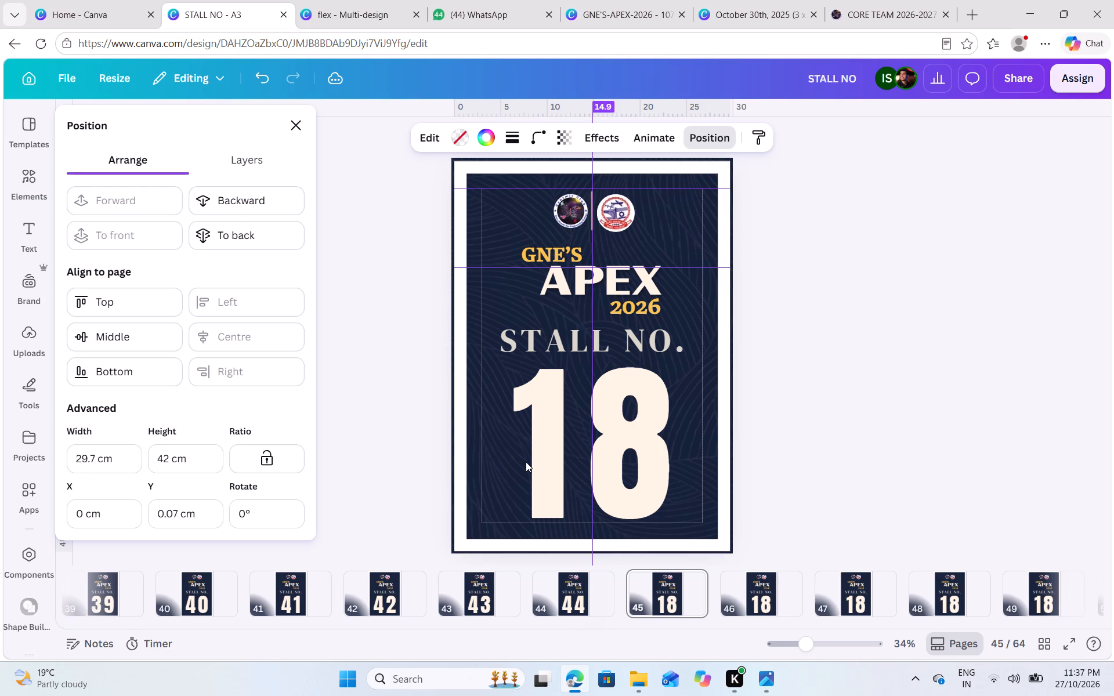
Send the white border frame on page 45 to the back and change the large stall number to 45.
left_click(242, 224)
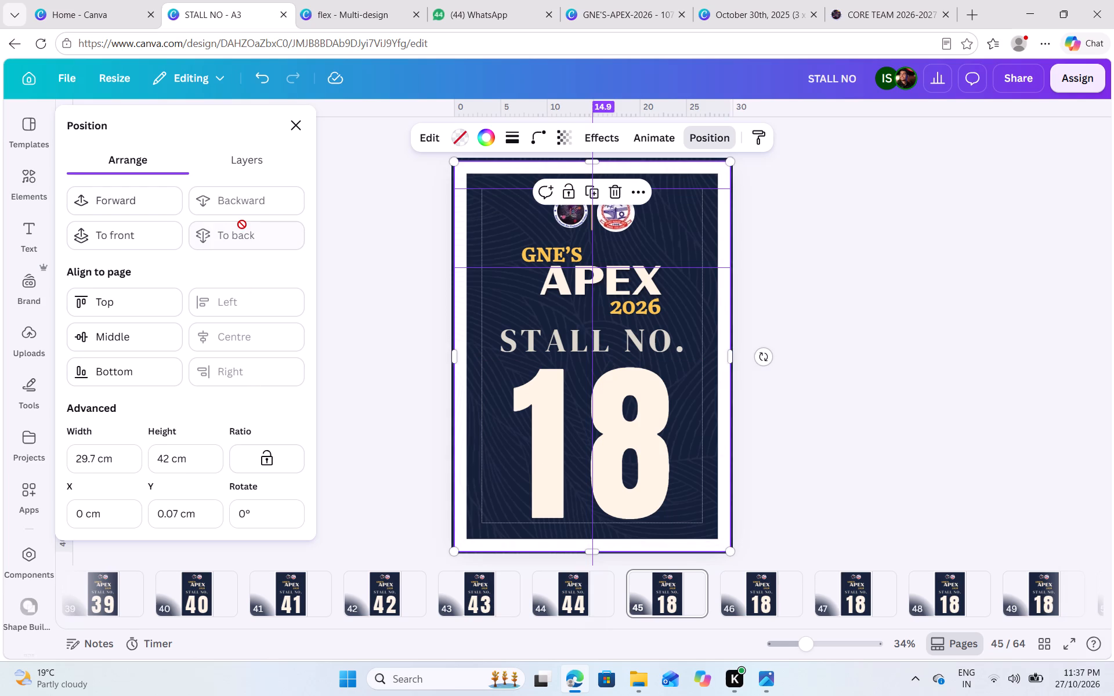
double_click(554, 429)
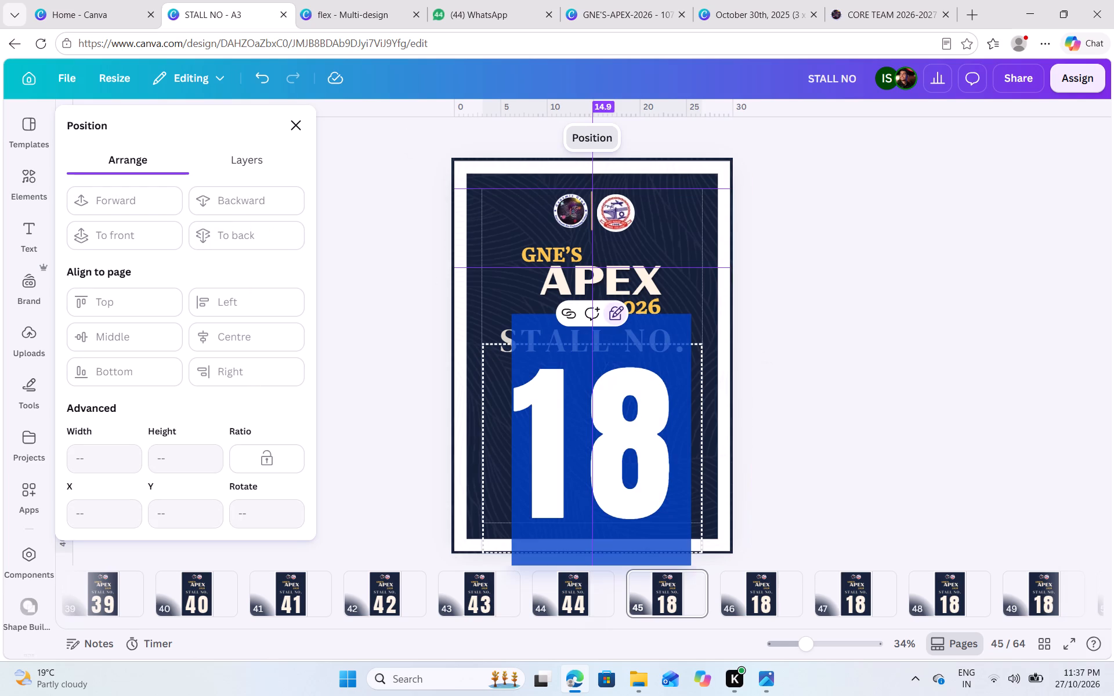
type("45")
Send the white border frame on page 46 to the back and change the large stall number to 46.
left_click(786, 596)
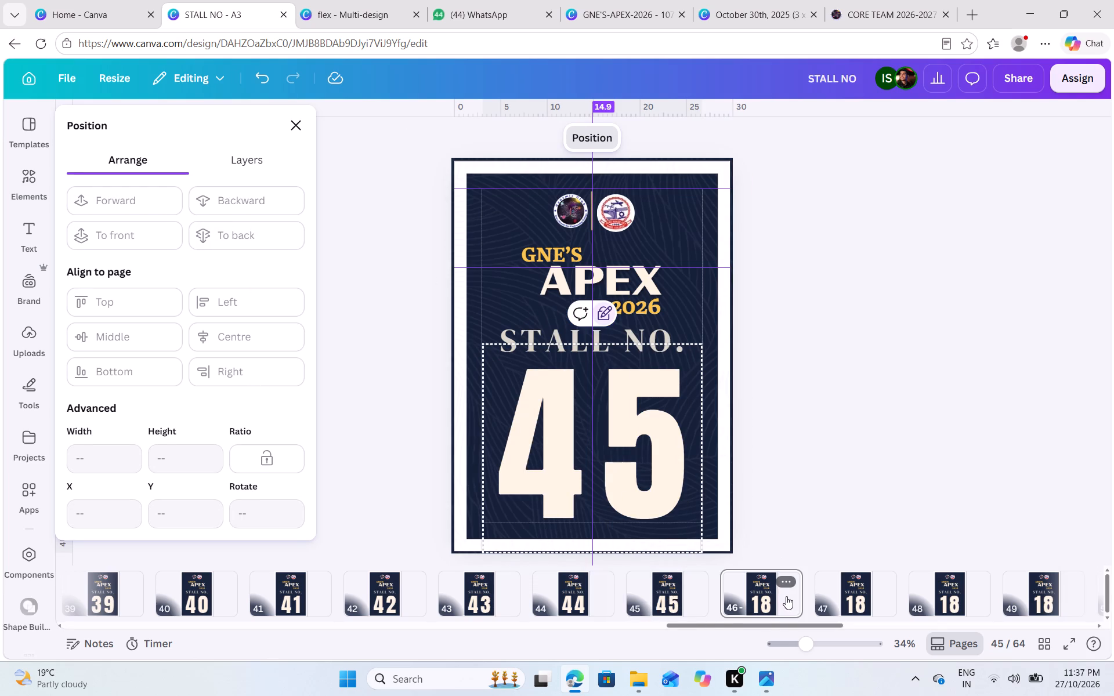
left_click(585, 404)
left_click(277, 220)
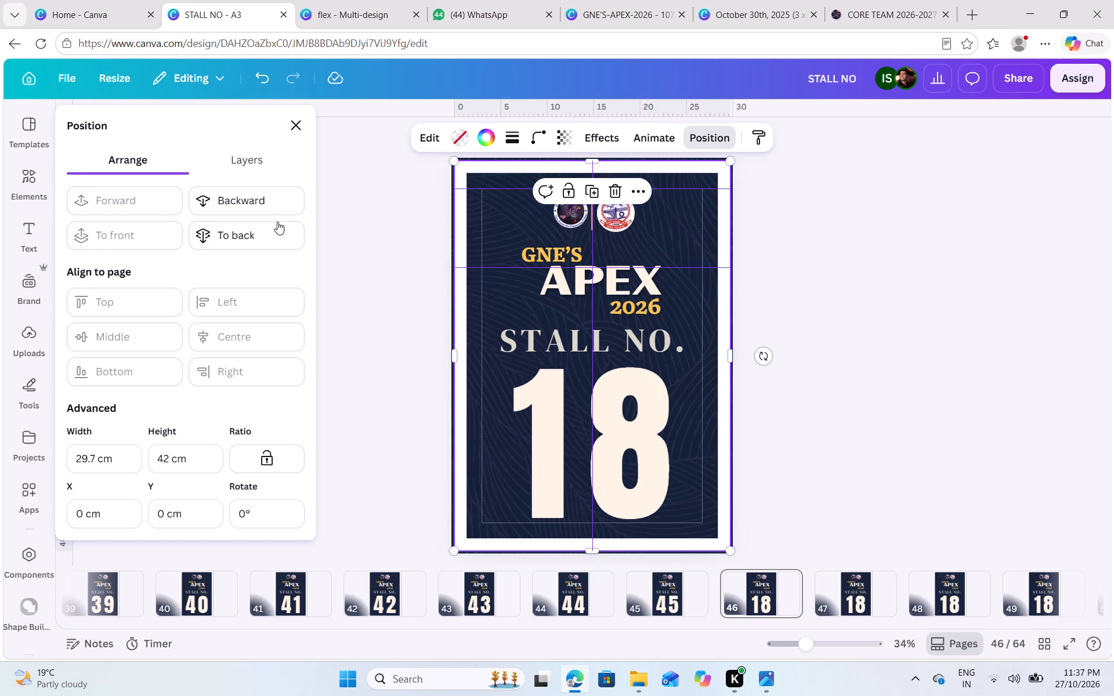
left_click(277, 235)
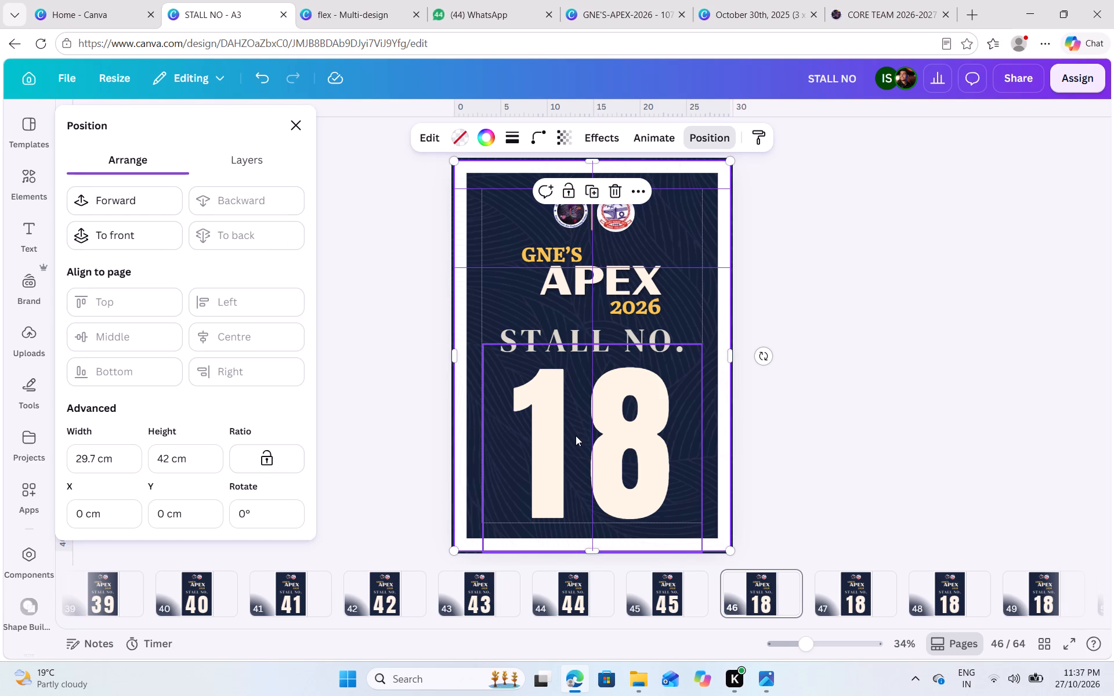
double_click(552, 409)
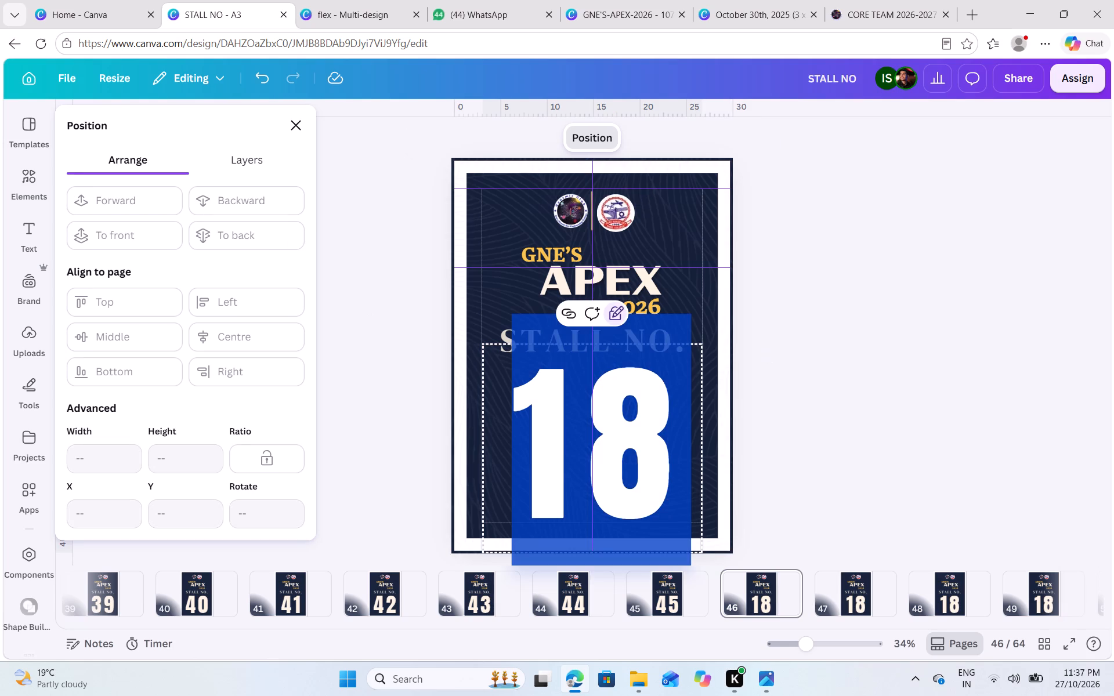
type("46")
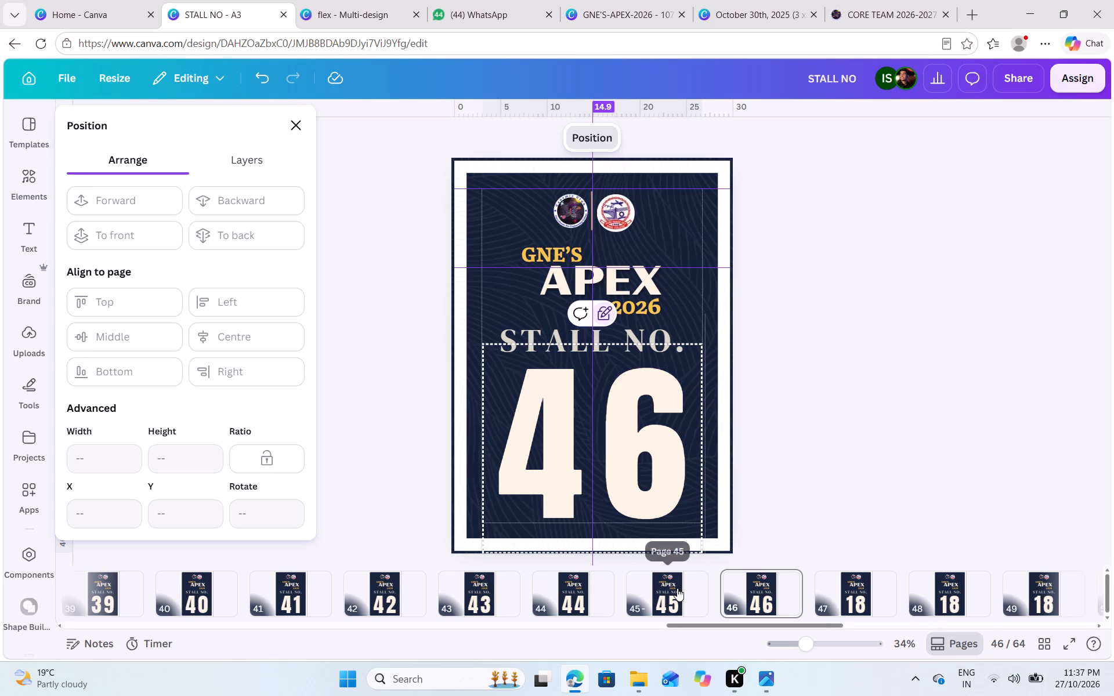
Send the white border frame on page 47 to the back and change the large stall number to 47.
scroll(677, 588, "left", 6)
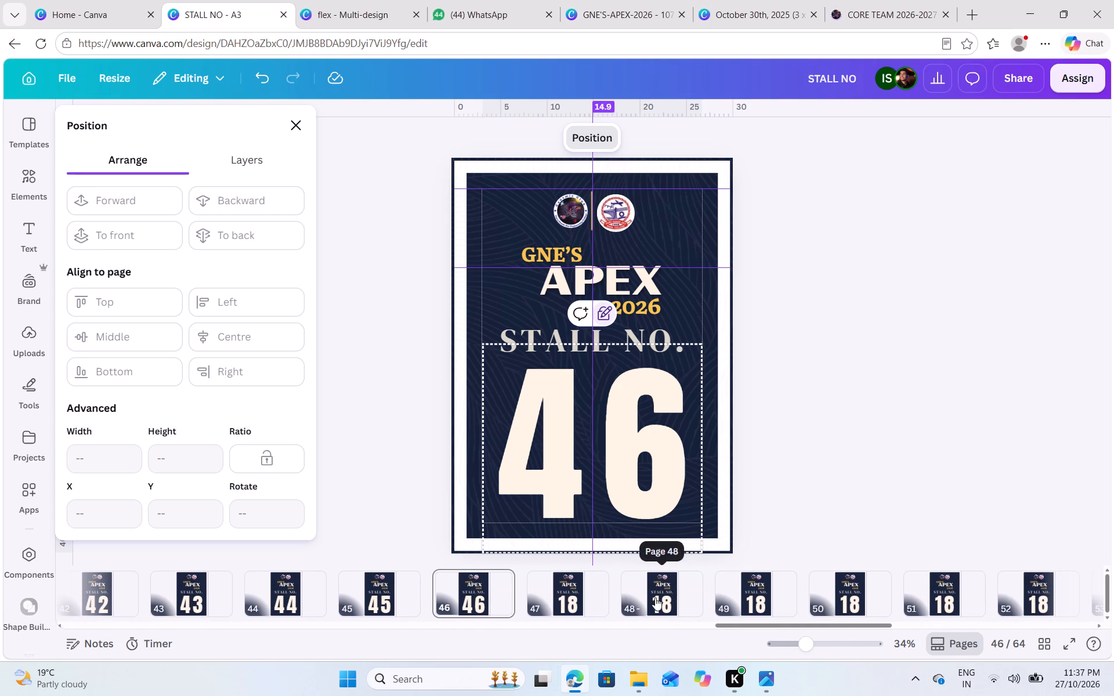
left_click(560, 600)
left_click(592, 419)
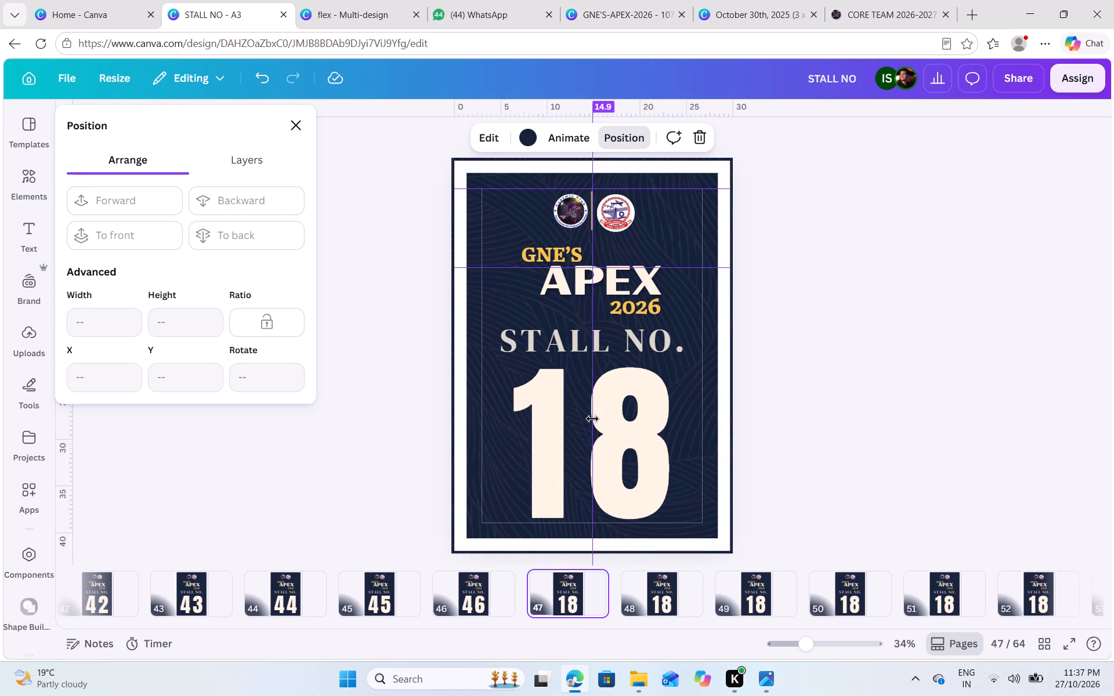
left_click(504, 278)
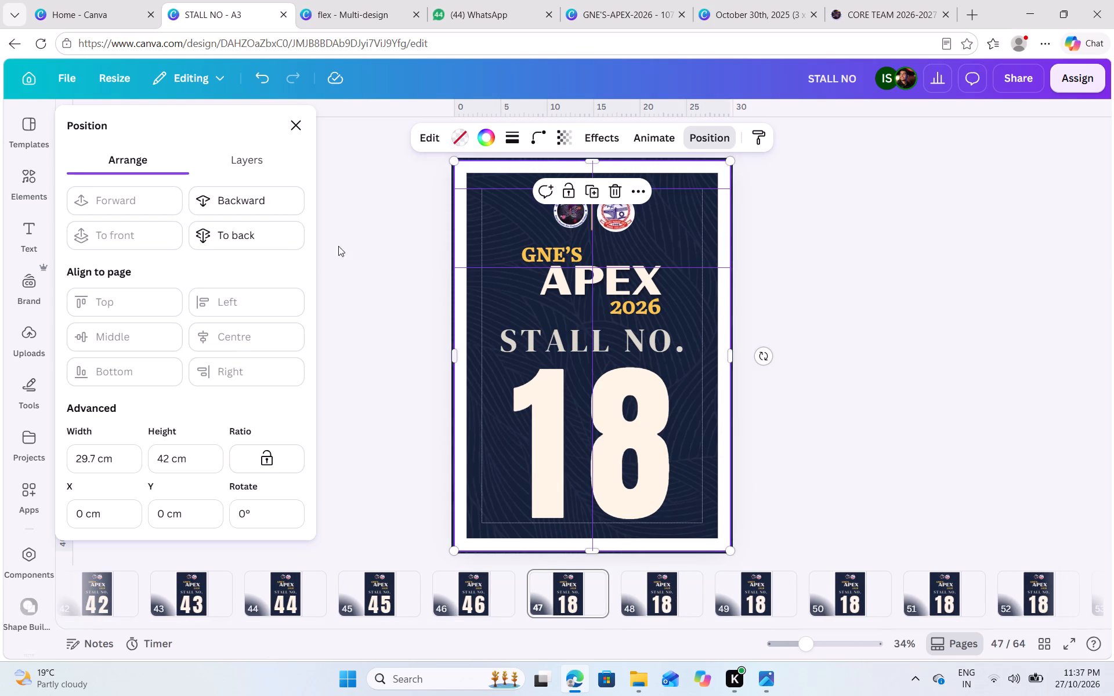
left_click(298, 231)
left_click(629, 409)
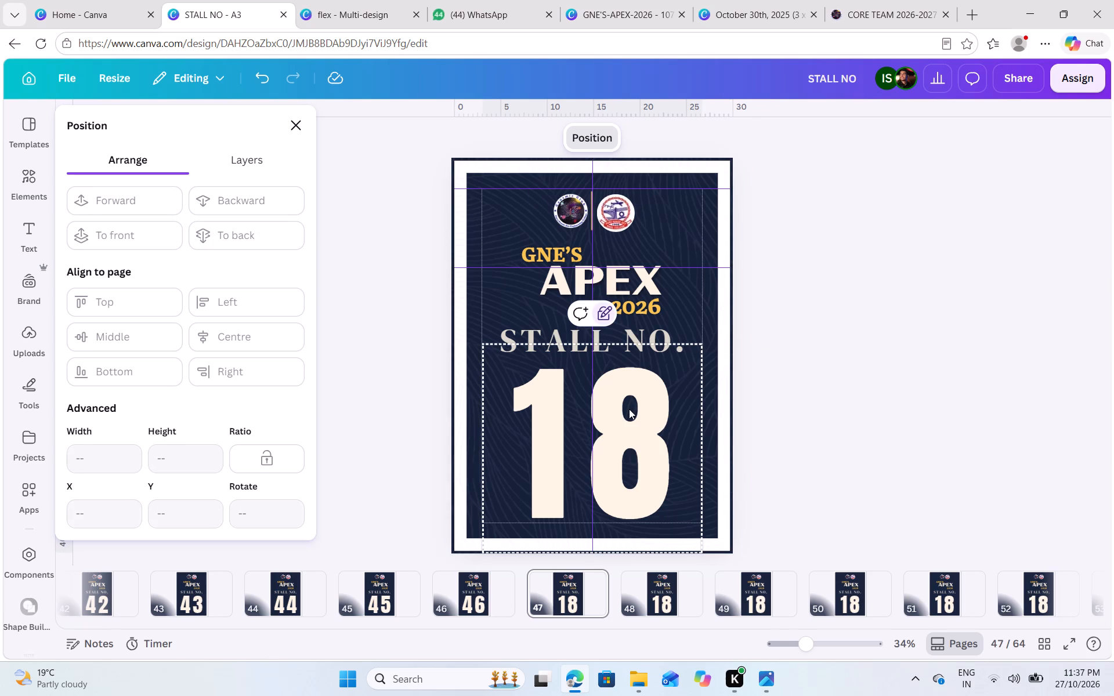
double_click(627, 411)
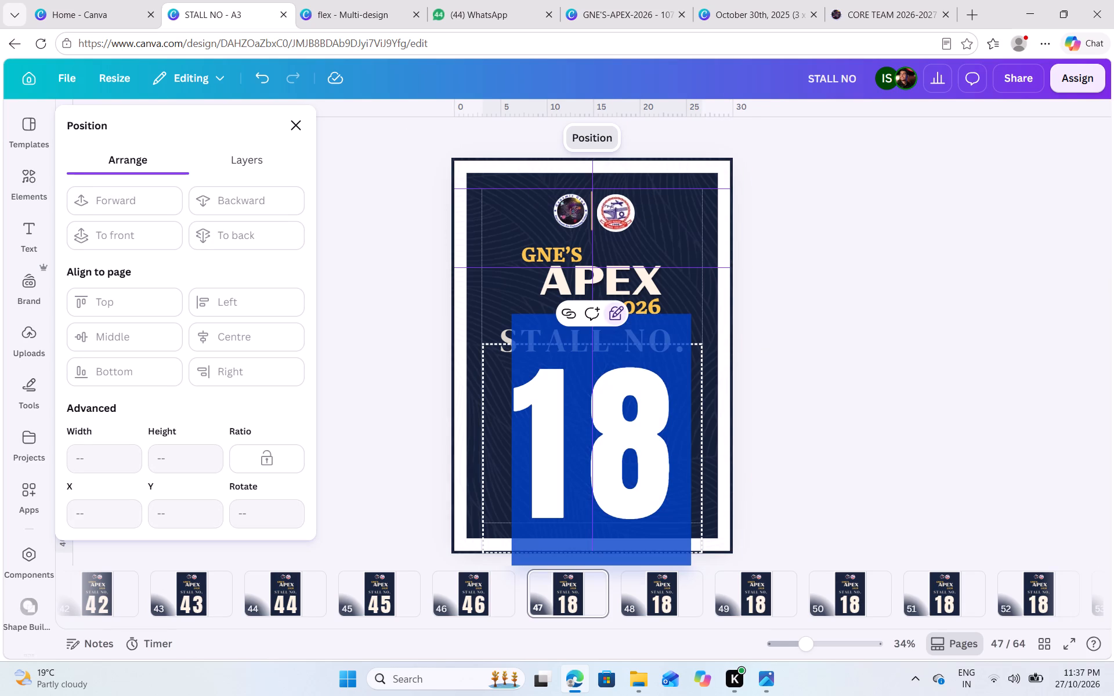
type("47")
Send the white border frame on page 48 to the back and change the large stall number to 48.
left_click(648, 589)
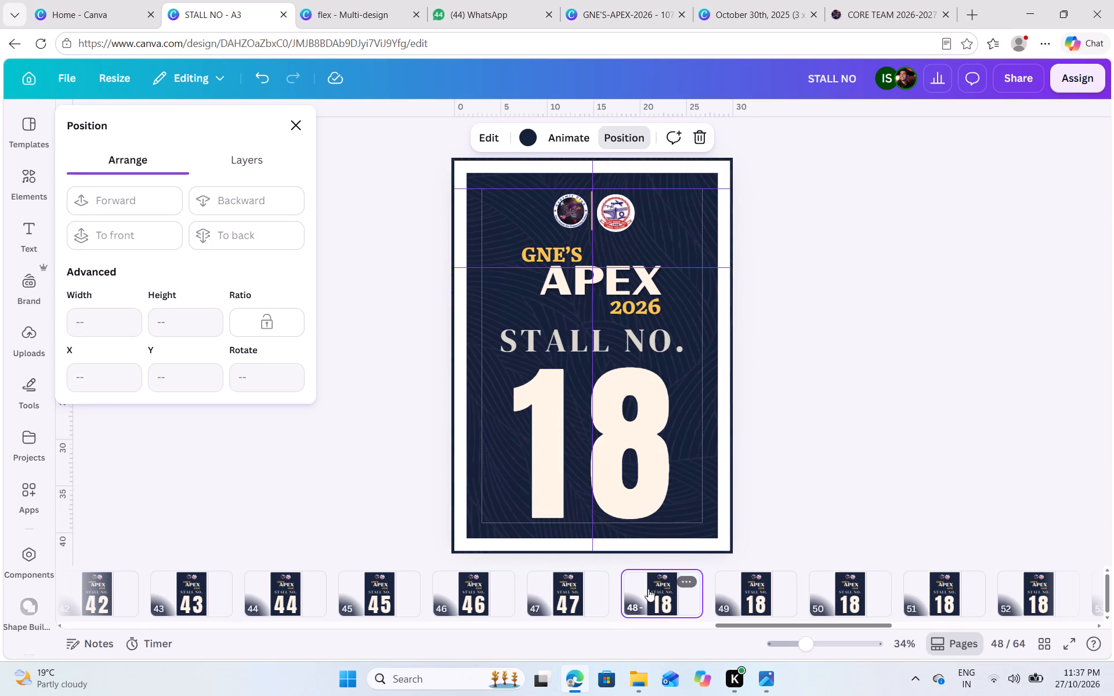
left_click(613, 476)
left_click(237, 232)
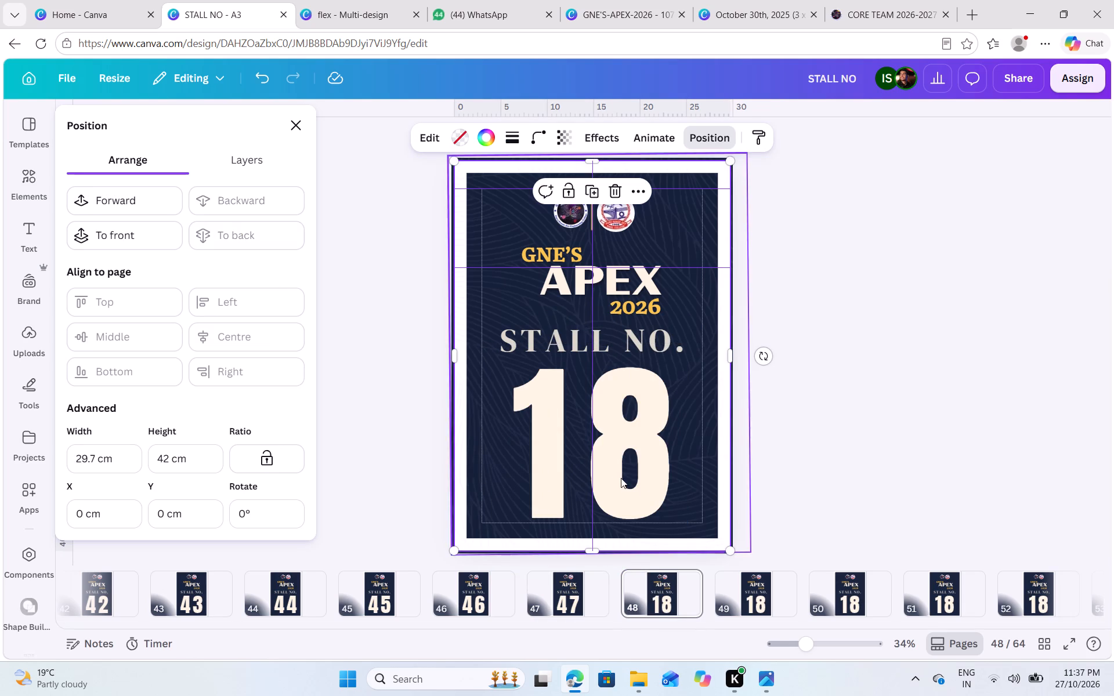
double_click(568, 472)
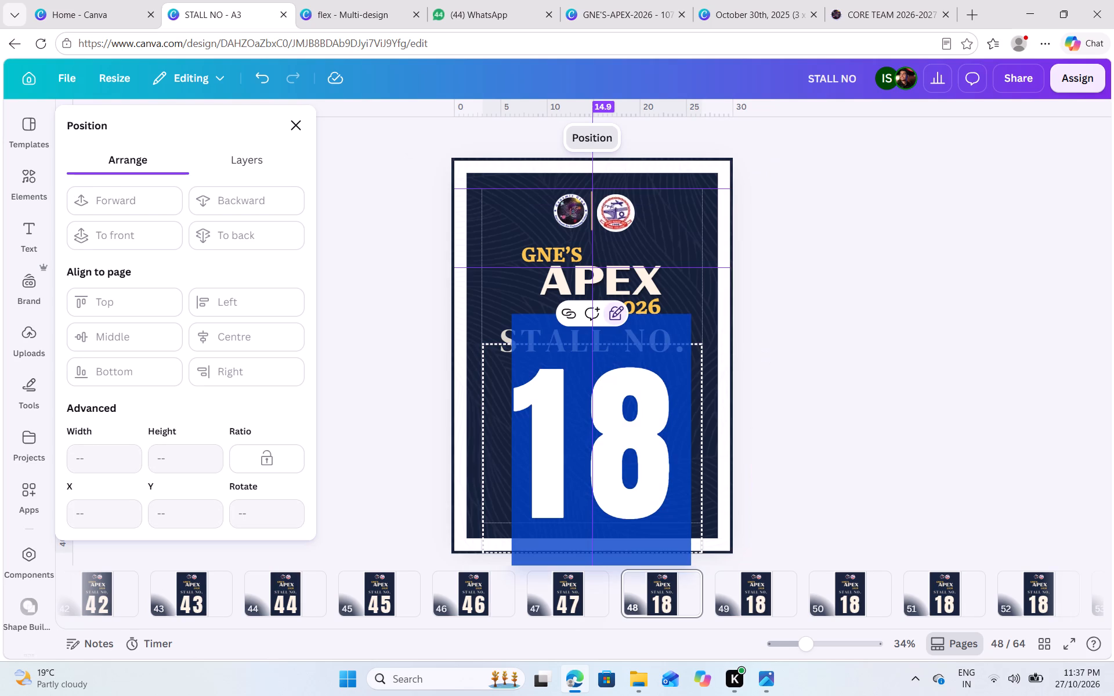
type("48")
Send the white border frame on page 49 to the back and change the large stall number to 49.
left_click(772, 595)
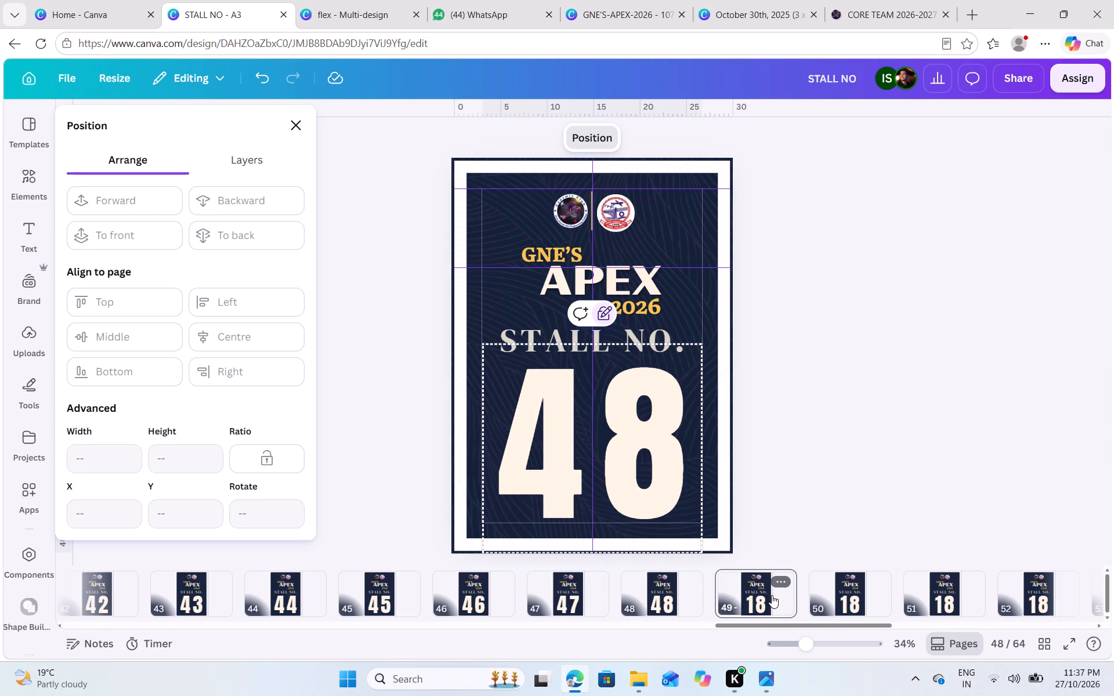
left_click(561, 472)
left_click(223, 235)
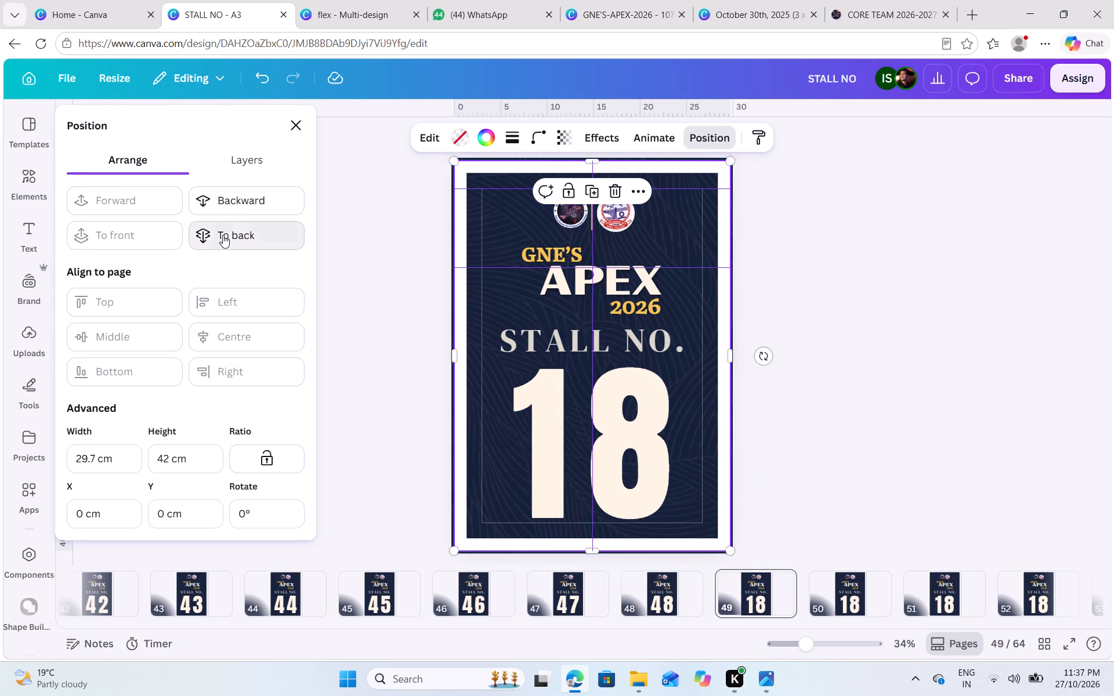
double_click(569, 447)
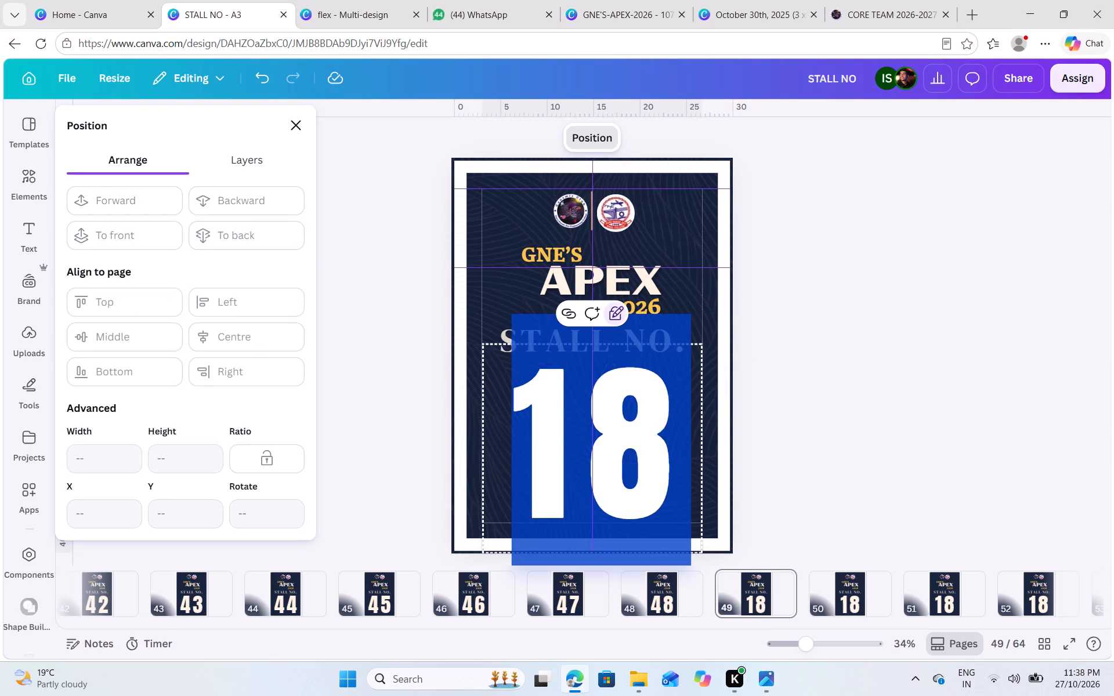
type("49")
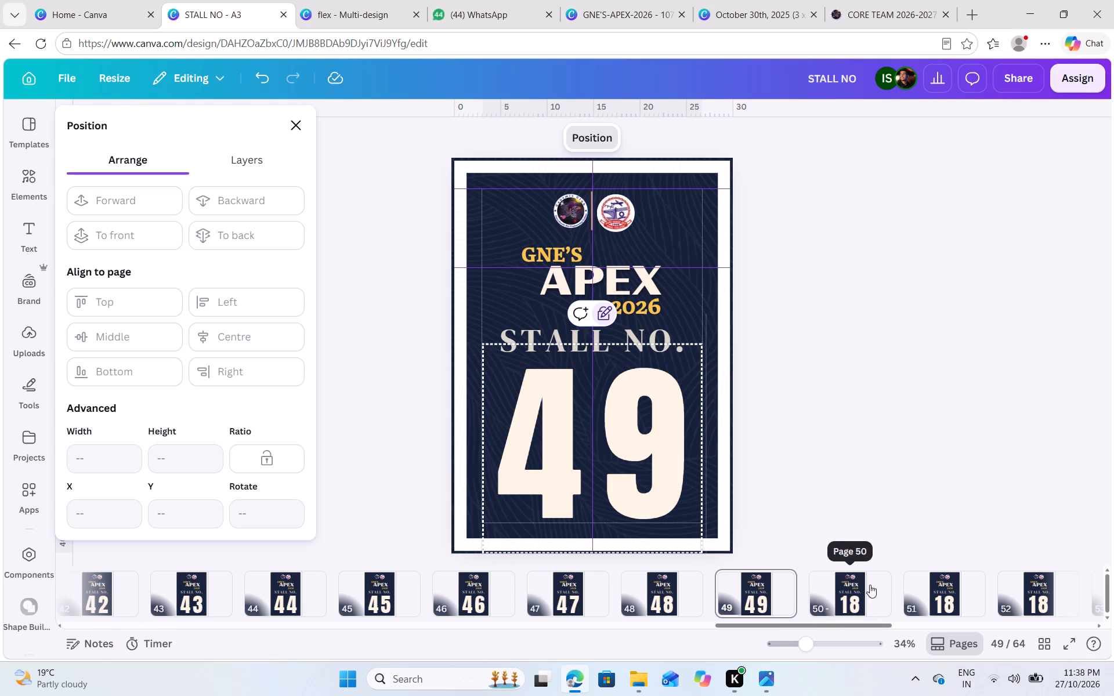
Send the white border frame on page 50 to the back and change the large stall number to 50.
left_click(867, 585)
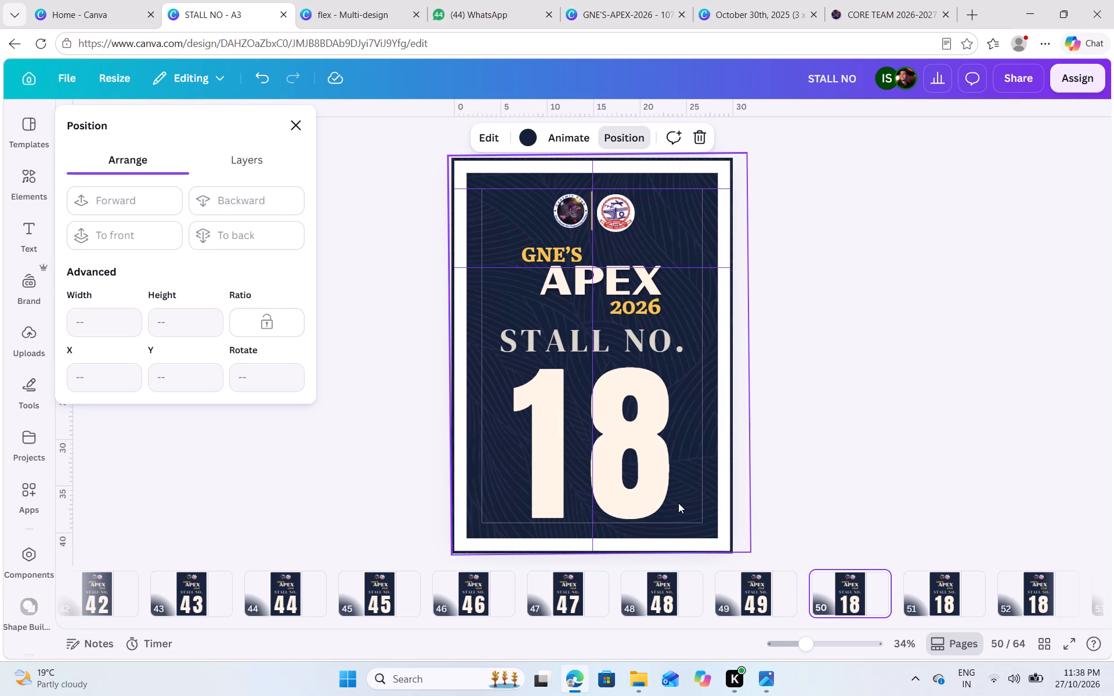
left_click(515, 420)
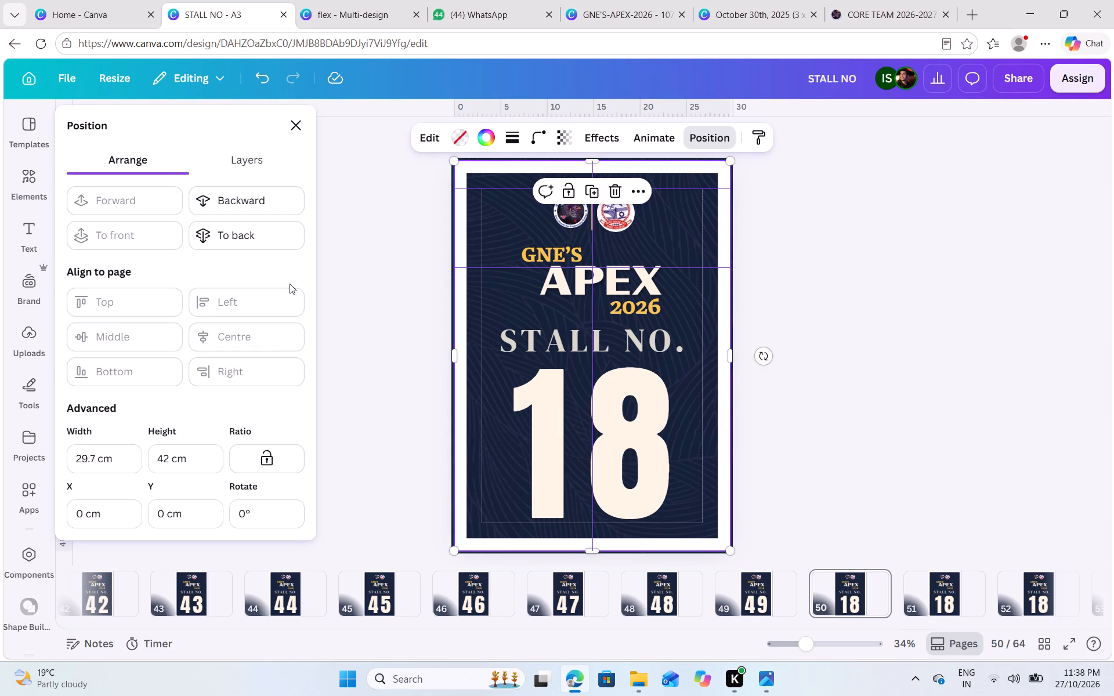
left_click(244, 227)
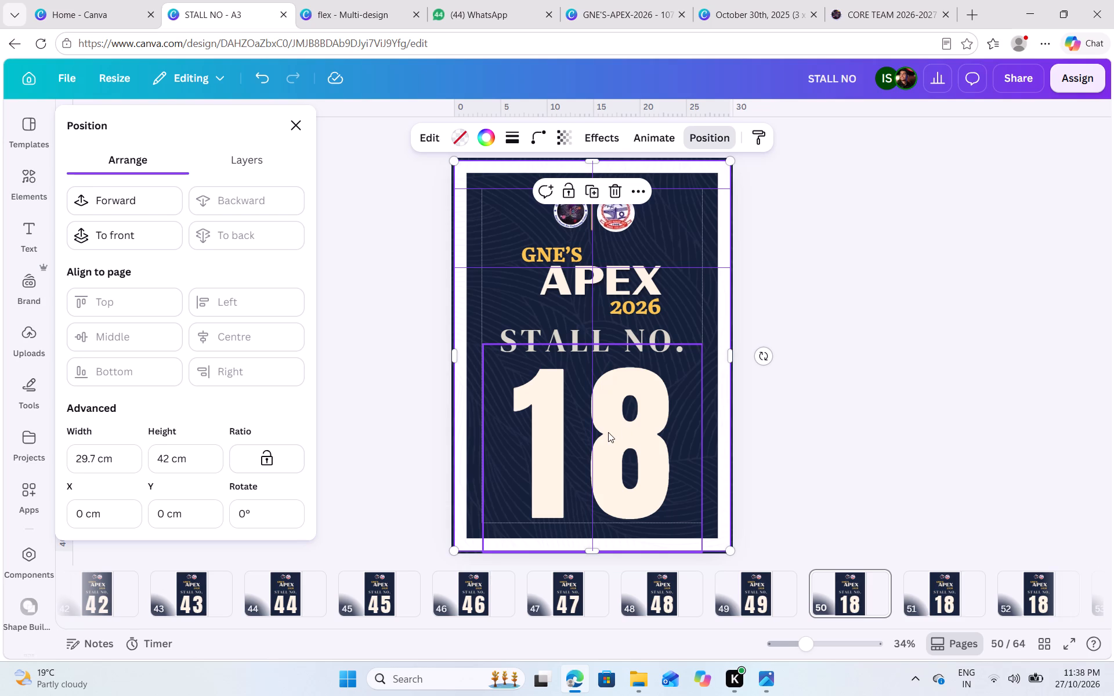
double_click(617, 427)
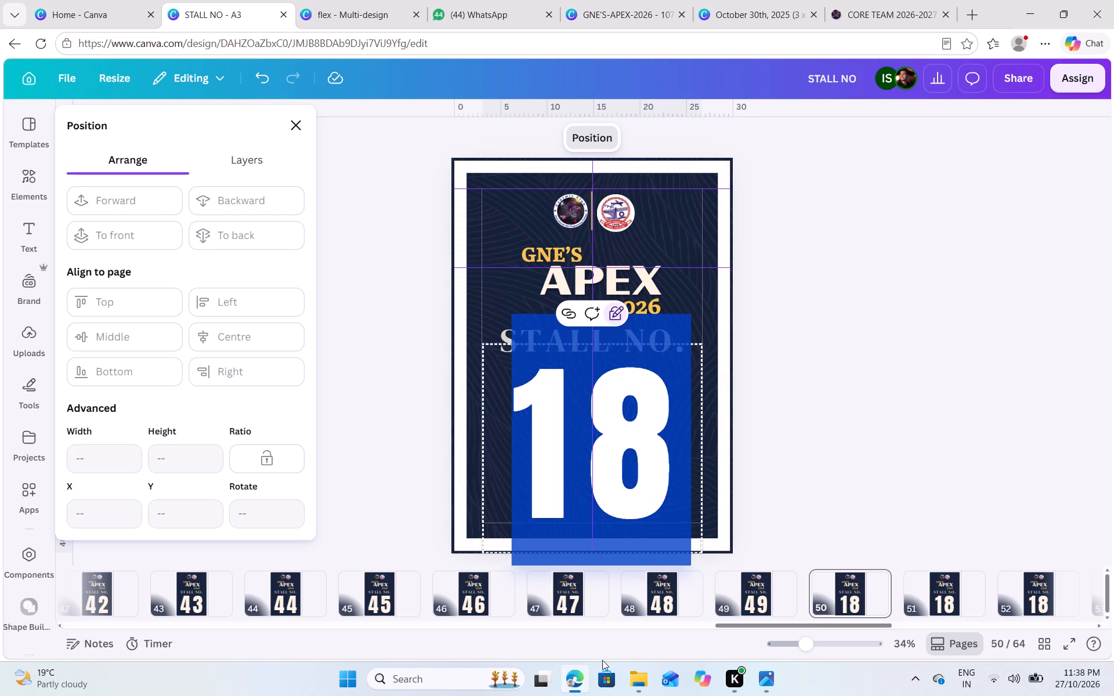
scroll(621, 597, "left", 6)
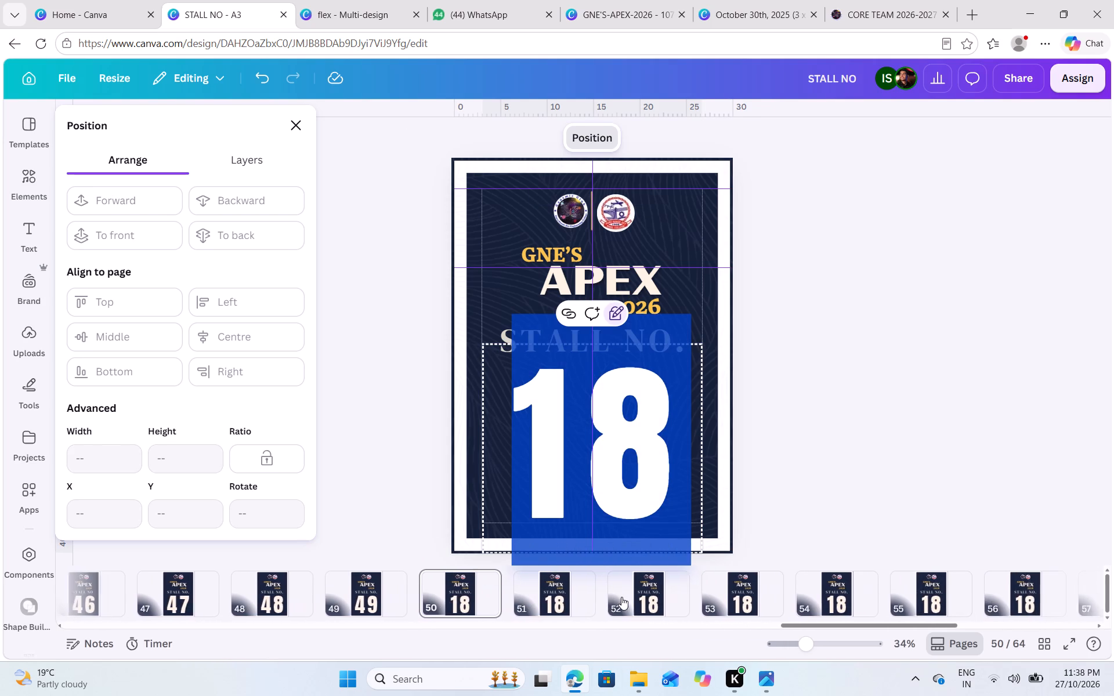
type("50")
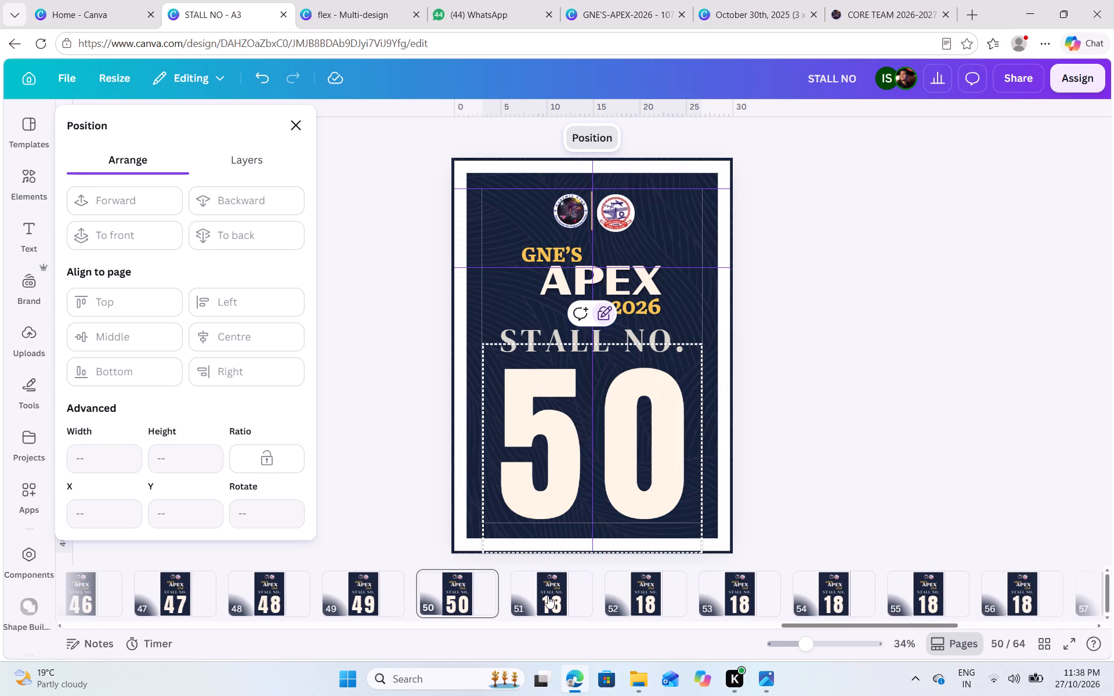
Send the white border frame on page 51 to the back and change the large stall number to 51.
left_click(545, 599)
scroll(545, 599, "left", 4)
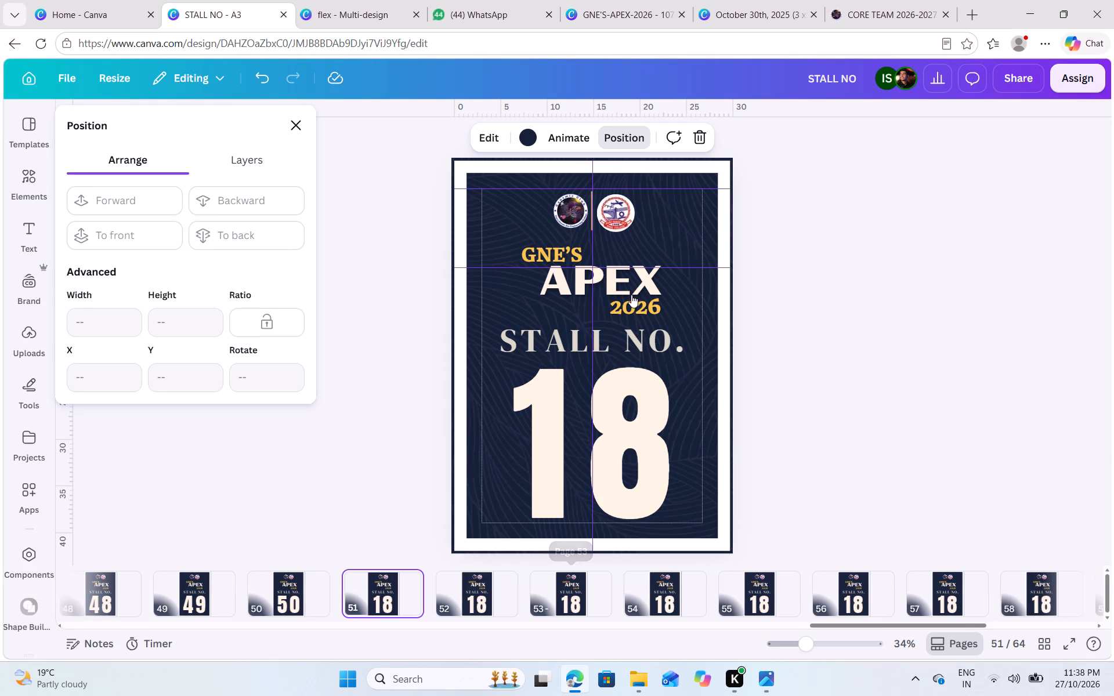
left_click(667, 183)
left_click(274, 225)
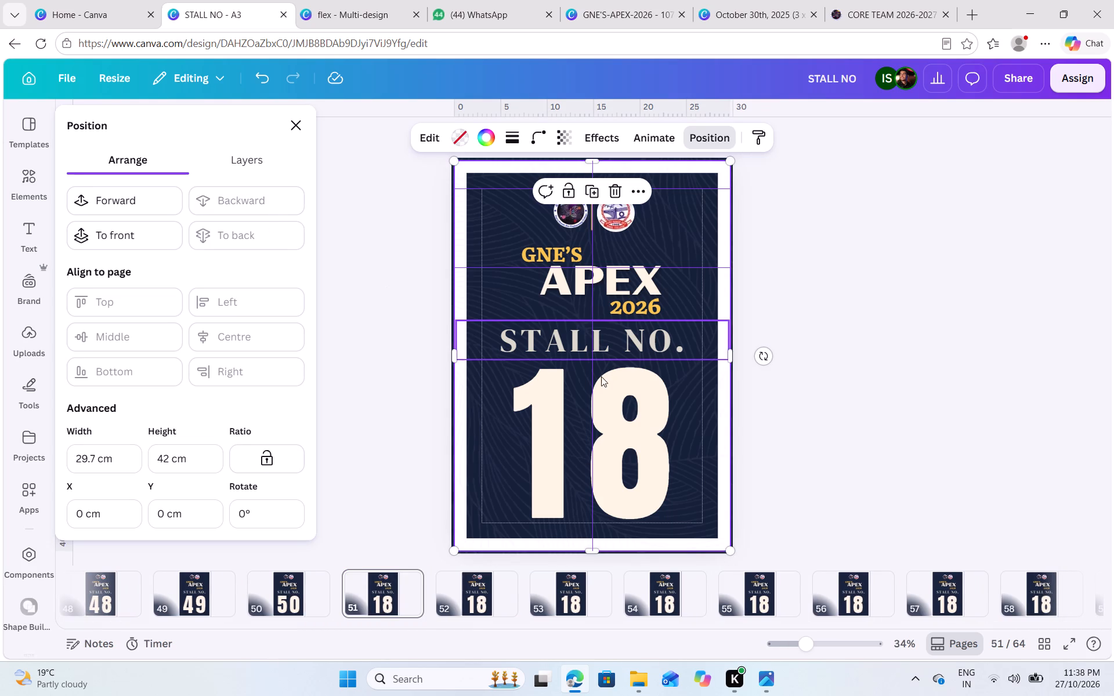
double_click(635, 404)
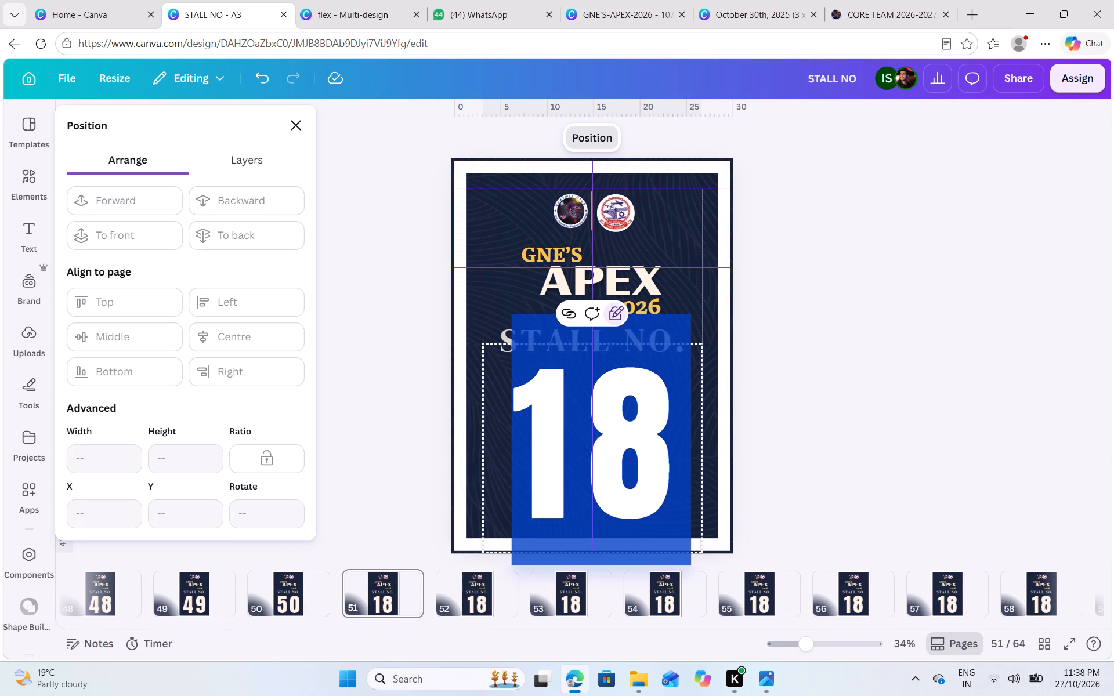
key("5")
key("1")
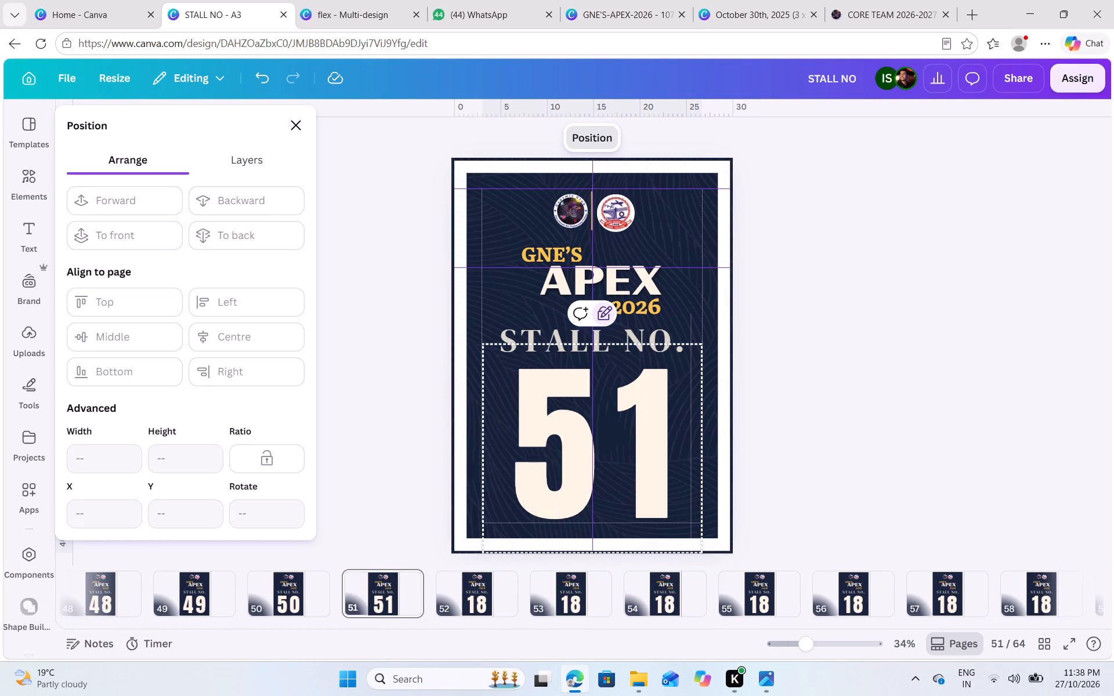
Send the white border frame on page 52 to the back and change the large stall number to 52.
left_click(467, 601)
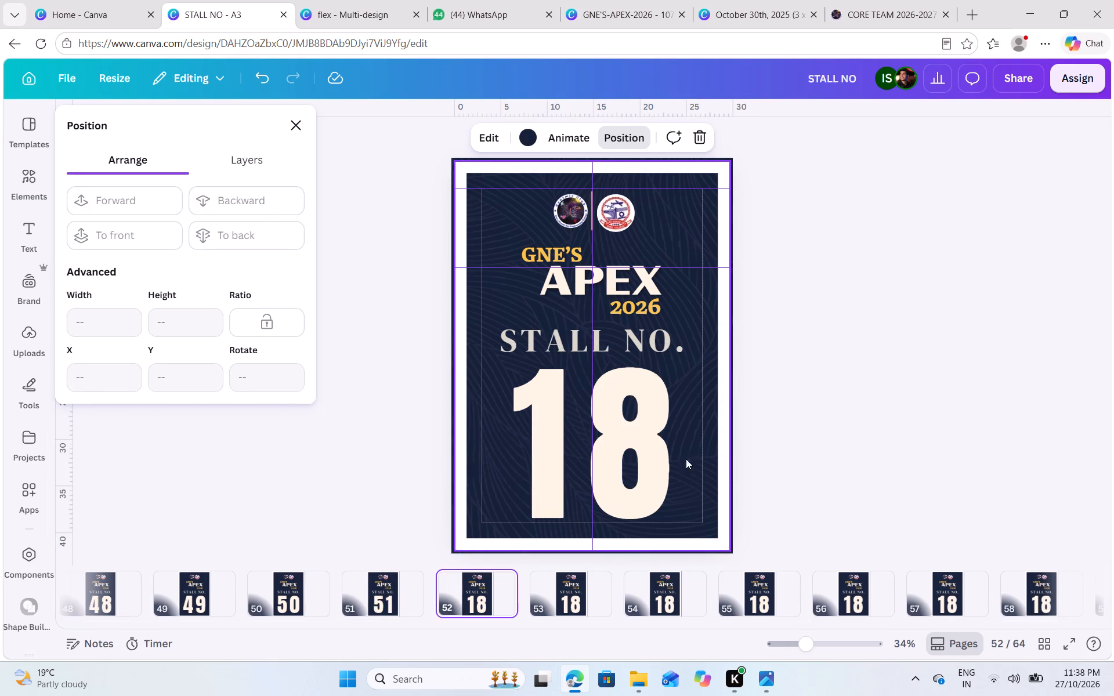
left_click(702, 449)
left_click(286, 243)
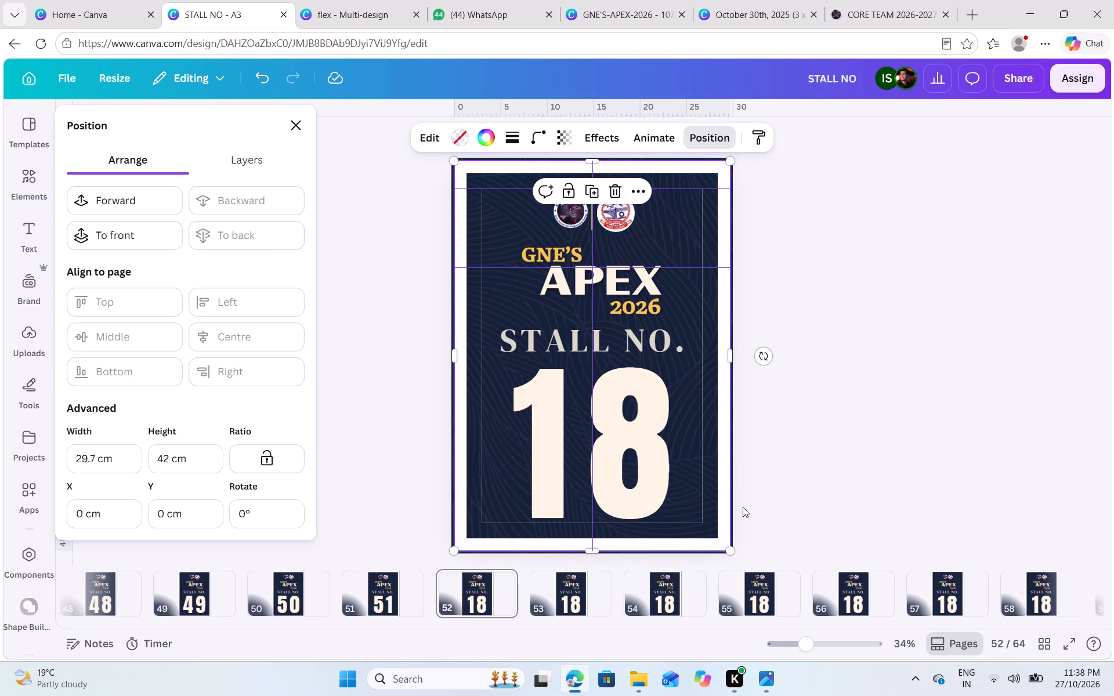
double_click(665, 474)
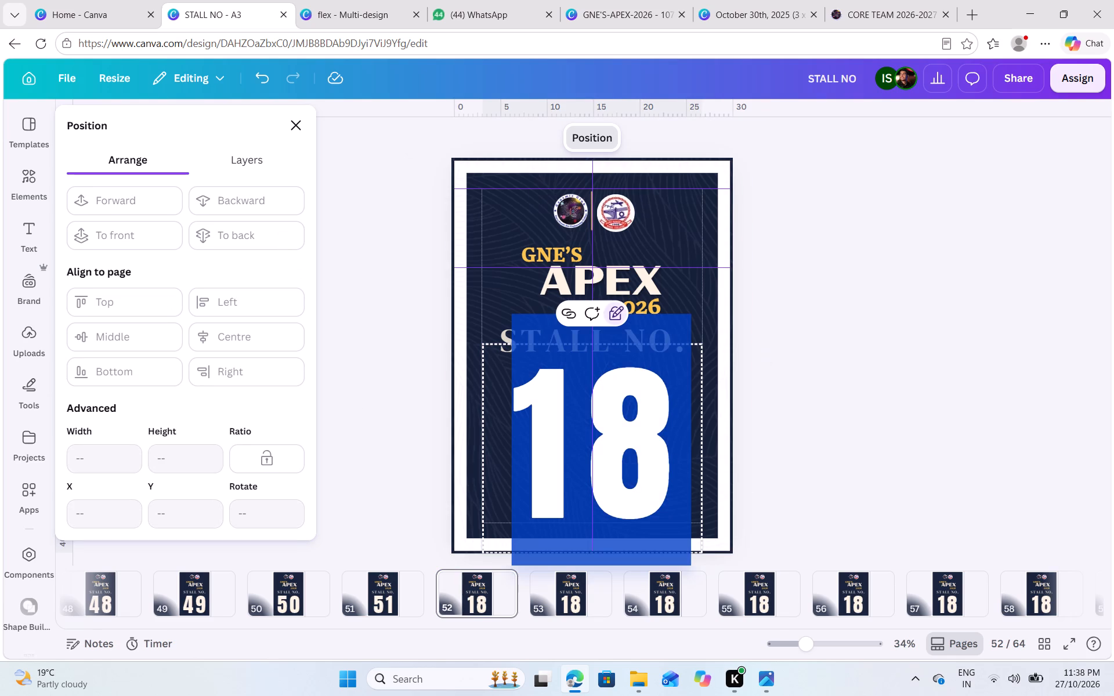
type("52")
Send the white border frame on page 53 to the back and change the large stall number to 53.
left_click(560, 592)
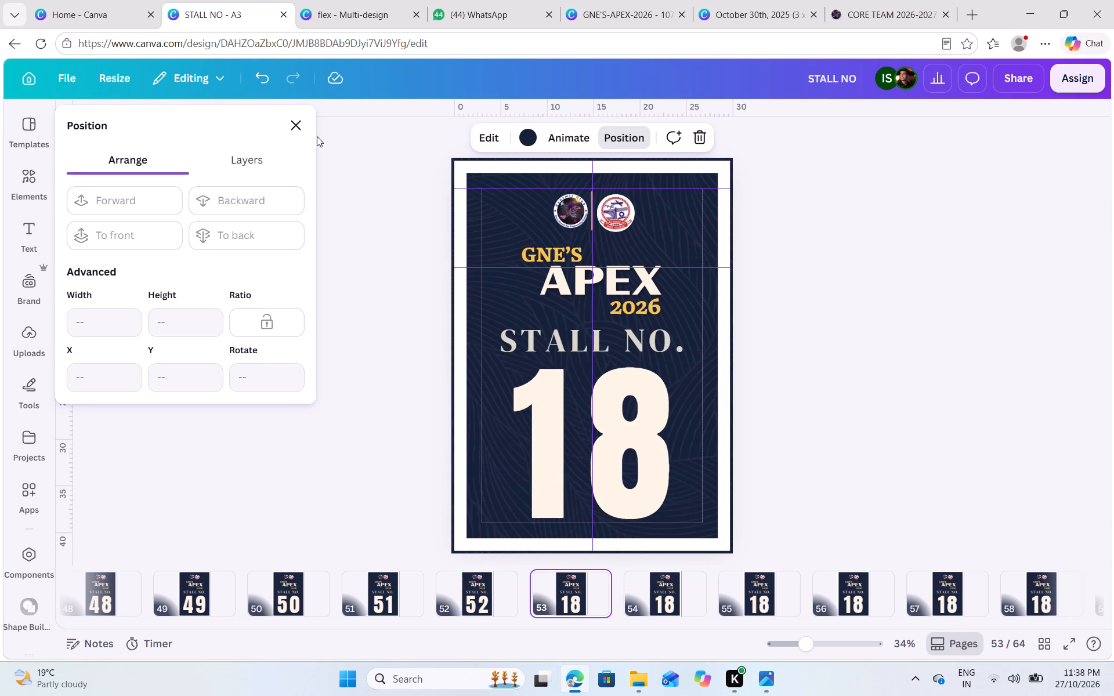
left_click(580, 404)
left_click(234, 224)
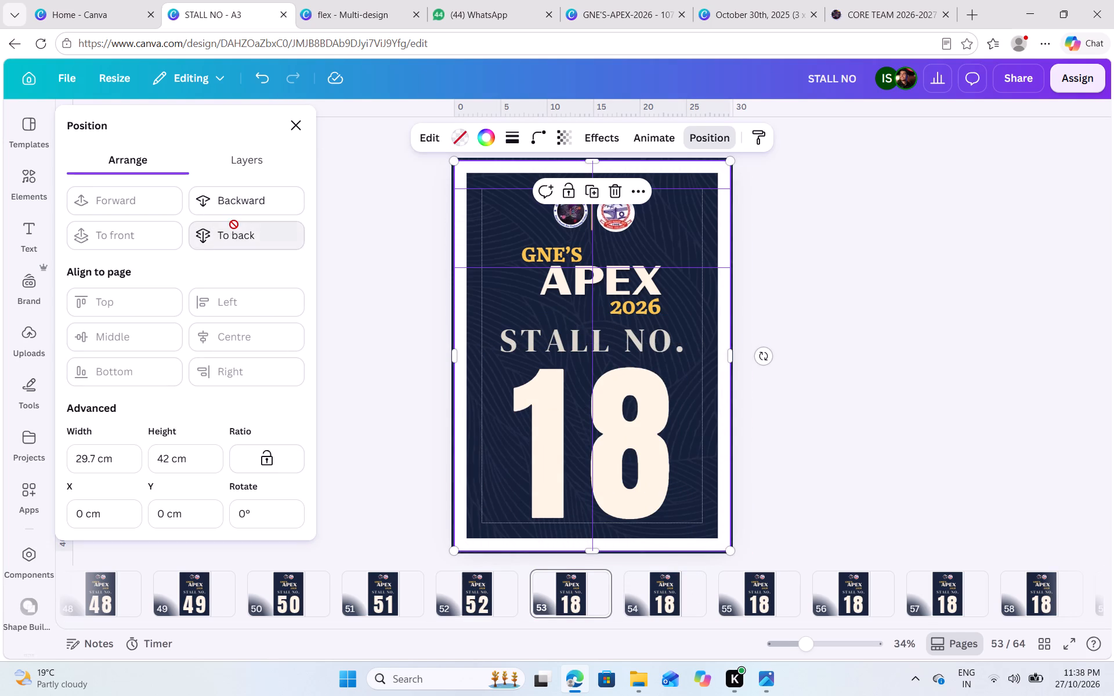
left_click(602, 398)
double_click(623, 394)
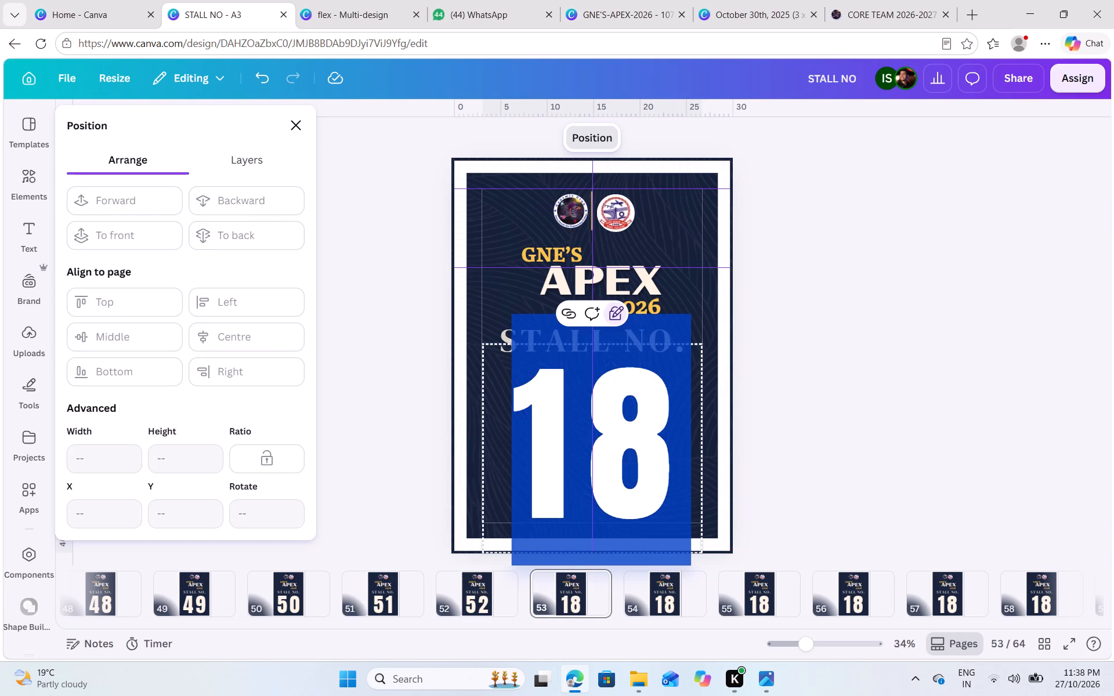
type("53")
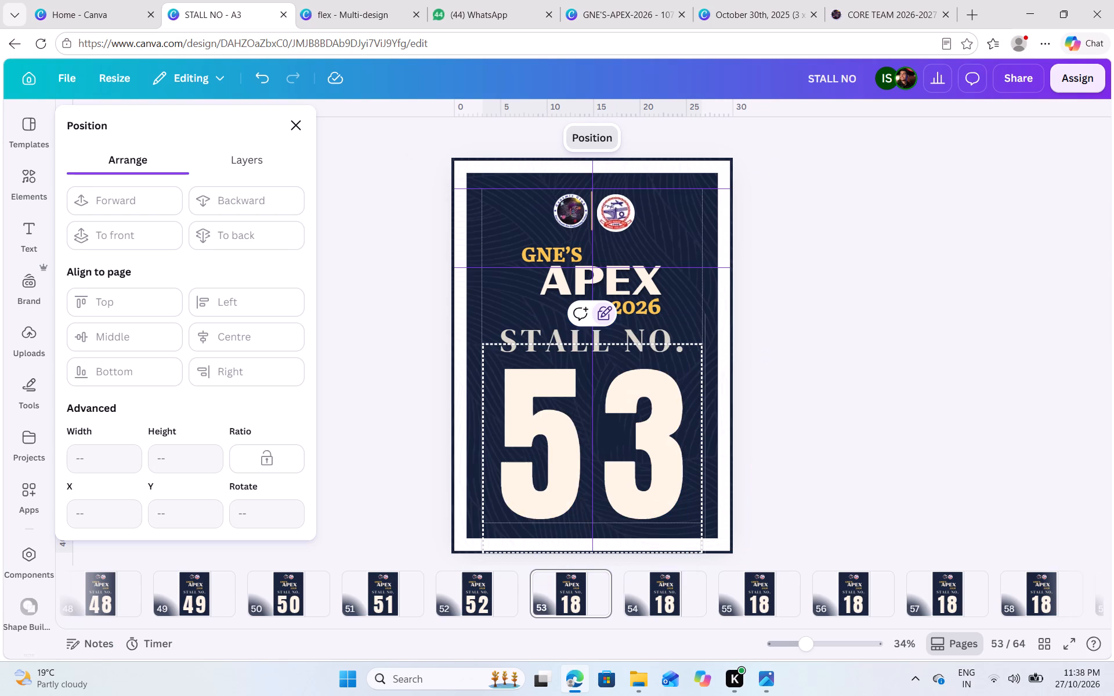
Send the white border frame on page 54 to the back and change the large stall number to 54.
left_click(654, 599)
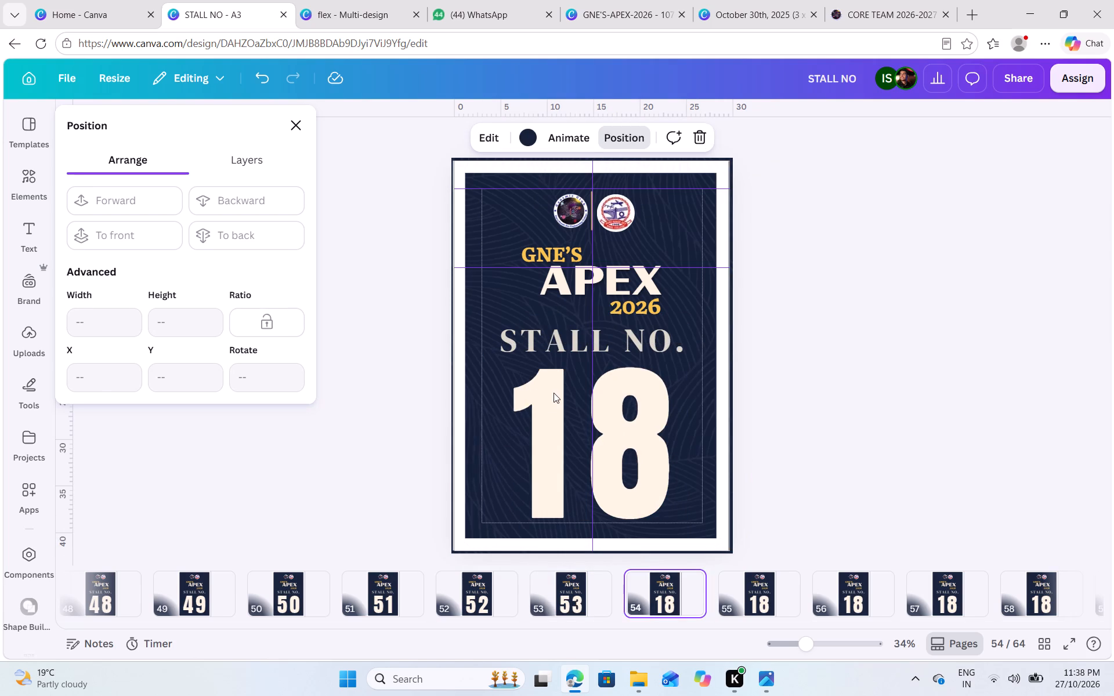
left_click(551, 393)
left_click(219, 230)
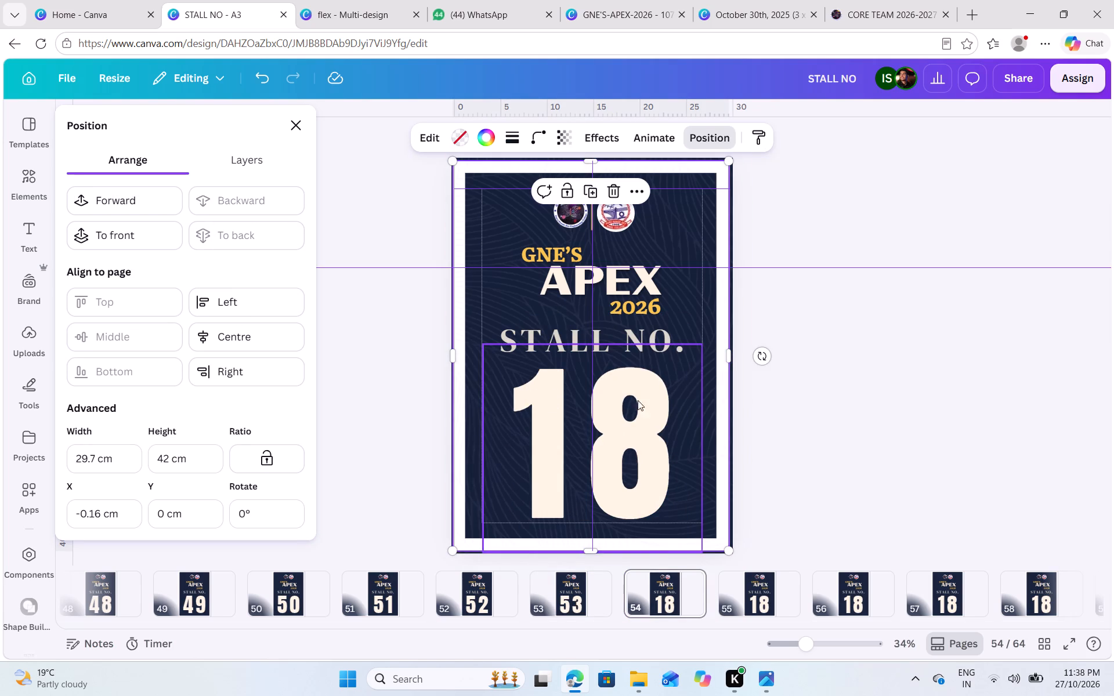
double_click(632, 404)
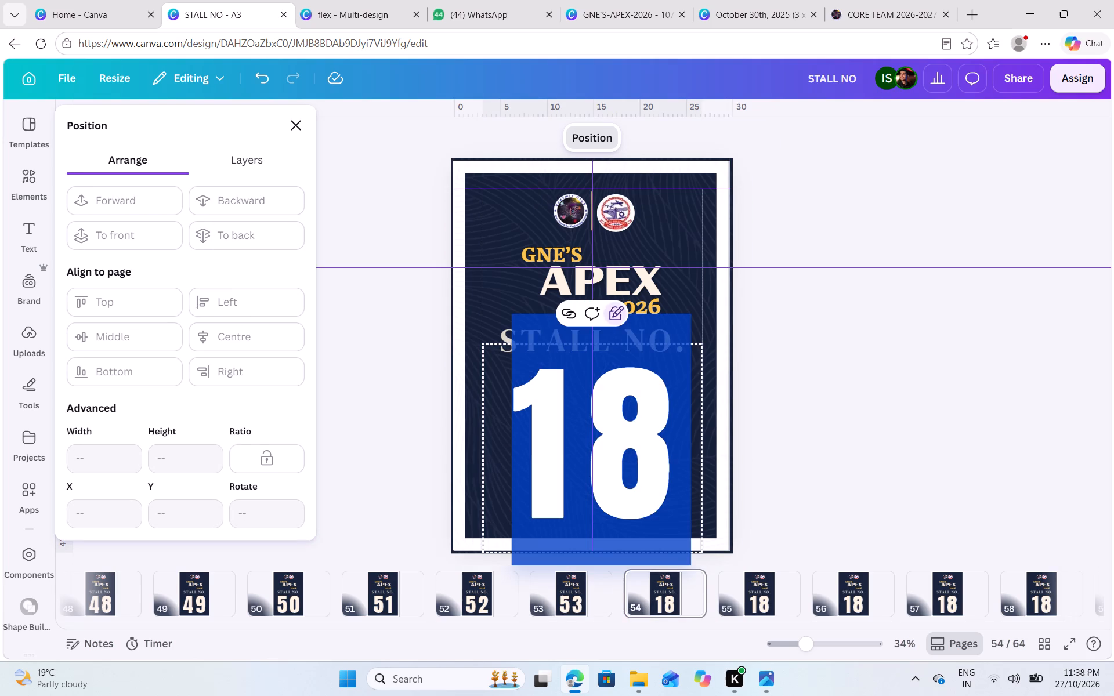
type("54")
Send the white border frame on page 55 to the back and change the large stall number to 55.
left_click(760, 581)
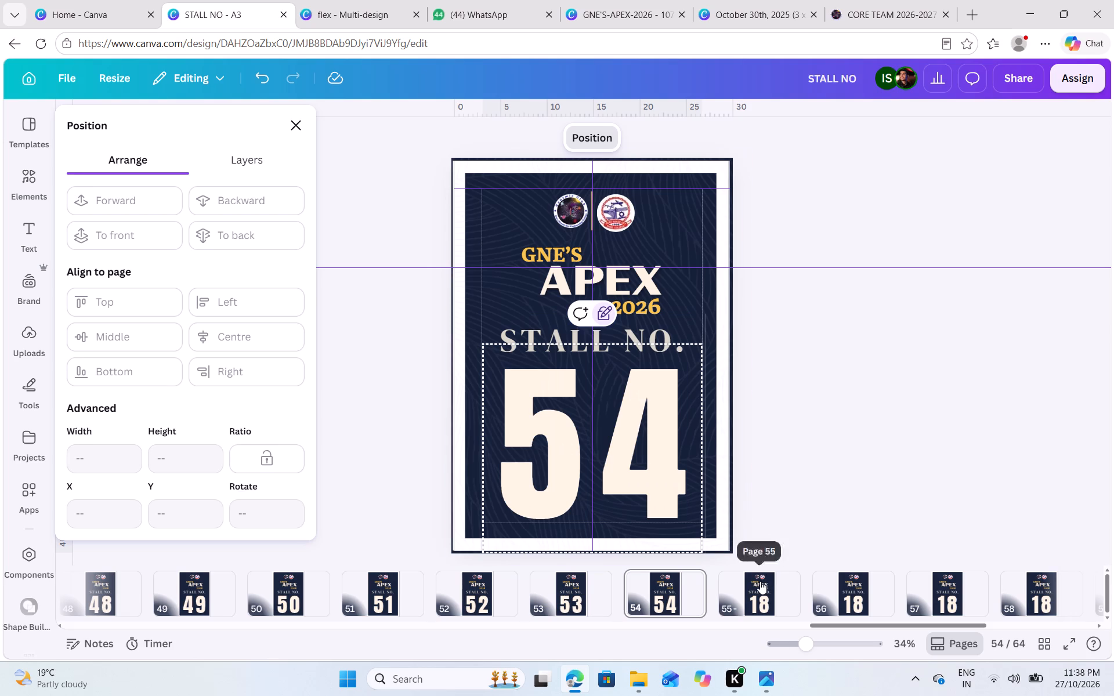
scroll(760, 581, "left", 2)
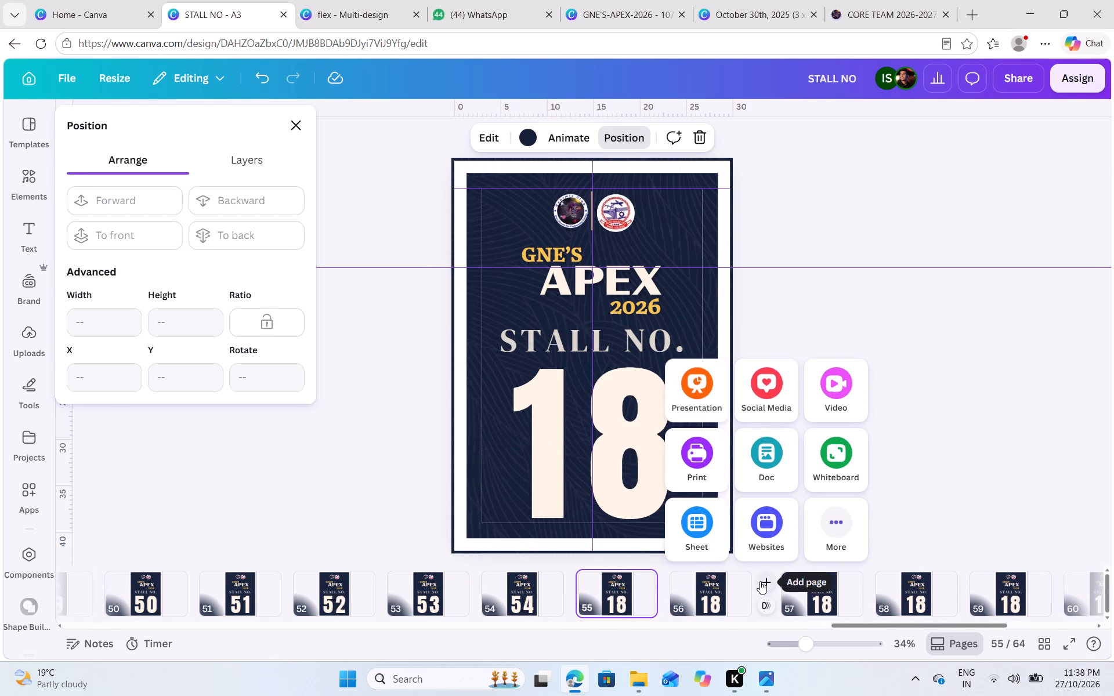
left_click(473, 346)
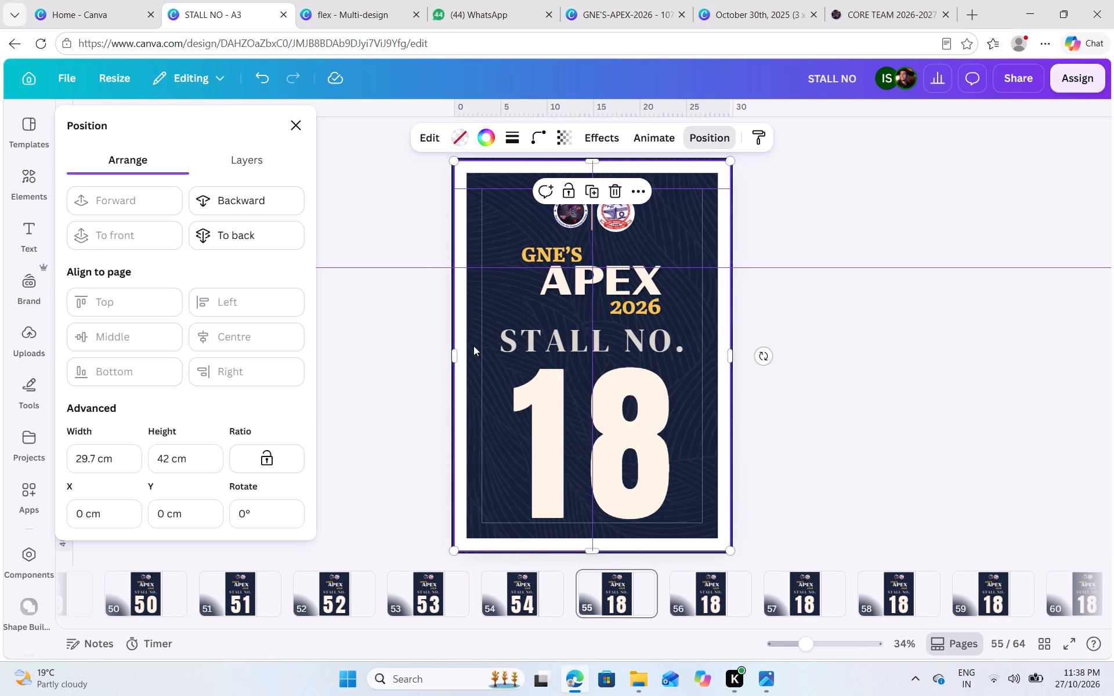
left_click(240, 238)
double_click(565, 453)
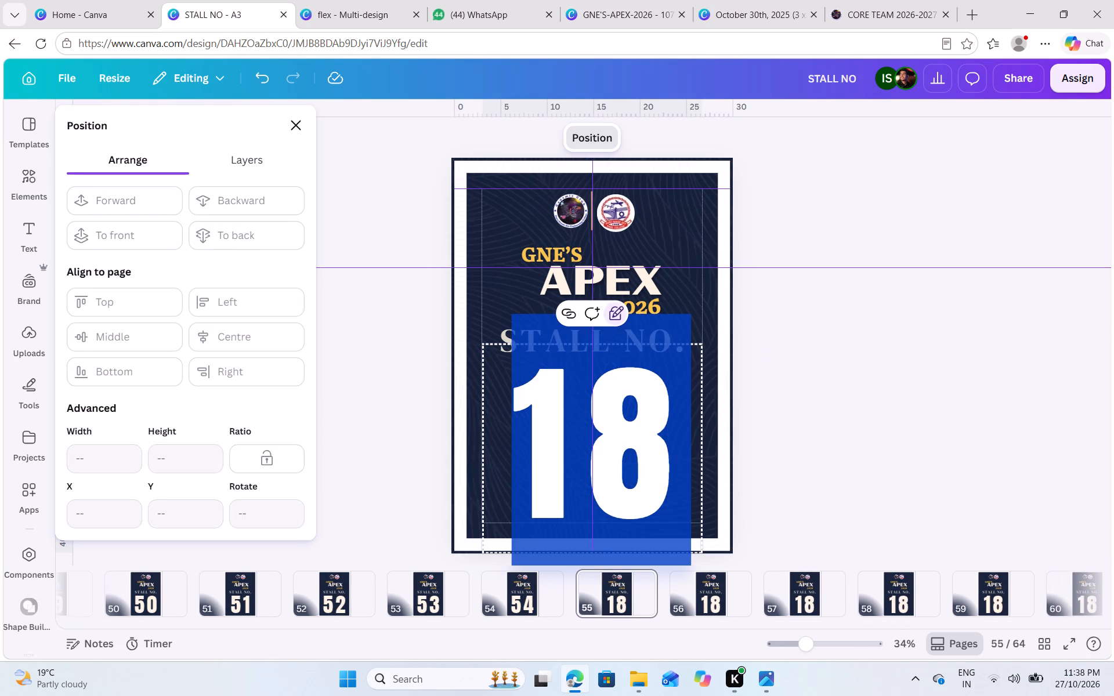
key("5")
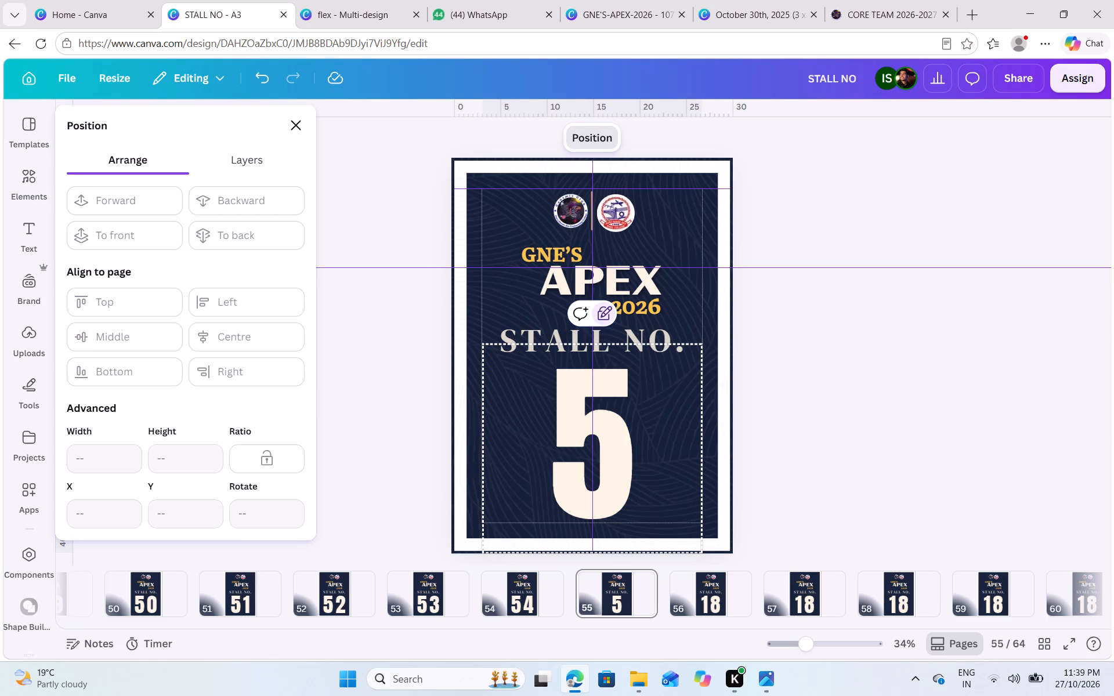
key("5")
Send the white border frame on page 56 to the back and change the large stall number to 56.
left_click(704, 603)
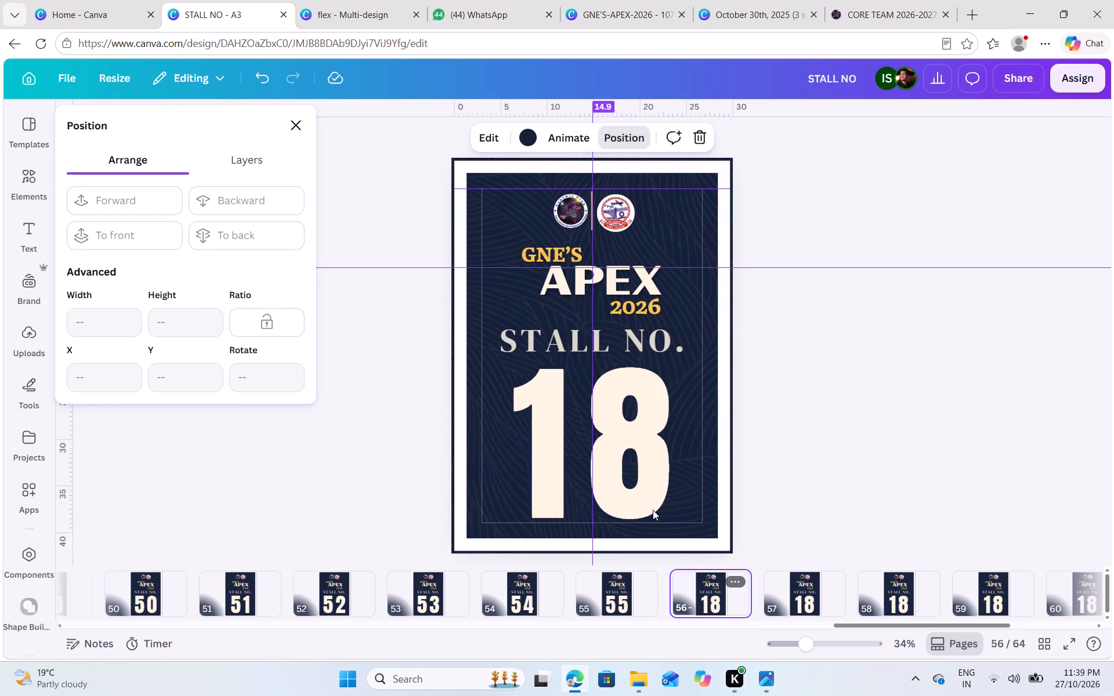
left_click(599, 467)
left_click(240, 223)
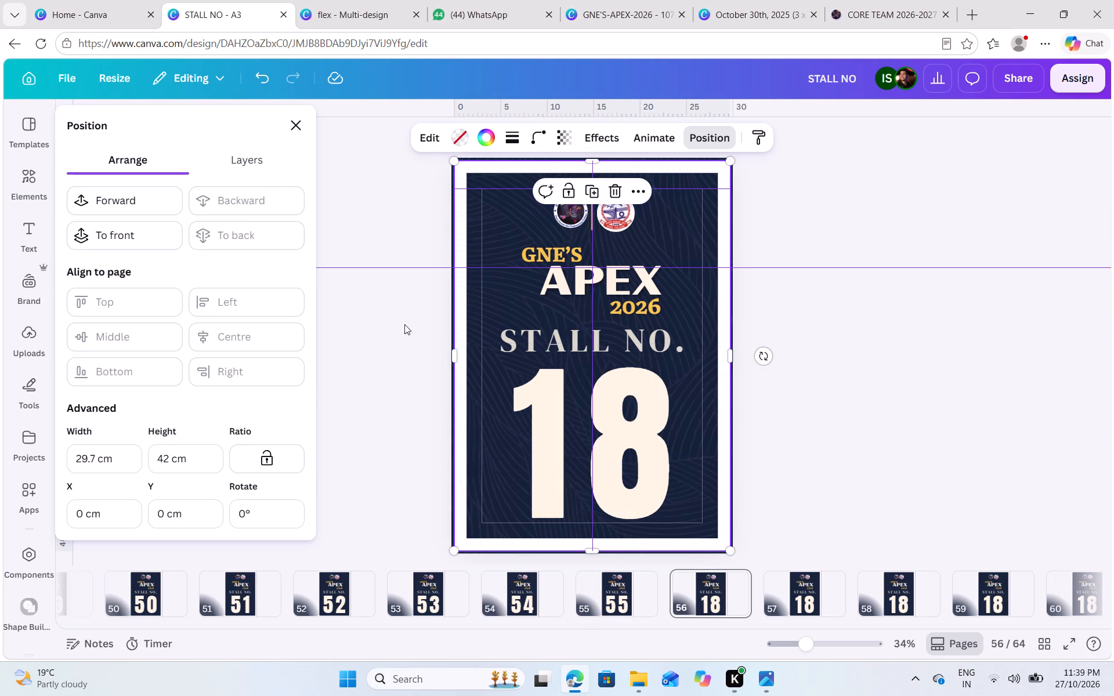
double_click(545, 434)
type("56")
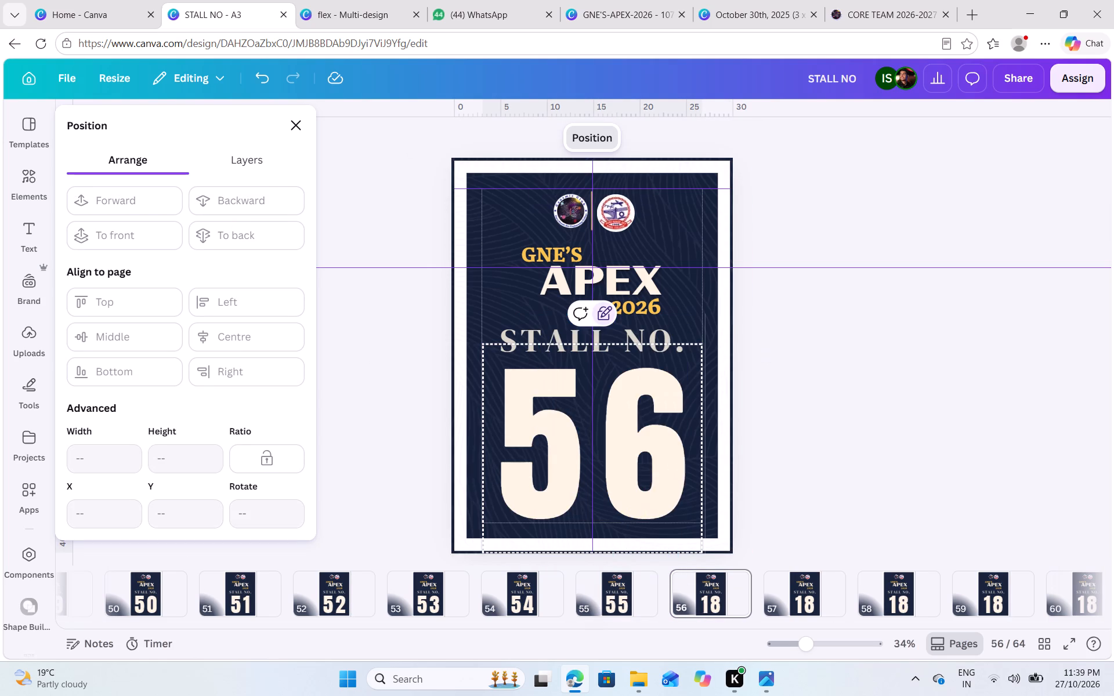
Send the white border frame on page 57 to the back and change the large stall number to 57.
scroll(786, 585, "left", 4)
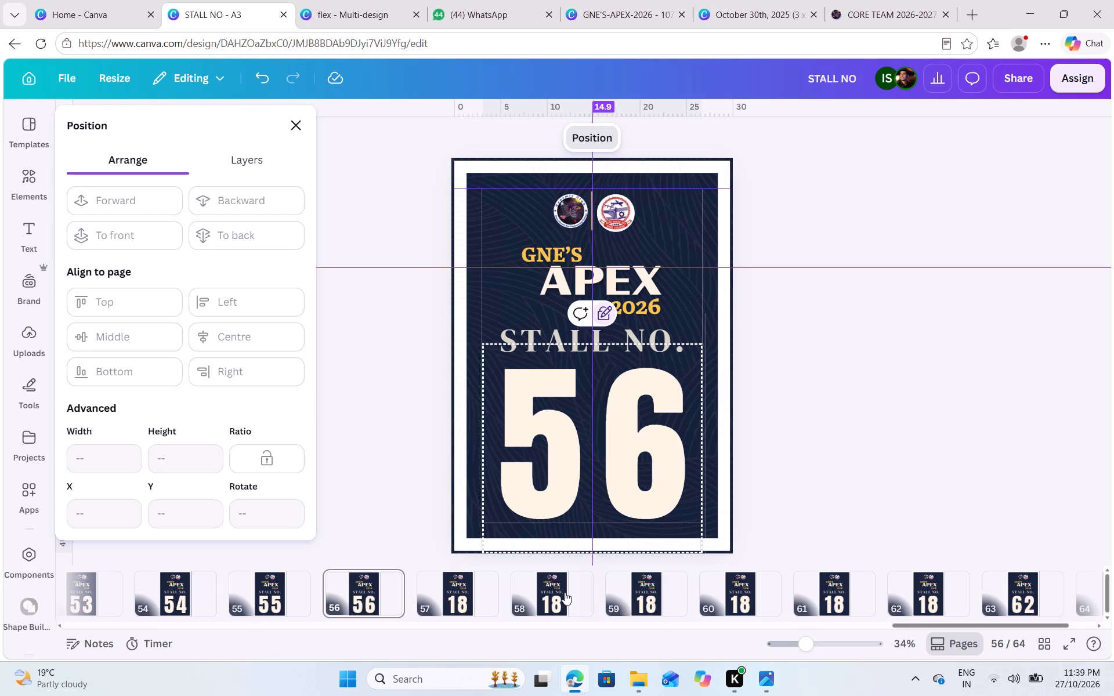
left_click(453, 594)
left_click(556, 461)
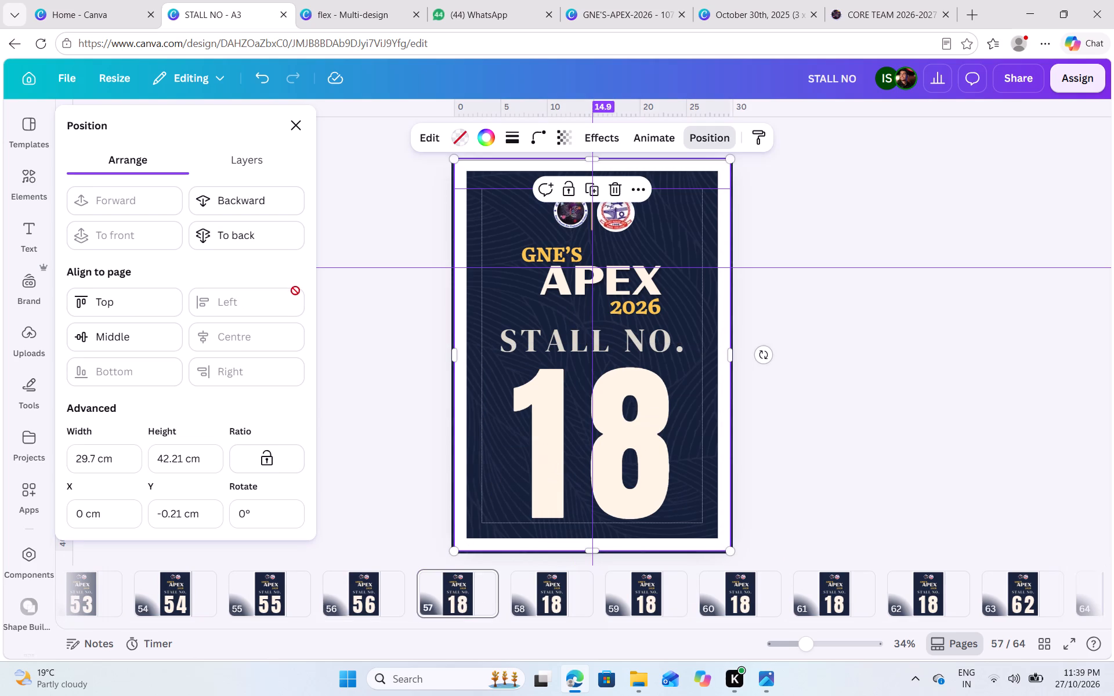
left_click(257, 231)
double_click(575, 431)
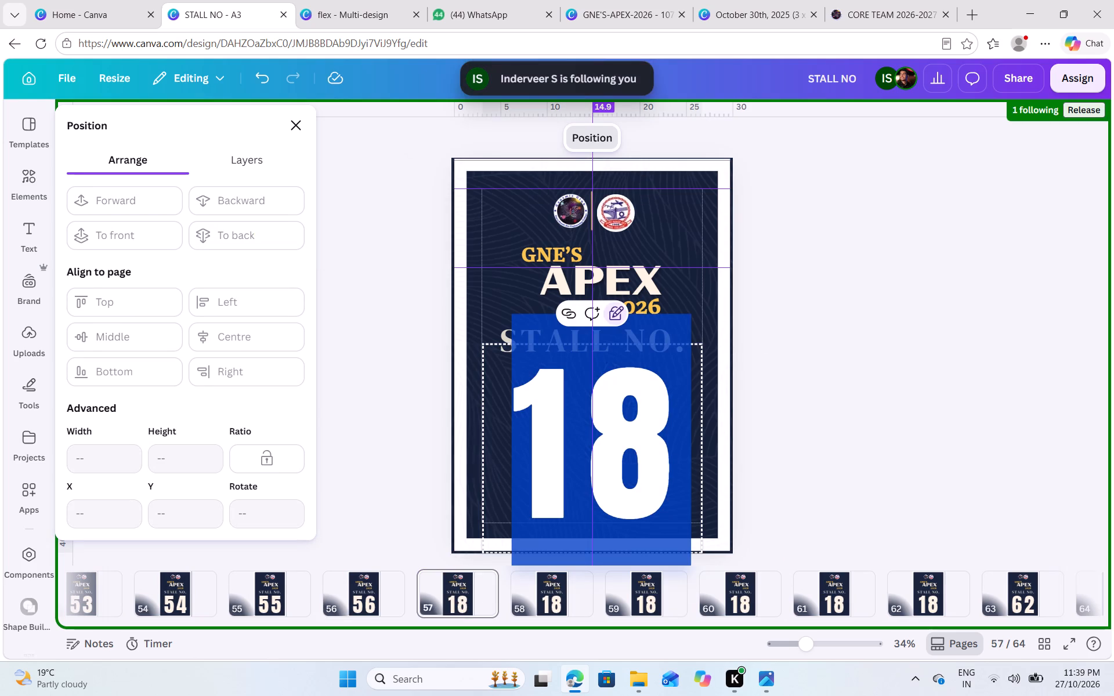
key("5")
key("7")
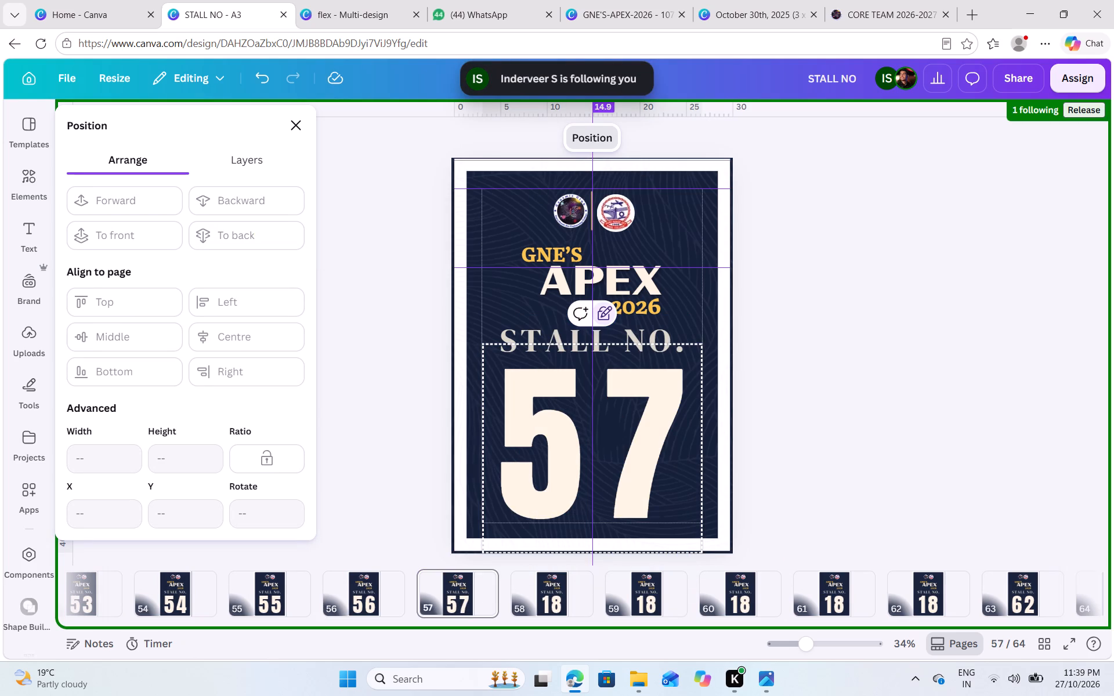
Send the white border frame on page 58 to the back and change the large stall number to 58.
left_click(548, 597)
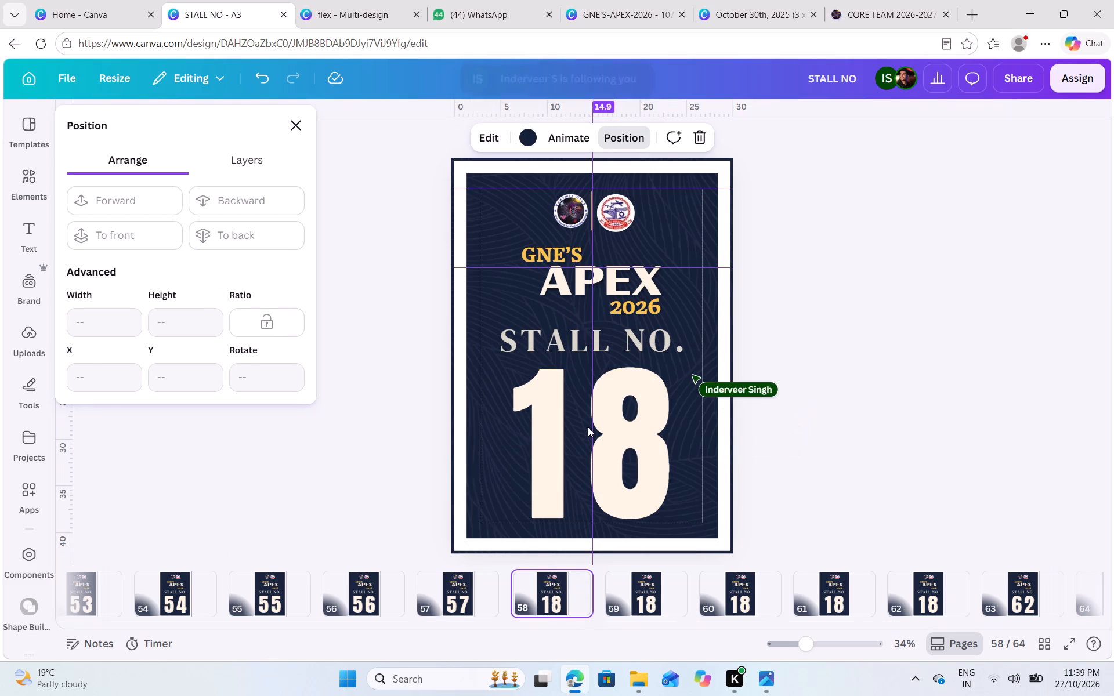
left_click(587, 429)
left_click(254, 241)
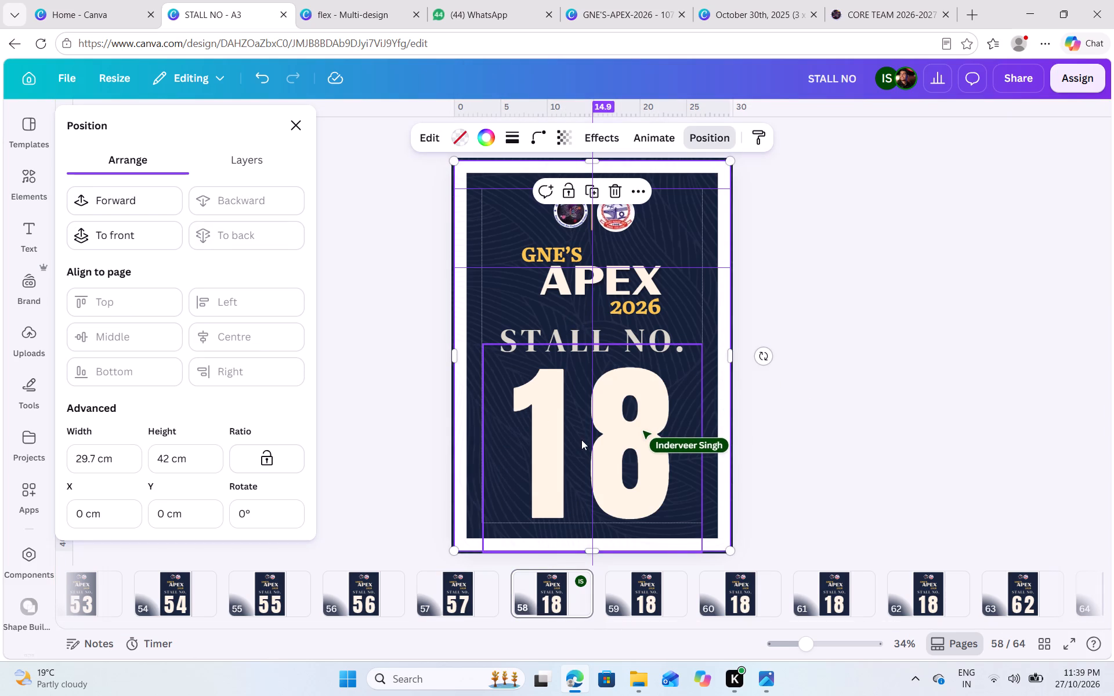
double_click(580, 438)
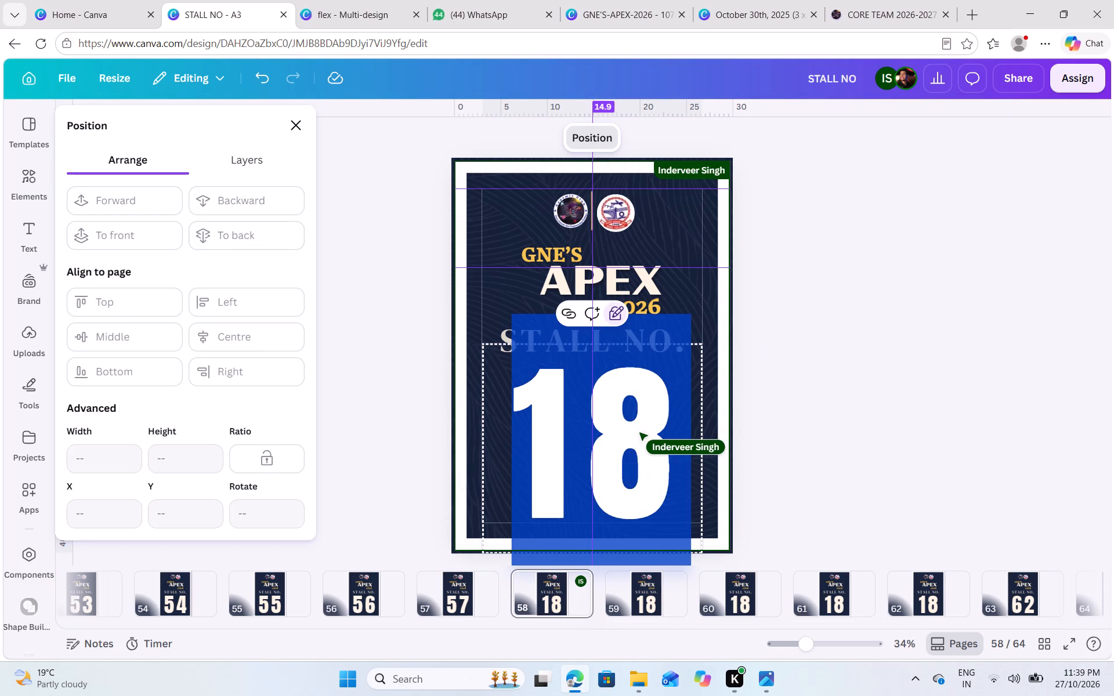
type("58")
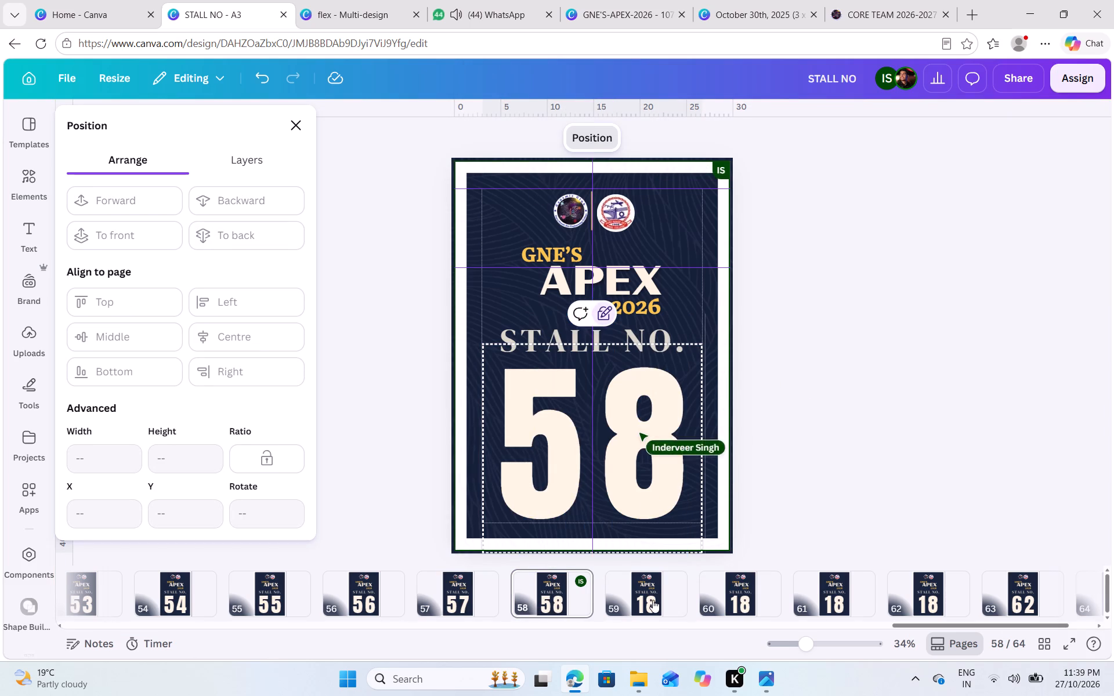
Send the white border frame on page 59 to the back and change the large stall number to 59.
left_click(653, 600)
left_click(558, 434)
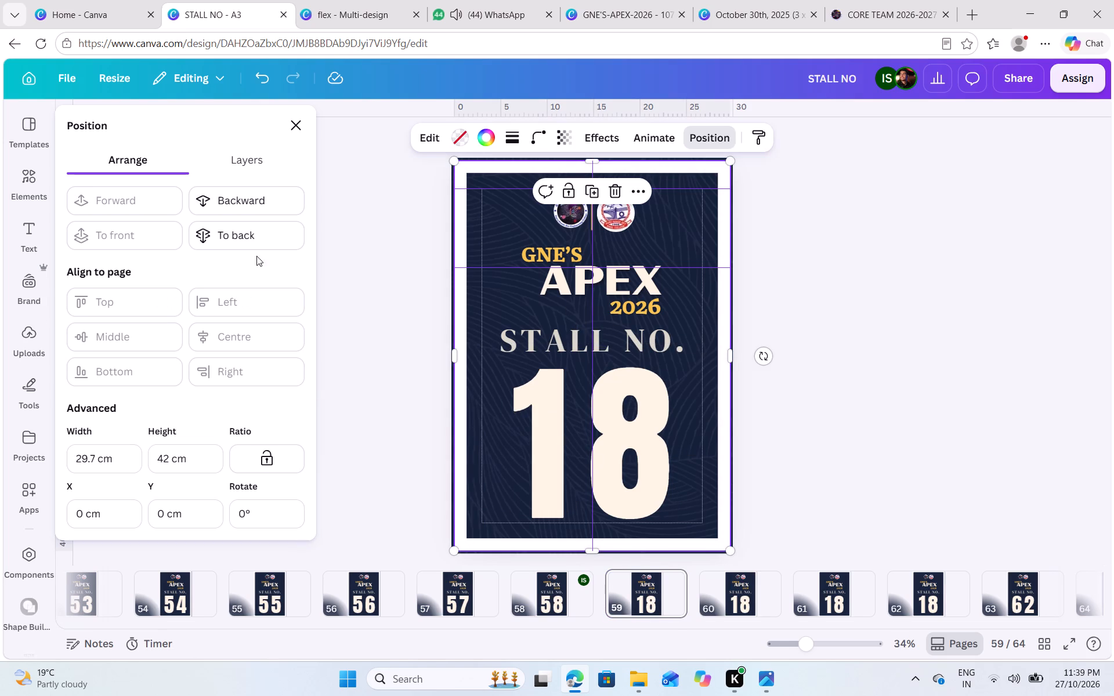
left_click(249, 238)
double_click(582, 430)
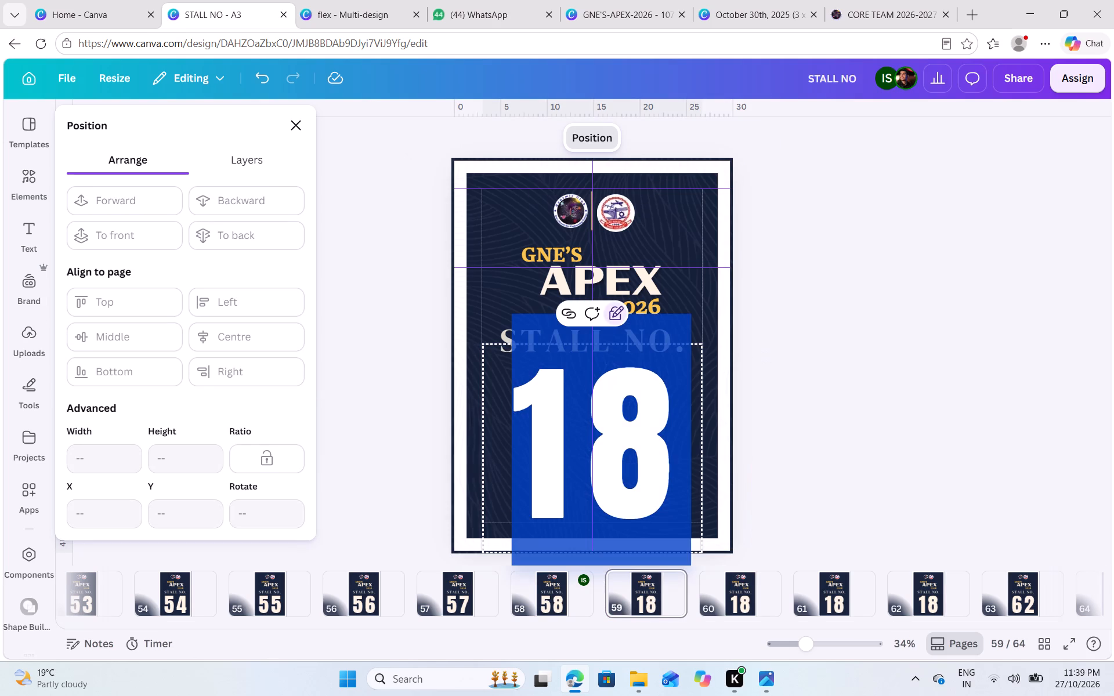
type("59")
Send the white border frame on page 60 to the back and change the large stall number to 60.
left_click(769, 597)
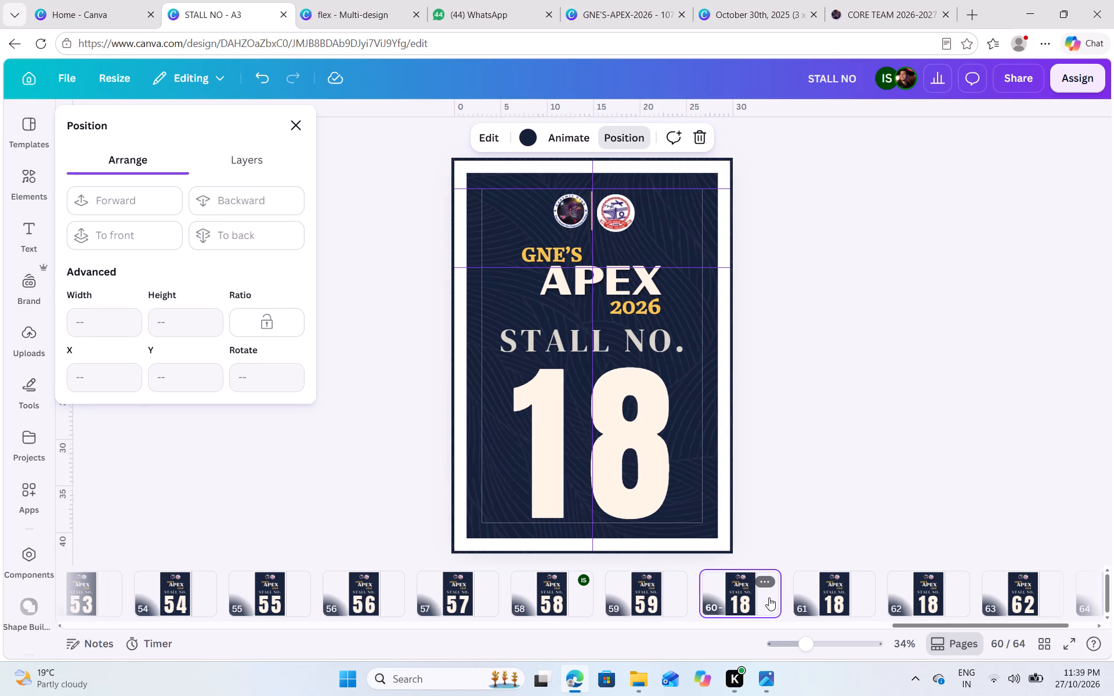
left_click(577, 458)
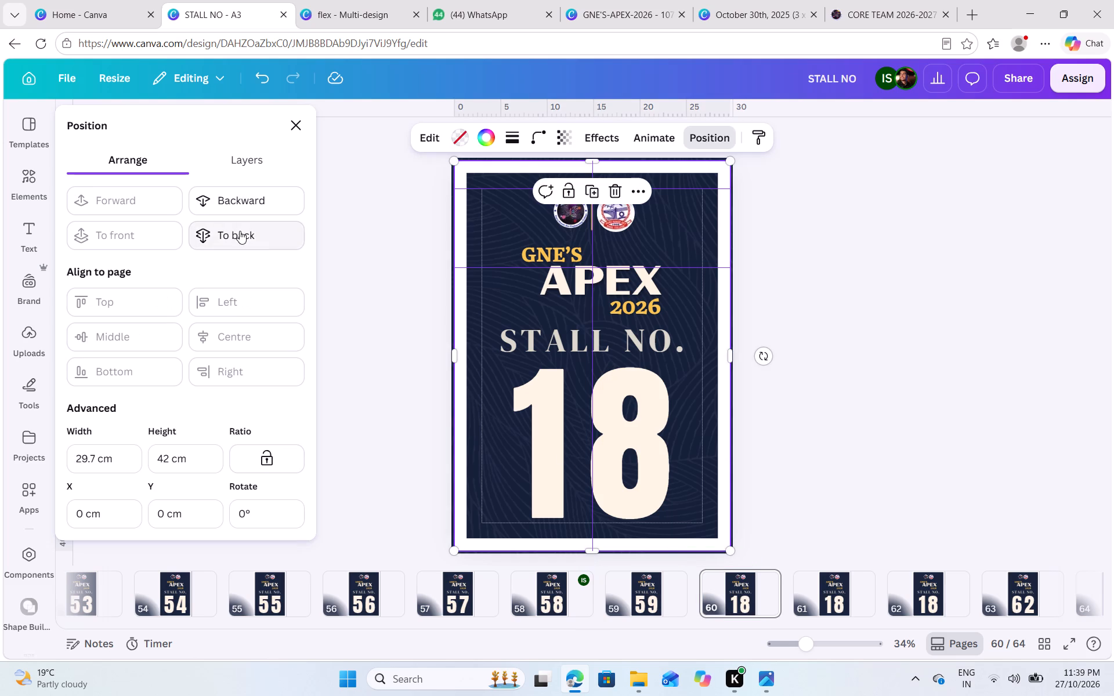
left_click(240, 231)
double_click(539, 407)
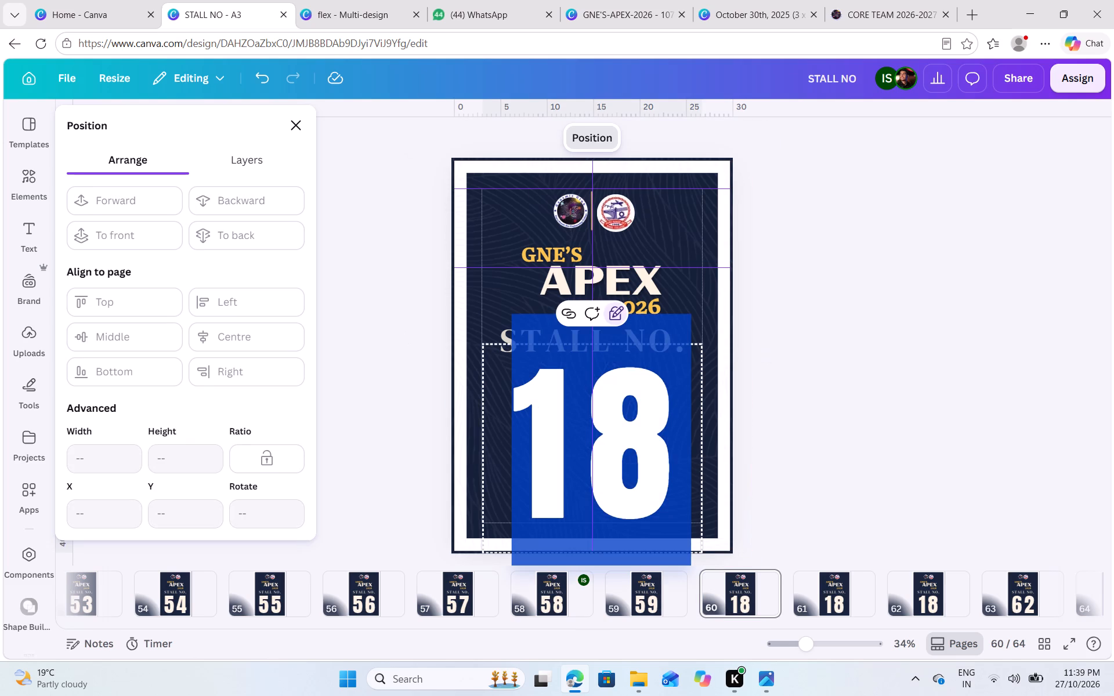
type("60")
Send the white border frame on page 61 to the back and change the large stall number to 61.
left_click(852, 596)
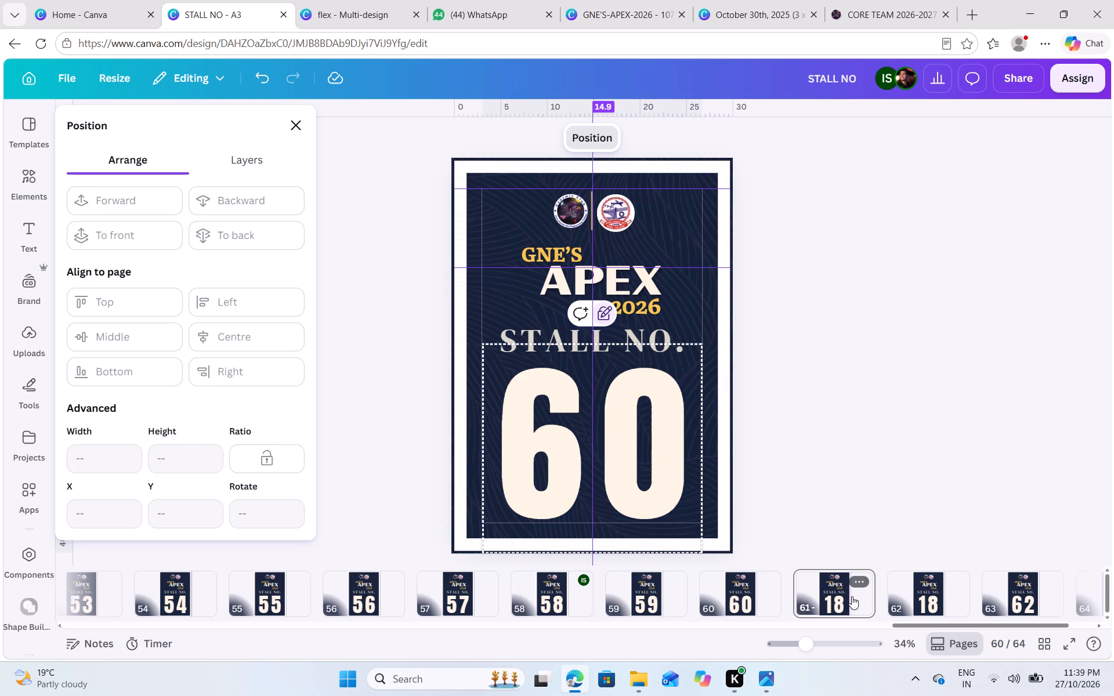
left_click(557, 431)
left_click(238, 234)
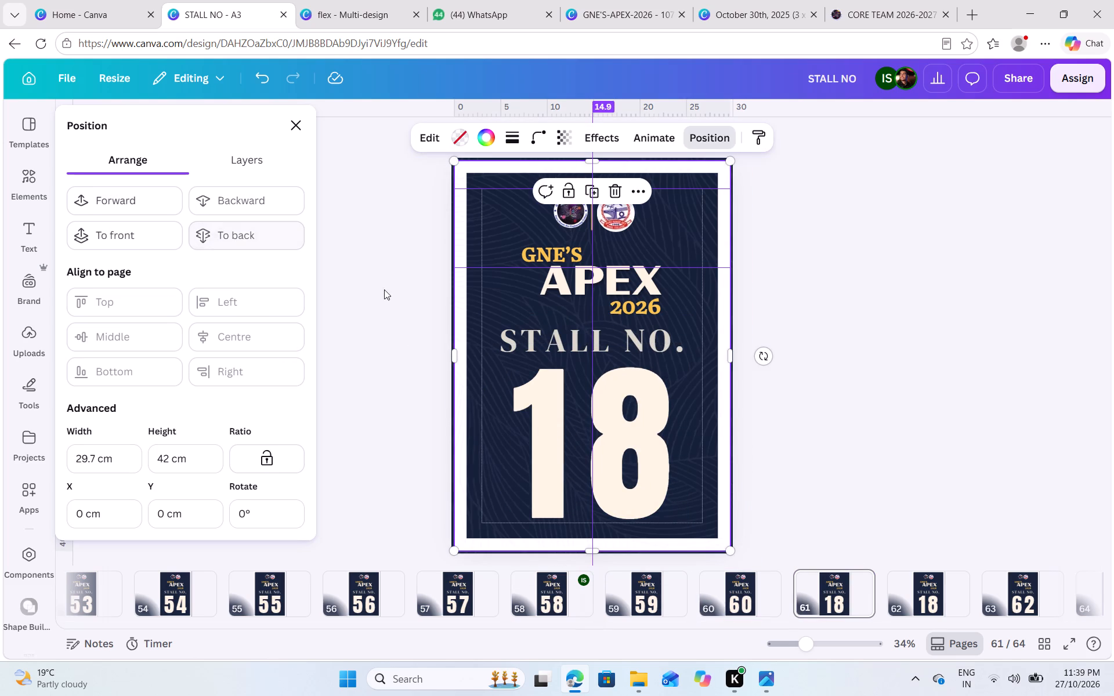
left_click(553, 421)
double_click(553, 421)
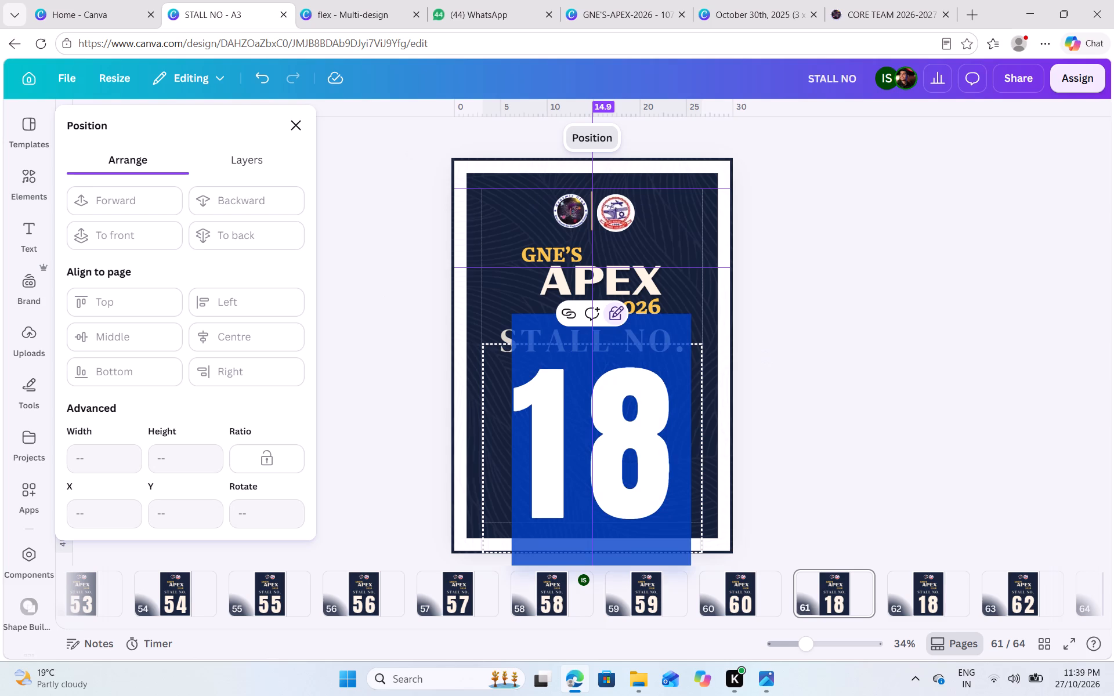
type("61")
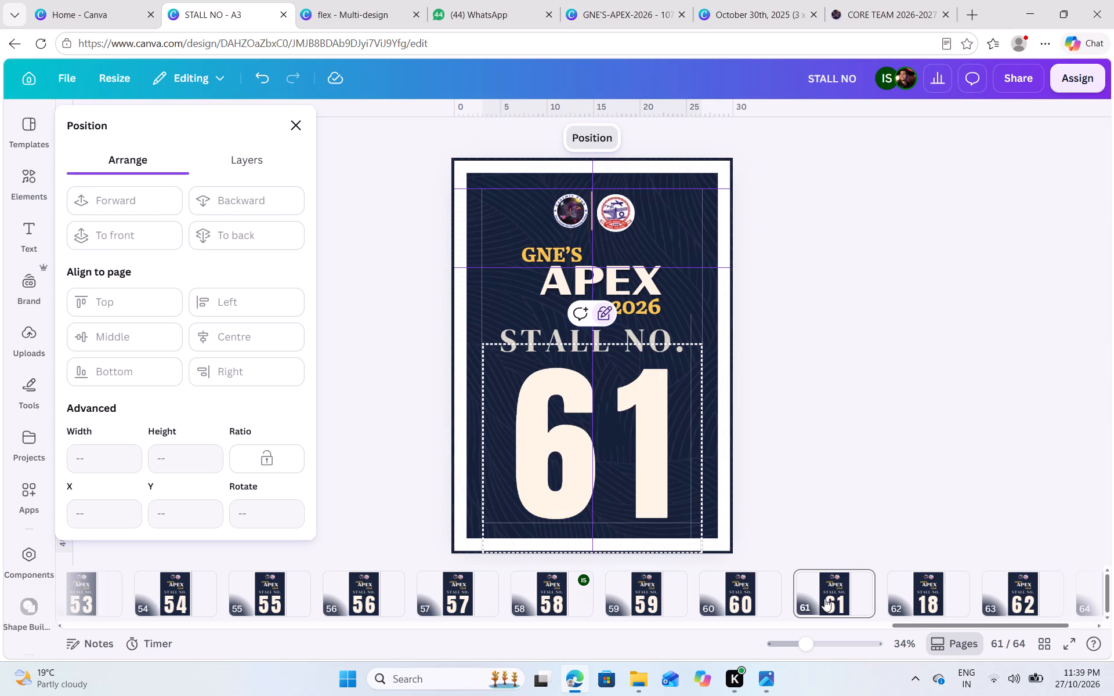
Send the white border frame on page 62 to the back and change the large stall number to 62.
scroll(813, 601, "left", 4)
left_click(782, 596)
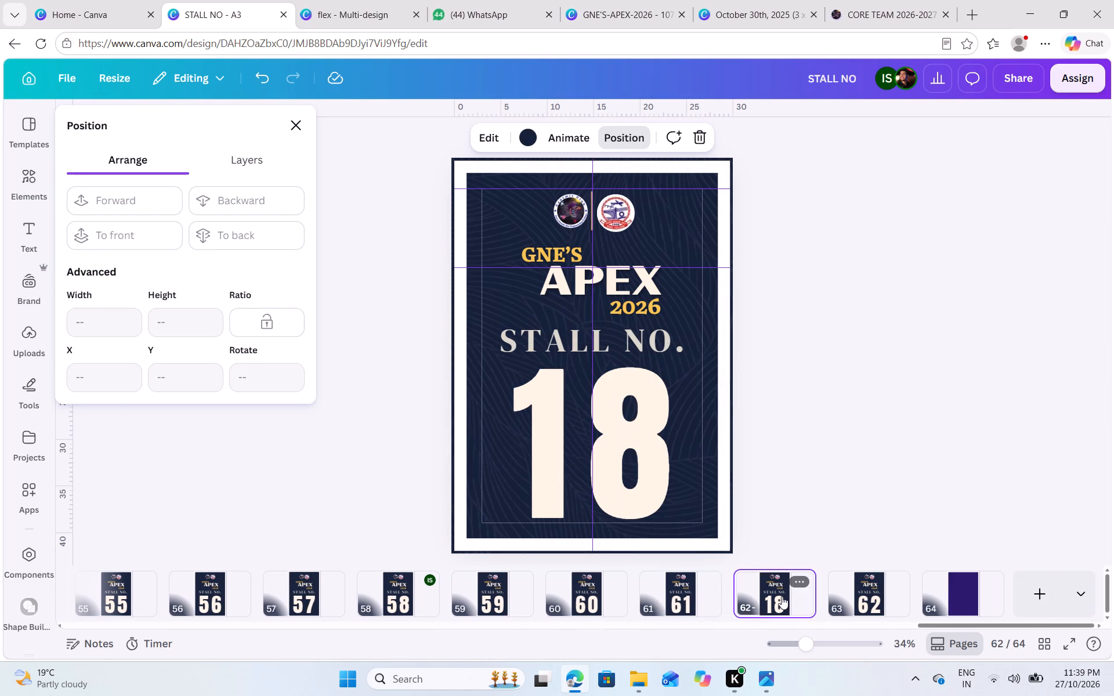
left_click(657, 452)
left_click(261, 226)
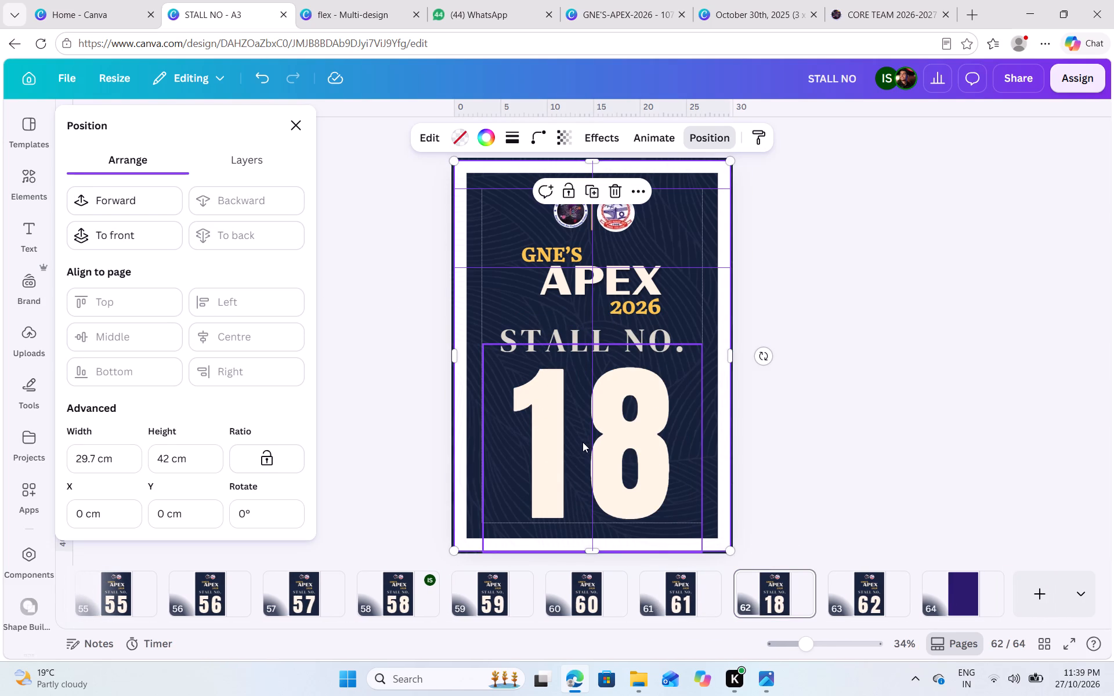
double_click(577, 441)
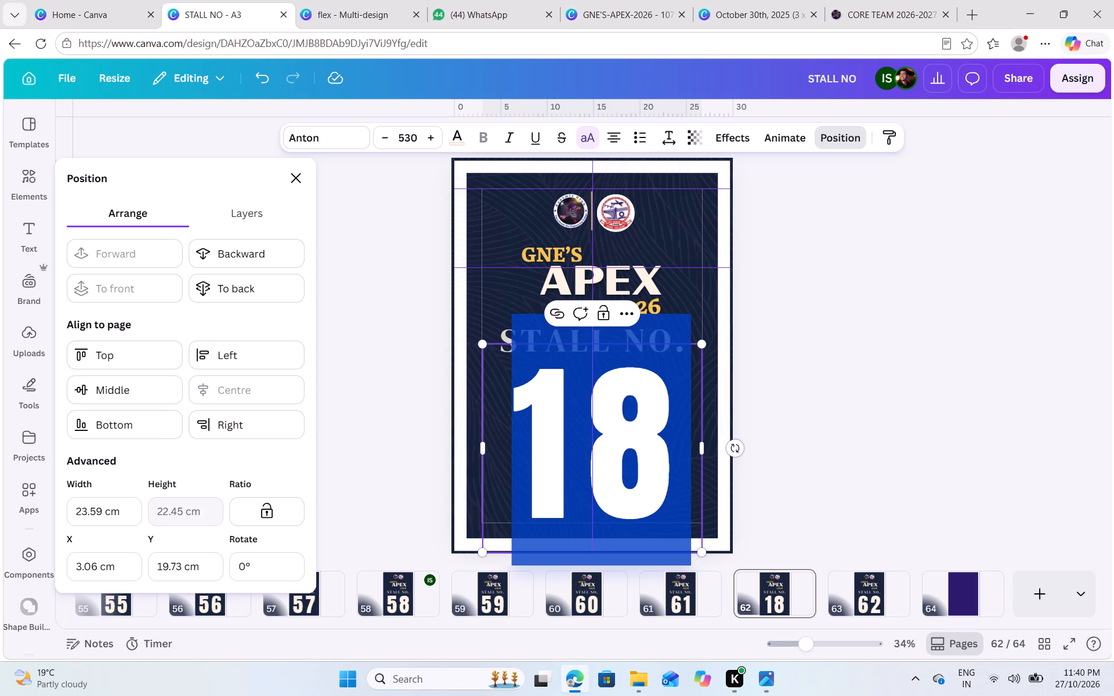
type("62")
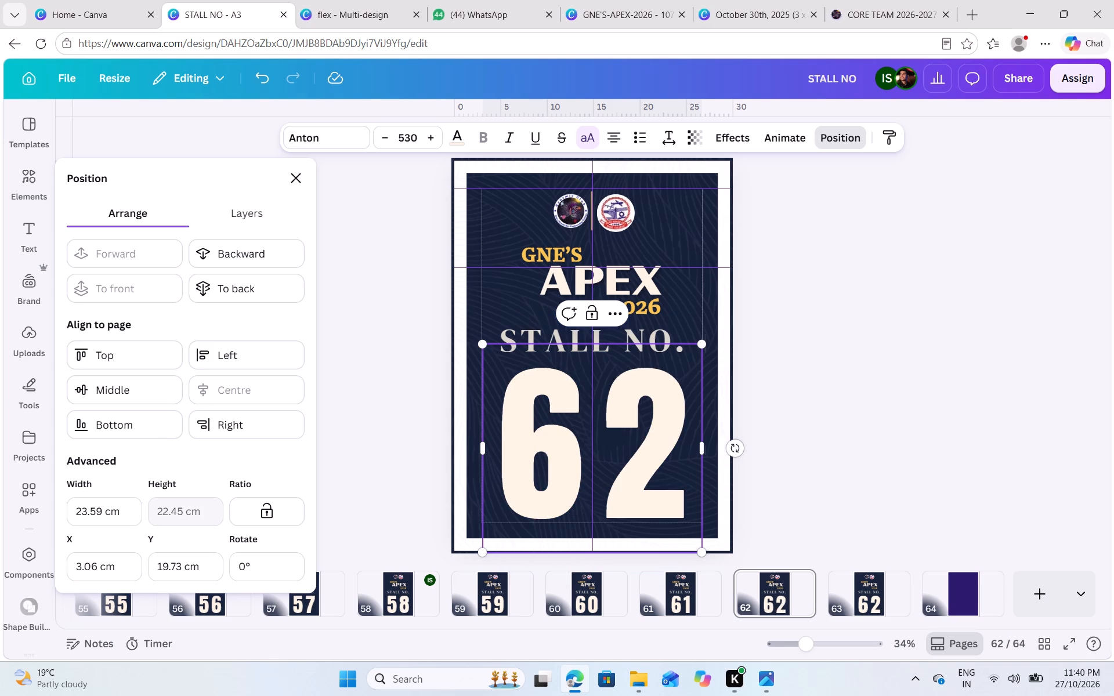
left_click(786, 451)
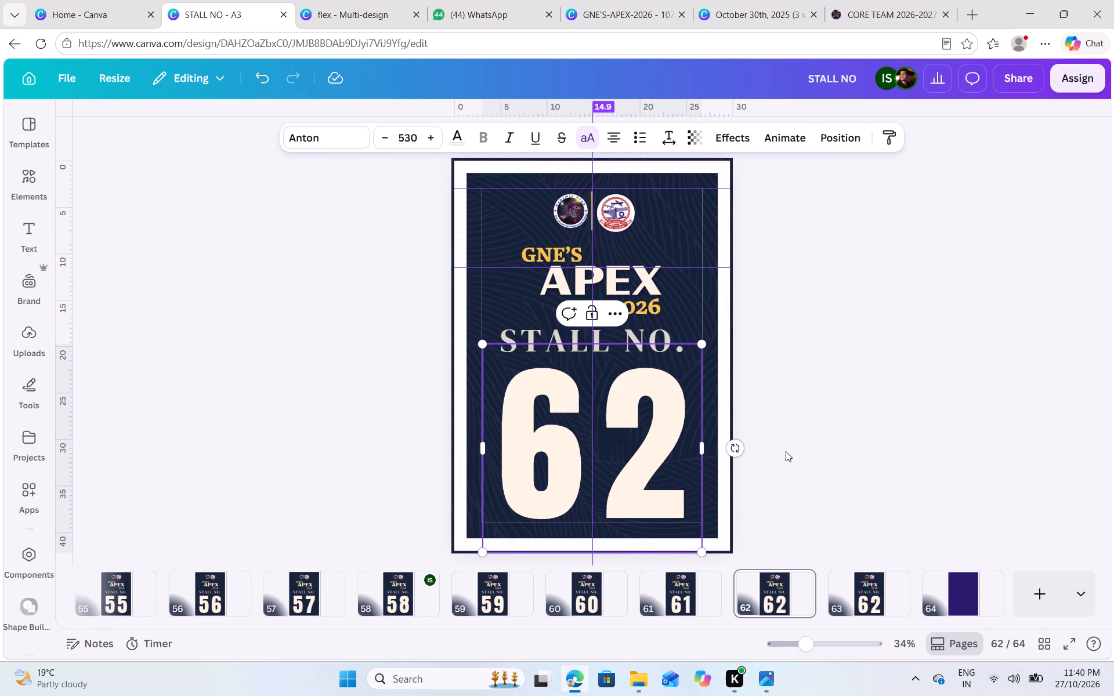
Send the white border frame on page 63 to the back and change the large stall number to 63.
scroll(723, 606, "left", 3)
left_click(859, 599)
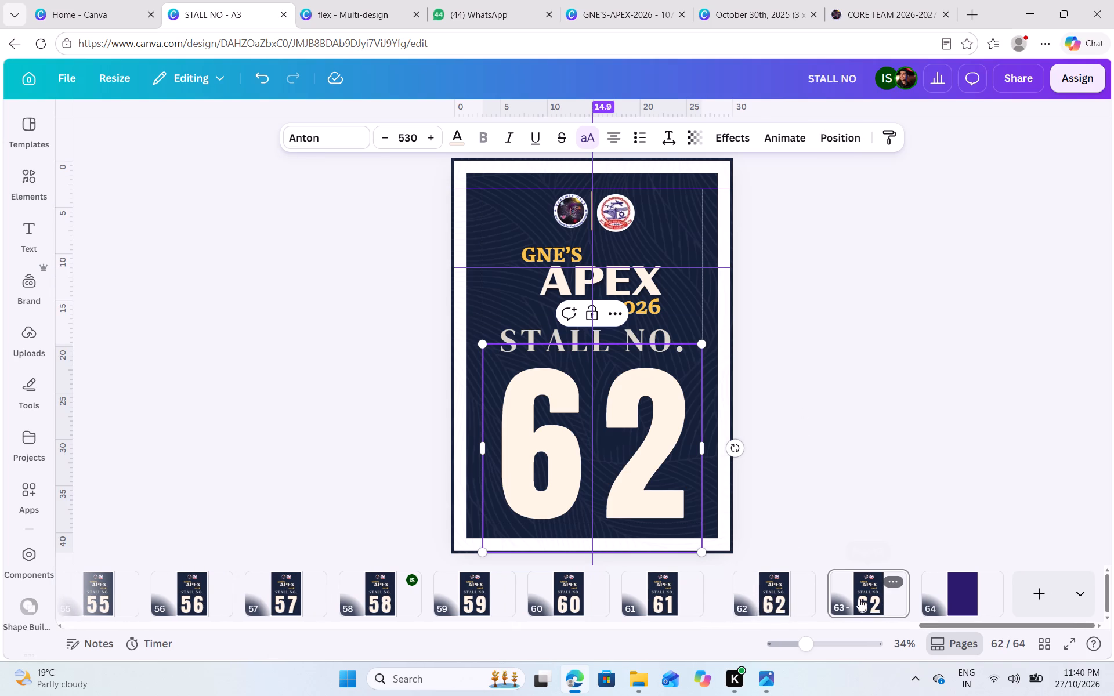
scroll(859, 599, "left", 6)
left_click(681, 476)
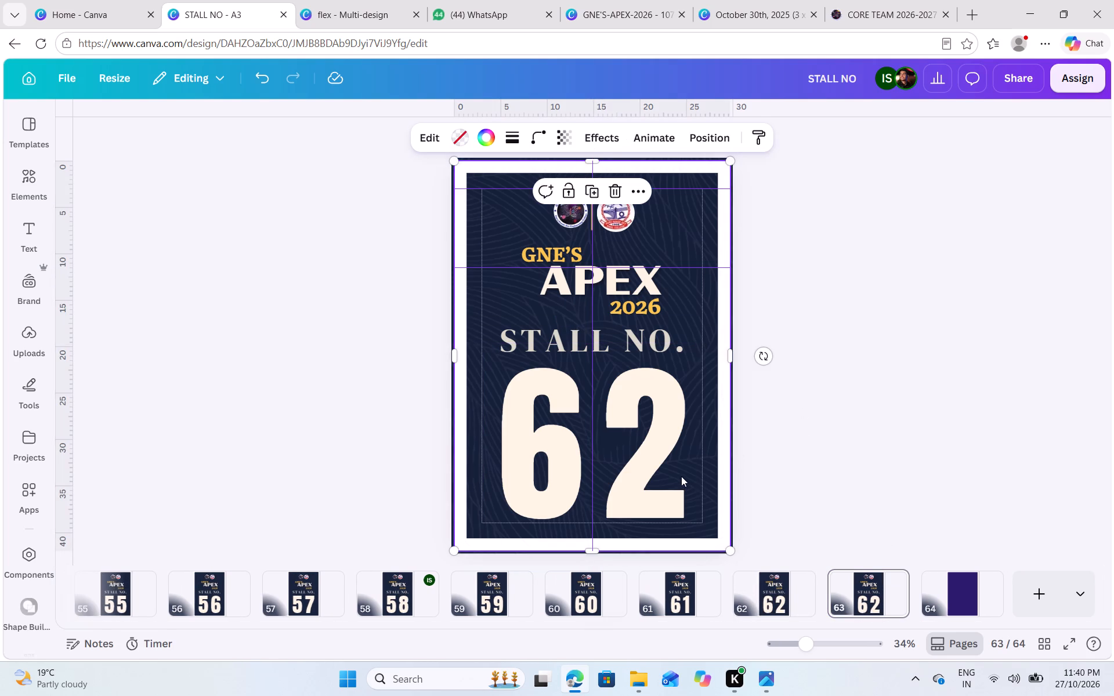
left_click(711, 133)
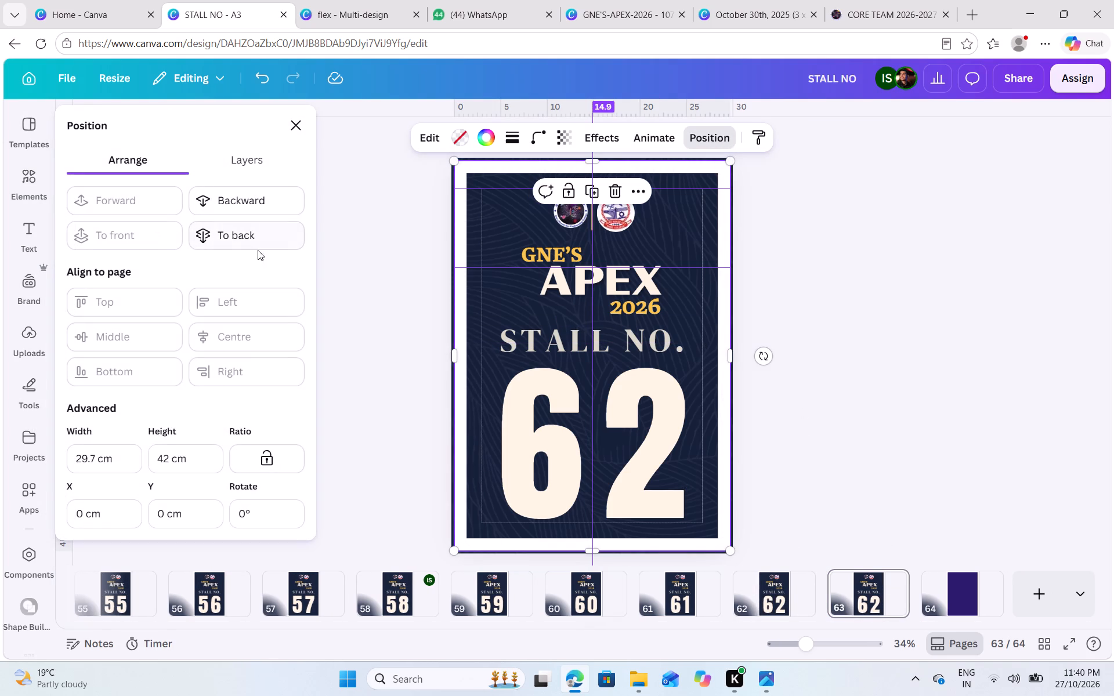
left_click(258, 234)
double_click(667, 408)
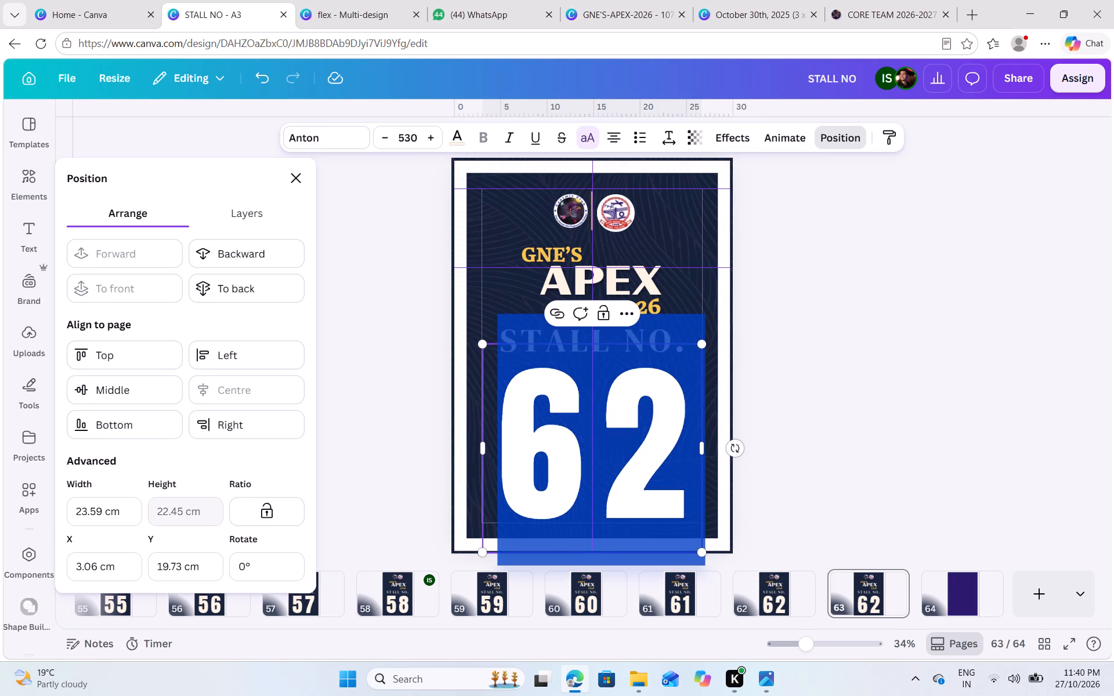
type("63")
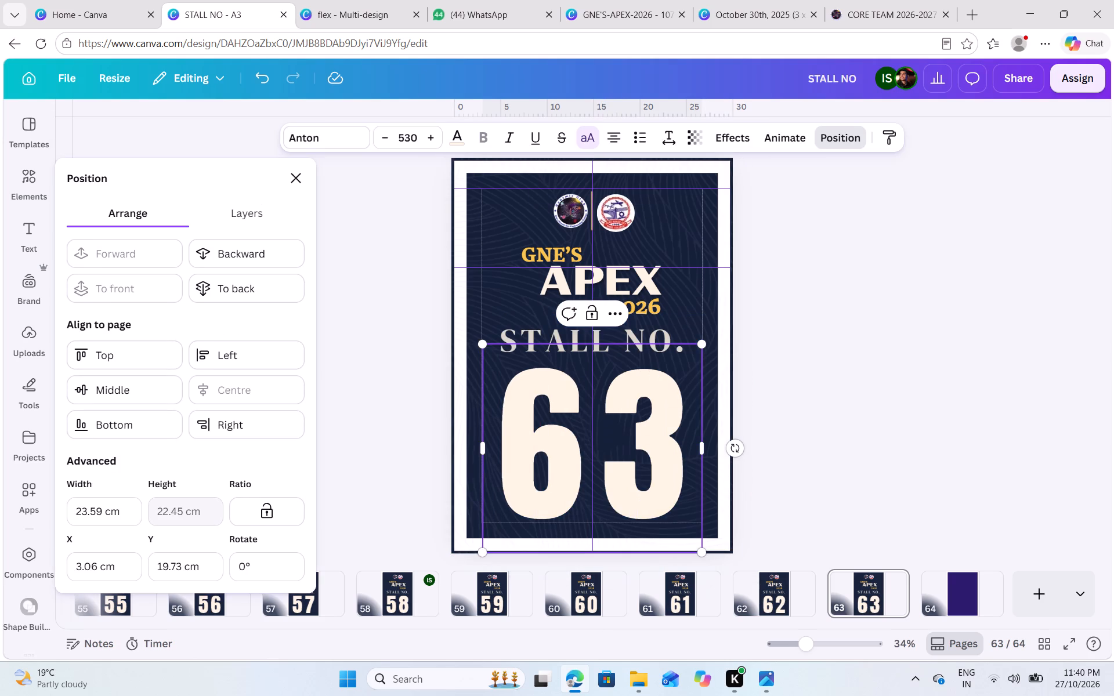
left_click(774, 310)
scroll(762, 585, "left", 4)
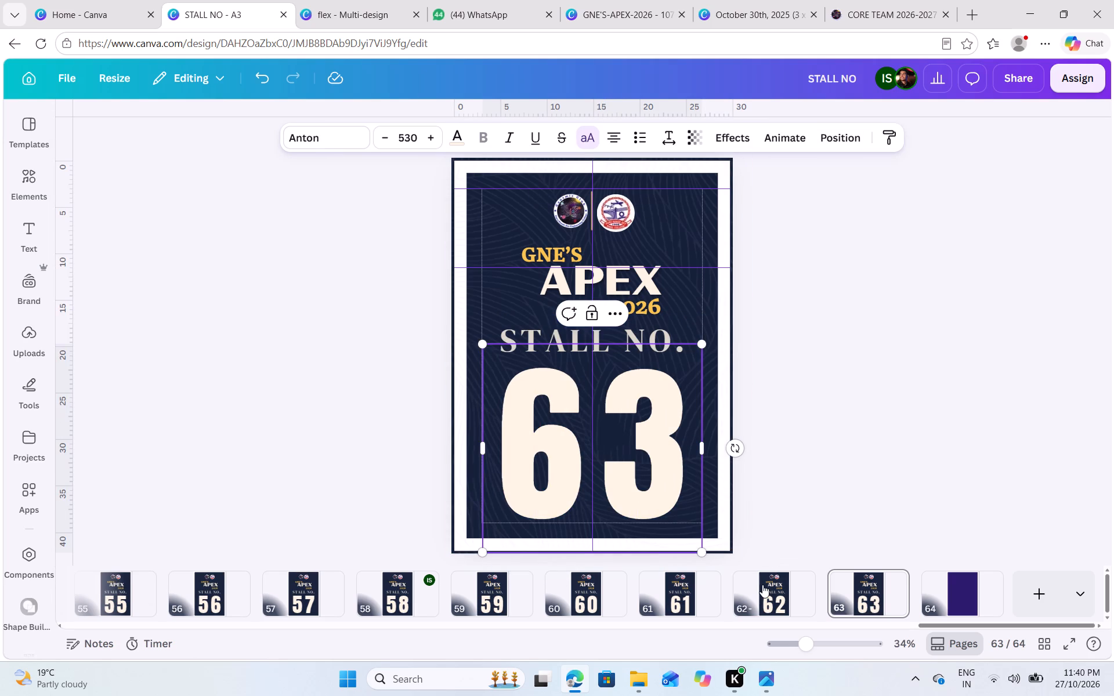
left_click(276, 430)
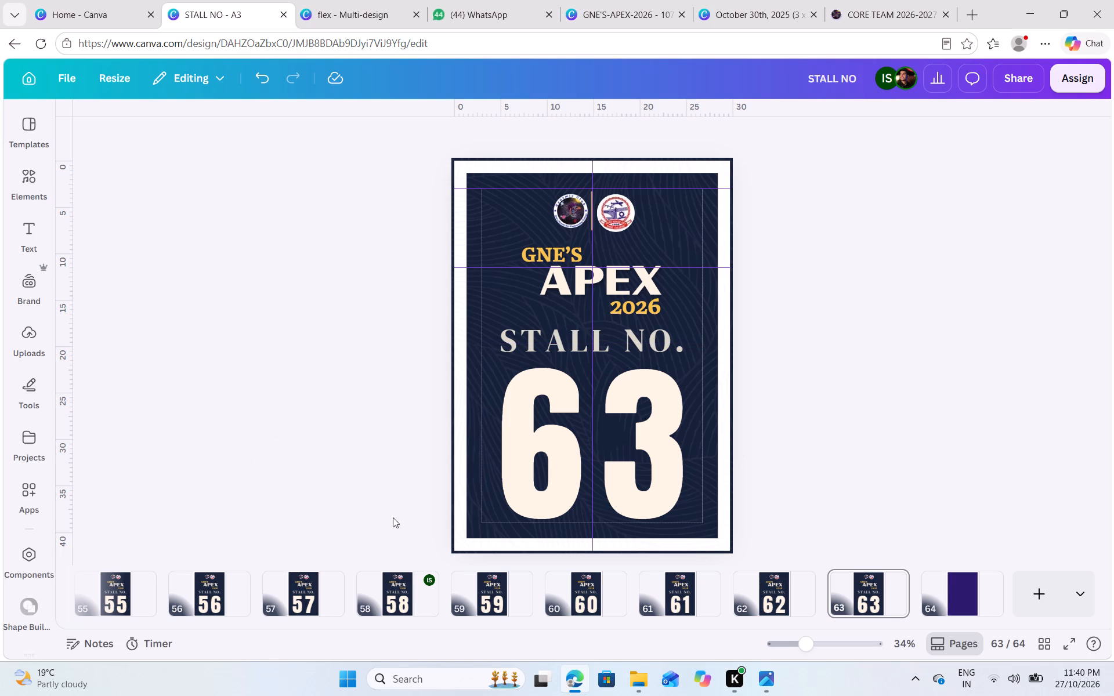
Review the stall poster page thumbnails from the first page to the last to check the number sequence.
scroll(330, 579, "right", 11)
scroll(330, 579, "right", 10)
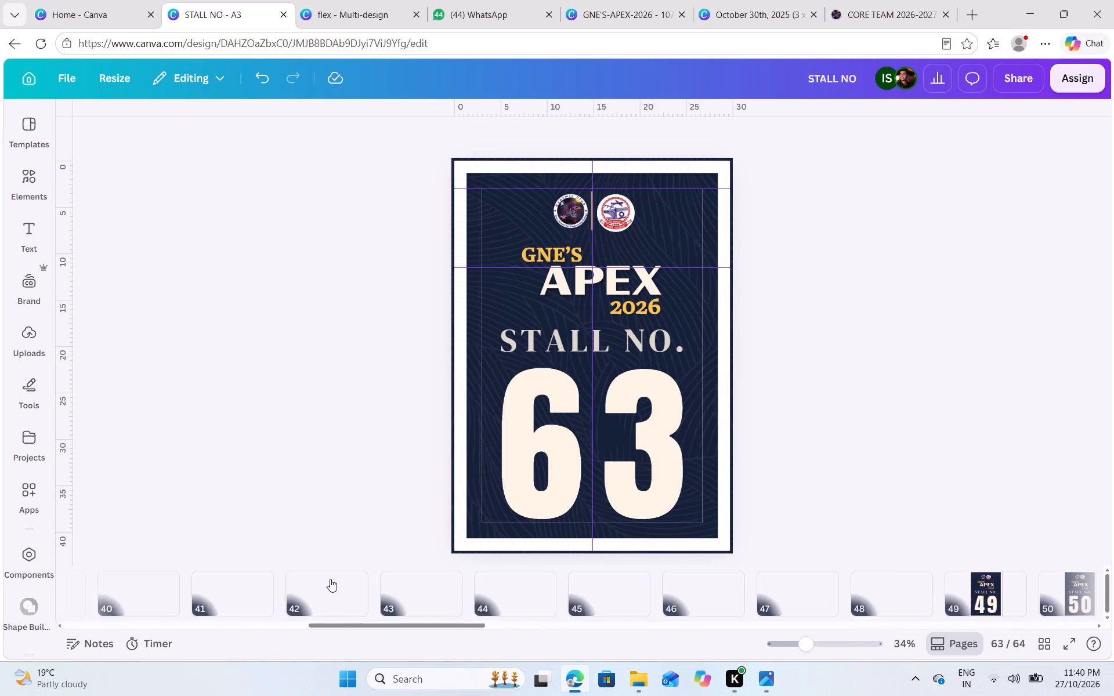
scroll(330, 579, "right", 19)
scroll(330, 579, "right", 17)
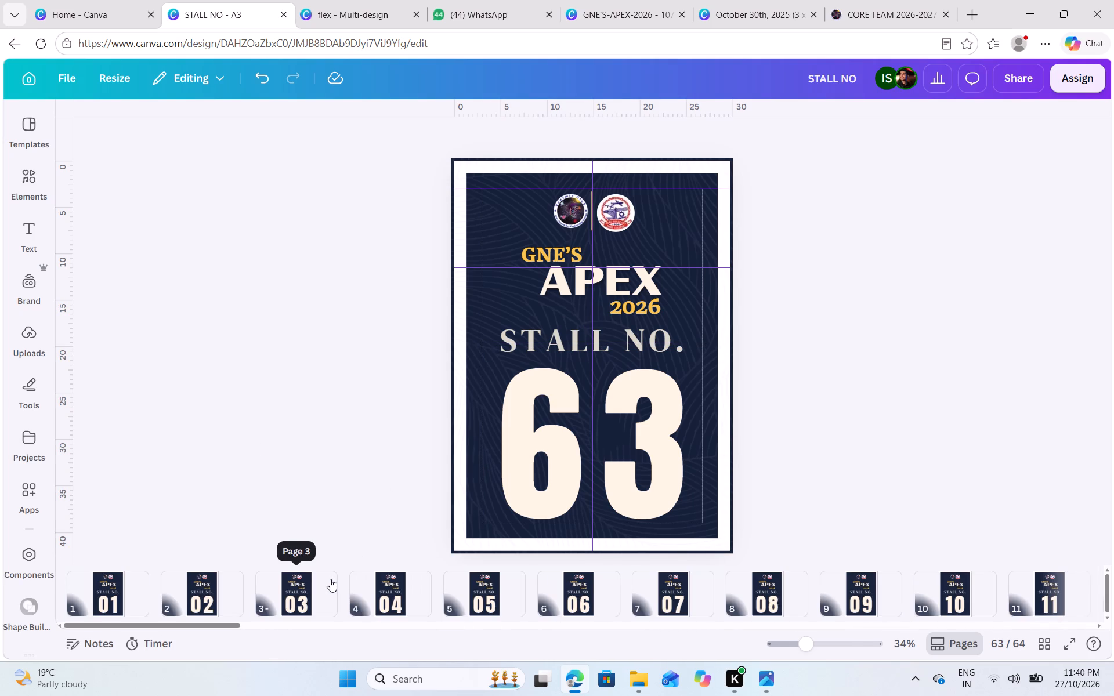
scroll(330, 579, "left", 11)
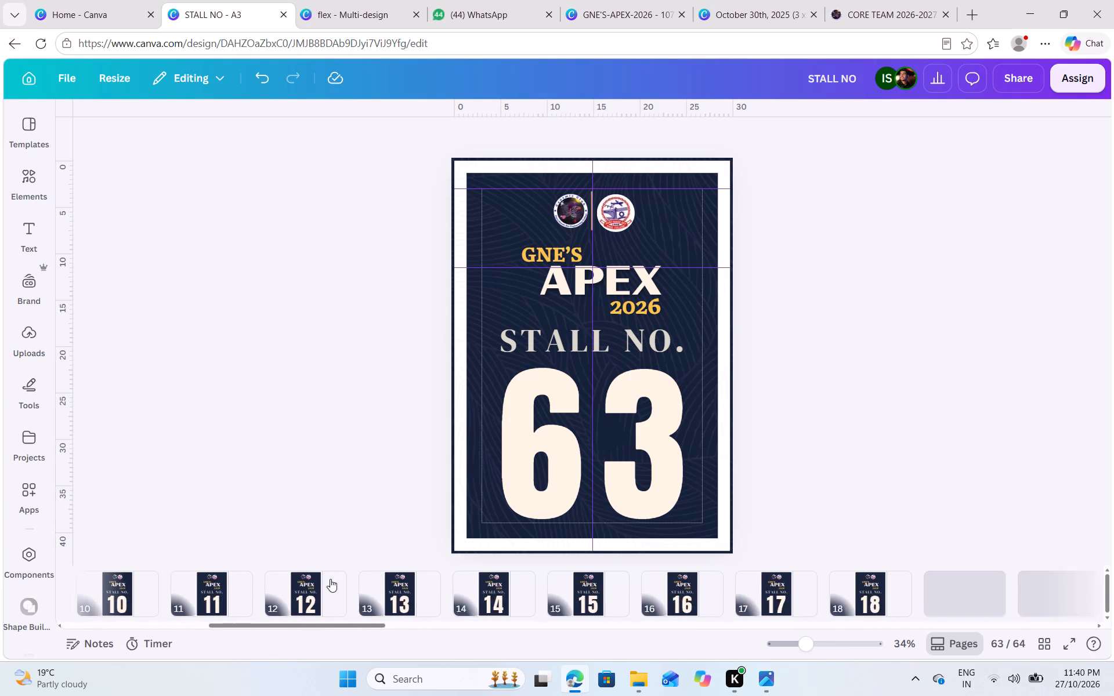
scroll(330, 579, "left", 19)
scroll(330, 579, "left", 5)
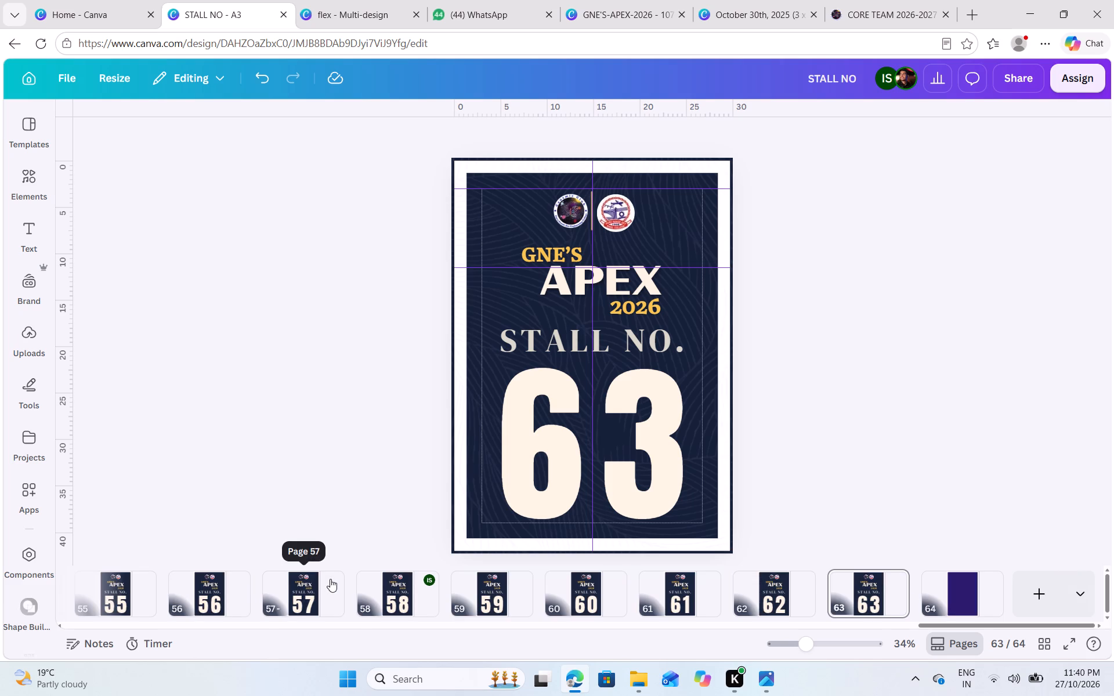
scroll(330, 579, "left", 4)
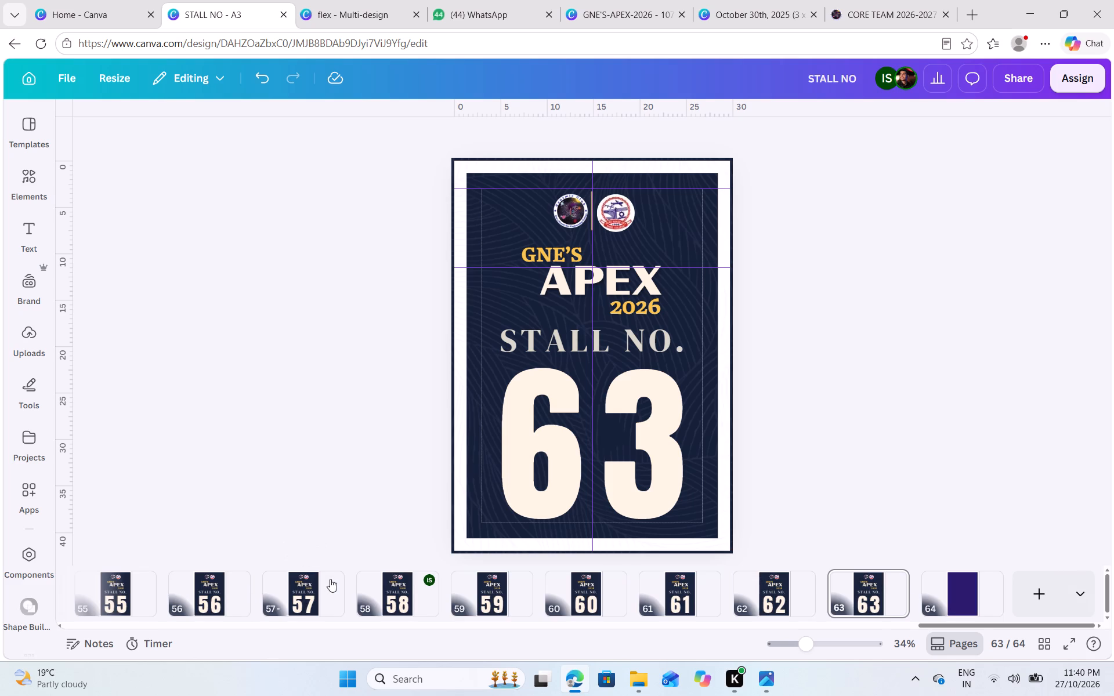
Close the STALL NO design and return to the flex design.
left_click(284, 14)
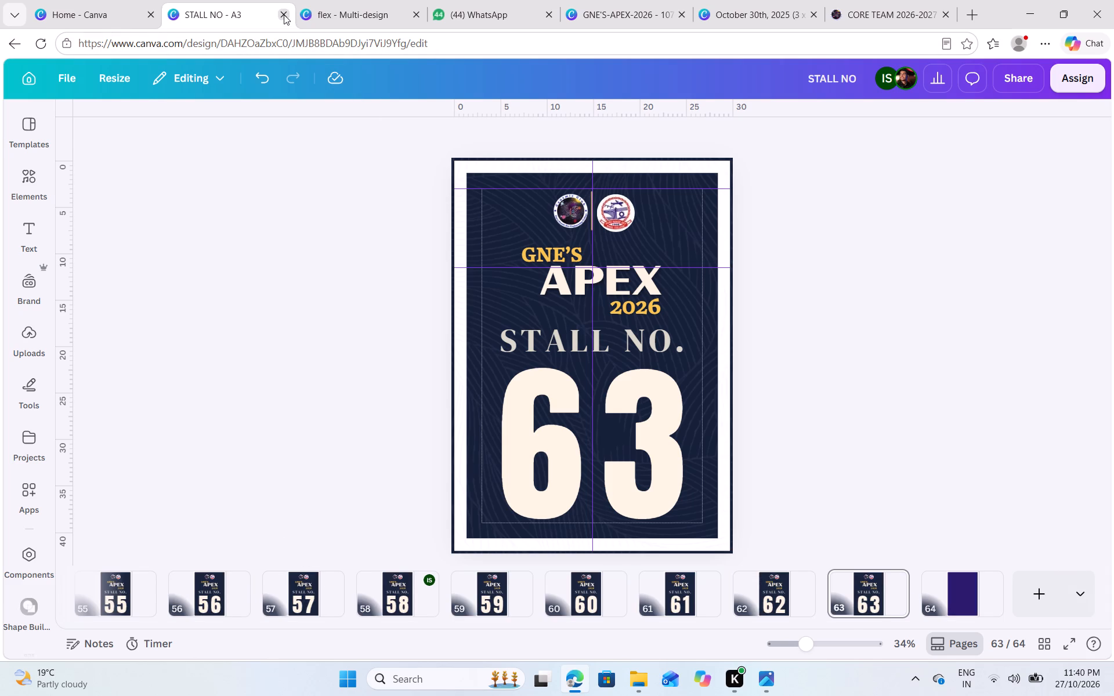
left_click(284, 14)
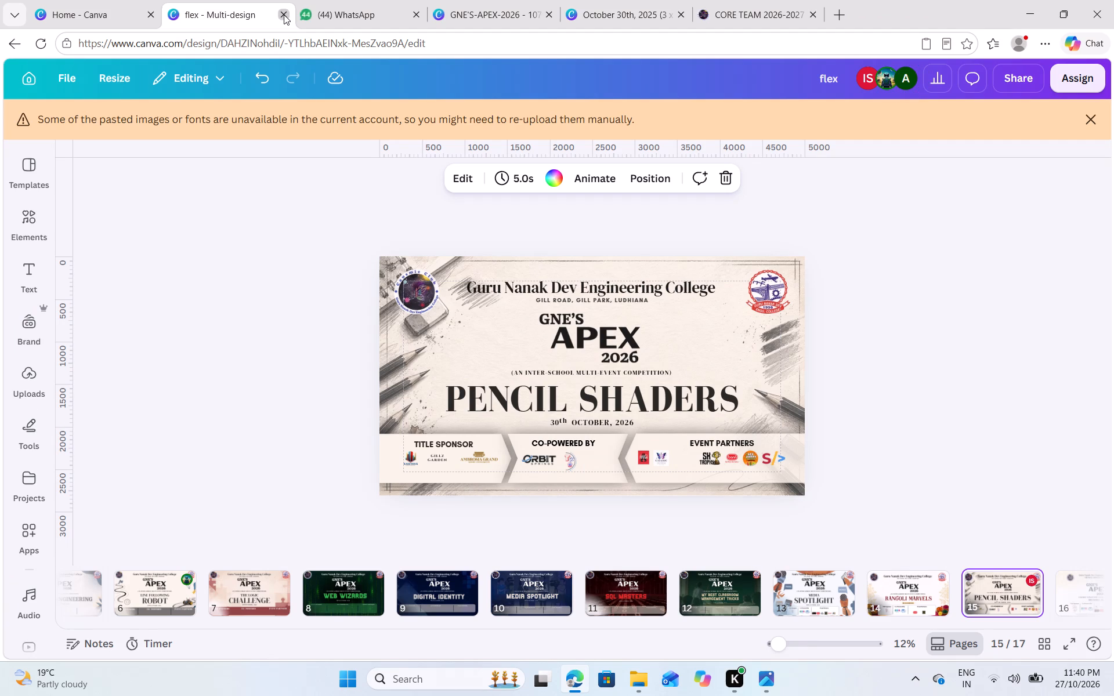